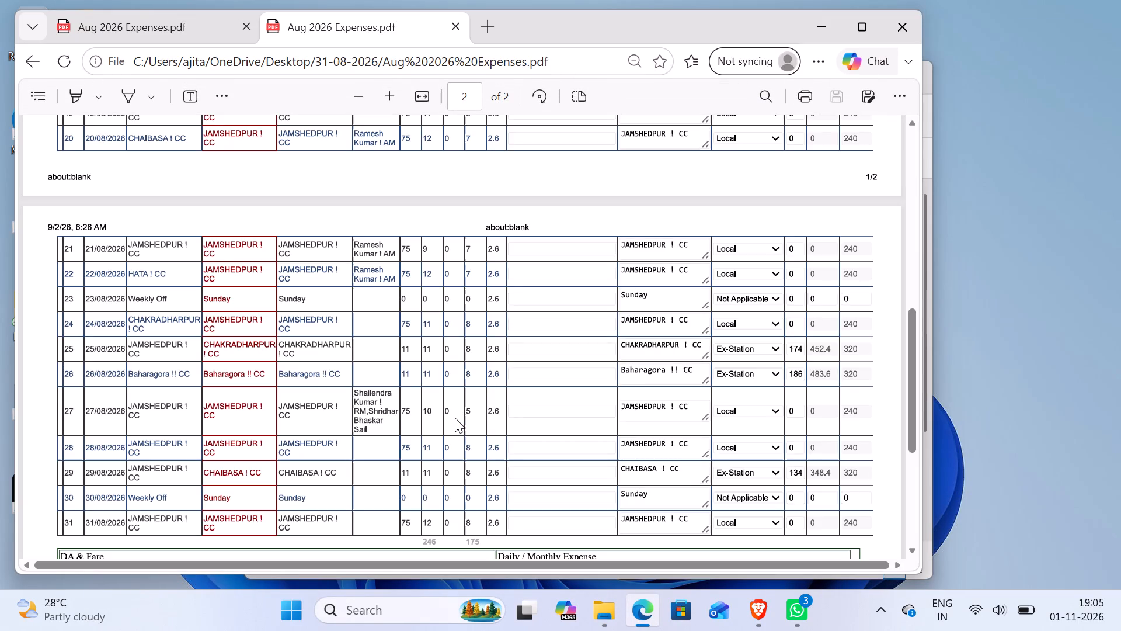
Switch to the expense form in Brave and set the station type for 14/10/2026 to Local.
{"action": "left_click", "coordinate": [763, 608]}
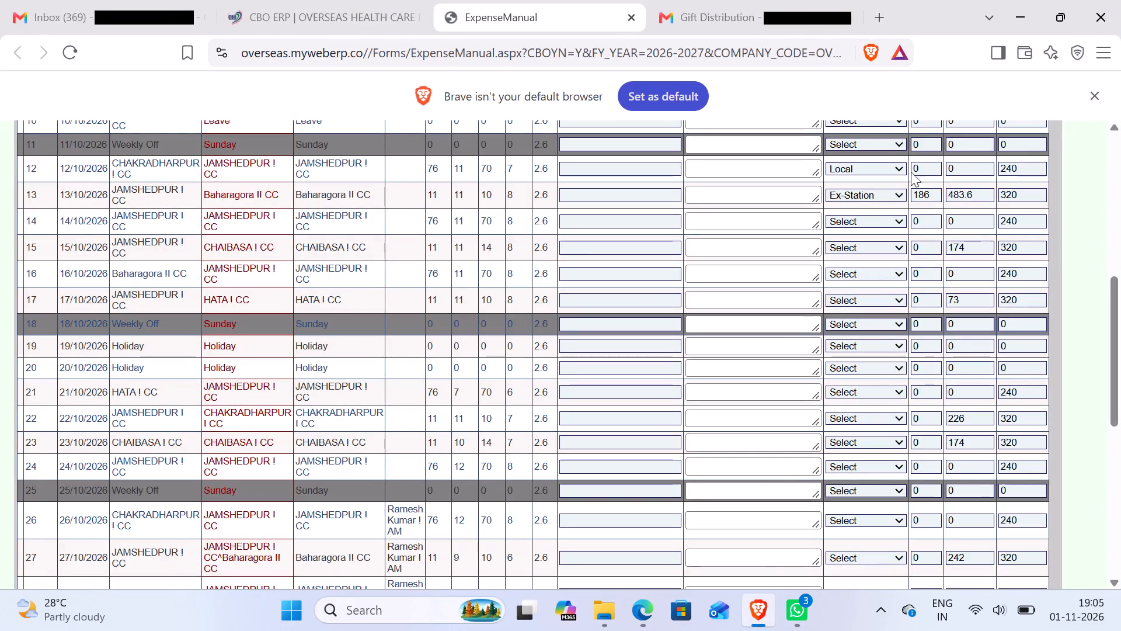
{"action": "left_click", "coordinate": [863, 221]}
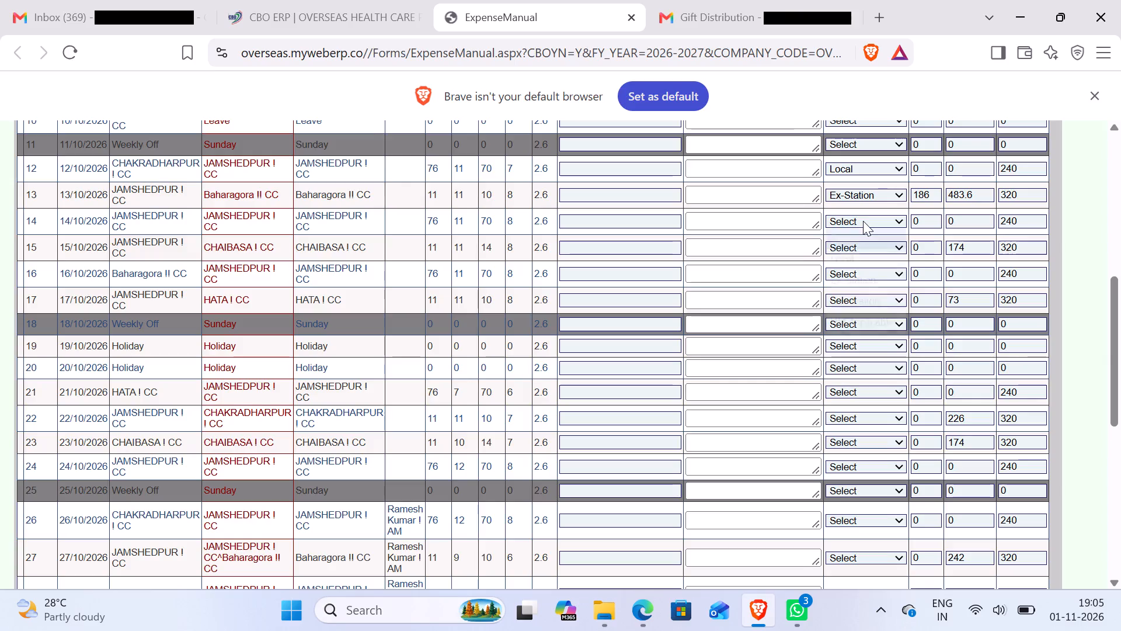
{"action": "left_click", "coordinate": [862, 256]}
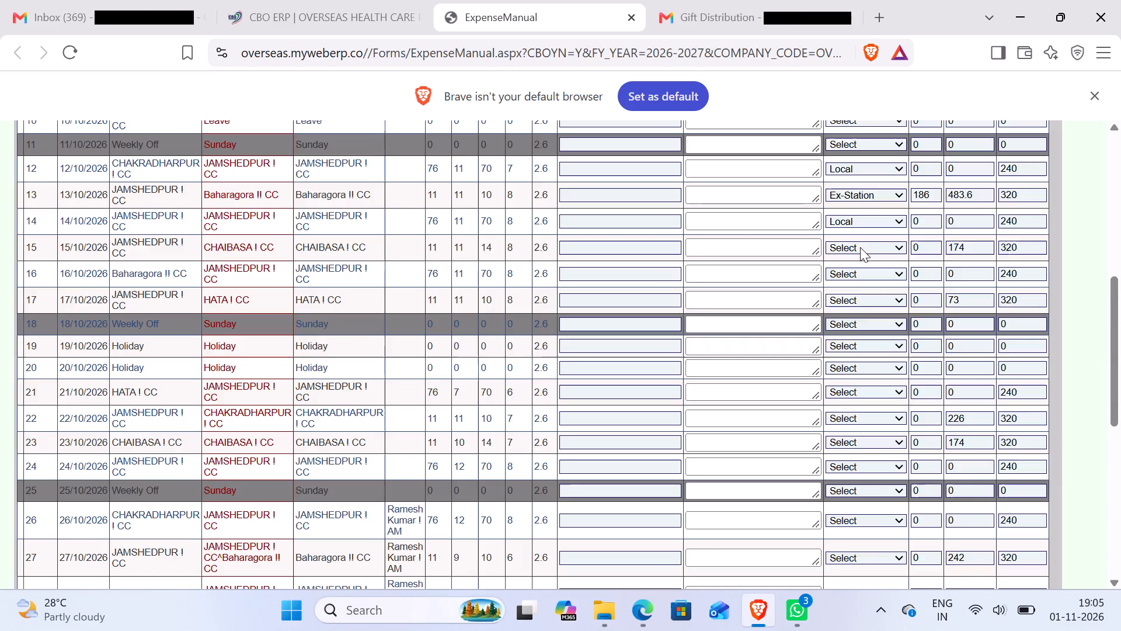
Set the 15/10/2026 CHAIBASA row to Ex-Station and enter distance 134, using the August expenses PDF in Edge as reference.
{"action": "left_click", "coordinate": [860, 247]}
{"action": "left_click", "coordinate": [857, 303]}
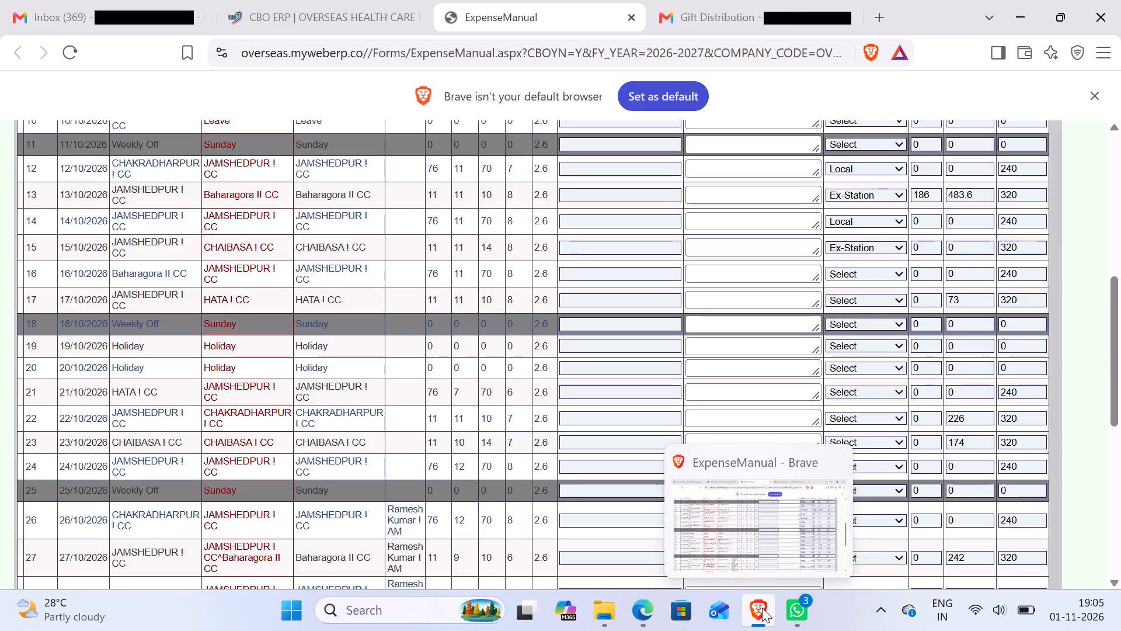
{"action": "left_click", "coordinate": [762, 608]}
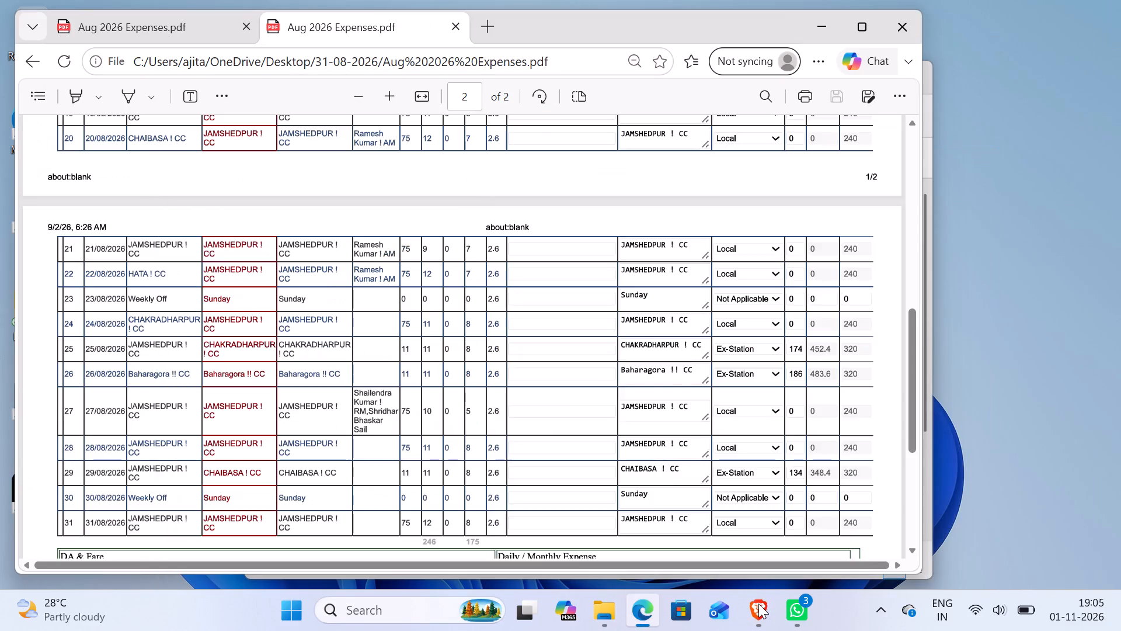
{"action": "left_click", "coordinate": [758, 604]}
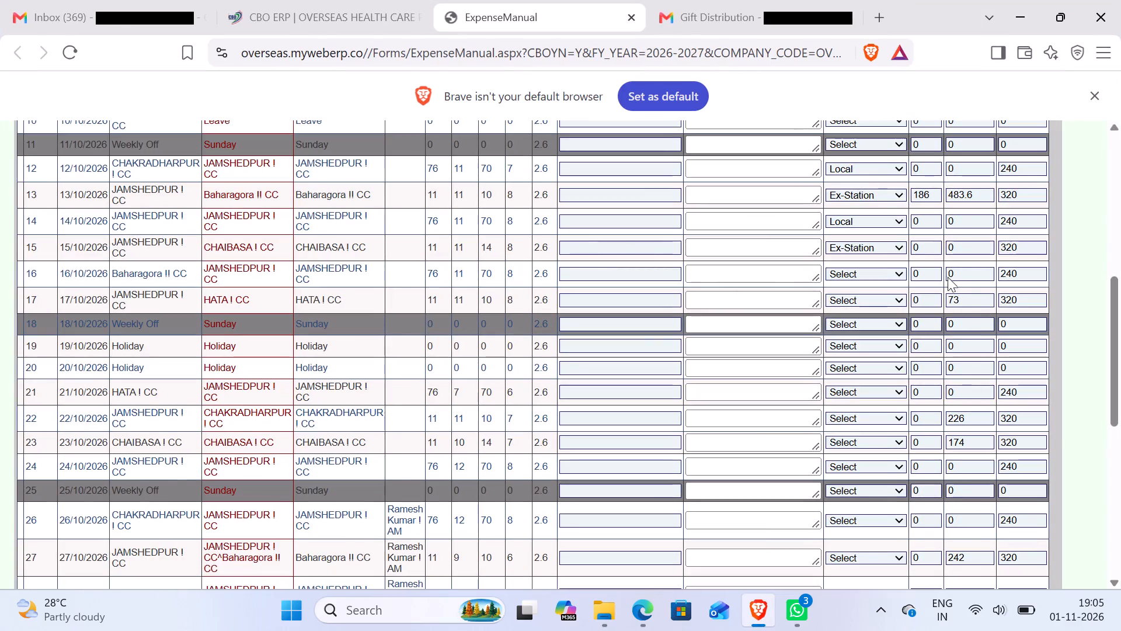
{"action": "left_click", "coordinate": [933, 242]}
{"action": "key", "text": "BackSpace"}
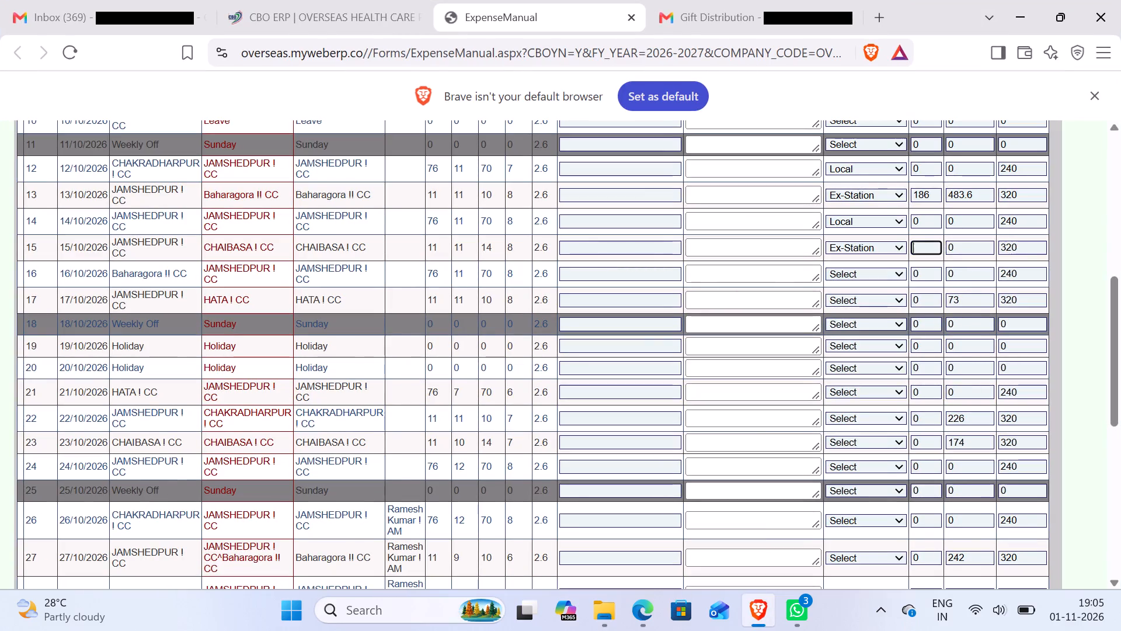
{"action": "type", "text": "134"}
Set the station type for the 16/10/2026 JAMSHEDPUR row to Local.
{"action": "left_click", "coordinate": [872, 273]}
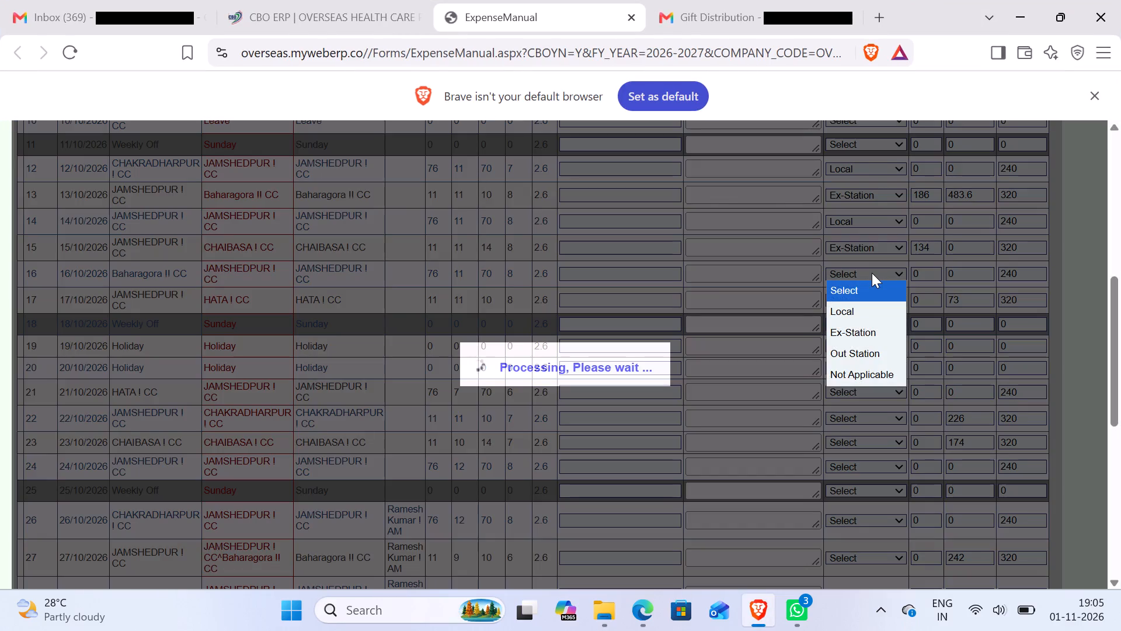
{"action": "left_click", "coordinate": [868, 273]}
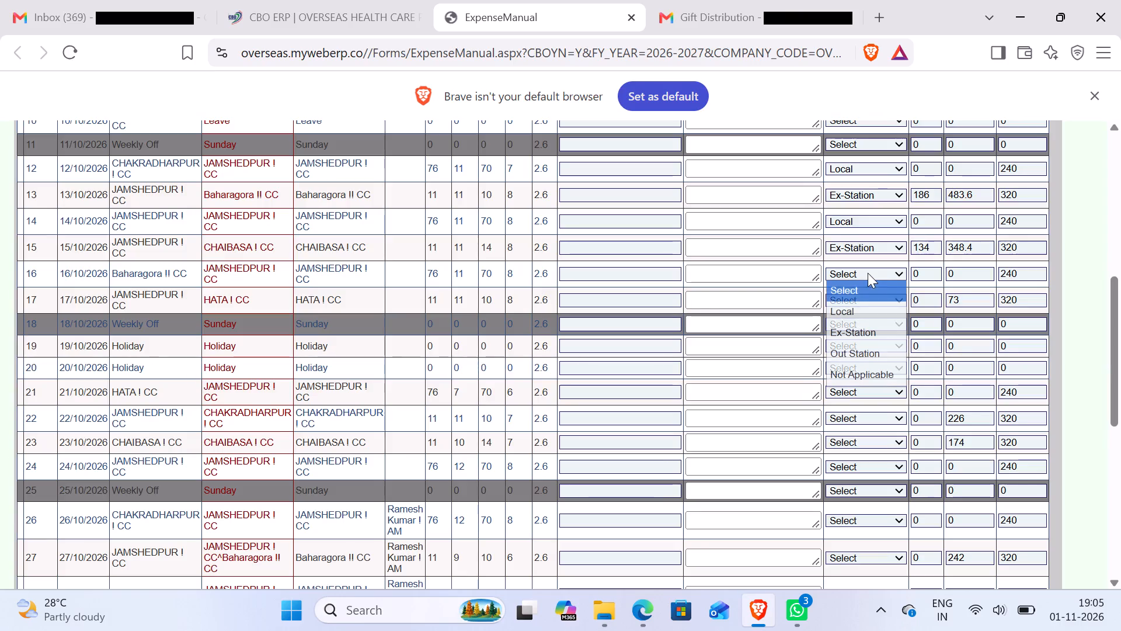
{"action": "left_click", "coordinate": [860, 319]}
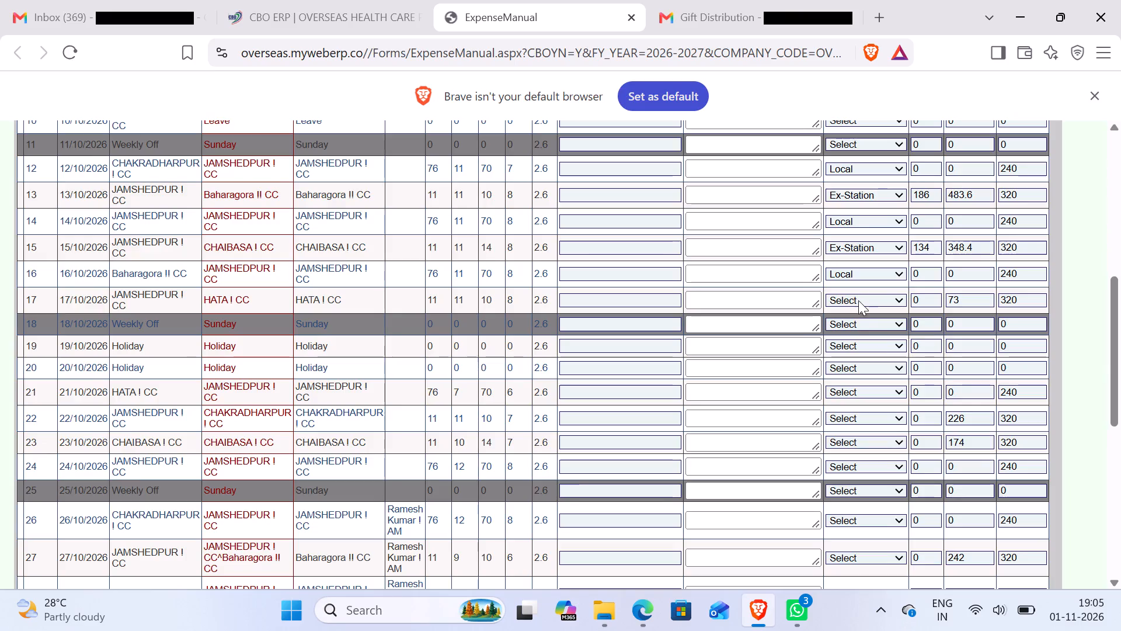
Set the 17/10/2026 HATA row to Ex-Station and enter distance 56, taken from the HATA entry in the August expenses PDF.
{"action": "left_click", "coordinate": [859, 308]}
{"action": "left_click", "coordinate": [858, 303]}
{"action": "left_click", "coordinate": [858, 352]}
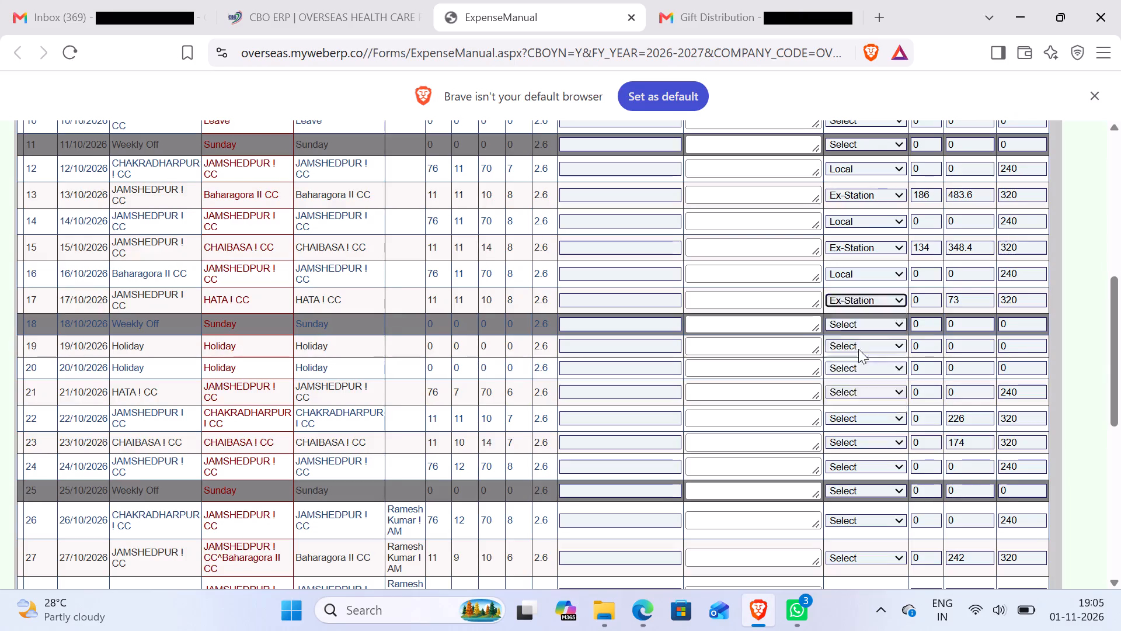
{"action": "left_click", "coordinate": [747, 611]}
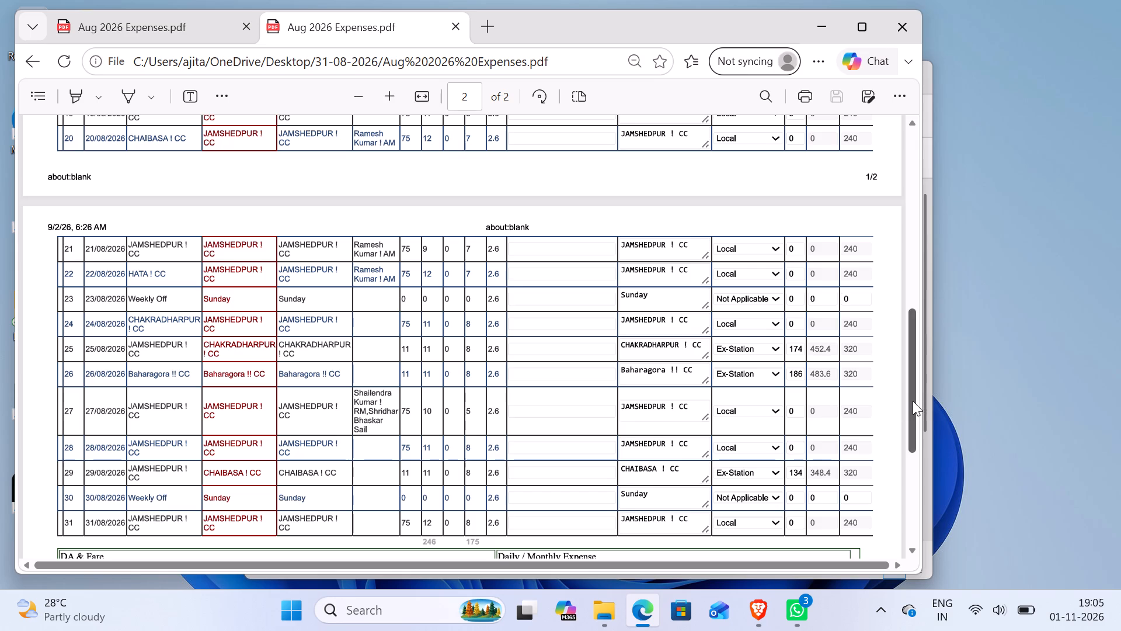
{"action": "left_click_drag", "start_coordinate": [913, 403], "coordinate": [909, 341]}
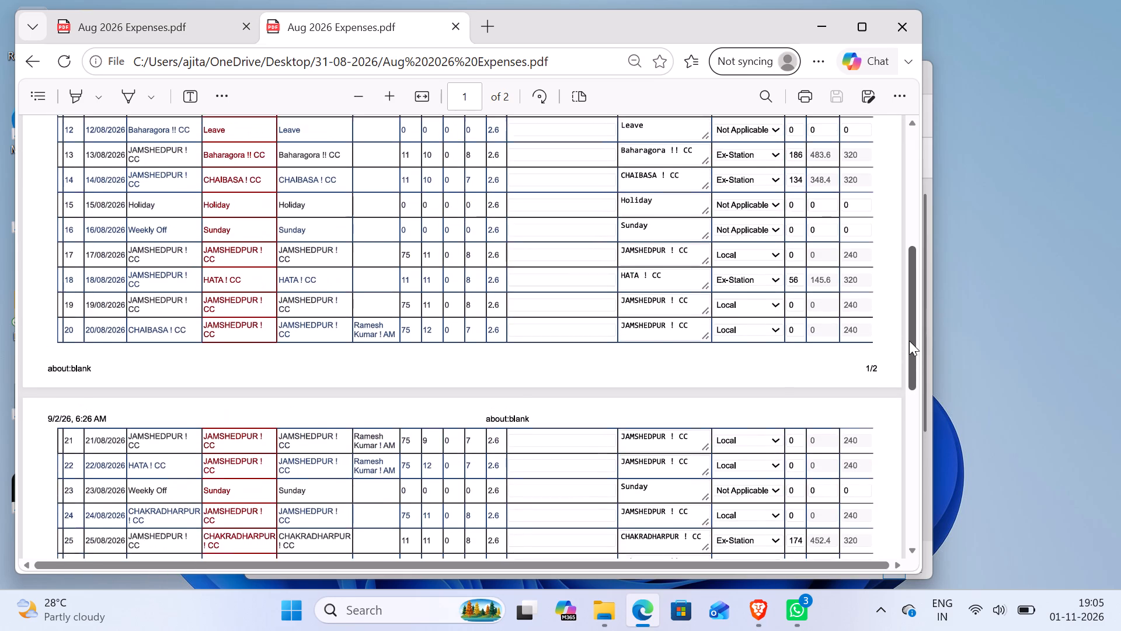
{"action": "left_click_drag", "start_coordinate": [909, 341], "coordinate": [909, 334]}
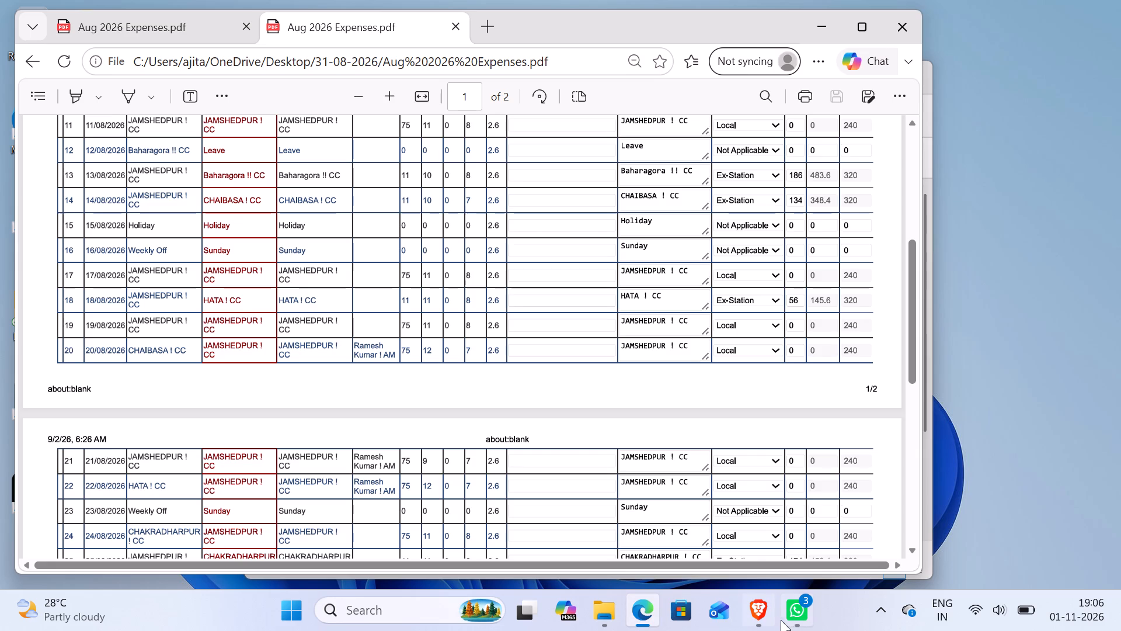
{"action": "left_click", "coordinate": [764, 608]}
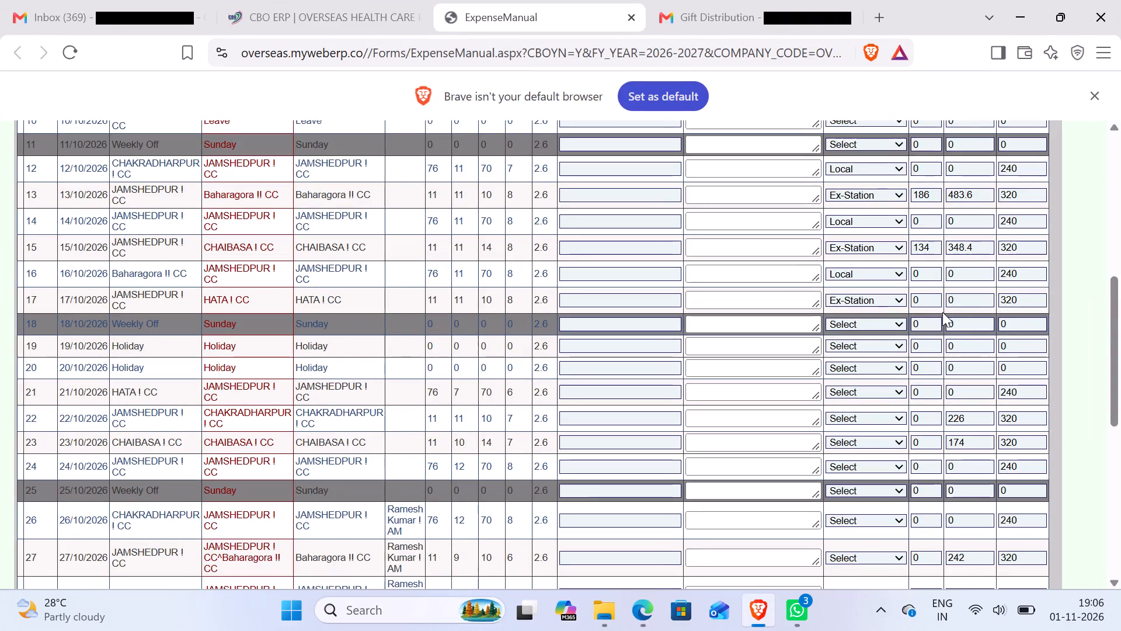
{"action": "left_click", "coordinate": [928, 294]}
{"action": "key", "text": "BackSpace"}
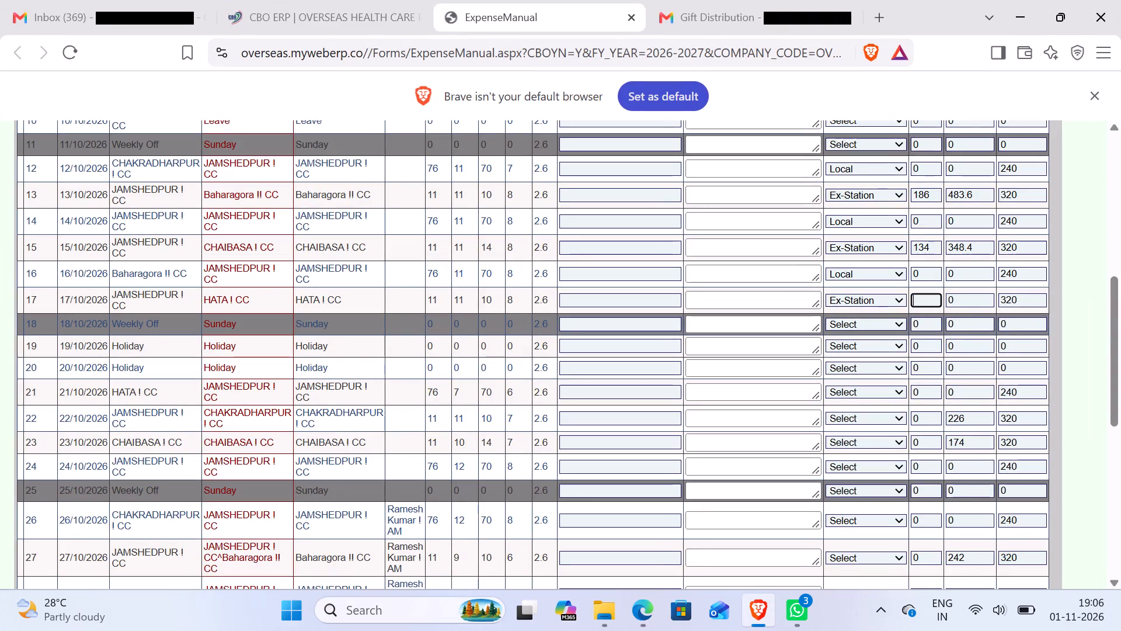
{"action": "type", "text": "56"}
Set the station type for the 21/10/2026 JAMSHEDPUR row to Local.
{"action": "left_click", "coordinate": [876, 394]}
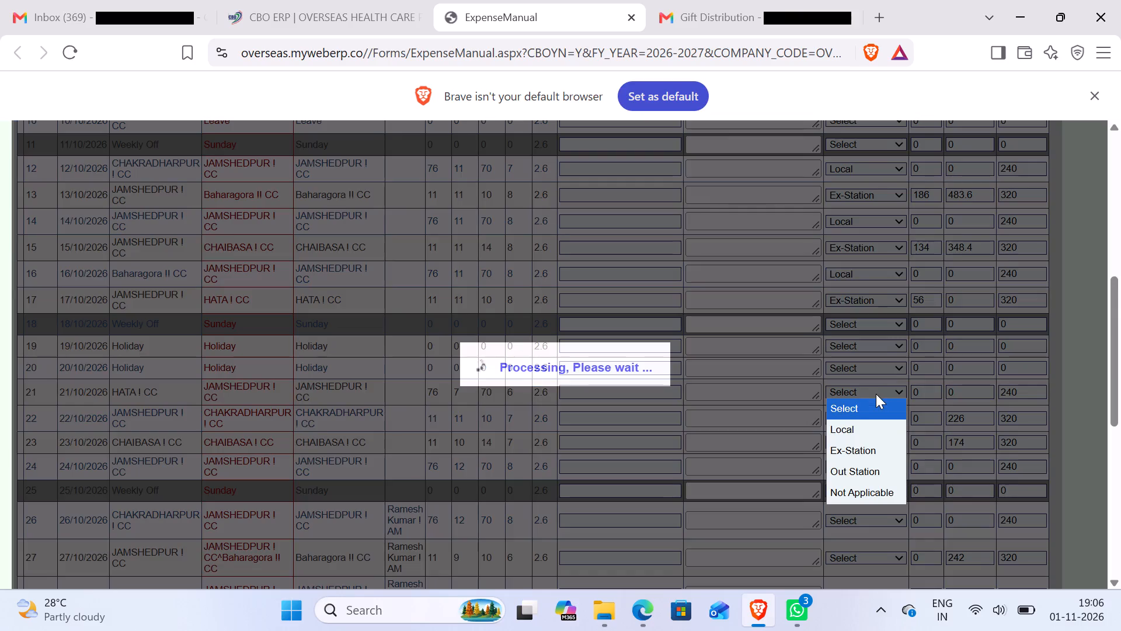
{"action": "left_click", "coordinate": [876, 394]}
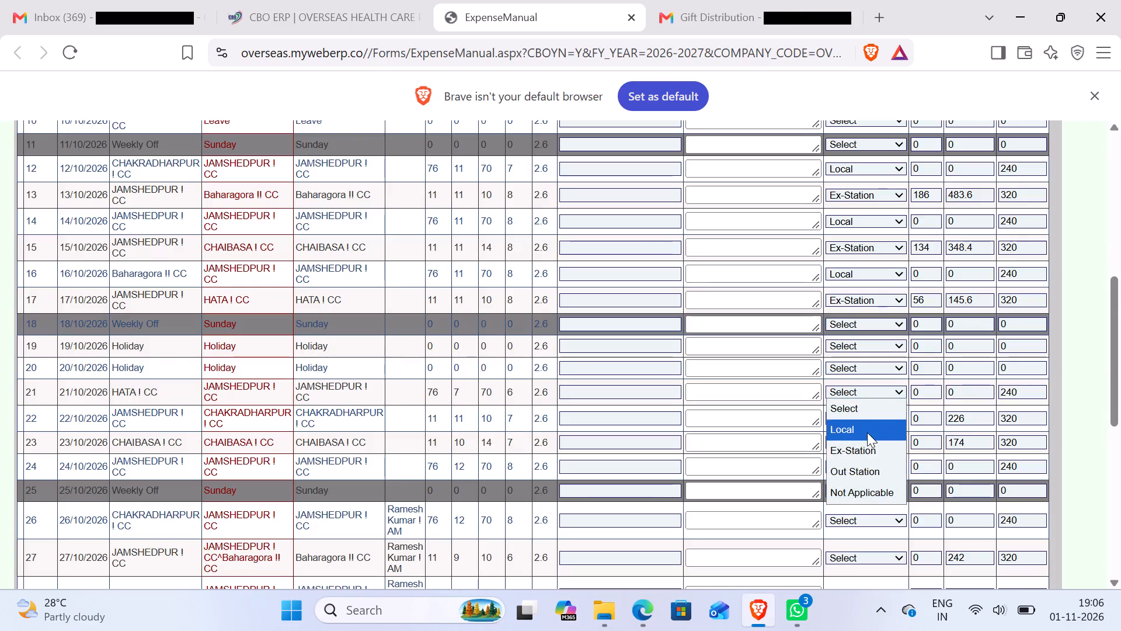
{"action": "left_click", "coordinate": [867, 432]}
Set the 22/10/2026 CHAKRADHARPUR row to Ex-Station and enter distance 174, taken from the matching entry in the August expenses PDF.
{"action": "left_click", "coordinate": [864, 413]}
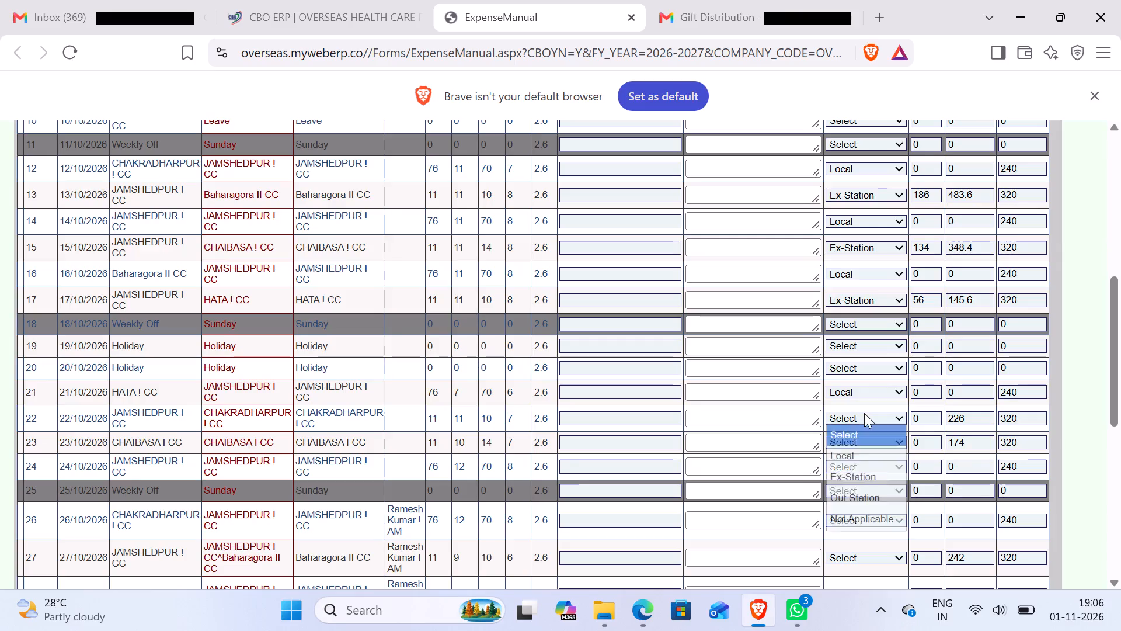
{"action": "left_click", "coordinate": [865, 474]}
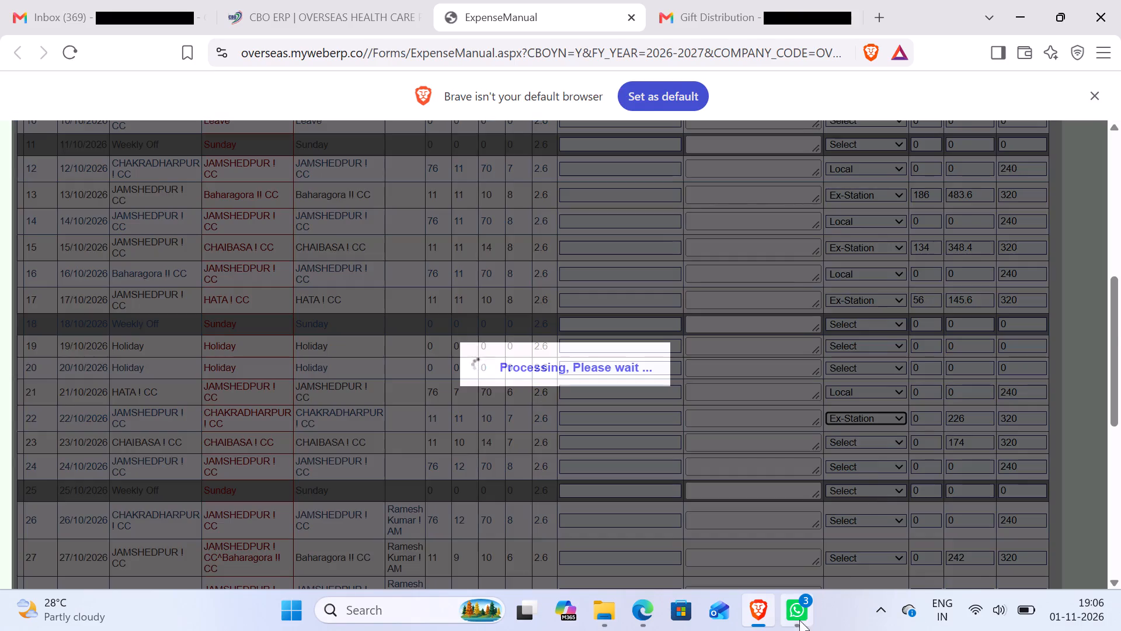
{"action": "left_click", "coordinate": [760, 607]}
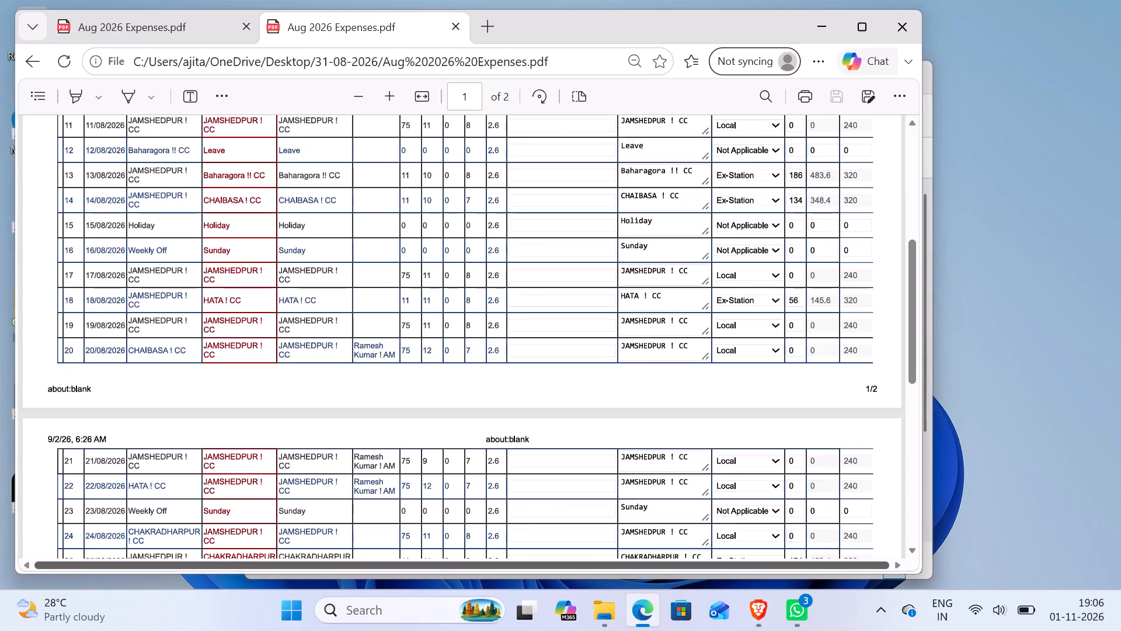
{"action": "left_click", "coordinate": [762, 500]}
{"action": "scroll", "coordinate": [765, 498], "scroll_direction": "down", "scroll_amount": 1}
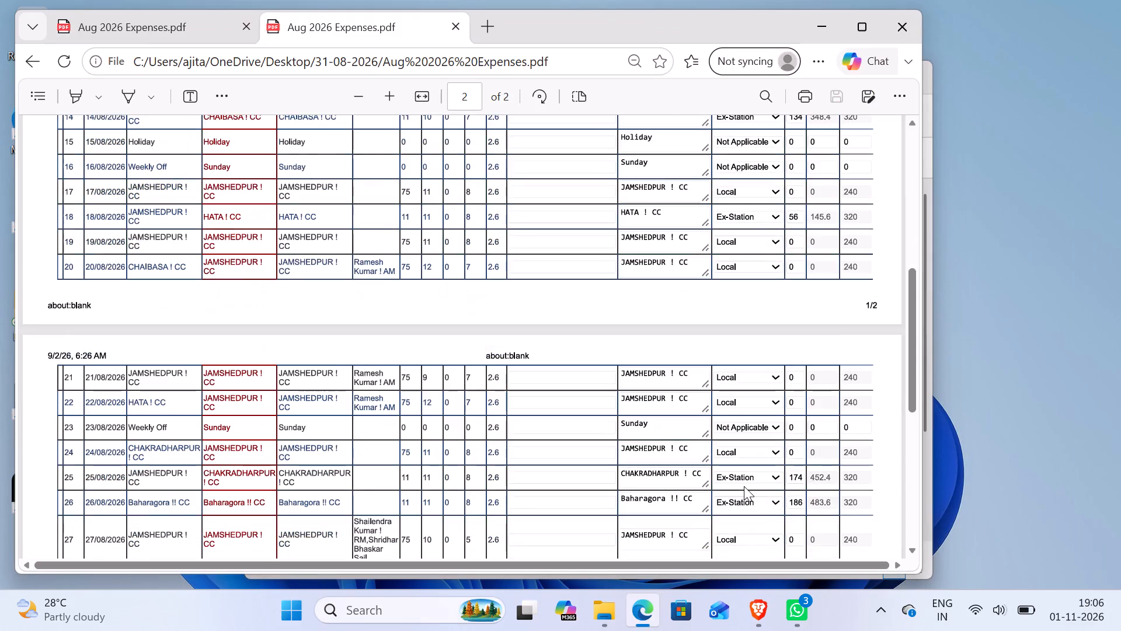
{"action": "left_click", "coordinate": [770, 609]}
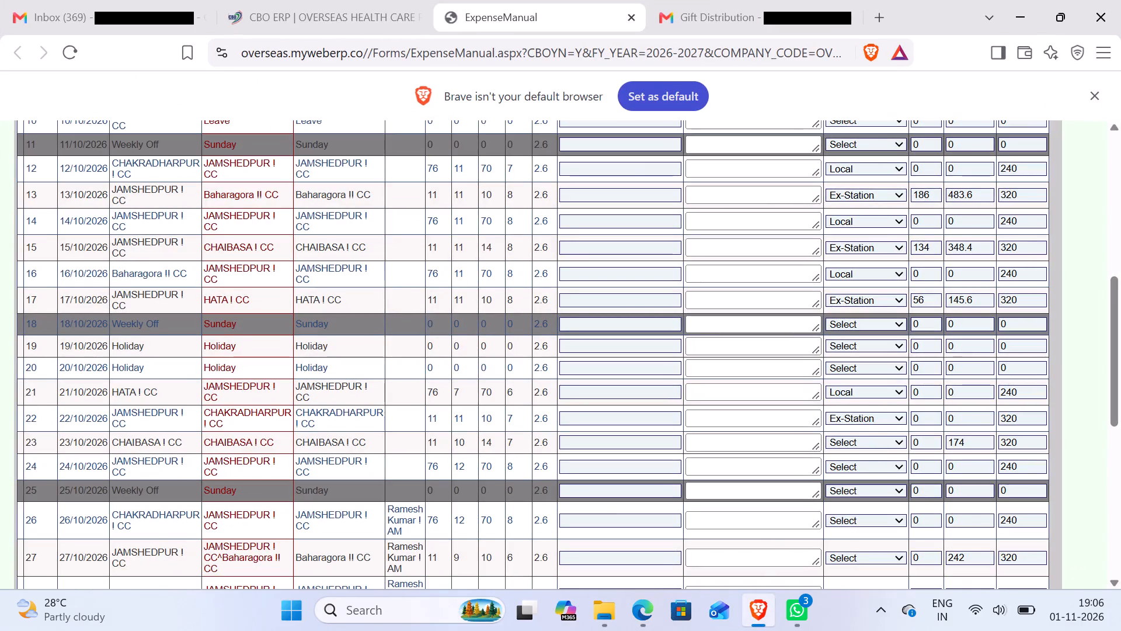
{"action": "left_click", "coordinate": [921, 415]}
{"action": "key", "text": "BackSpace"}
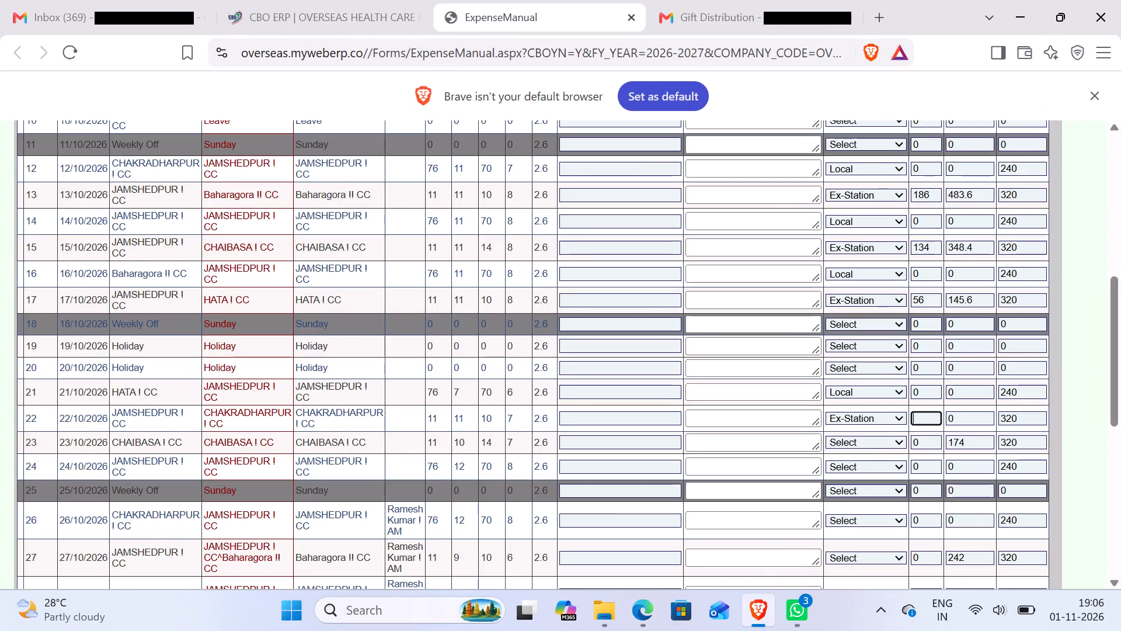
{"action": "type", "text": "174"}
Set the 23/10/2026 CHAIBASA row to Ex-Station and enter distance 134.
{"action": "left_click", "coordinate": [872, 443]}
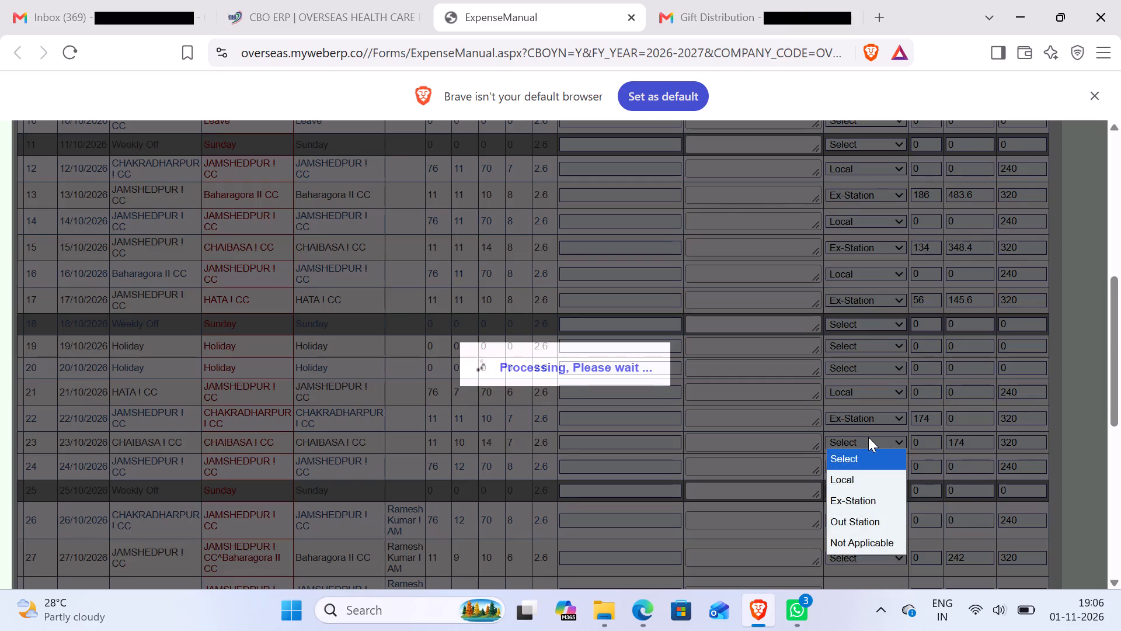
{"action": "left_click", "coordinate": [868, 442]}
{"action": "left_click", "coordinate": [859, 501]}
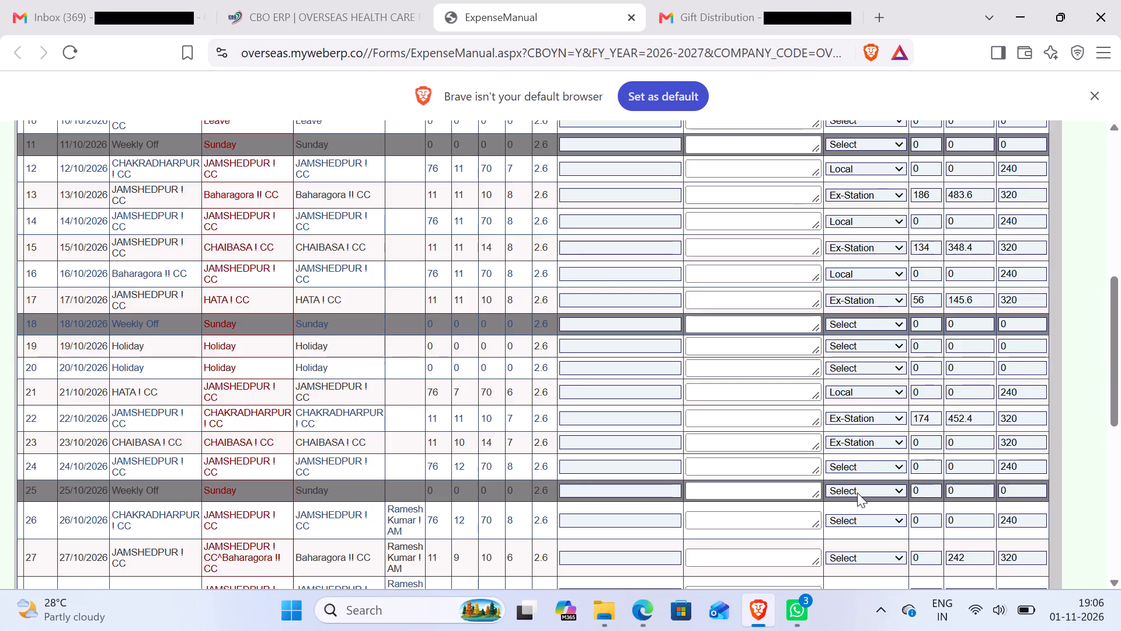
{"action": "left_click", "coordinate": [934, 438]}
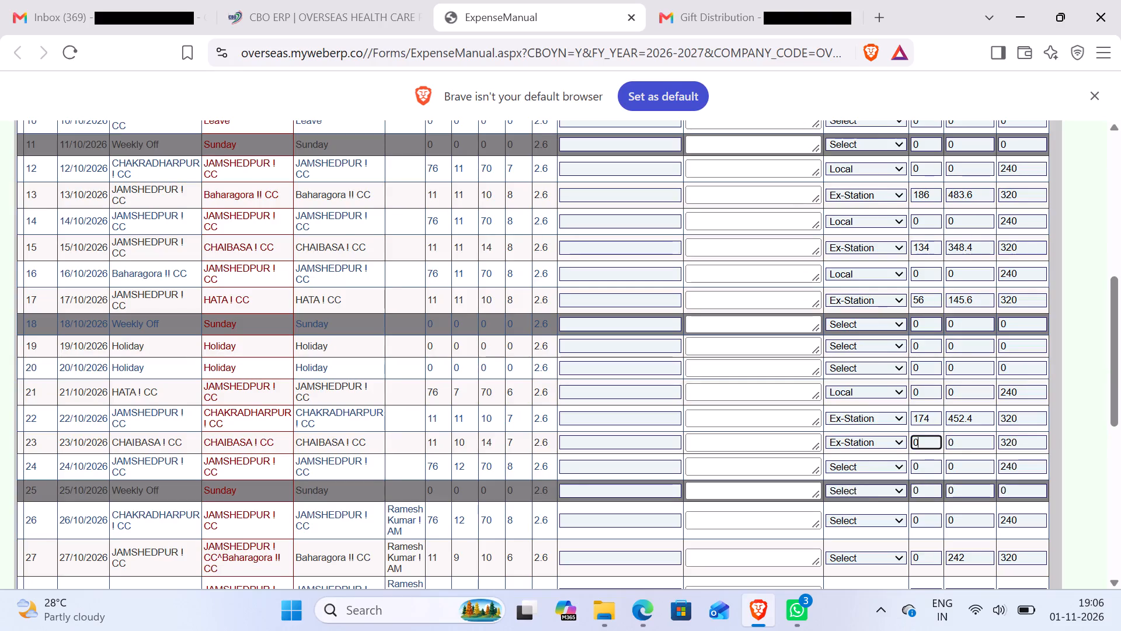
{"action": "key", "text": "BackSpace"}
{"action": "type", "text": "134"}
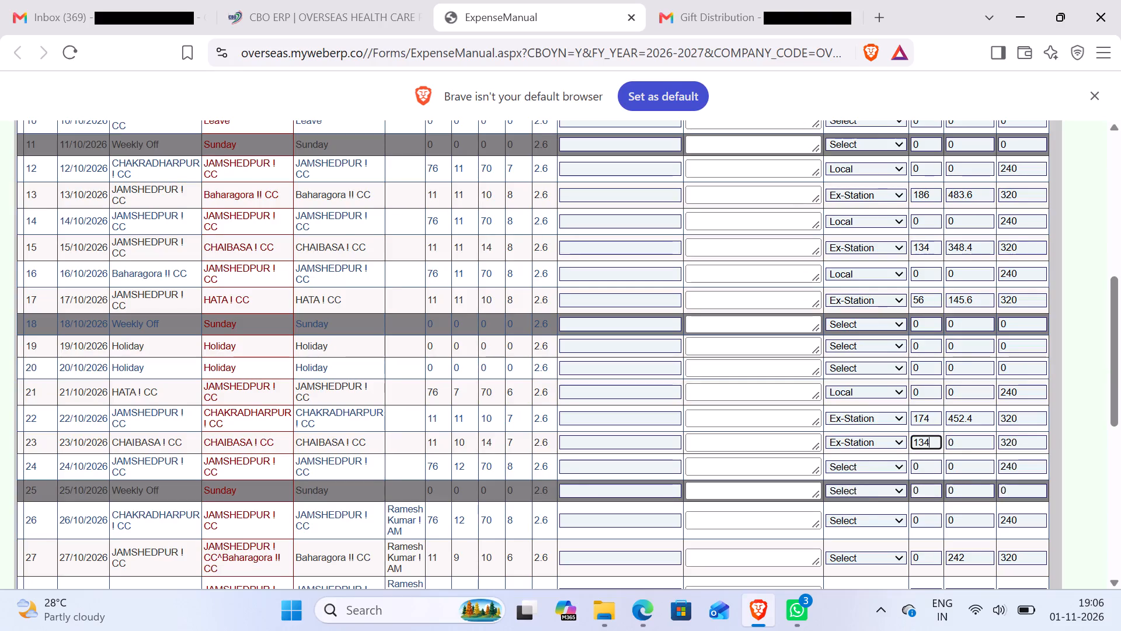
Set the station type for the 24/10/2026 JAMSHEDPUR row to Local.
{"action": "left_click", "coordinate": [856, 465]}
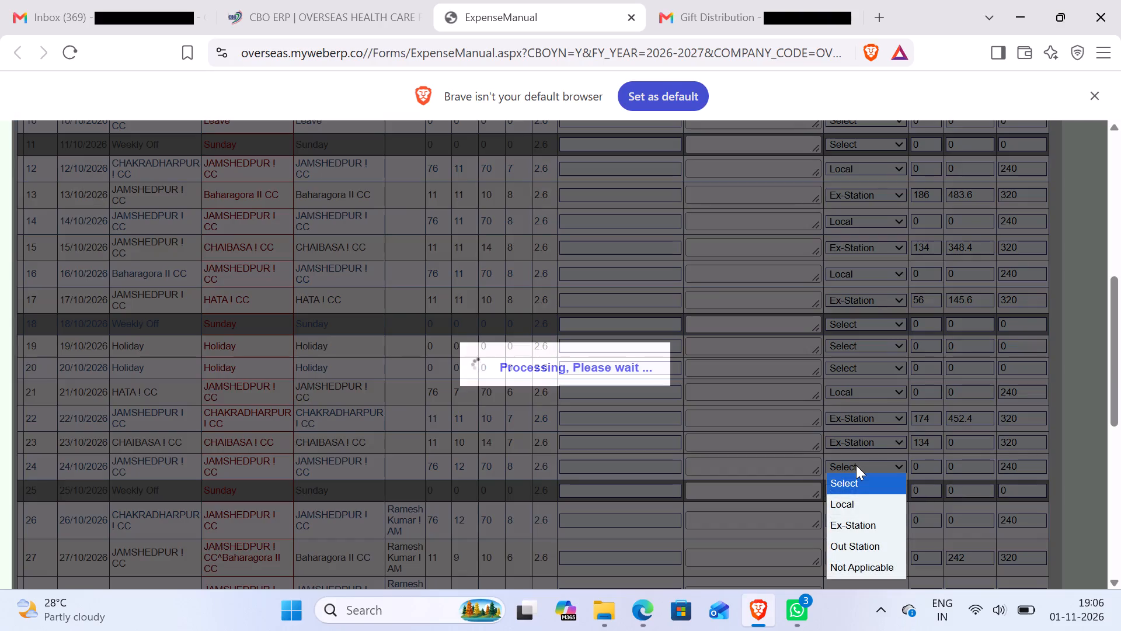
{"action": "left_click", "coordinate": [856, 462]}
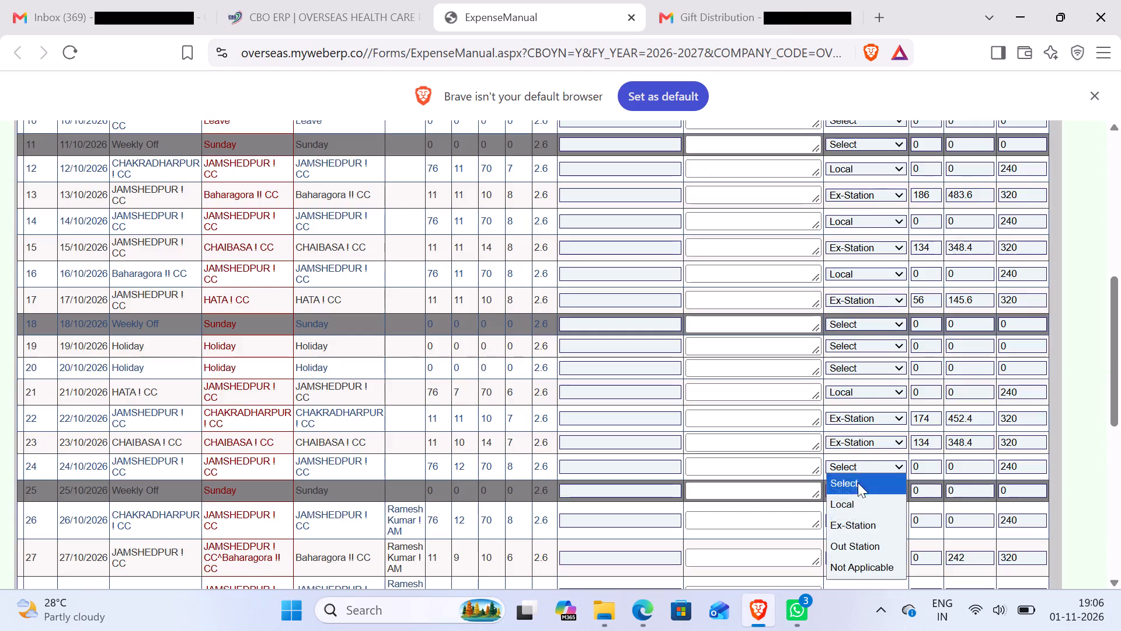
{"action": "left_click", "coordinate": [857, 498]}
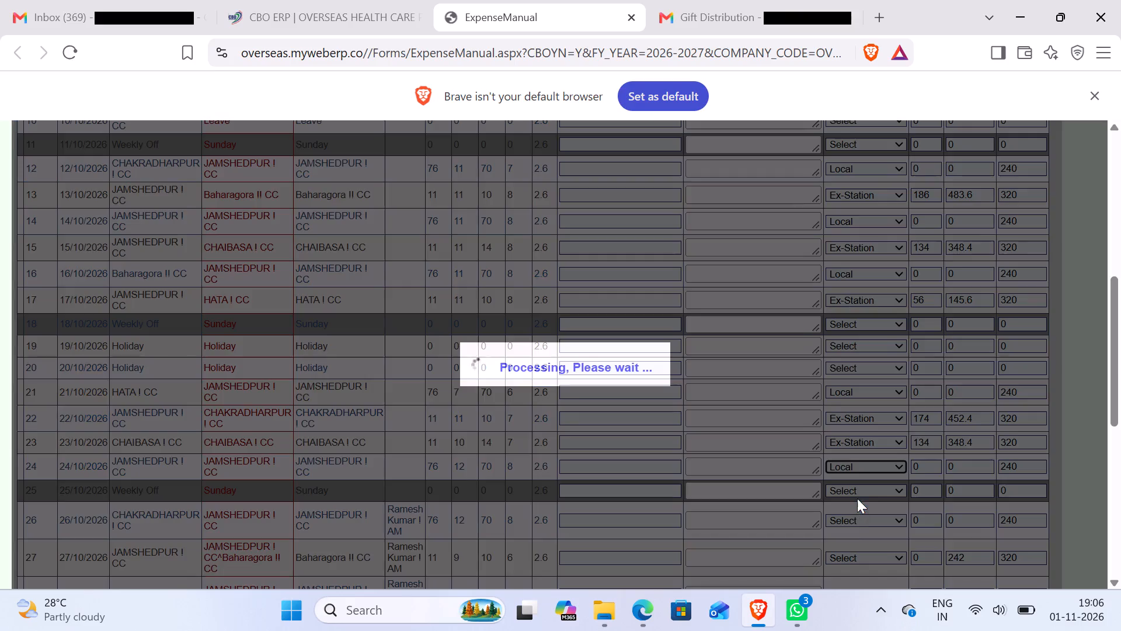
Set the station type for the 26/10/2026 JAMSHEDPUR row to Local.
{"action": "left_click", "coordinate": [857, 518]}
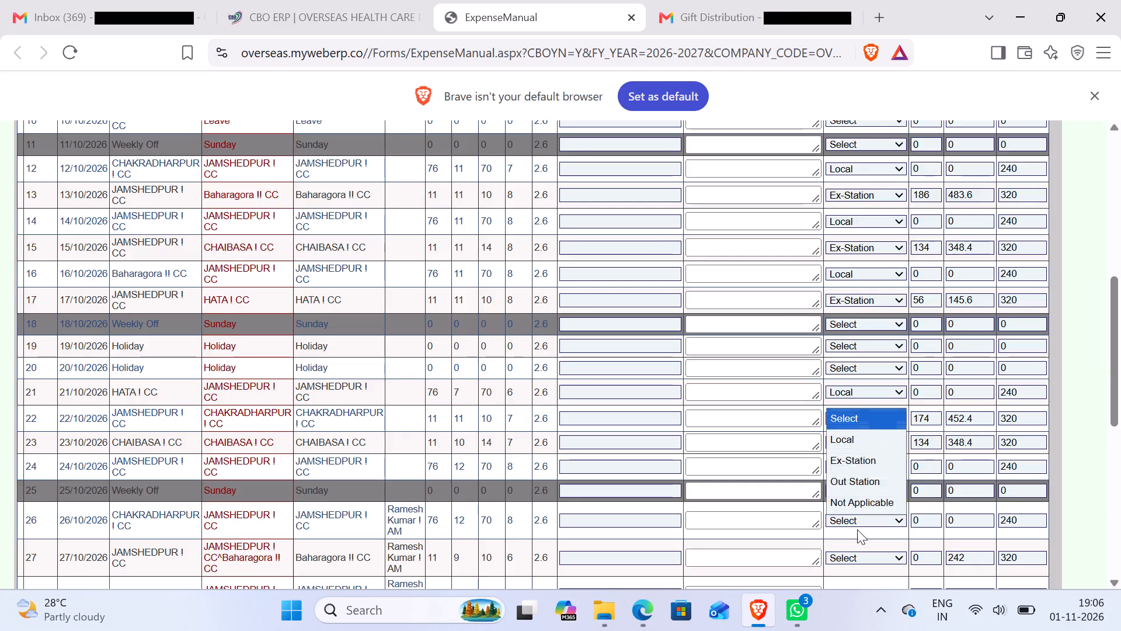
{"action": "left_click", "coordinate": [858, 442]}
Set the 27/10/2026 Baharagora row to Ex-Station and enter distance 186.
{"action": "scroll", "coordinate": [859, 442], "scroll_direction": "down", "scroll_amount": 3}
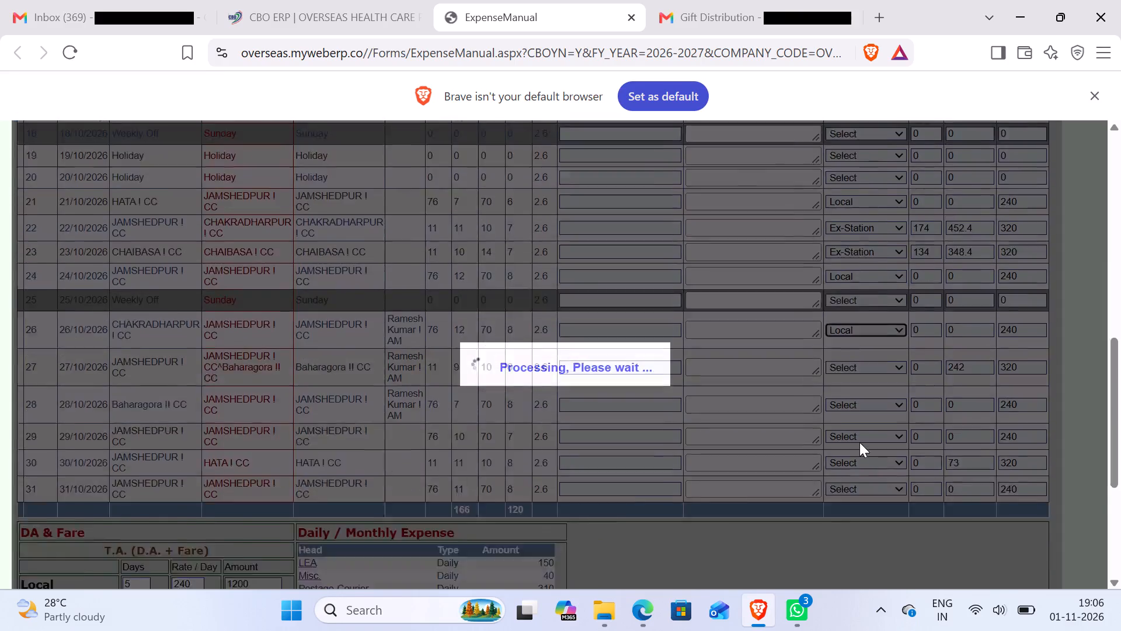
{"action": "scroll", "coordinate": [890, 479], "scroll_direction": "down", "scroll_amount": 2}
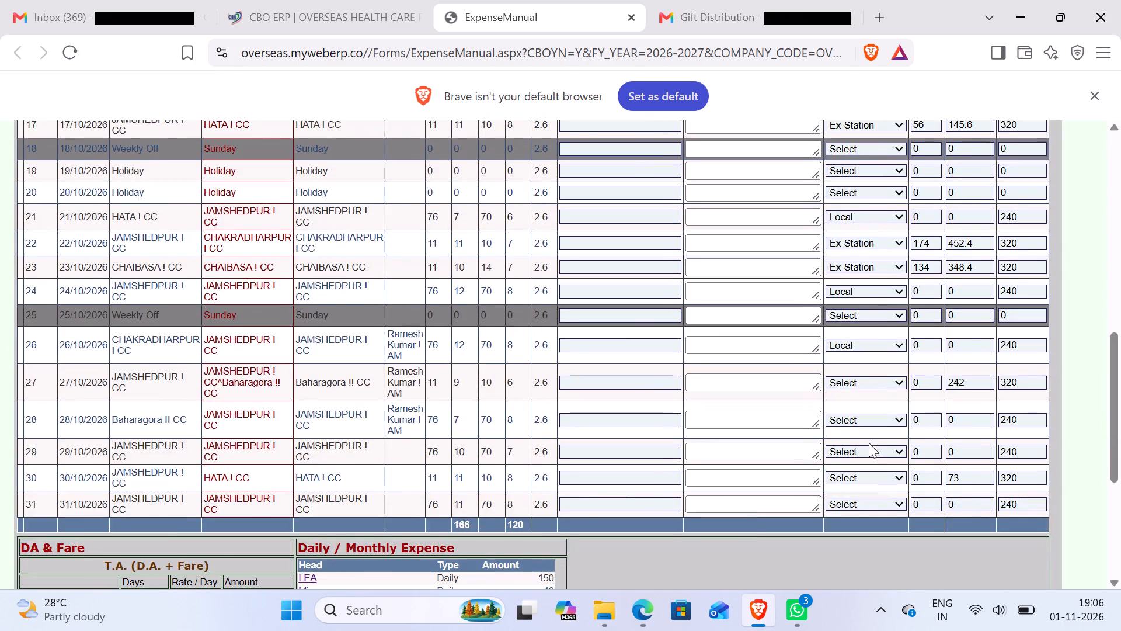
{"action": "left_click", "coordinate": [853, 379]}
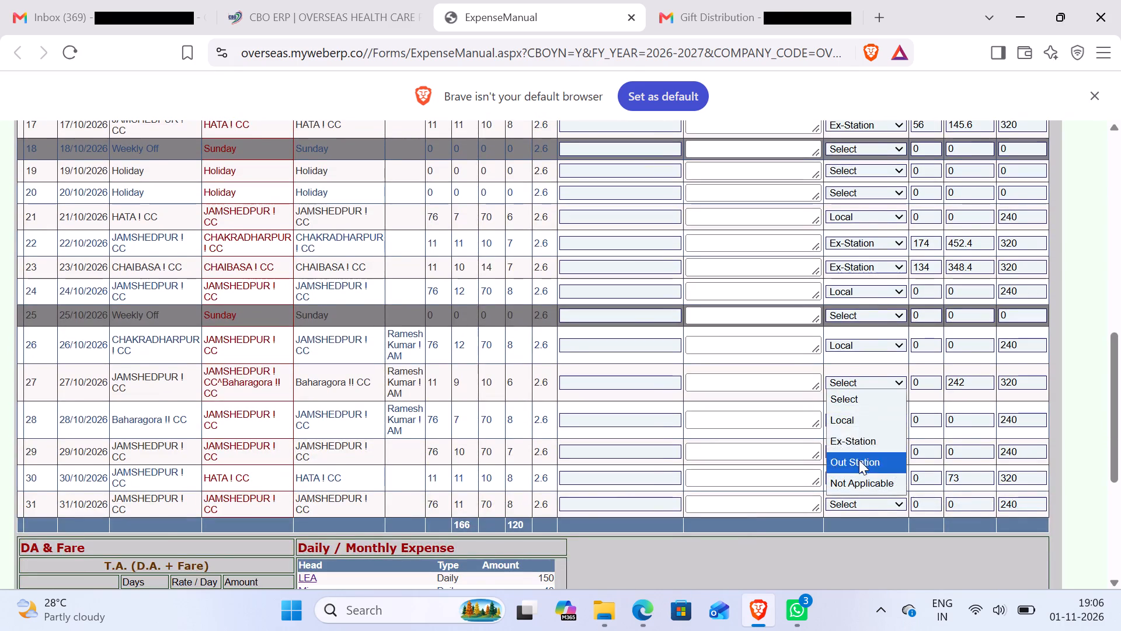
{"action": "left_click", "coordinate": [855, 445]}
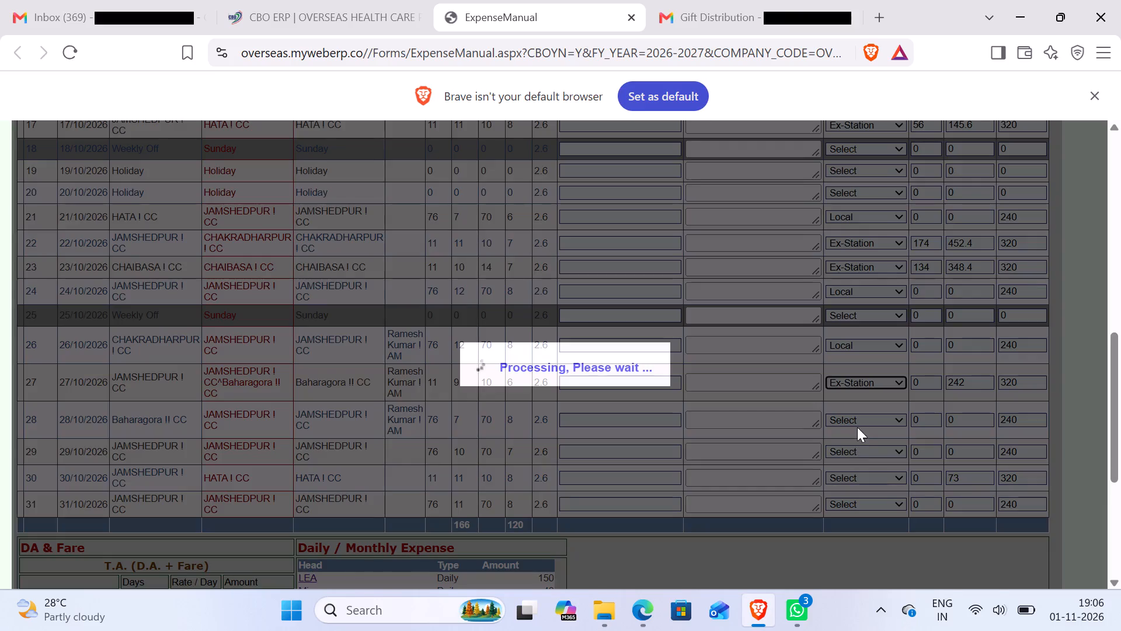
{"action": "scroll", "coordinate": [857, 427], "scroll_direction": "up", "scroll_amount": 2}
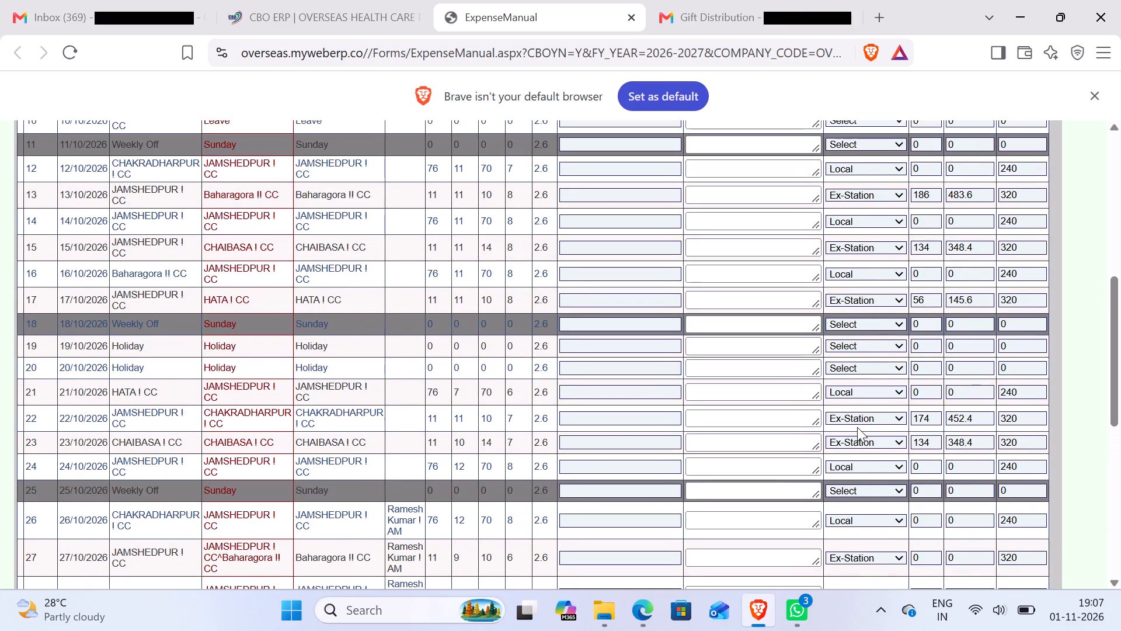
{"action": "scroll", "coordinate": [857, 427], "scroll_direction": "down", "scroll_amount": 2}
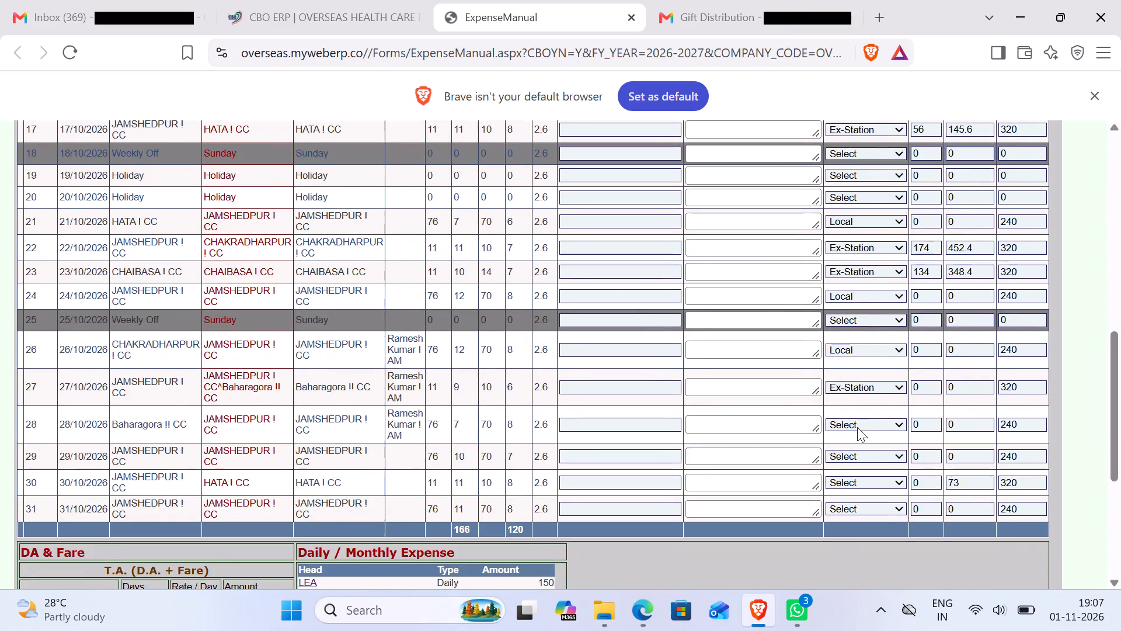
{"action": "left_click", "coordinate": [924, 382]}
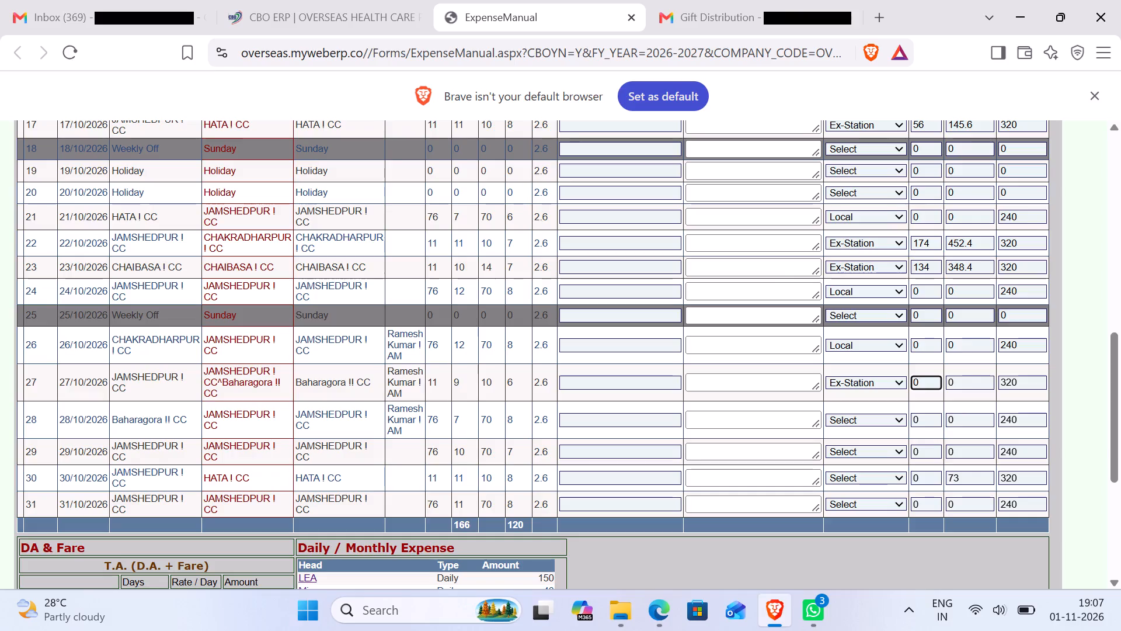
{"action": "key", "text": "BackSpace"}
{"action": "key", "text": "1"}
{"action": "type", "text": "86"}
Set the station type for the 28/10/2026 and 29/10/2026 JAMSHEDPUR rows to Local.
{"action": "left_click", "coordinate": [862, 414]}
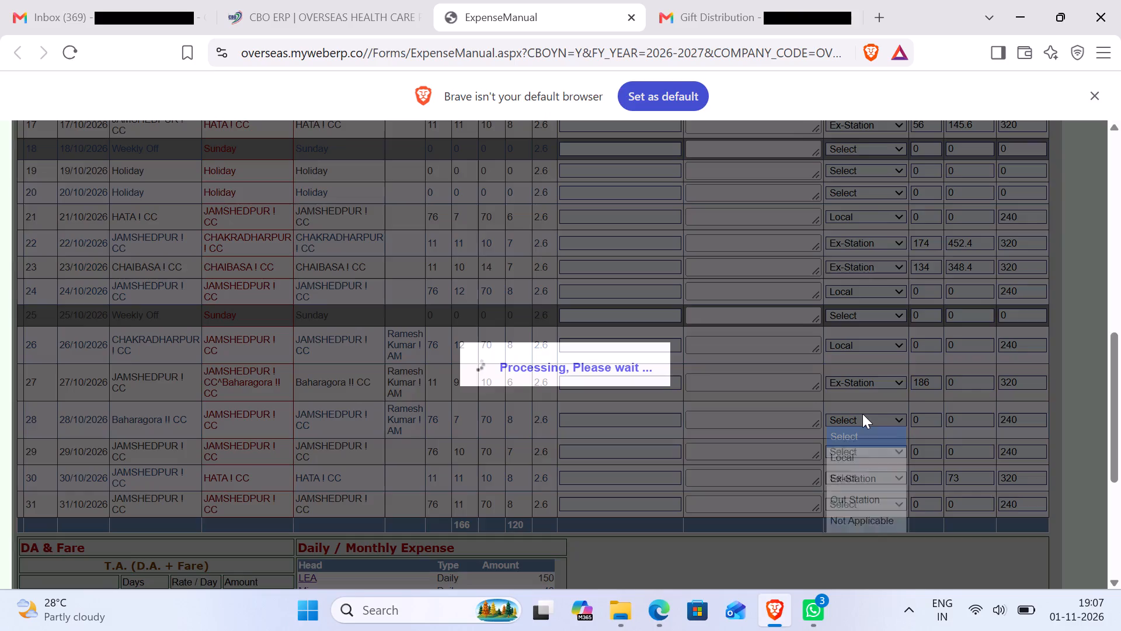
{"action": "left_click", "coordinate": [861, 415]}
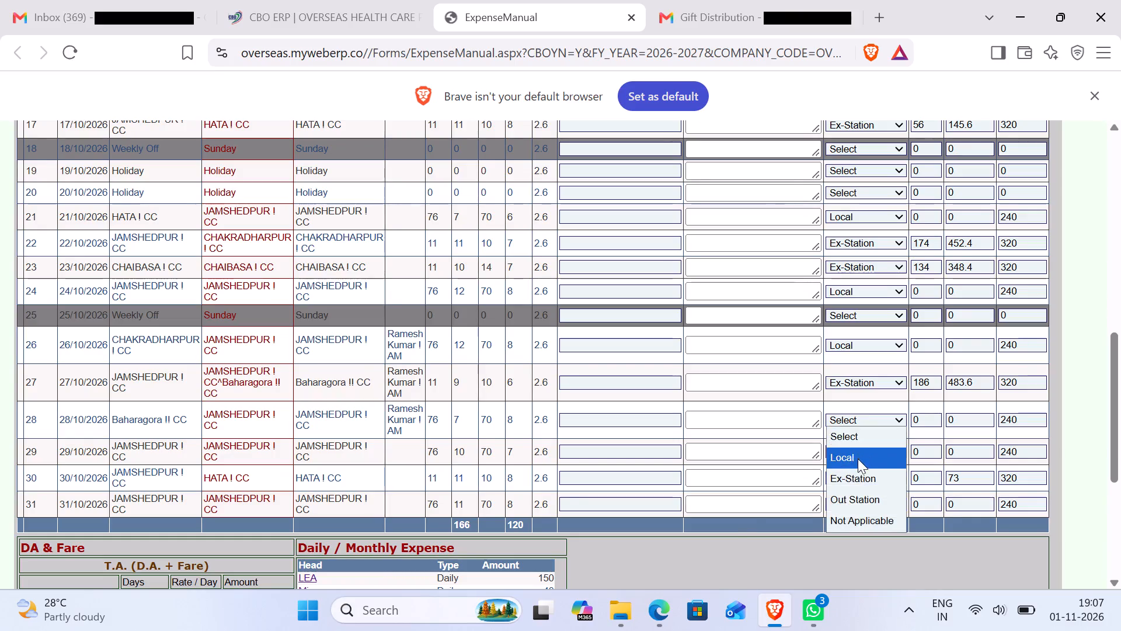
{"action": "left_click", "coordinate": [857, 460]}
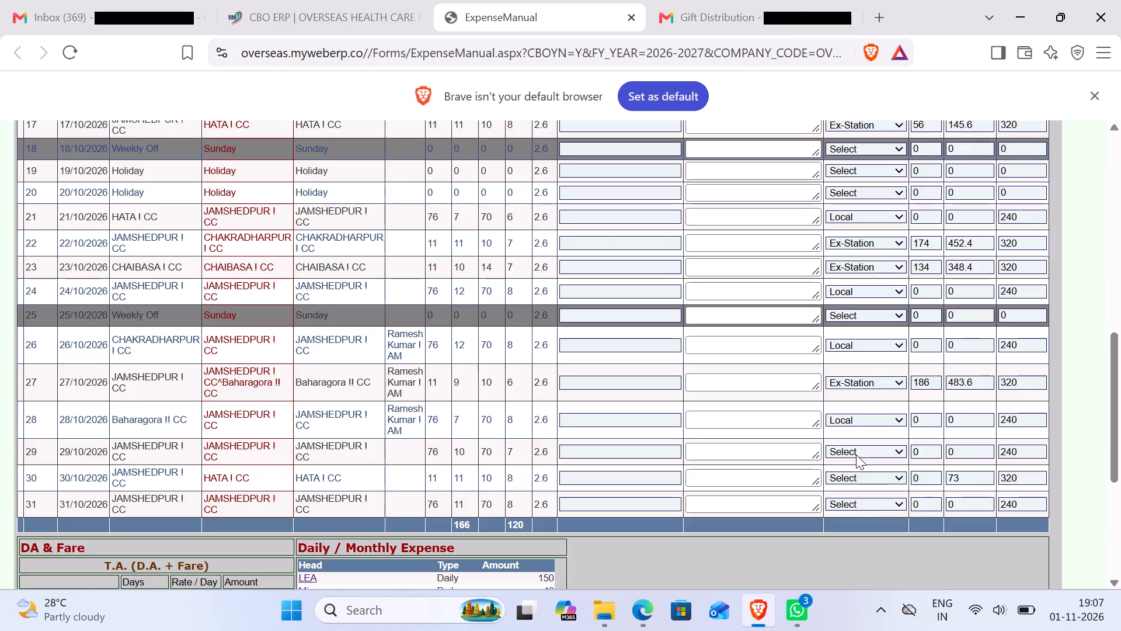
{"action": "left_click", "coordinate": [856, 454]}
{"action": "left_click", "coordinate": [859, 488]}
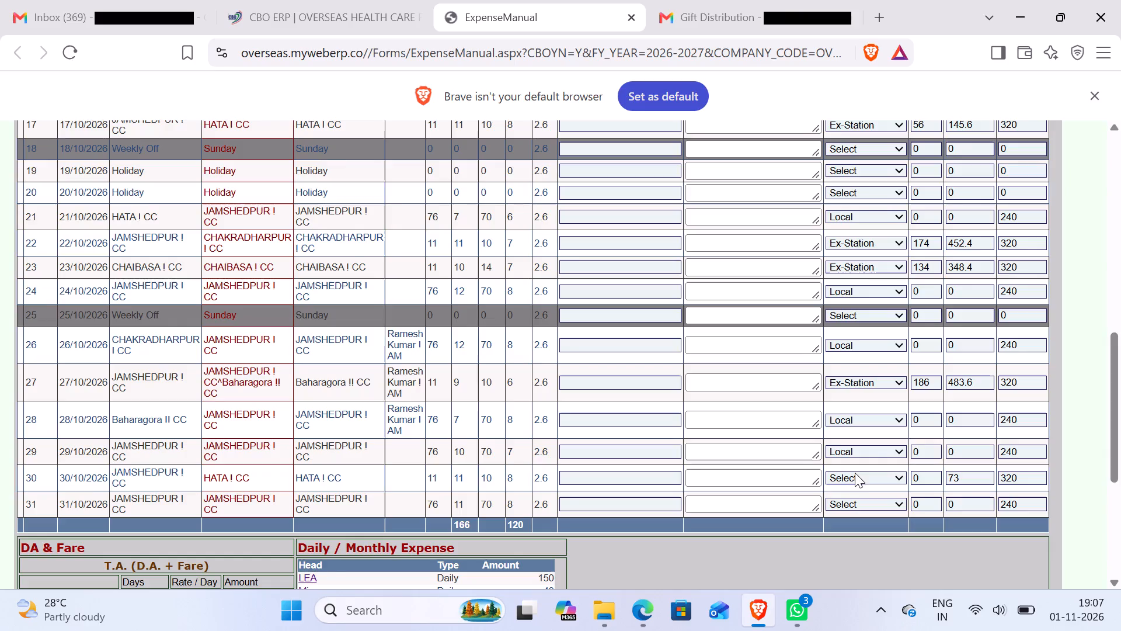
Set the 30/10/2026 HATA row to Ex-Station and enter distance 56.
{"action": "left_click", "coordinate": [855, 477]}
{"action": "left_click", "coordinate": [859, 422]}
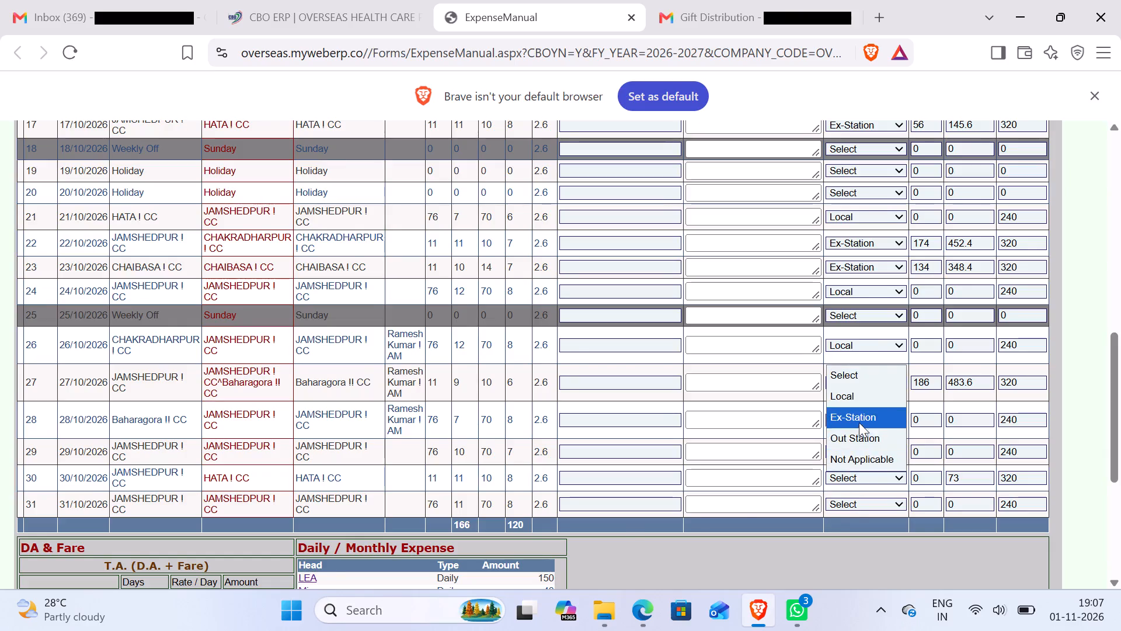
{"action": "scroll", "coordinate": [859, 424], "scroll_direction": "up", "scroll_amount": 2}
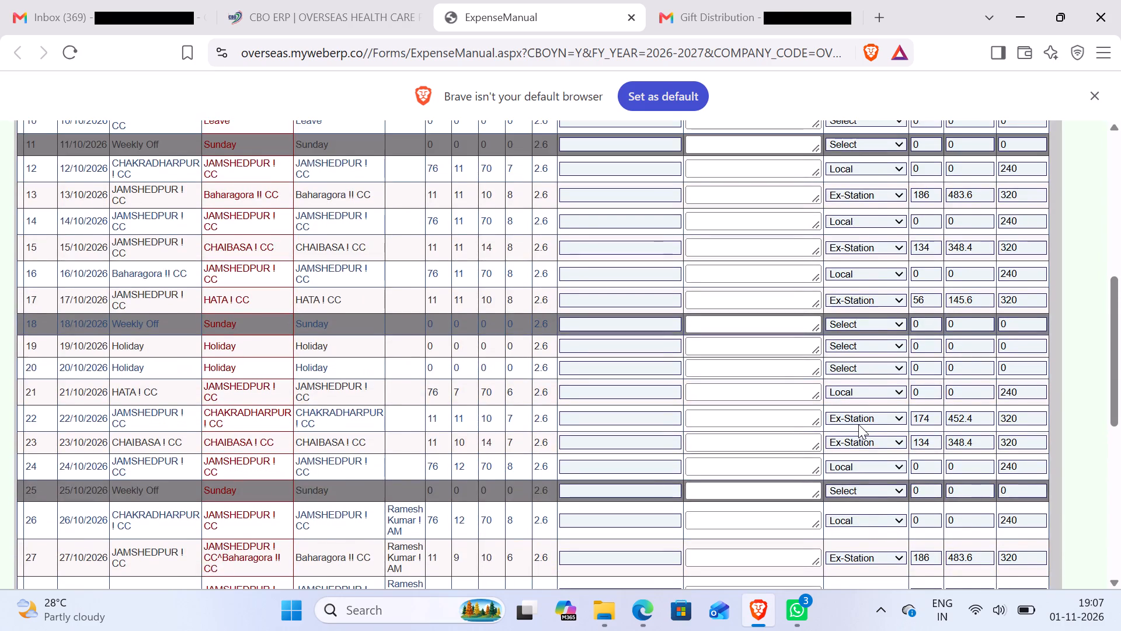
{"action": "scroll", "coordinate": [858, 424], "scroll_direction": "down", "scroll_amount": 4}
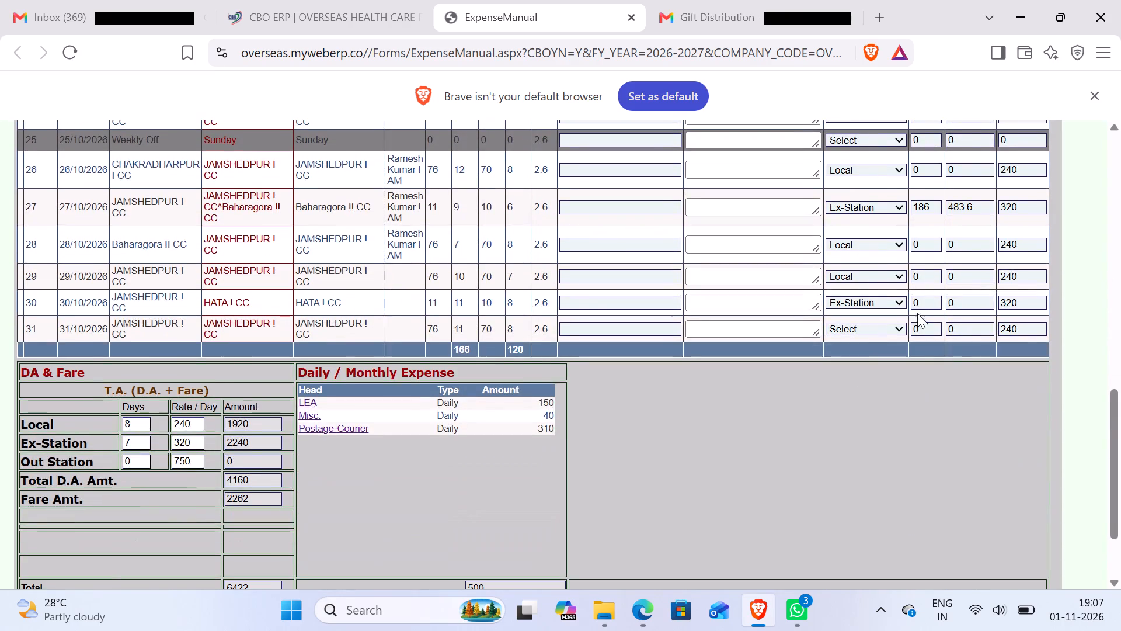
{"action": "left_click", "coordinate": [929, 304]}
{"action": "key", "text": "BackSpace"}
{"action": "type", "text": "56"}
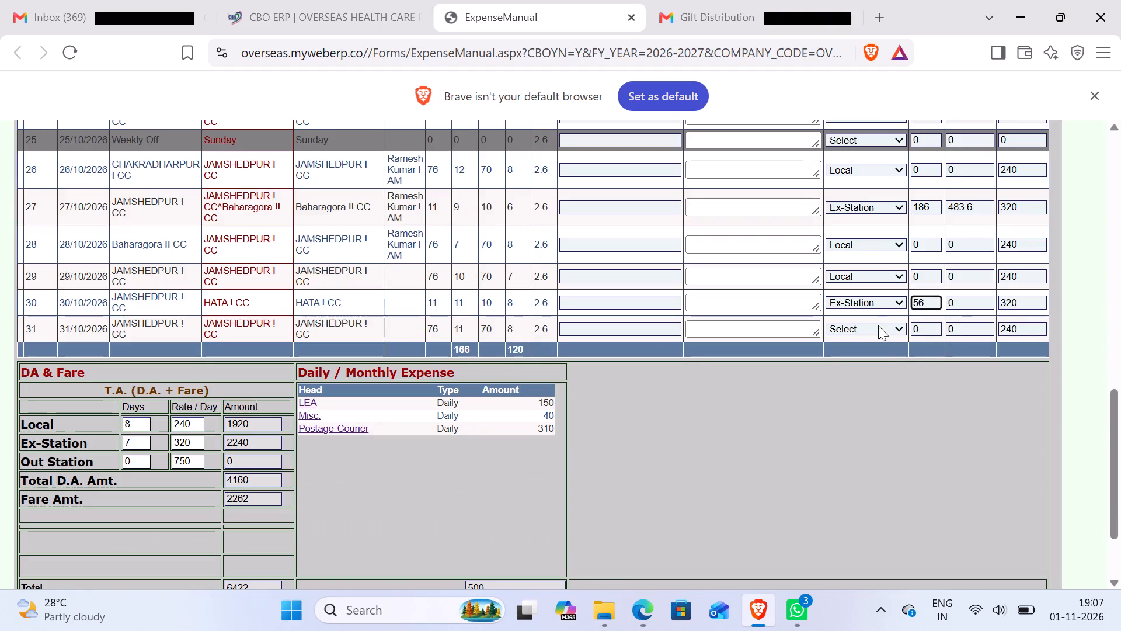
Set the station type for the 31/10/2026 JAMSHEDPUR row to Local.
{"action": "left_click", "coordinate": [875, 322]}
{"action": "left_click", "coordinate": [871, 329]}
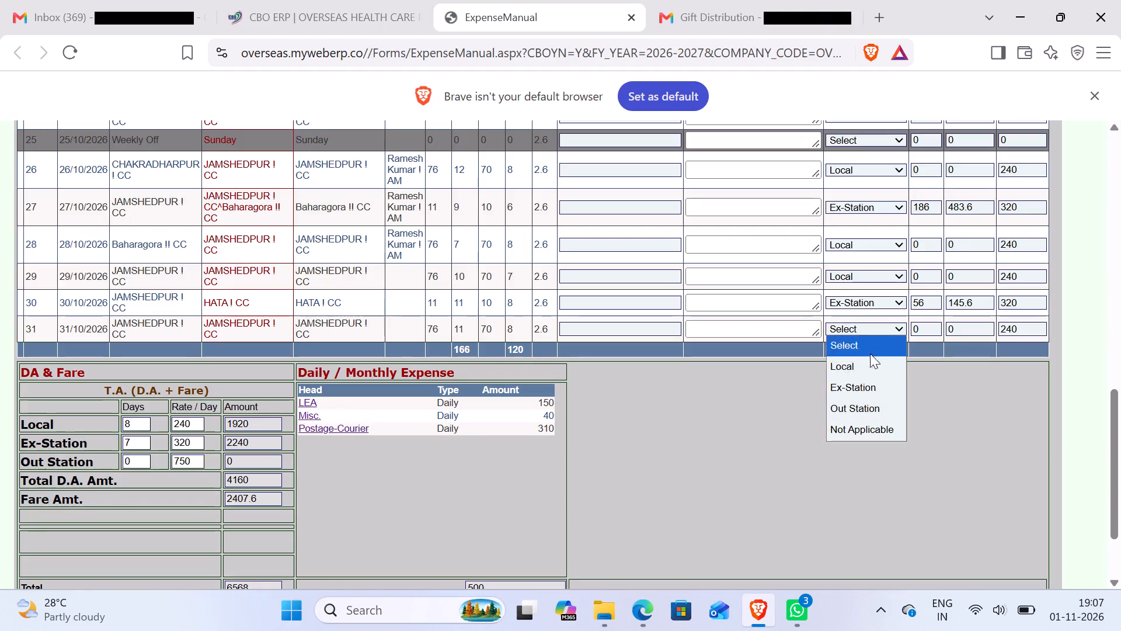
{"action": "left_click", "coordinate": [867, 363]}
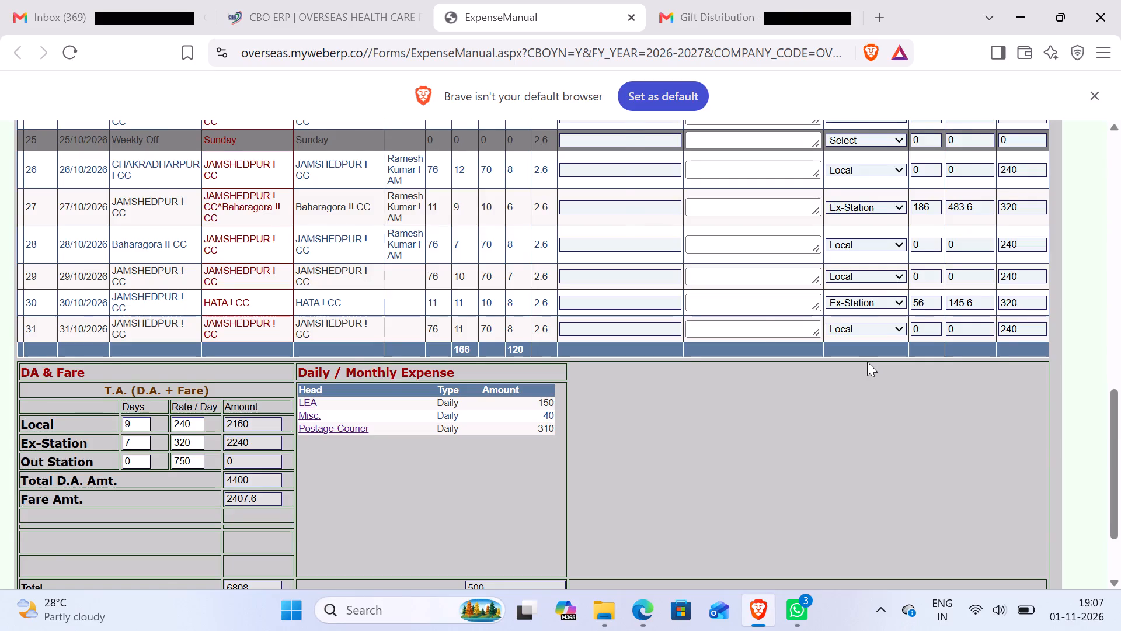
Check the completed October 2026 rows and the expense summary, and submit the form.
{"action": "scroll", "coordinate": [867, 362], "scroll_direction": "up", "scroll_amount": 2}
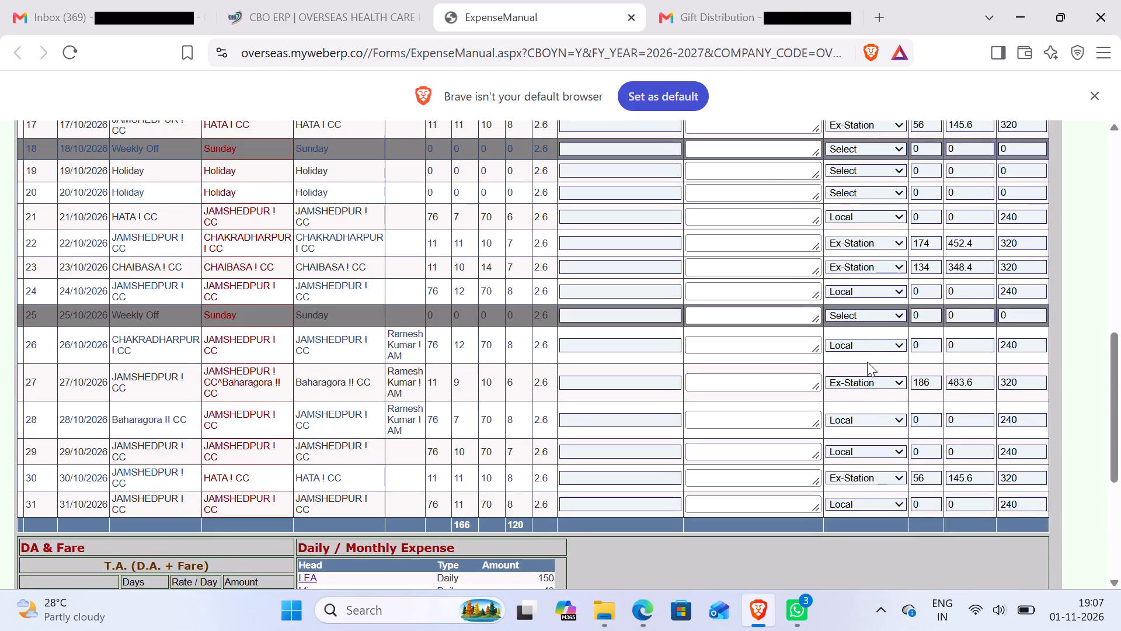
{"action": "scroll", "coordinate": [867, 362], "scroll_direction": "up", "scroll_amount": 1}
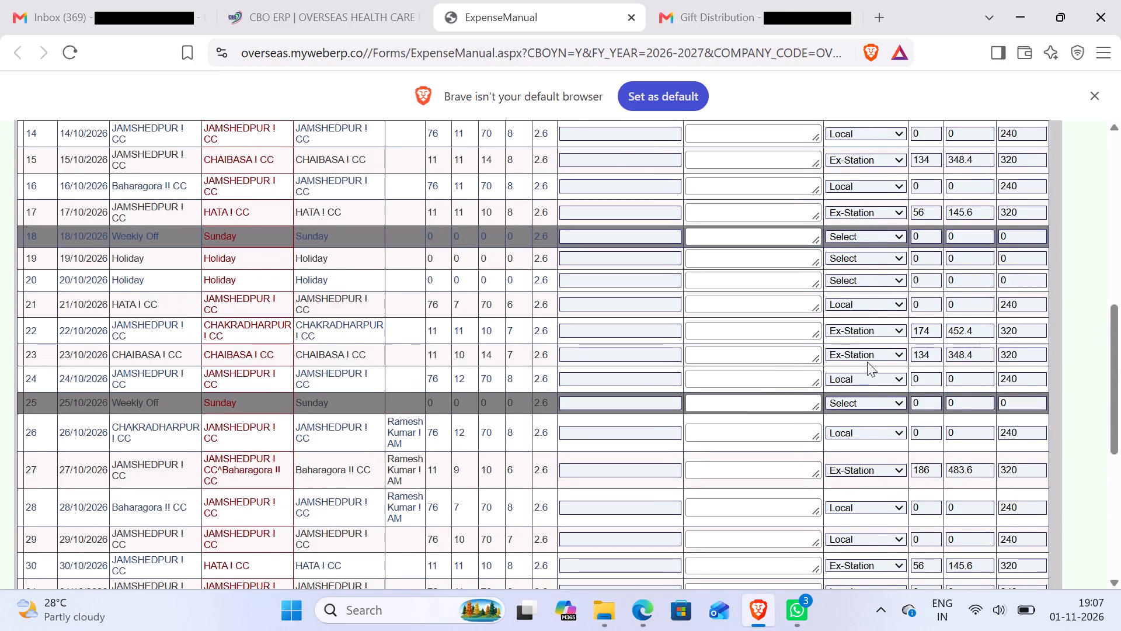
{"action": "scroll", "coordinate": [867, 362], "scroll_direction": "up", "scroll_amount": 1}
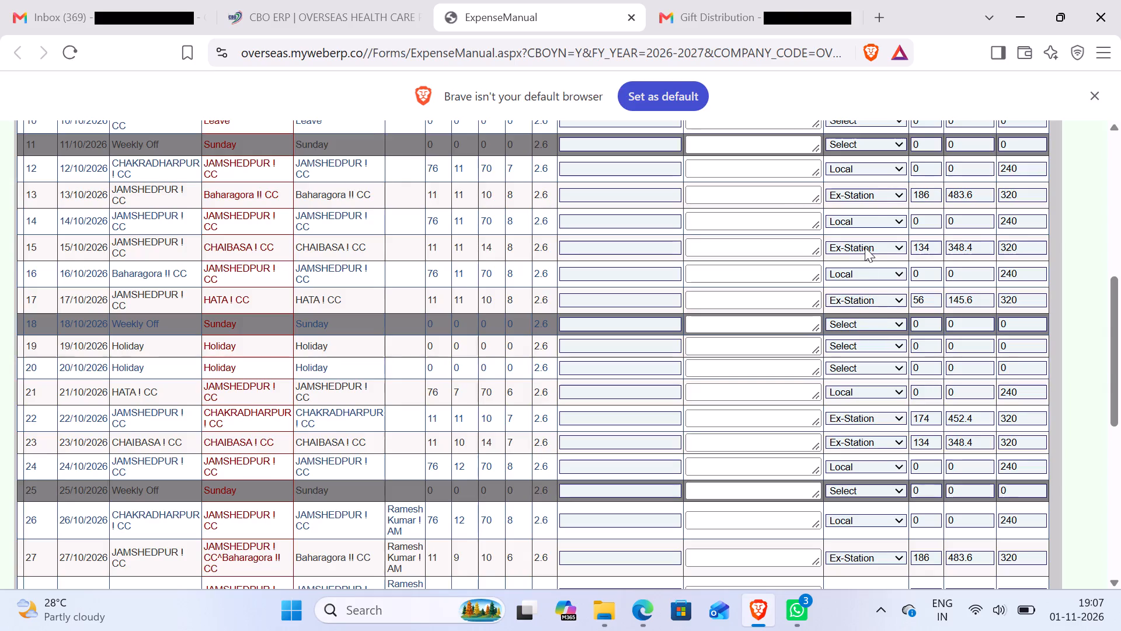
{"action": "scroll", "coordinate": [869, 193], "scroll_direction": "up", "scroll_amount": 1}
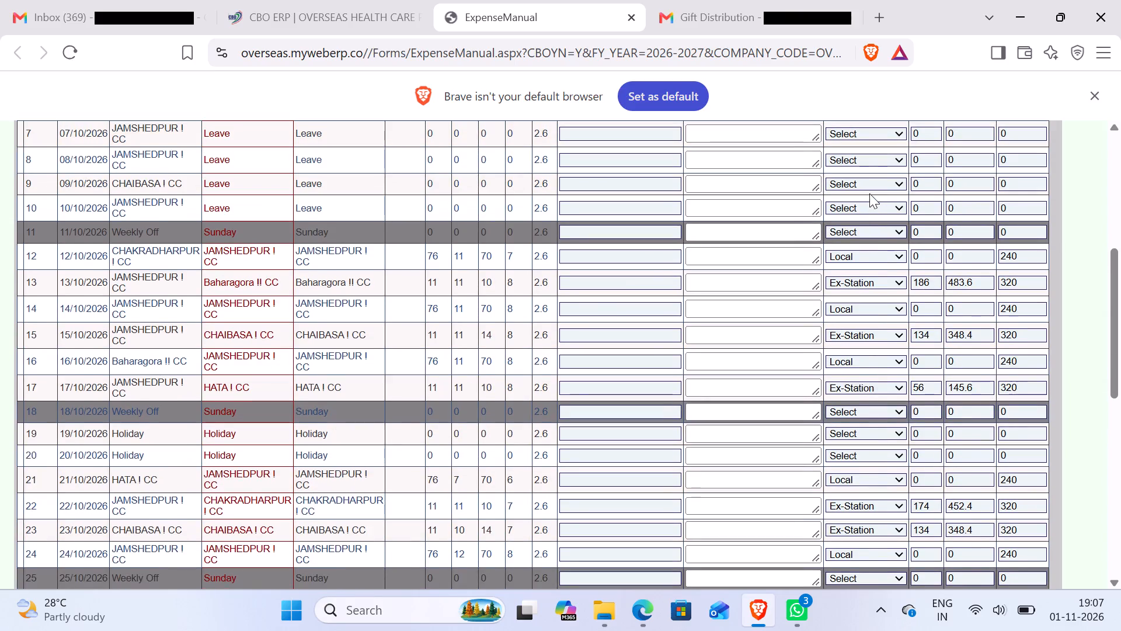
{"action": "scroll", "coordinate": [872, 196], "scroll_direction": "down", "scroll_amount": 7}
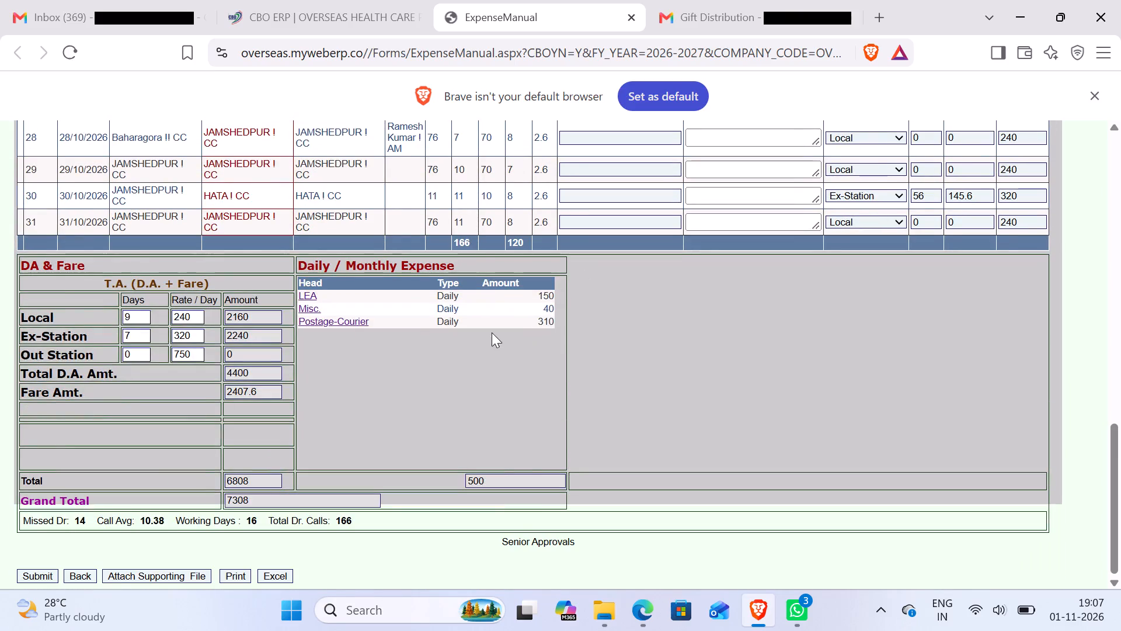
{"action": "left_click", "coordinate": [489, 308]}
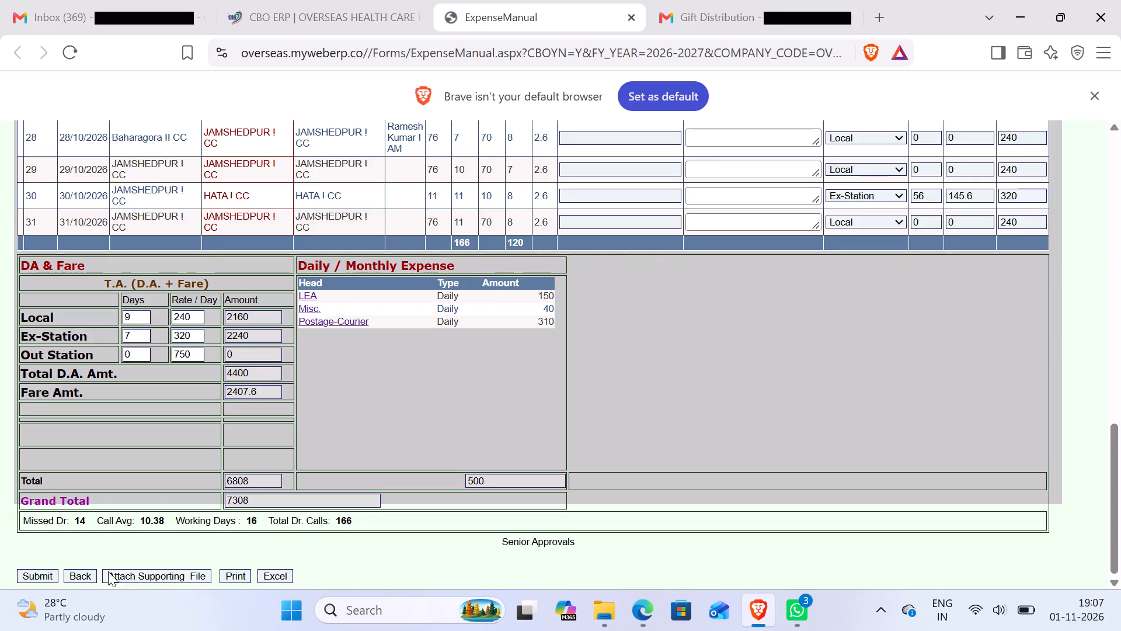
{"action": "left_click", "coordinate": [37, 574]}
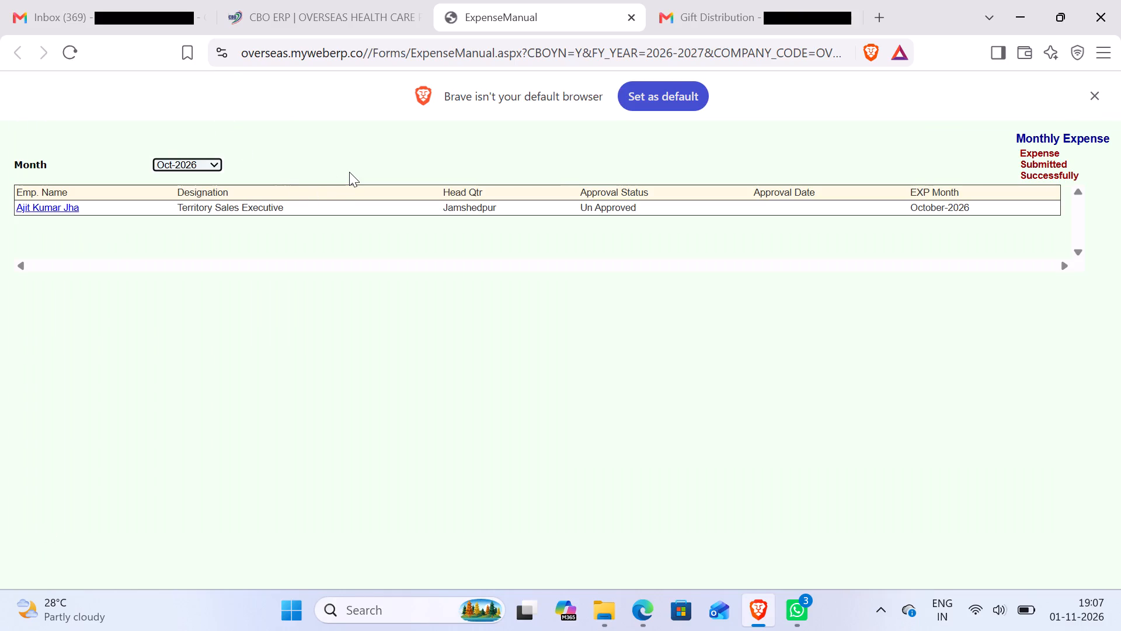
Reopen Manual Expense Entry from the ERP dashboard and load the employee's submitted expense record for Oct-2026.
{"action": "left_click", "coordinate": [367, 9]}
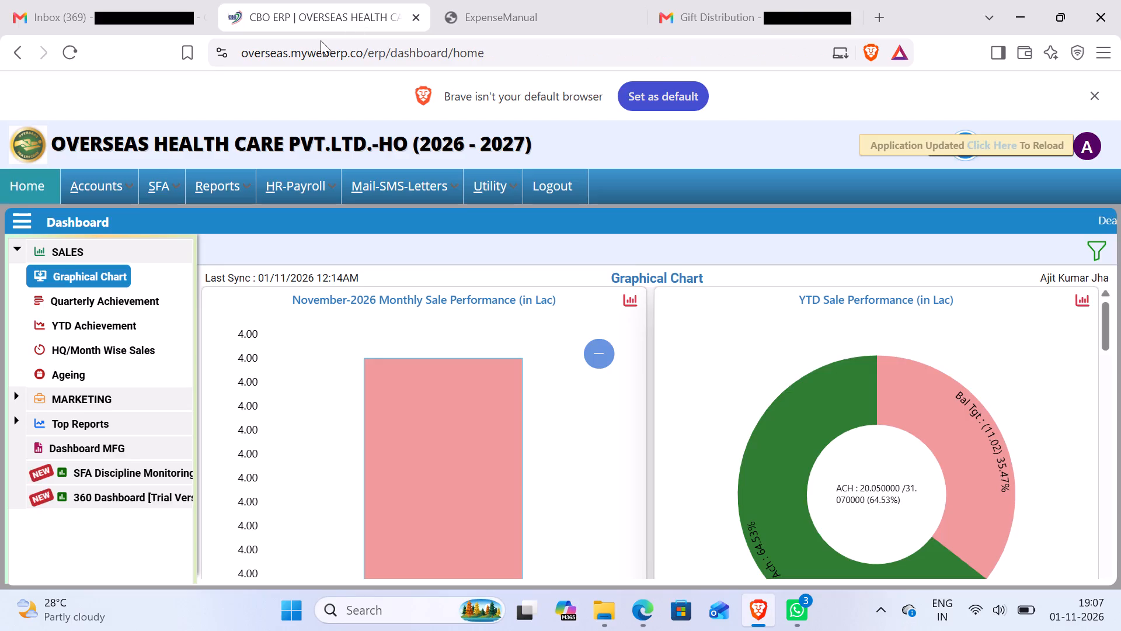
{"action": "left_click", "coordinate": [173, 179]}
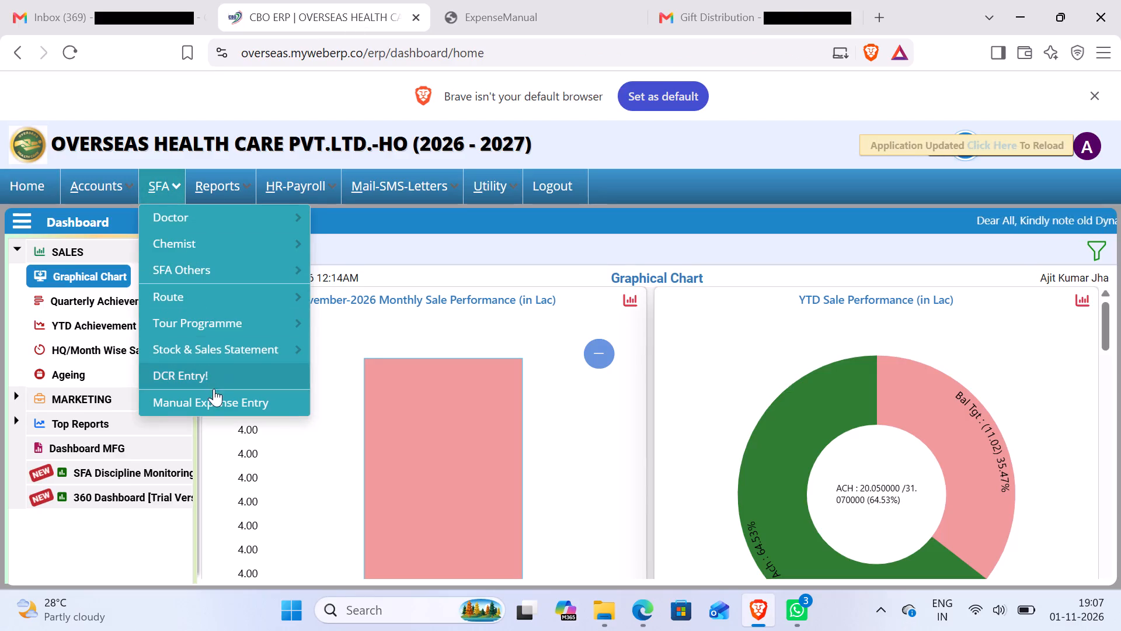
{"action": "left_click", "coordinate": [210, 400]}
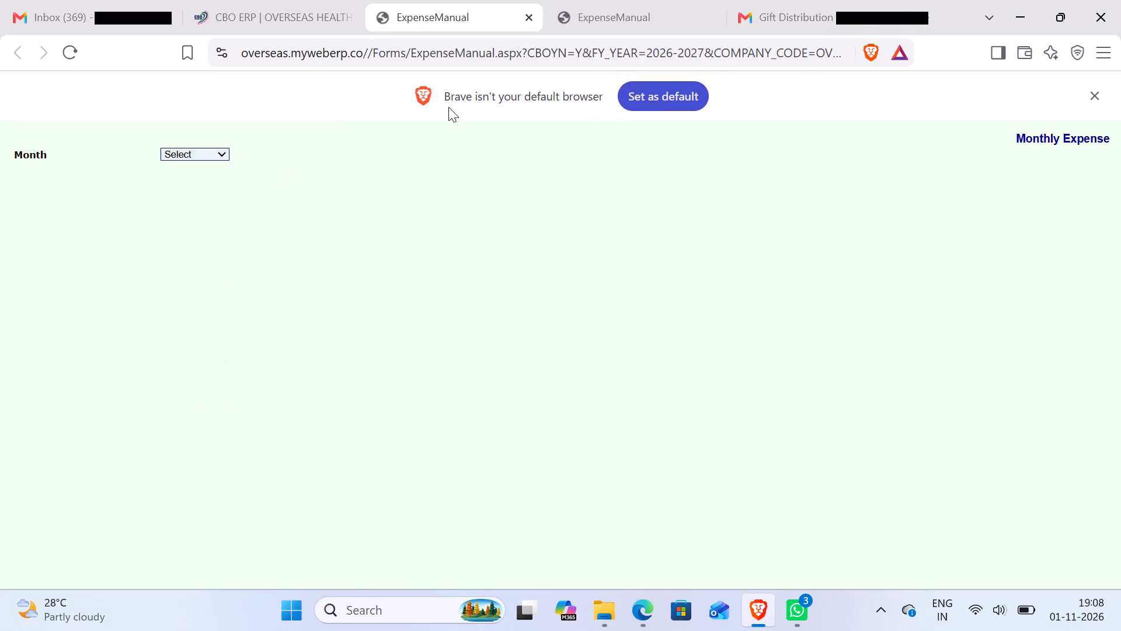
{"action": "left_click", "coordinate": [194, 155]}
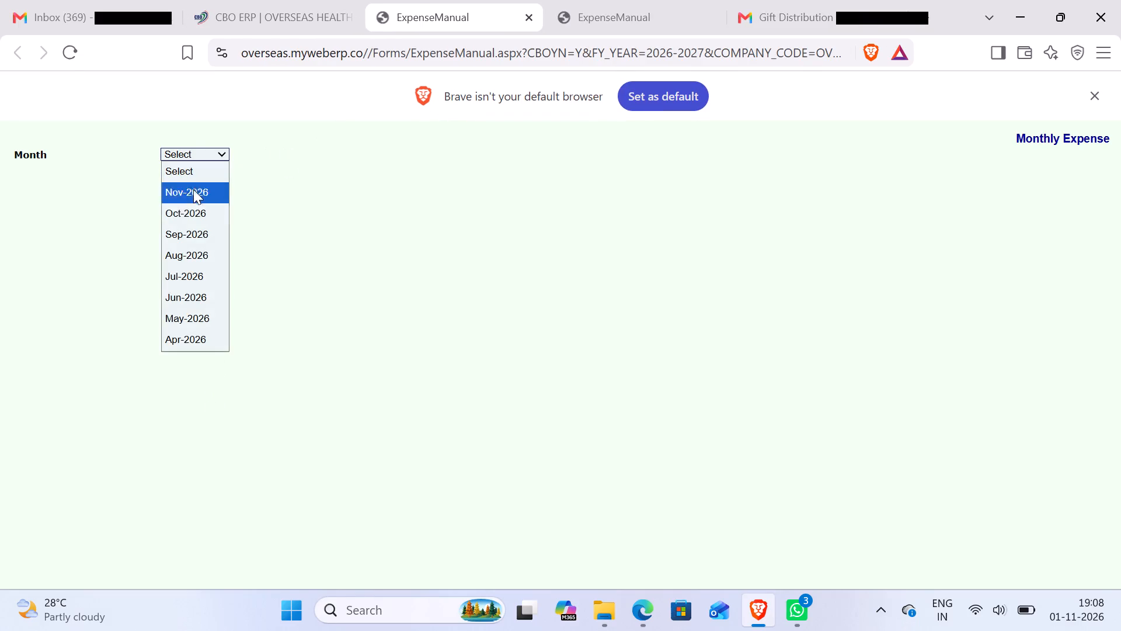
{"action": "left_click", "coordinate": [195, 220]}
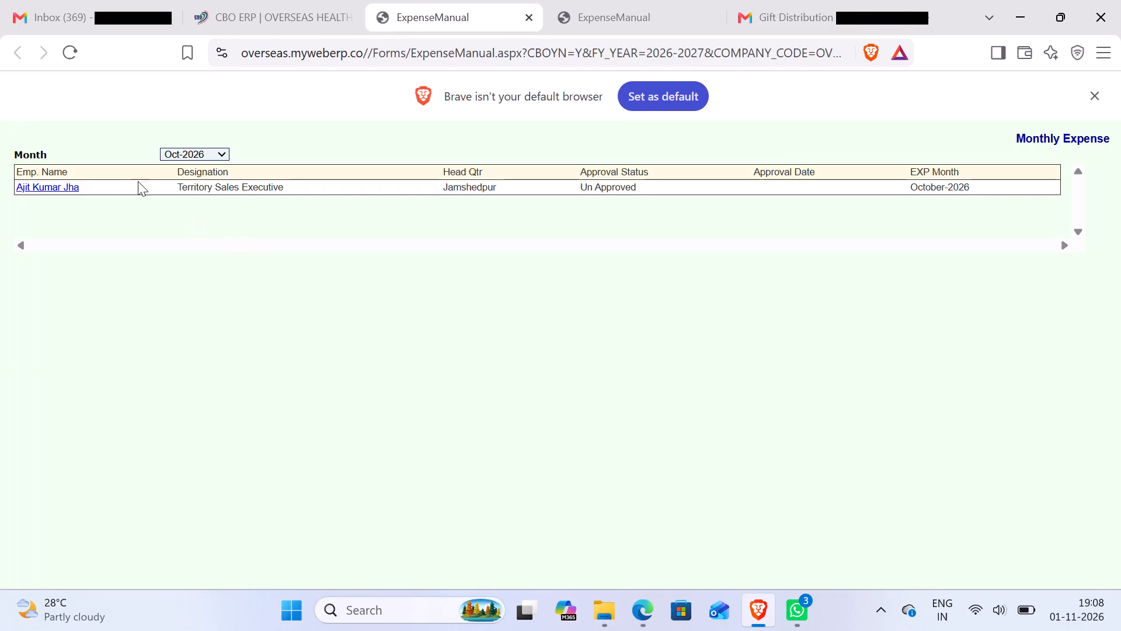
{"action": "left_click", "coordinate": [46, 189]}
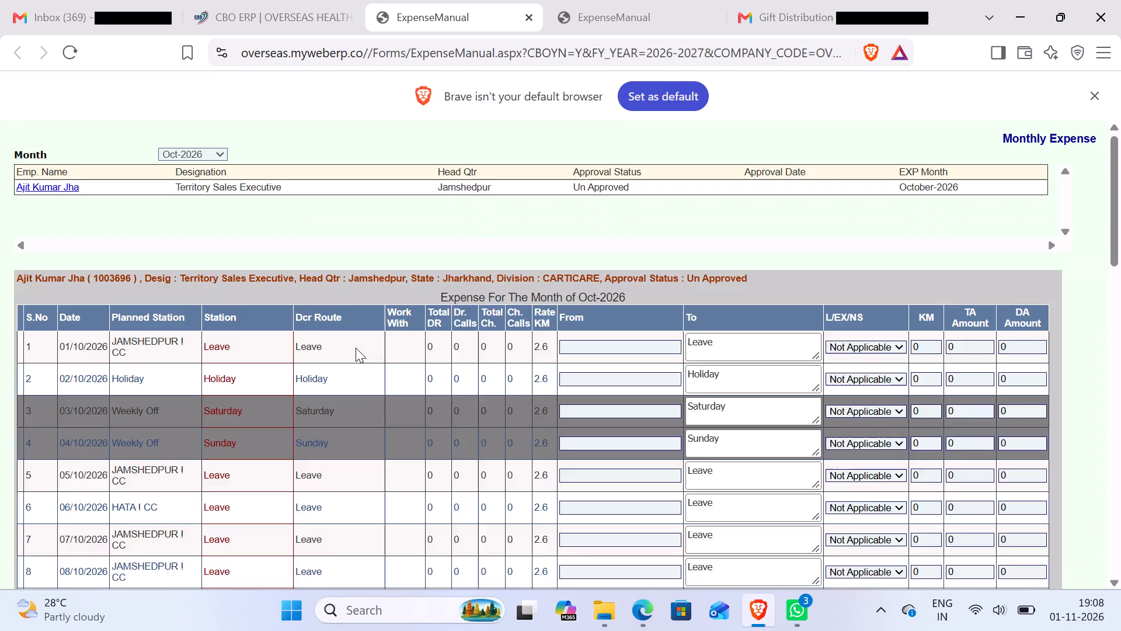
Open the print preview of the submitted October 2026 expense form.
{"action": "scroll", "coordinate": [356, 348], "scroll_direction": "down", "scroll_amount": 17}
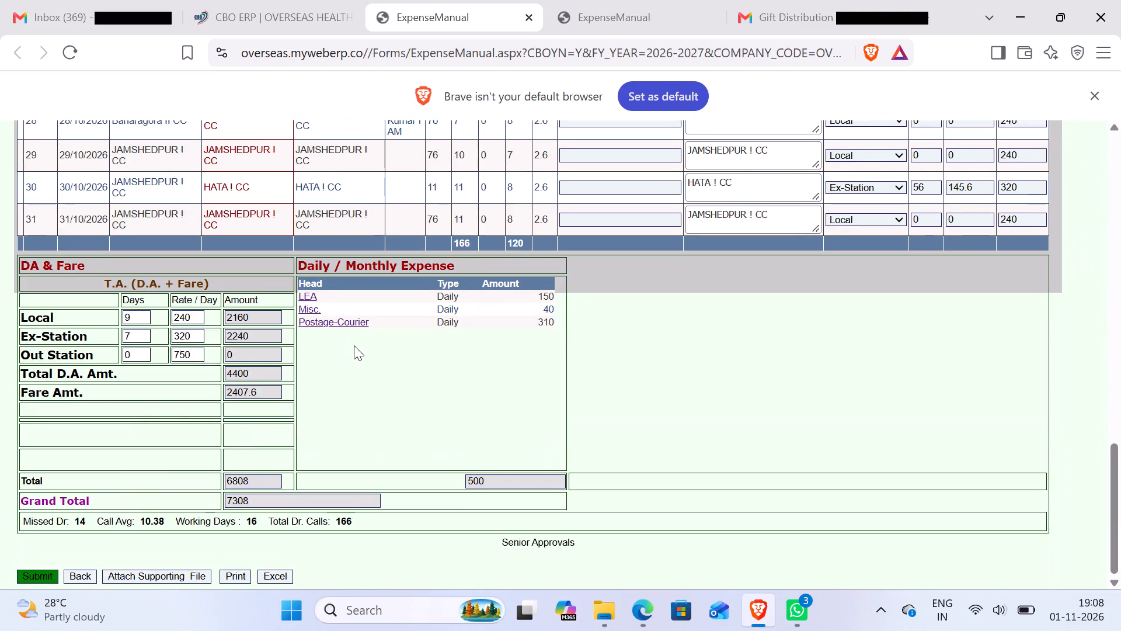
{"action": "scroll", "coordinate": [354, 345], "scroll_direction": "down", "scroll_amount": 1}
{"action": "left_click", "coordinate": [230, 576]}
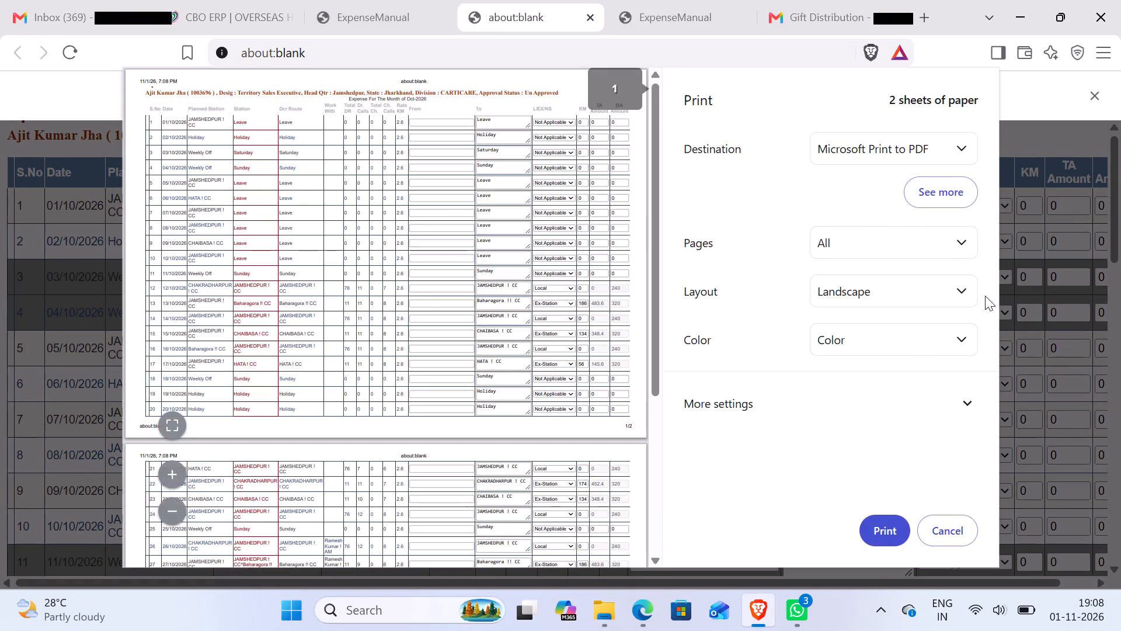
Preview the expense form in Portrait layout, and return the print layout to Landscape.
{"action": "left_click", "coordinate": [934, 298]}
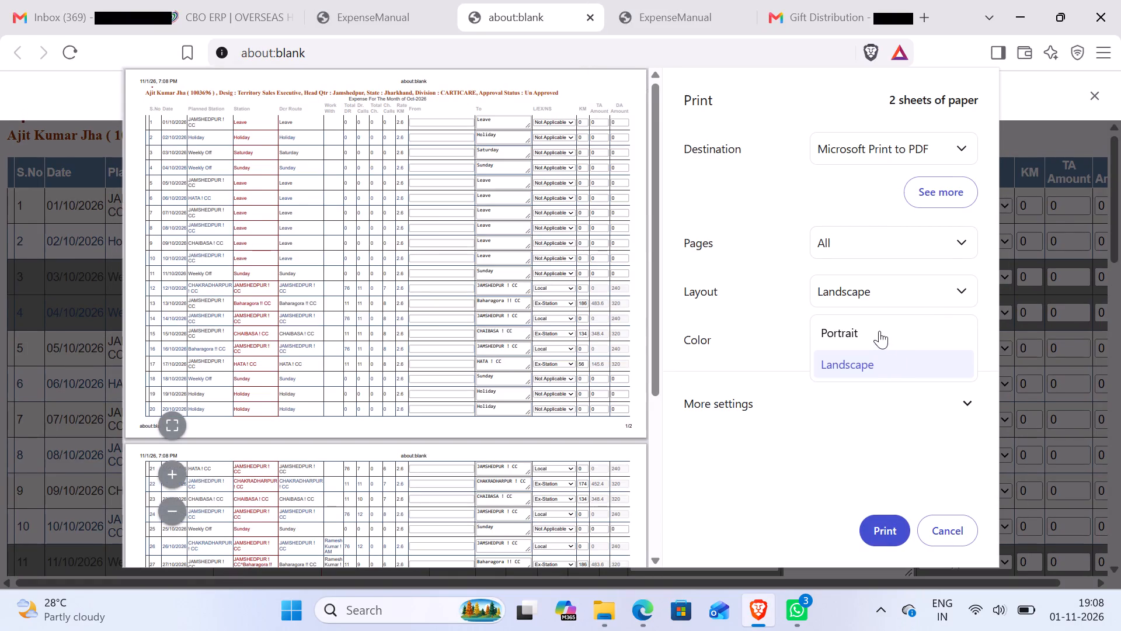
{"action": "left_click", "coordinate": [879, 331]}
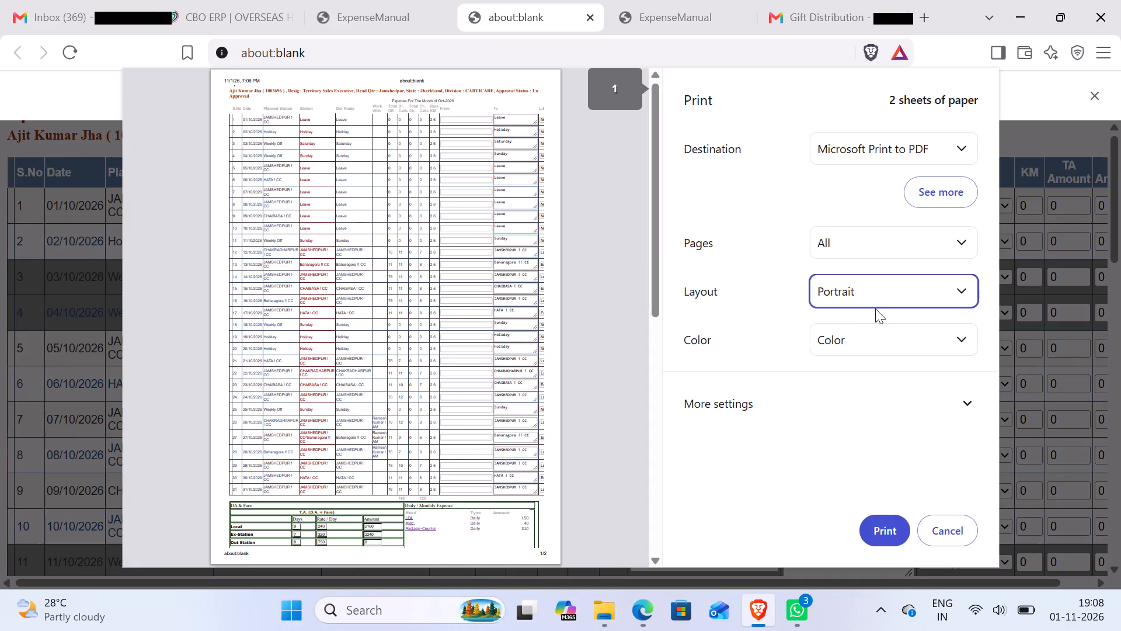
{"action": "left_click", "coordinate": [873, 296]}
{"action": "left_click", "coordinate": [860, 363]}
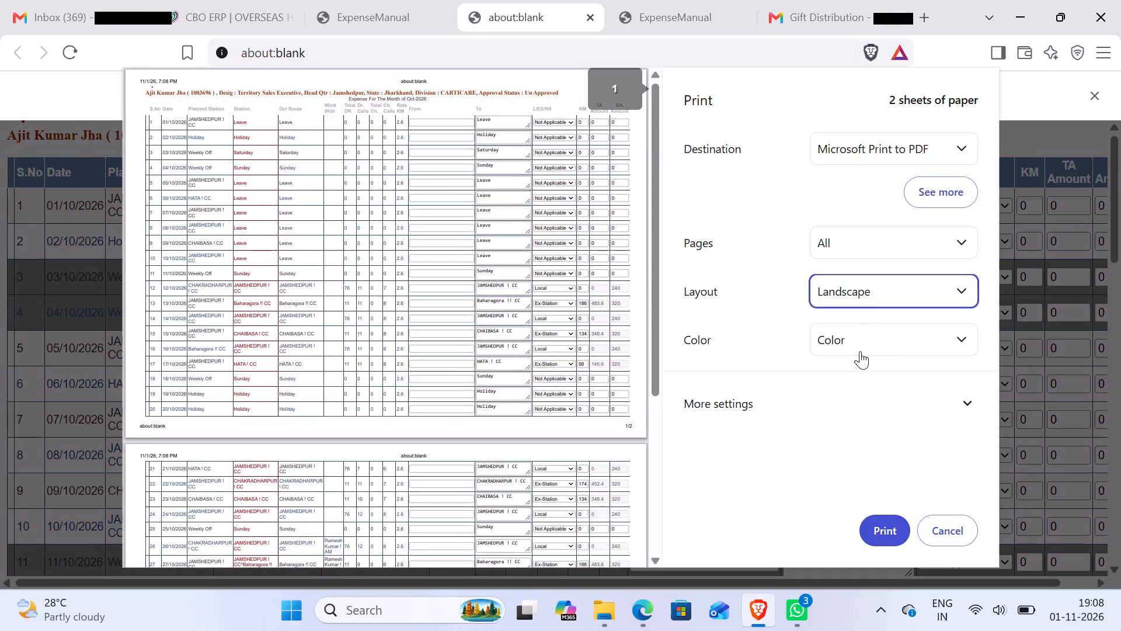
Print the expense form to a PDF named October 2026 in the NOVEMBER 26 folder on the Desktop.
{"action": "left_click", "coordinate": [887, 526]}
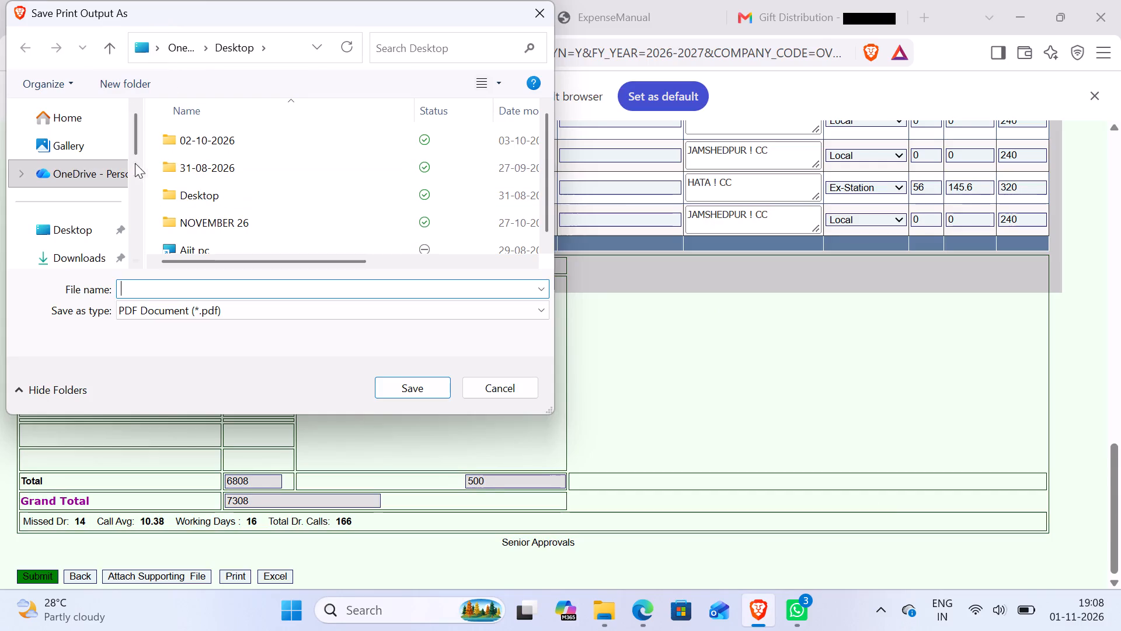
{"action": "left_click", "coordinate": [72, 230]}
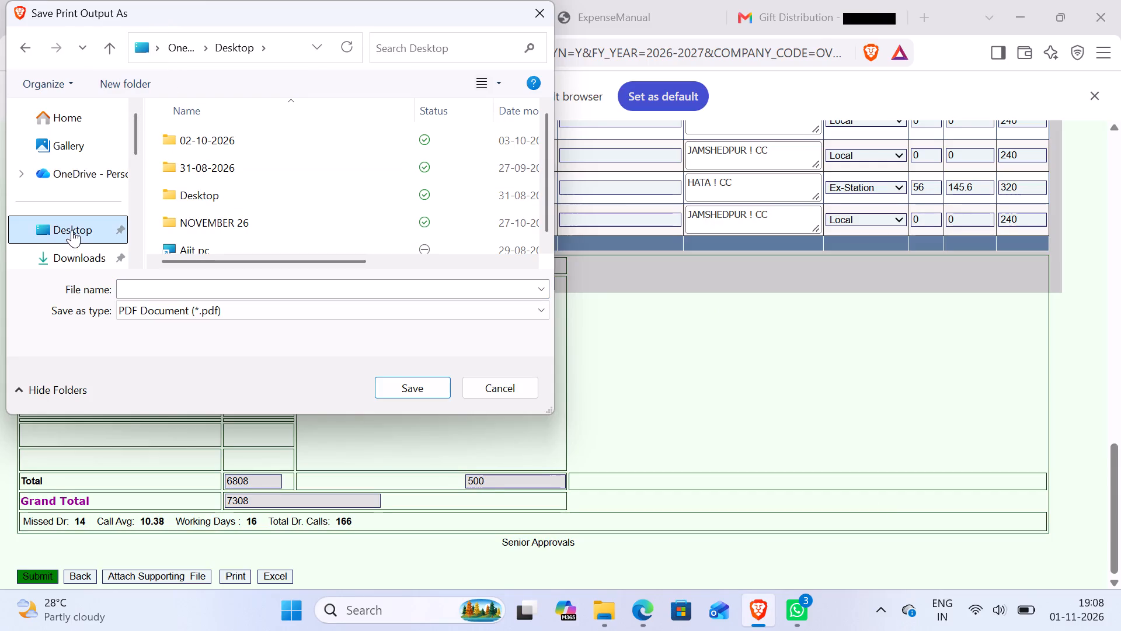
{"action": "double_click", "coordinate": [206, 222]}
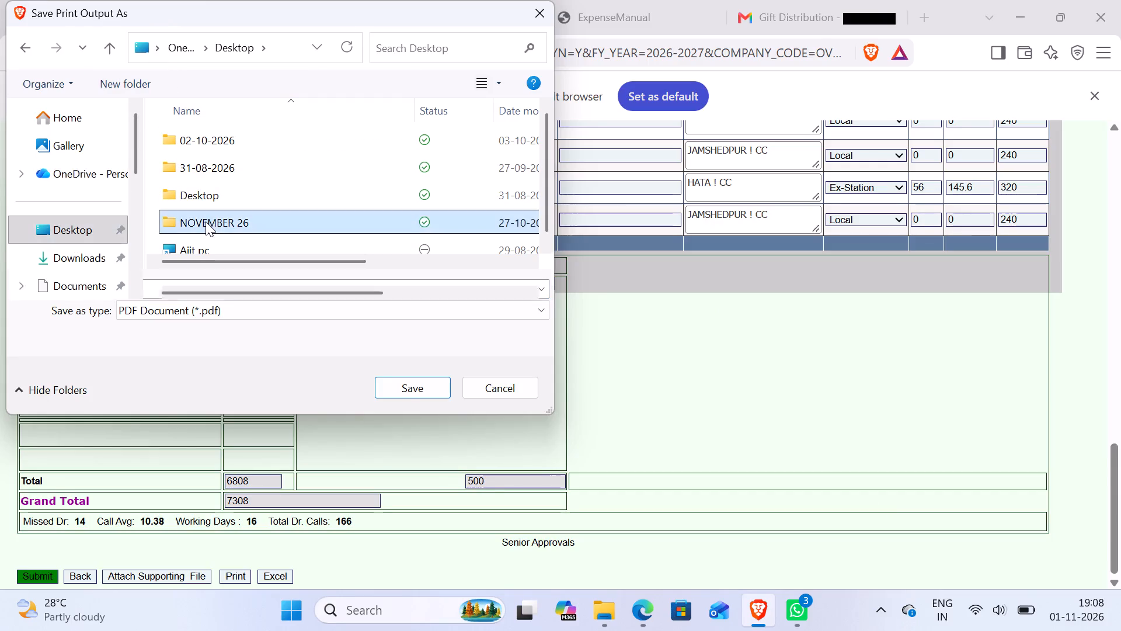
{"action": "left_click", "coordinate": [166, 317]}
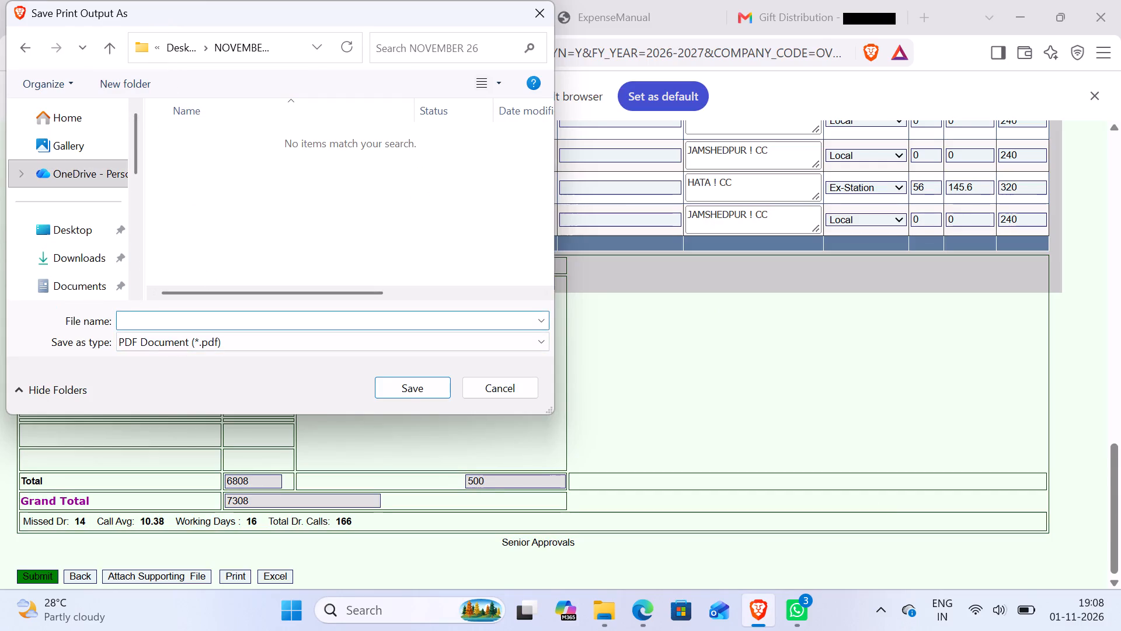
{"action": "type", "text": "oct"}
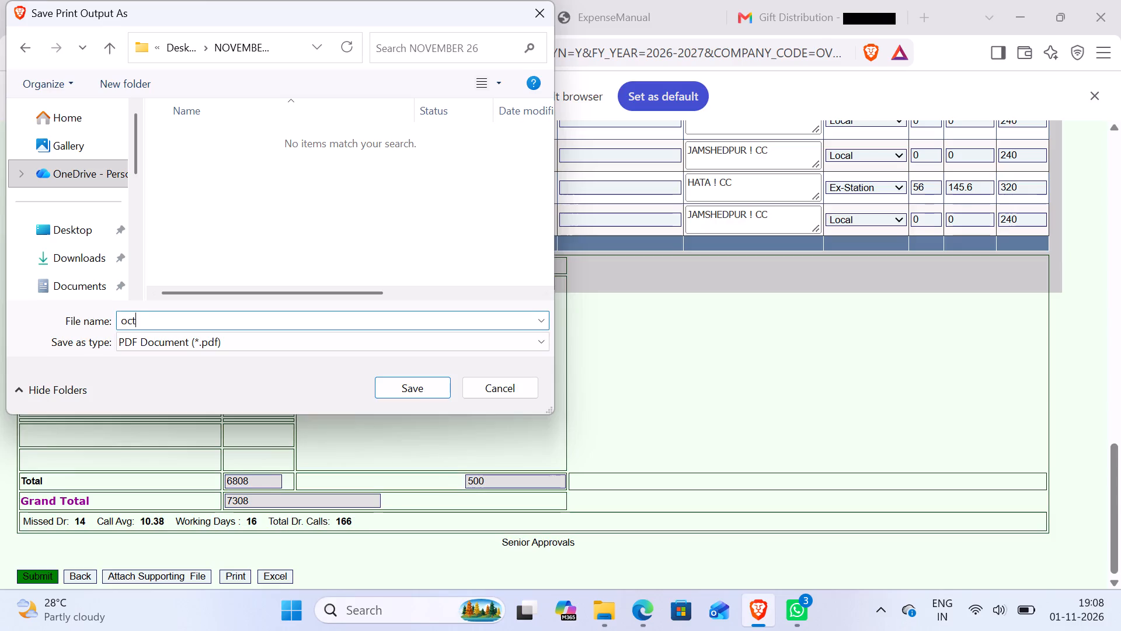
{"action": "key", "text": "o"}
{"action": "type", "text": "ber"}
{"action": "left_click", "coordinate": [128, 321]}
{"action": "key", "text": "BackSpace"}
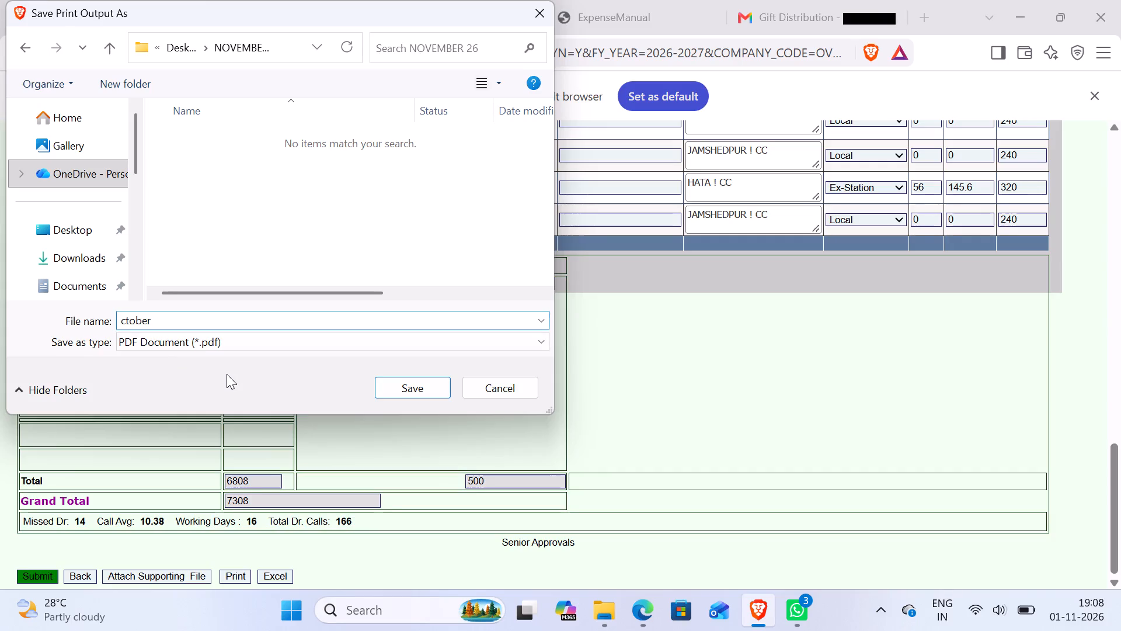
{"action": "key", "text": "shift+o"}
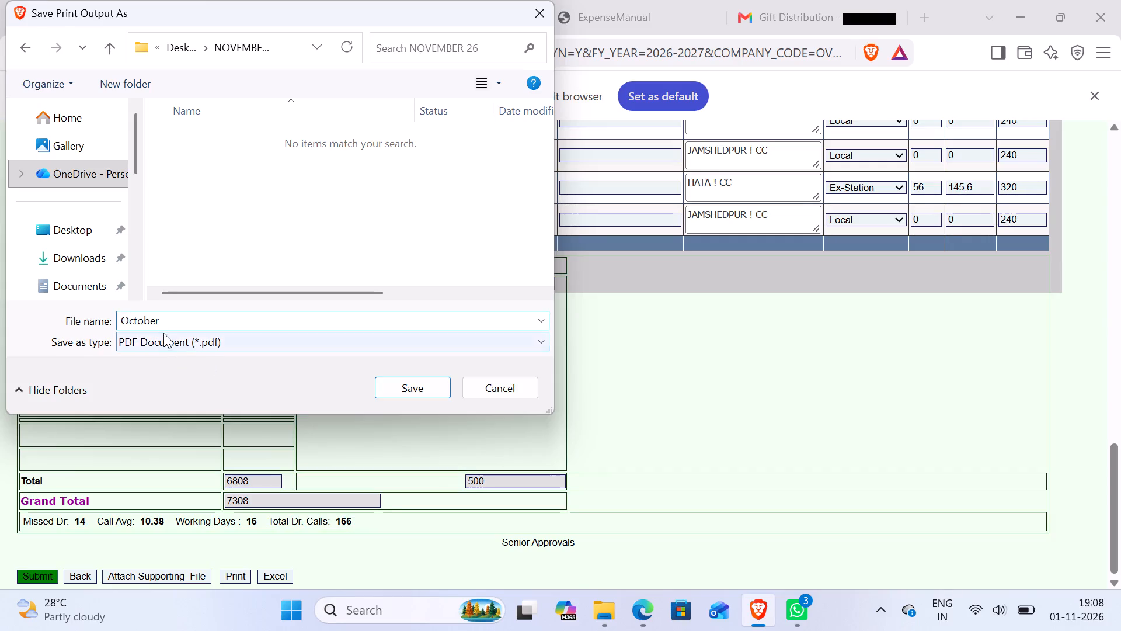
{"action": "left_click", "coordinate": [165, 320]}
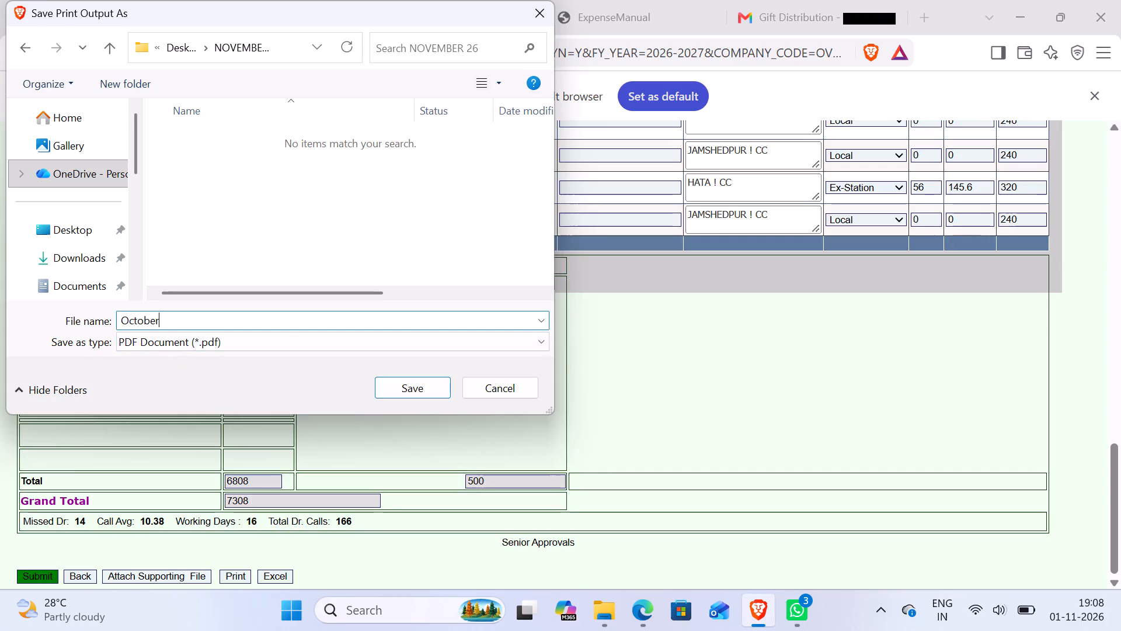
{"action": "key", "text": "space"}
{"action": "type", "text": "202"}
{"action": "key", "text": "6"}
{"action": "left_click", "coordinate": [424, 386]}
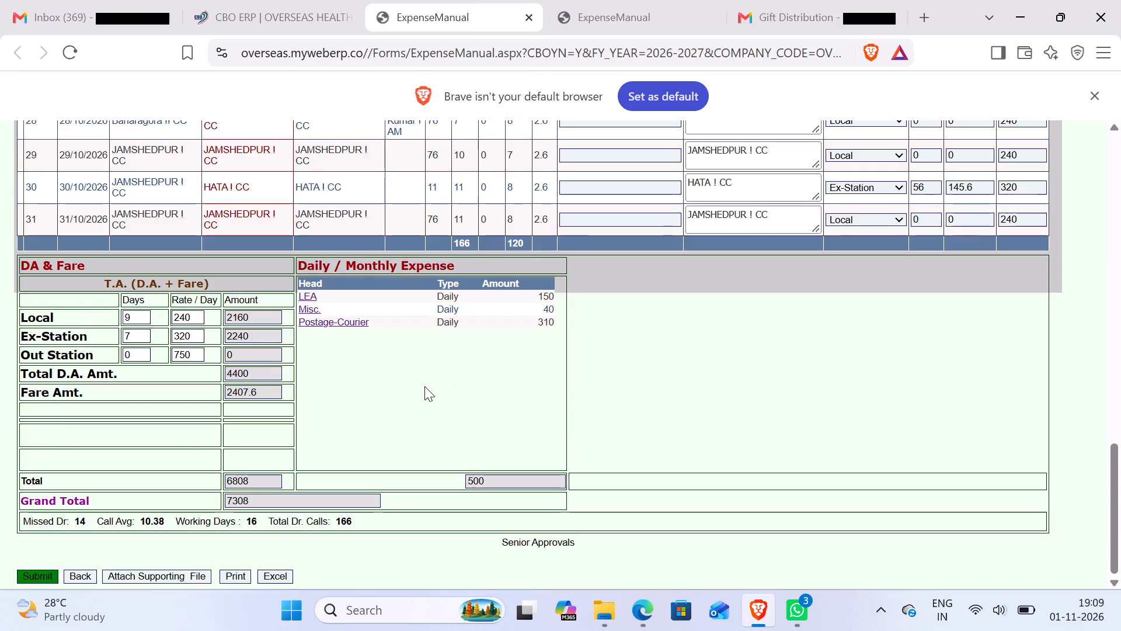
Minimise the open windows and open the NOVEMBER 26 folder from the desktop in File Explorer.
{"action": "left_click", "coordinate": [1027, 11]}
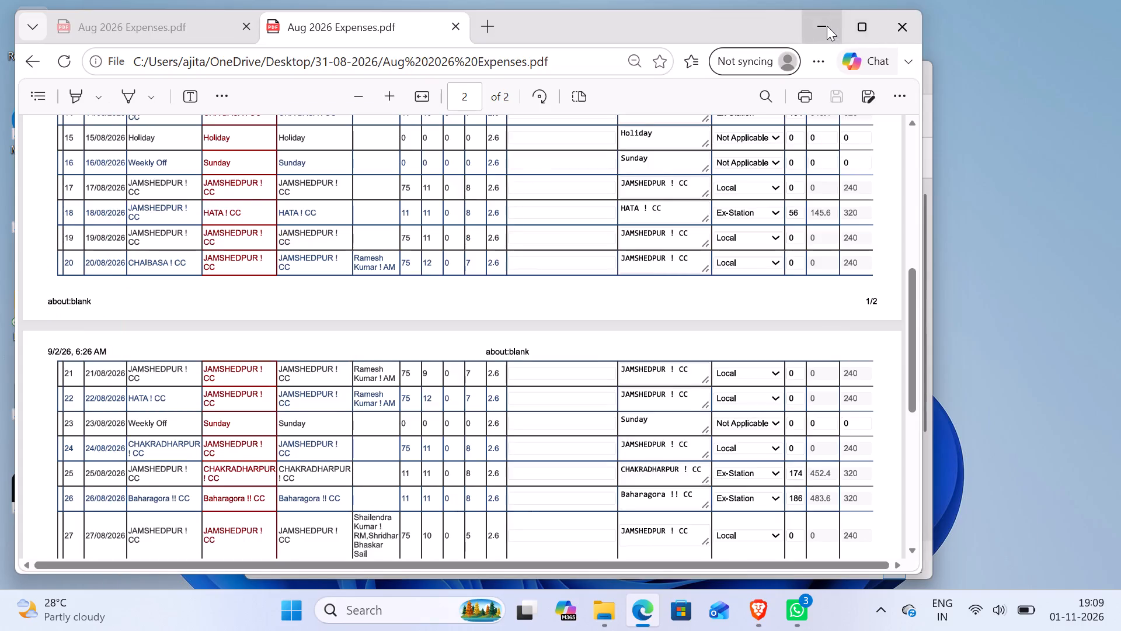
{"action": "left_click", "coordinate": [824, 26]}
{"action": "left_click", "coordinate": [831, 71]}
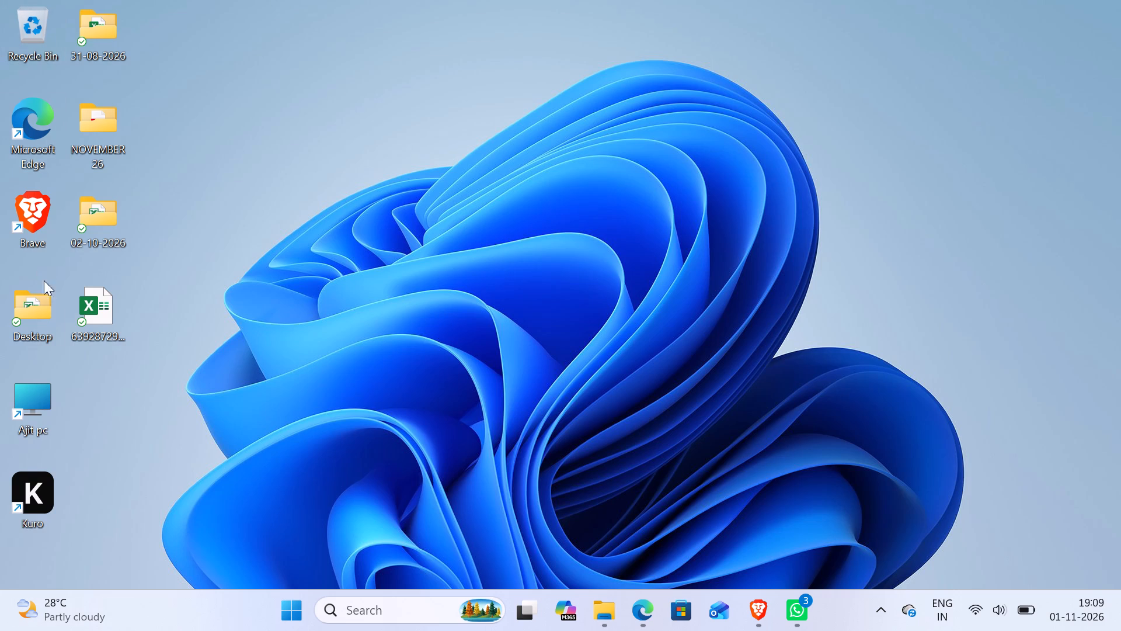
{"action": "double_click", "coordinate": [90, 138]}
{"action": "left_click", "coordinate": [562, 348]}
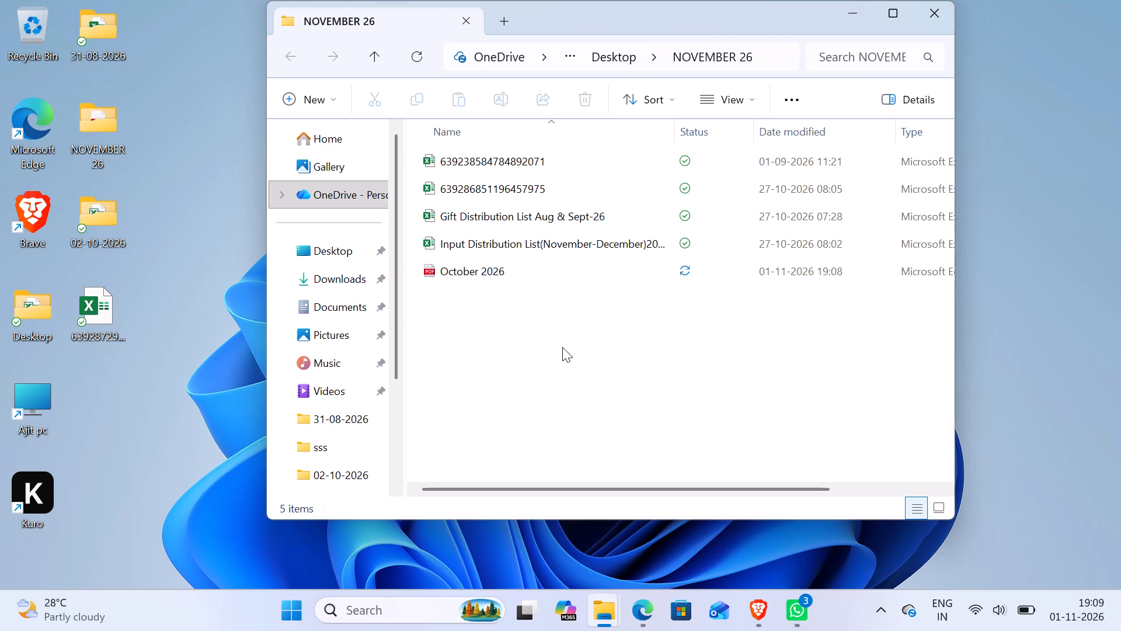
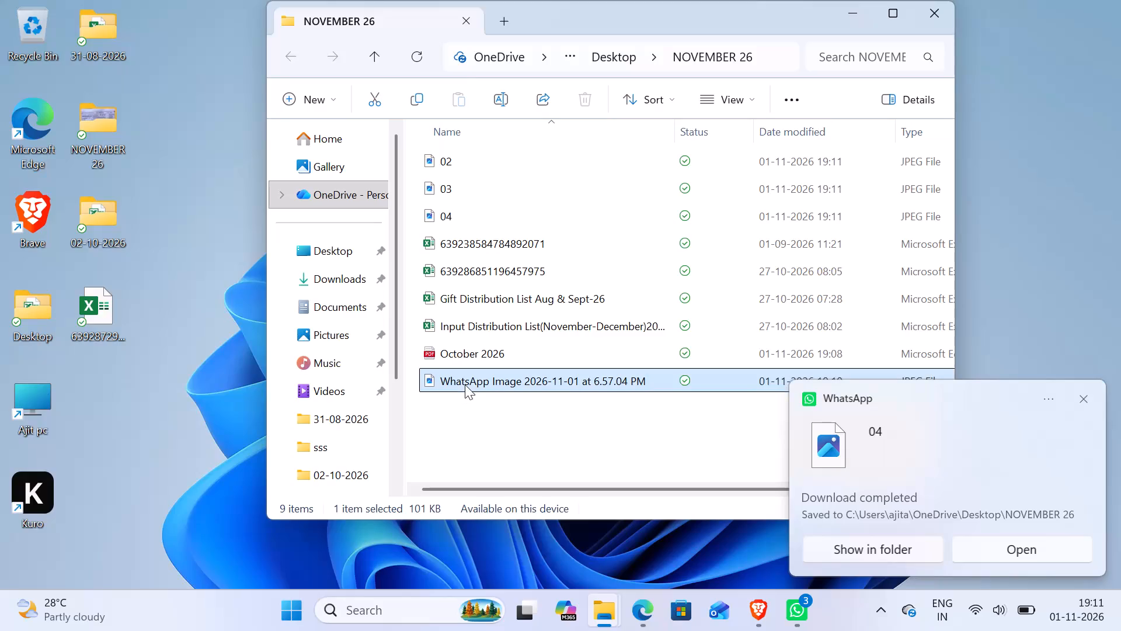
Rename the WhatsApp image file in the NOVEMBER 26 folder as 01.
{"action": "left_click", "coordinate": [467, 383]}
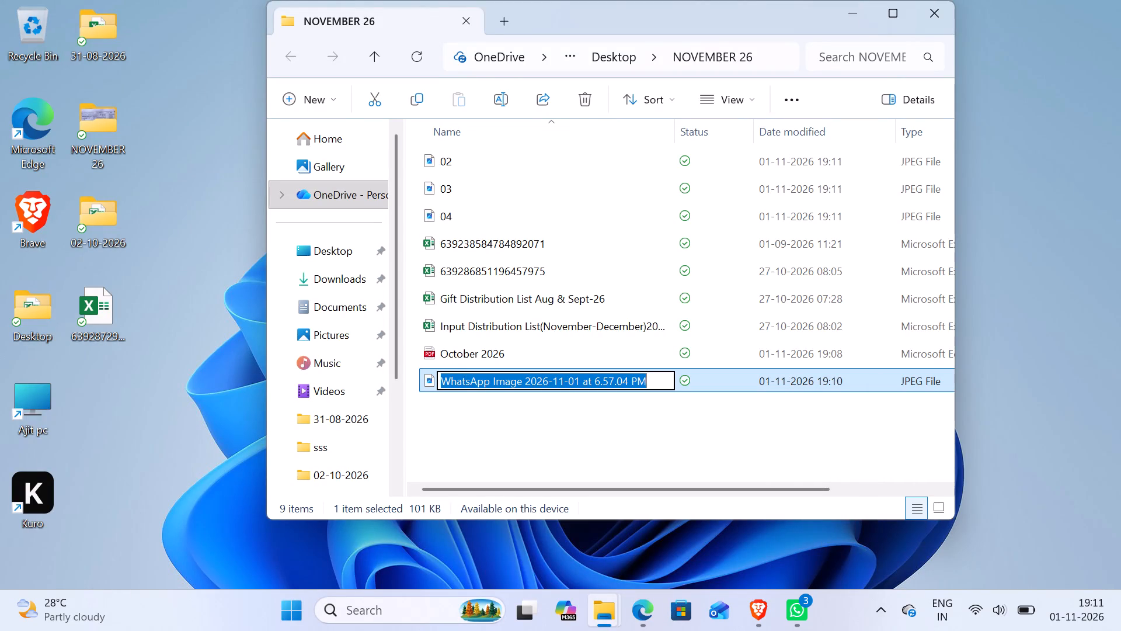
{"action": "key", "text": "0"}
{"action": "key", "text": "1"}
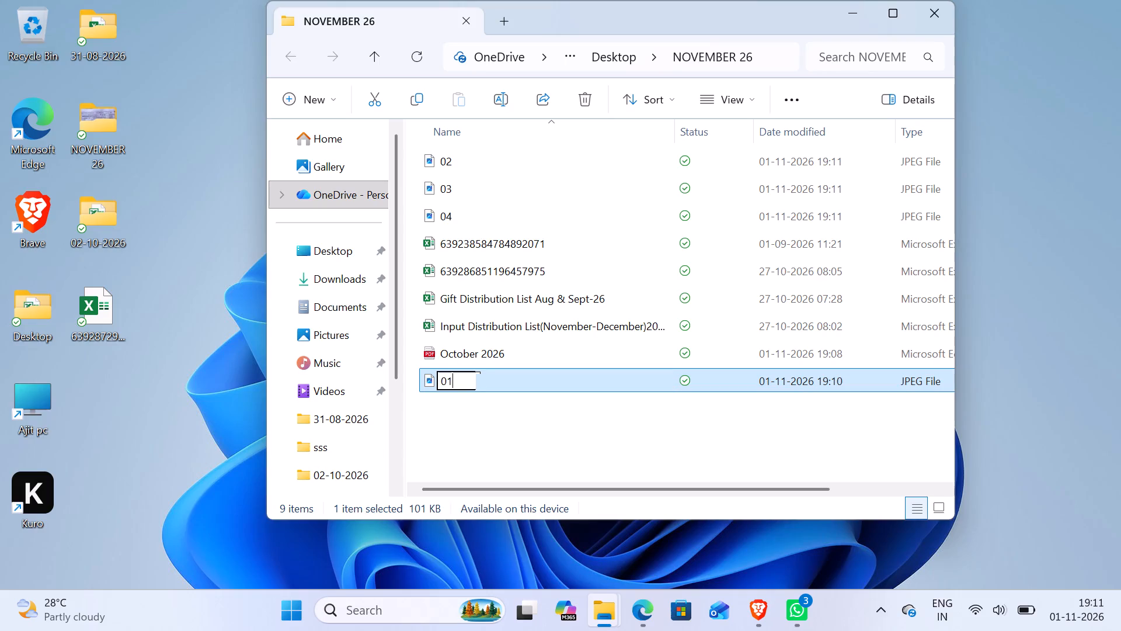
{"action": "left_click", "coordinate": [480, 427]}
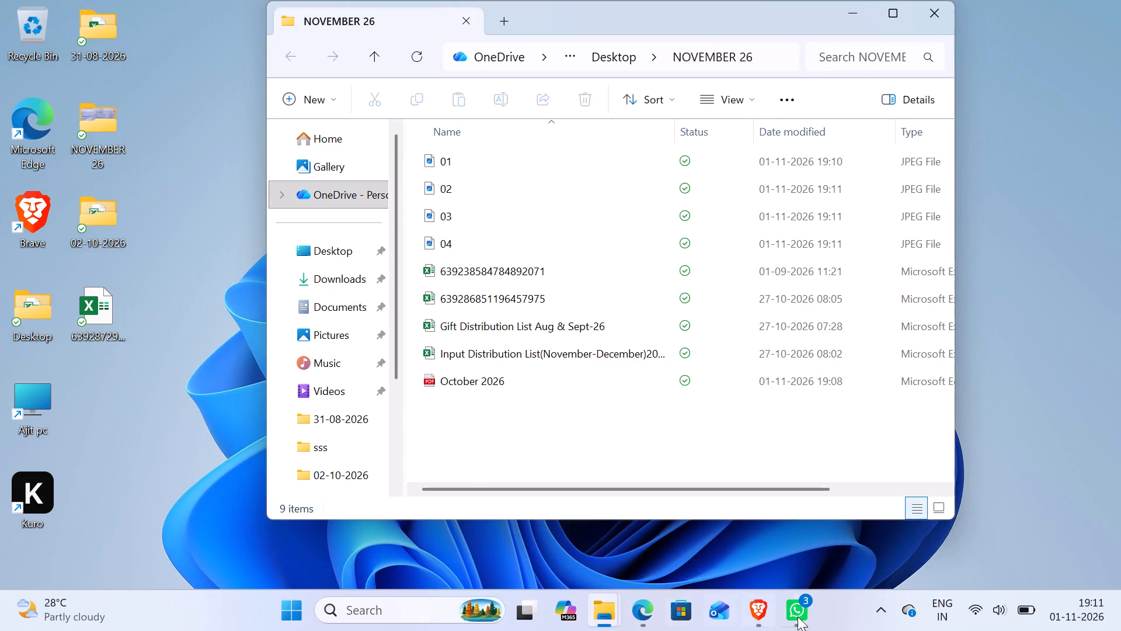
Switch to Brave and return to the October 2026 expense form.
{"action": "left_click", "coordinate": [765, 610]}
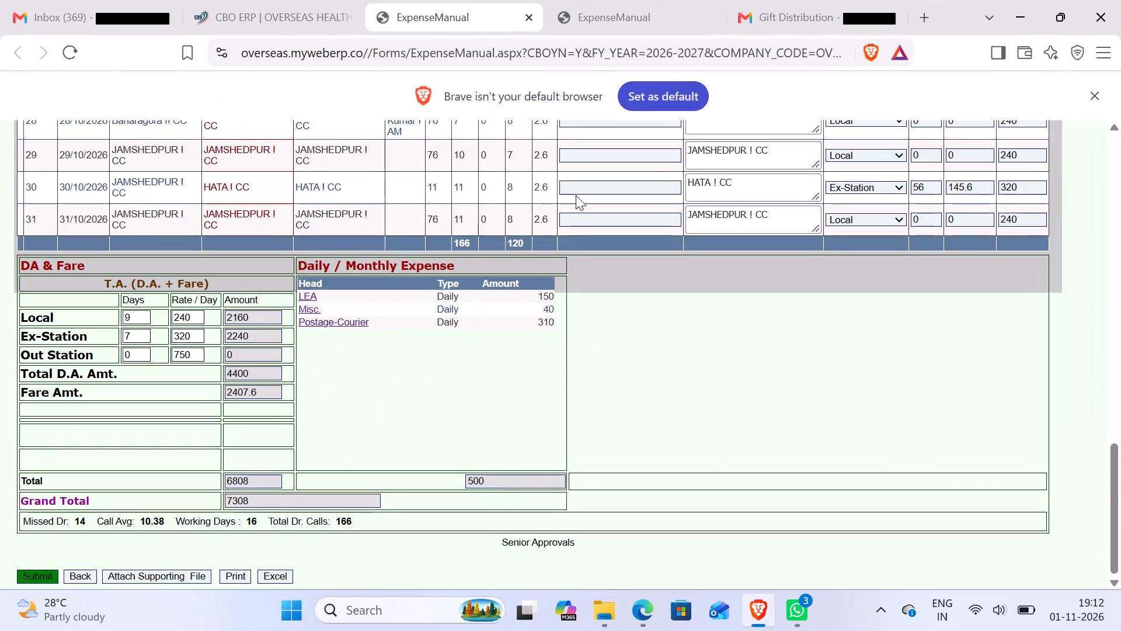
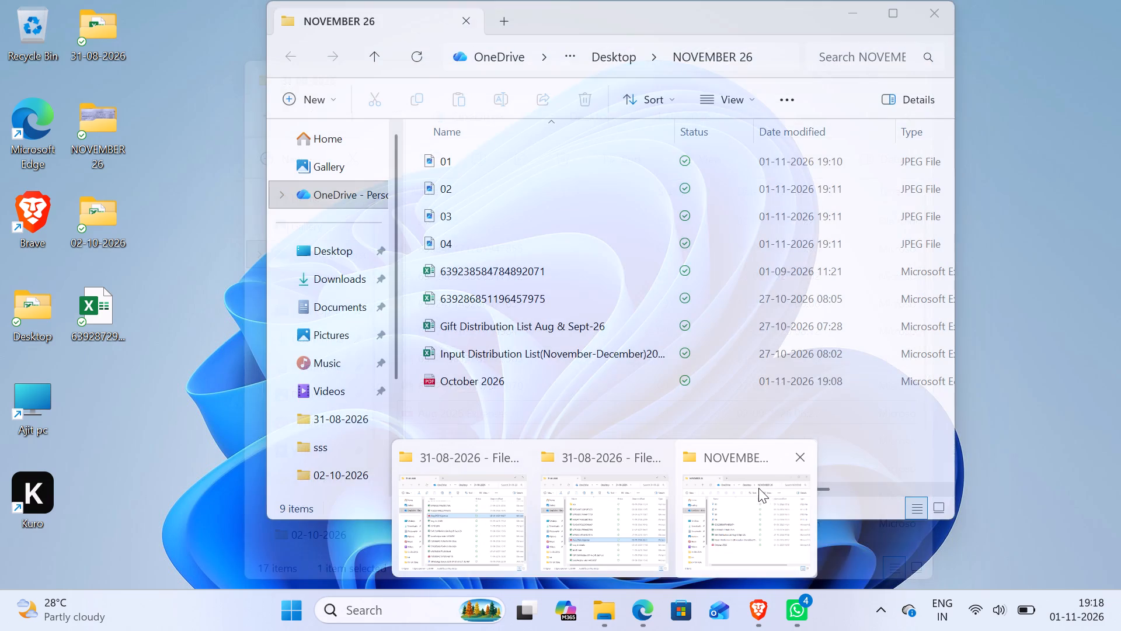
Create a new folder named ssss inside the NOVEMBER 26 folder, and close that File Explorer window.
{"action": "left_click", "coordinate": [758, 488]}
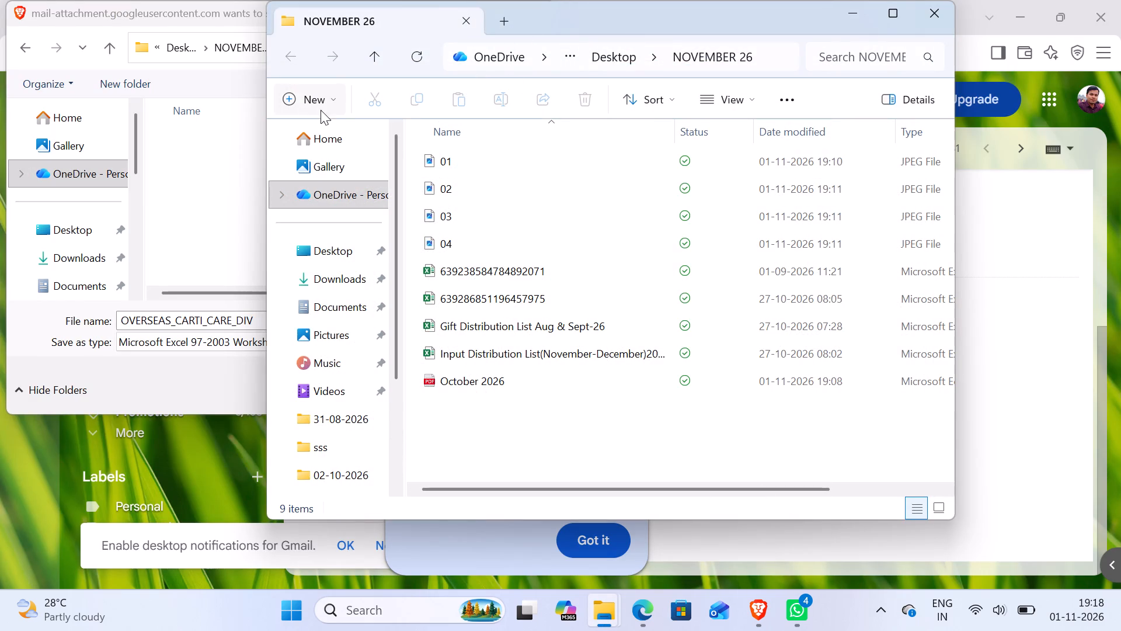
{"action": "left_click", "coordinate": [313, 105]}
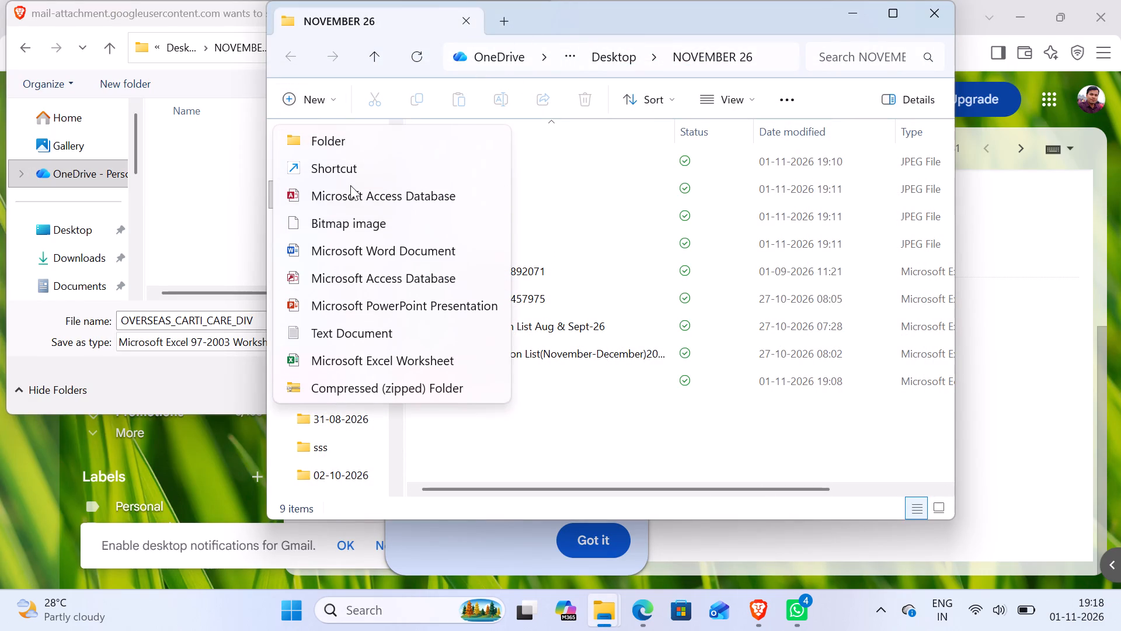
{"action": "left_click", "coordinate": [335, 148]}
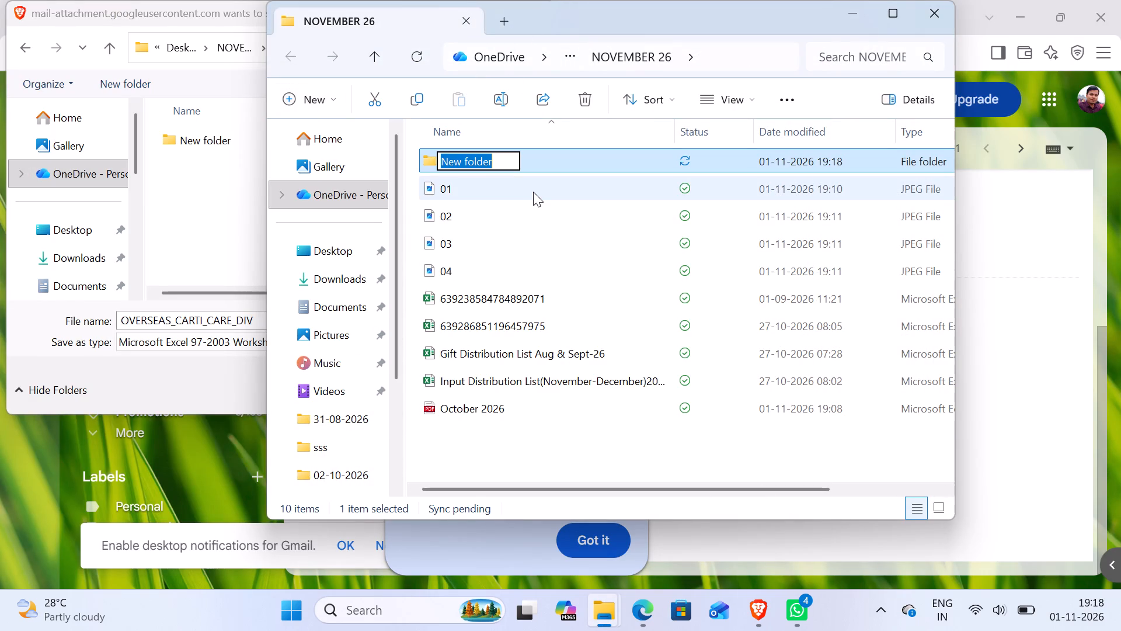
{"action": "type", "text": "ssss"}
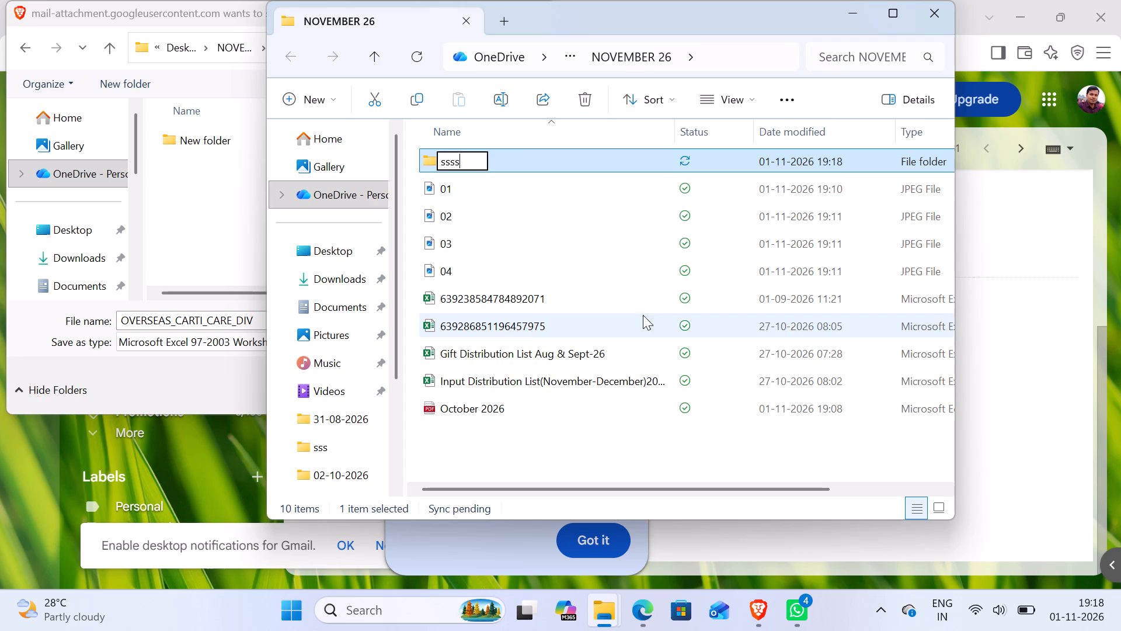
{"action": "scroll", "coordinate": [772, 307], "scroll_direction": "down", "scroll_amount": 16}
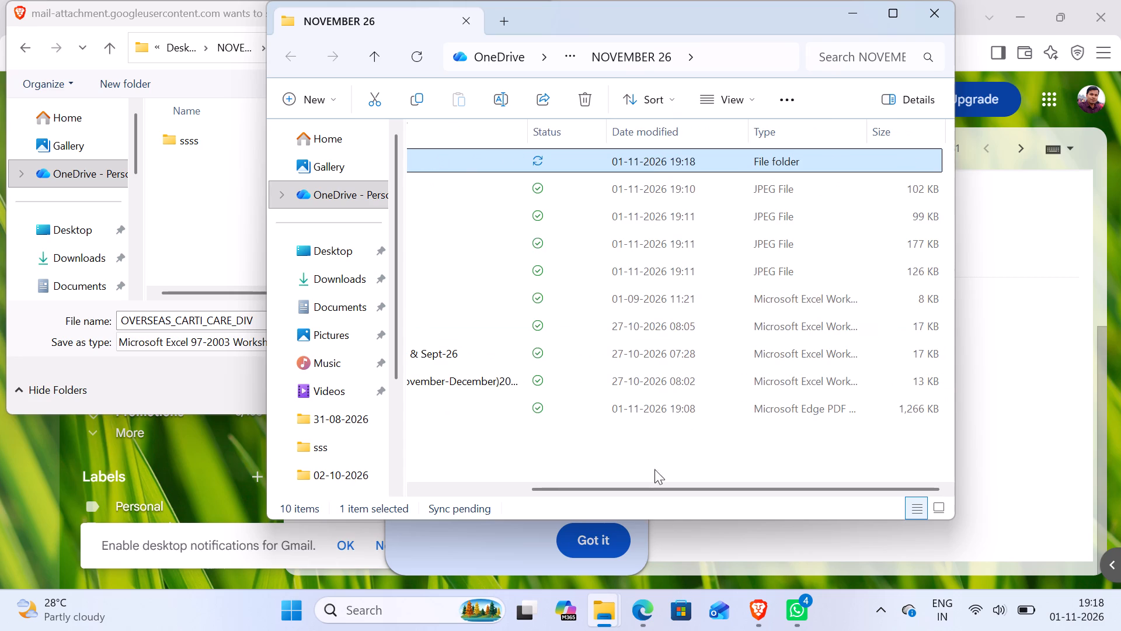
{"action": "scroll", "coordinate": [669, 352], "scroll_direction": "up", "scroll_amount": 8}
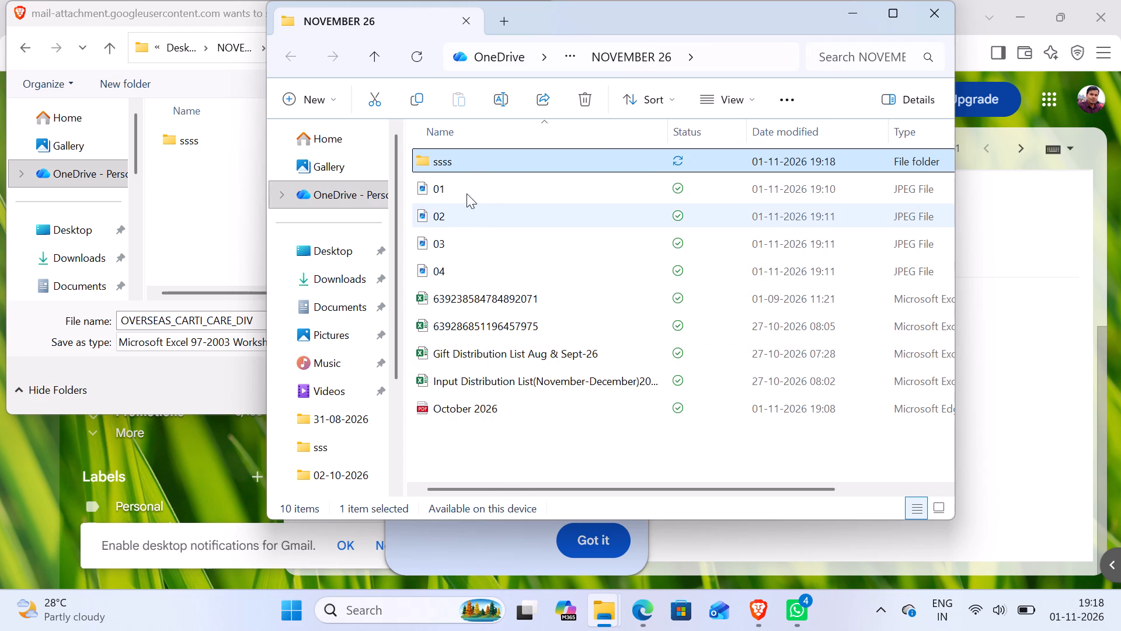
{"action": "left_click", "coordinate": [465, 195]}
{"action": "left_click", "coordinate": [941, 19]}
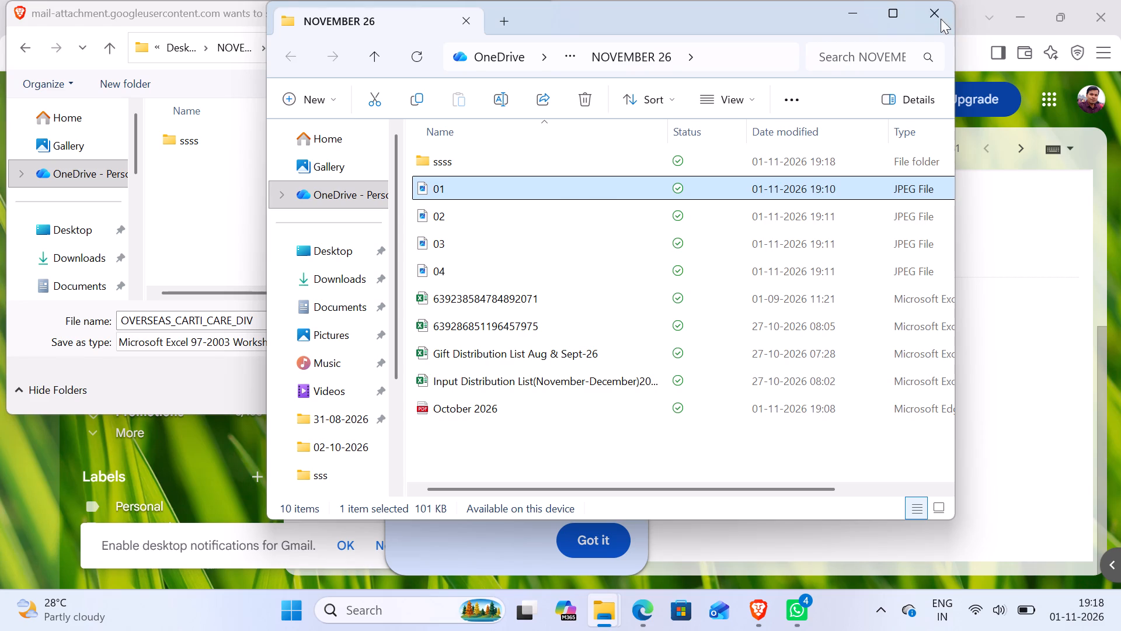
Choose the ssss folder as the save location for the OVERSEAS_CARTI_CARE_DIV email attachment.
{"action": "double_click", "coordinate": [184, 147]}
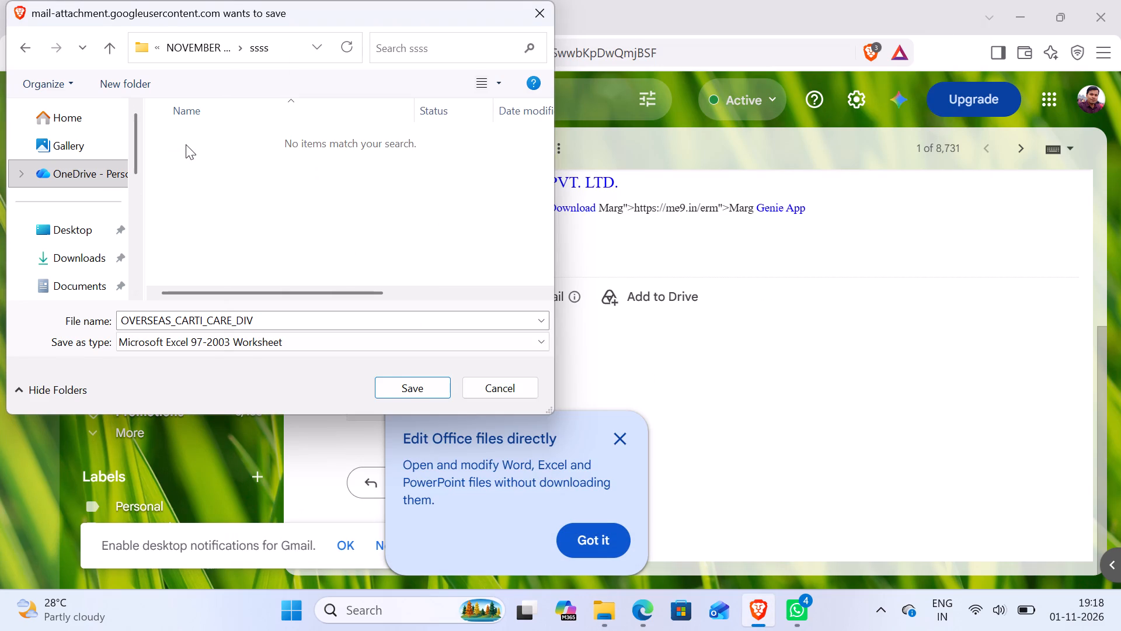
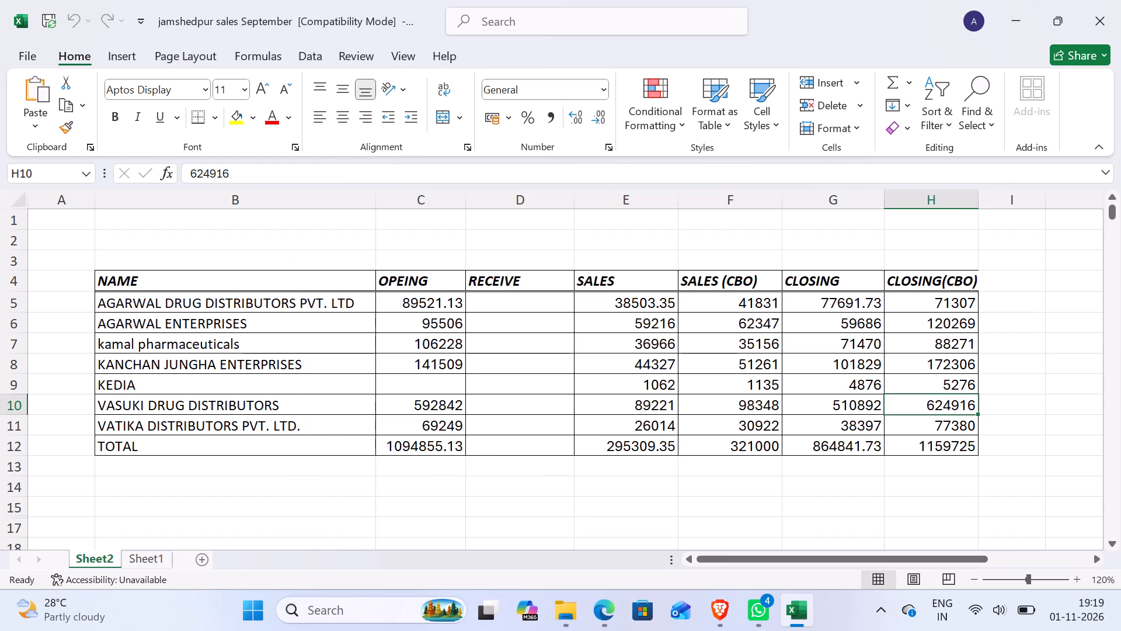
Rename OVERSEAS_CARTI_CARE_DIV in NOVEMBER 26's ssss folder as VATIKA DISTRIBUTORS PVT. LTD., using the name copied from the jamshedpur sales September sheet.
{"action": "left_click", "coordinate": [240, 427]}
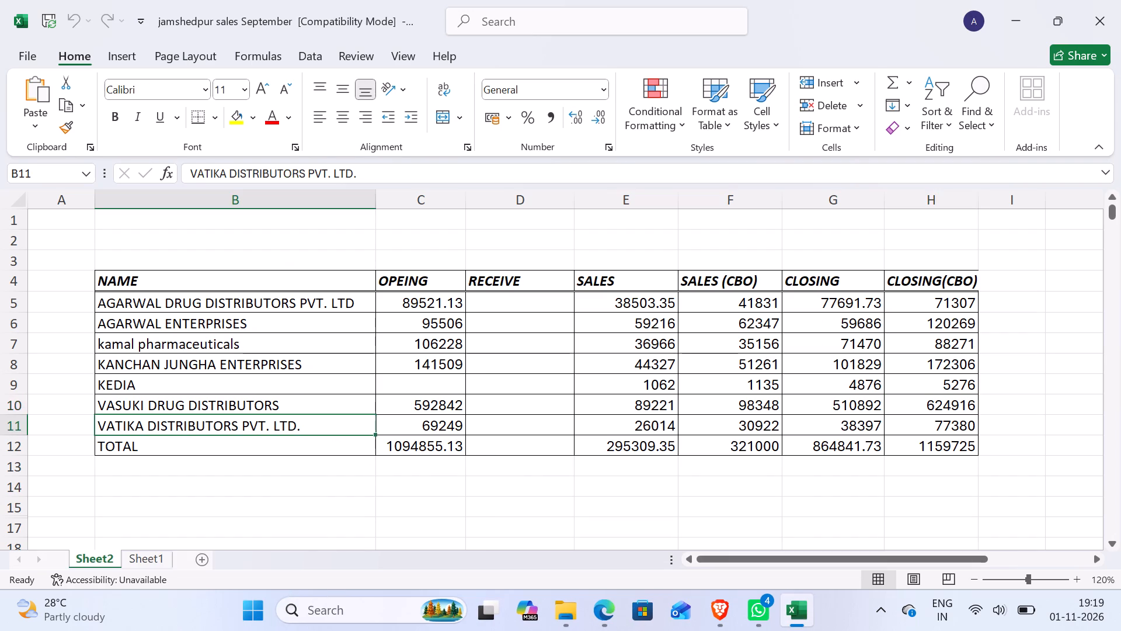
{"action": "key", "text": "ctrl+c"}
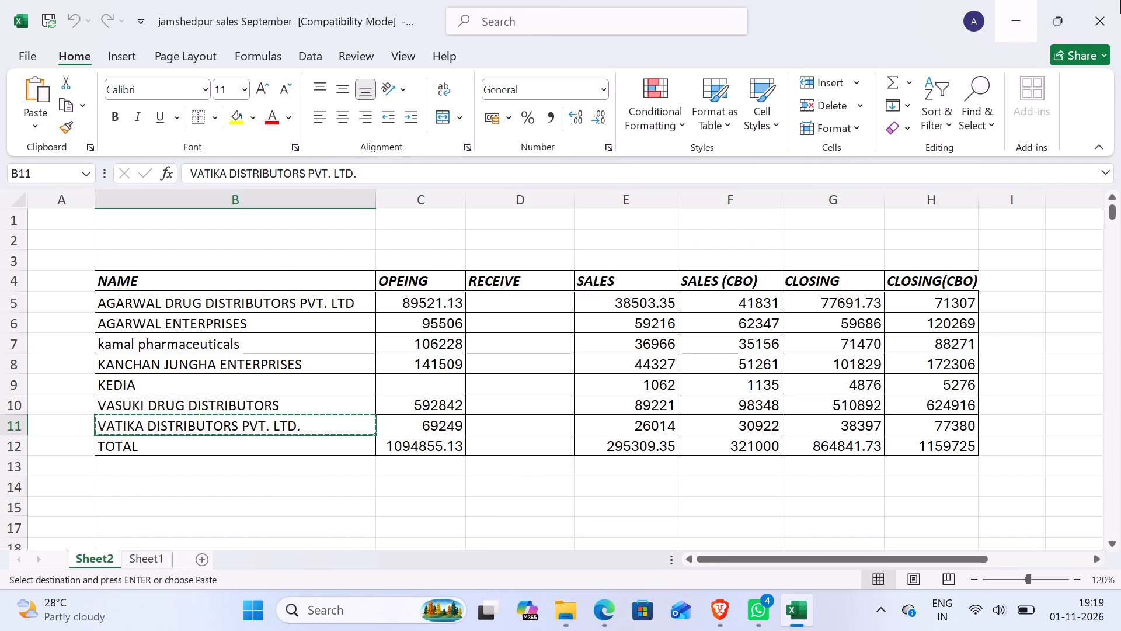
{"action": "left_click", "coordinate": [1018, 8]}
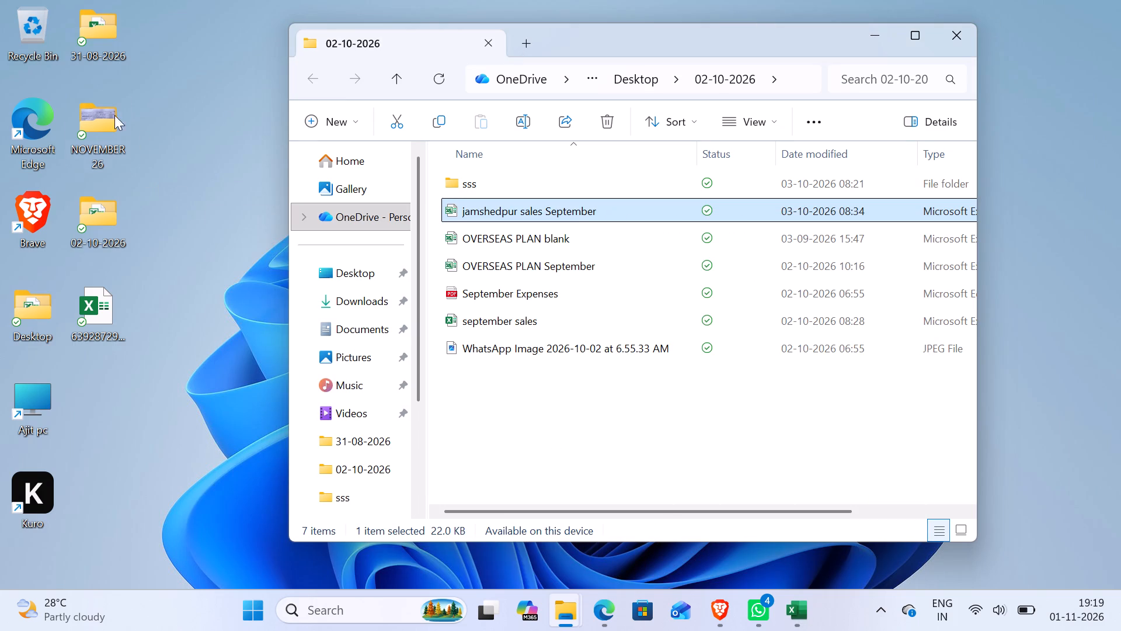
{"action": "double_click", "coordinate": [110, 132]}
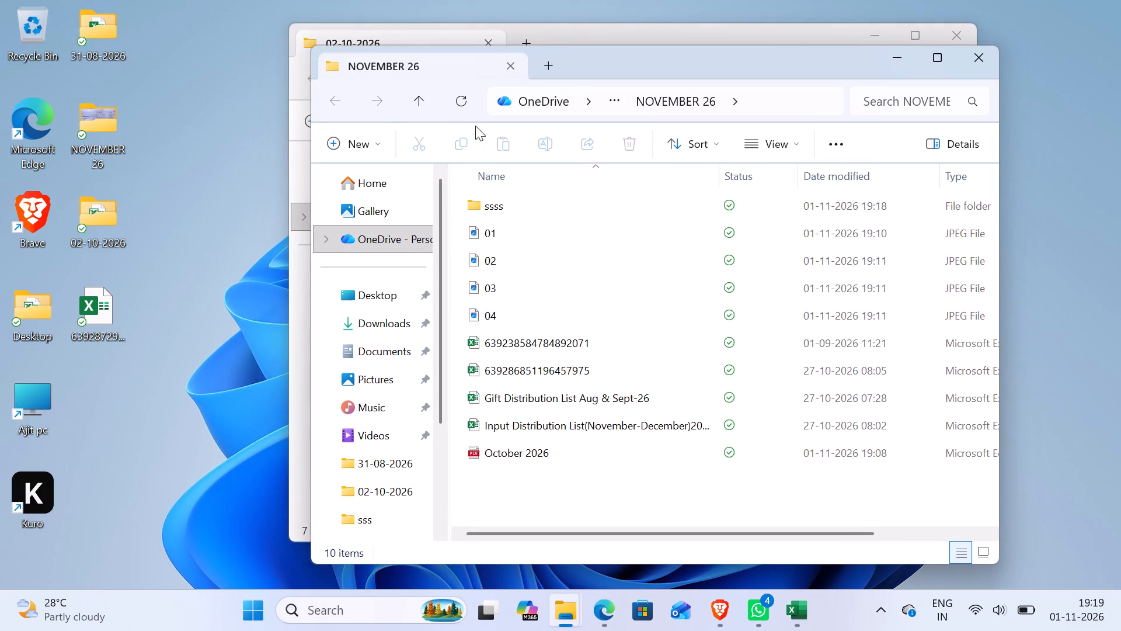
{"action": "double_click", "coordinate": [490, 214]}
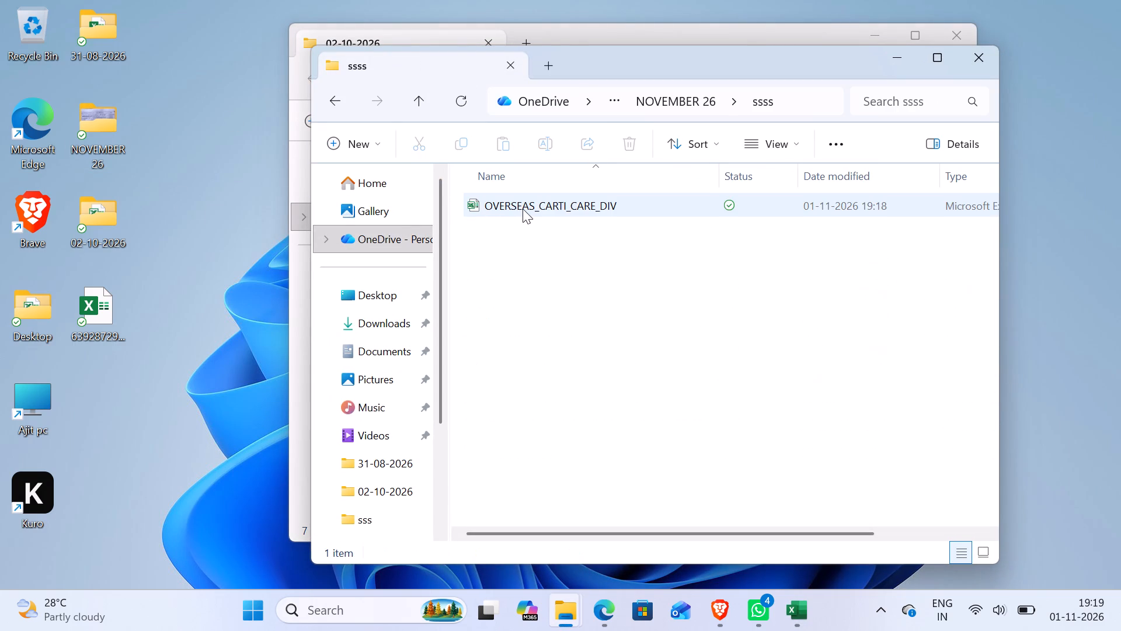
{"action": "left_click", "coordinate": [523, 209]}
{"action": "left_click", "coordinate": [523, 209]}
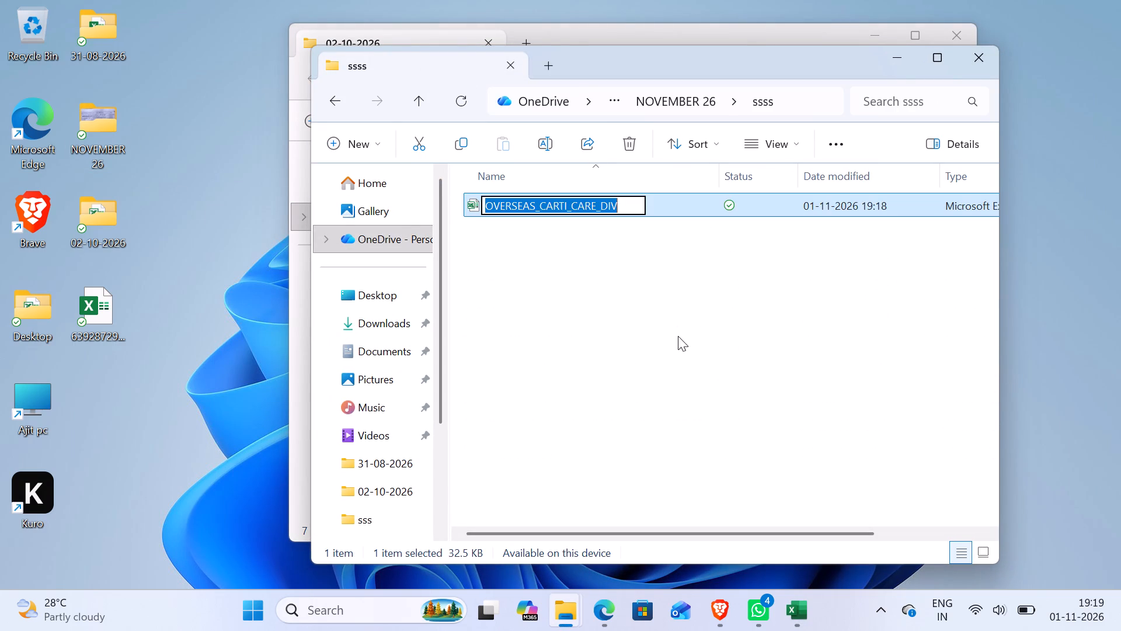
{"action": "key", "text": "ctrl+v"}
{"action": "left_click", "coordinate": [674, 373]}
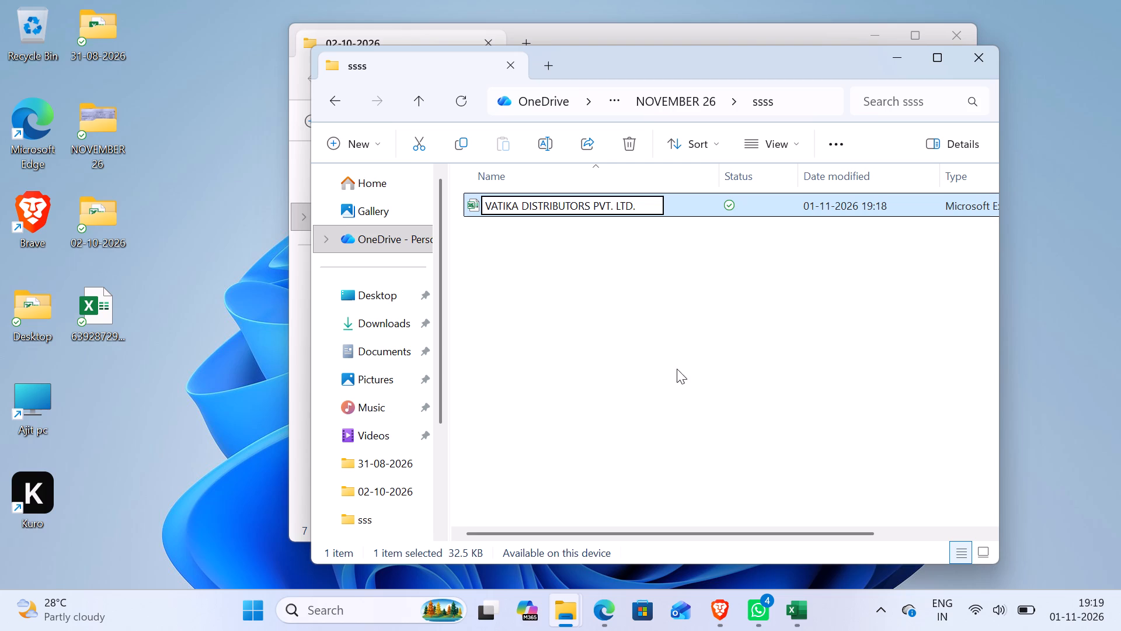
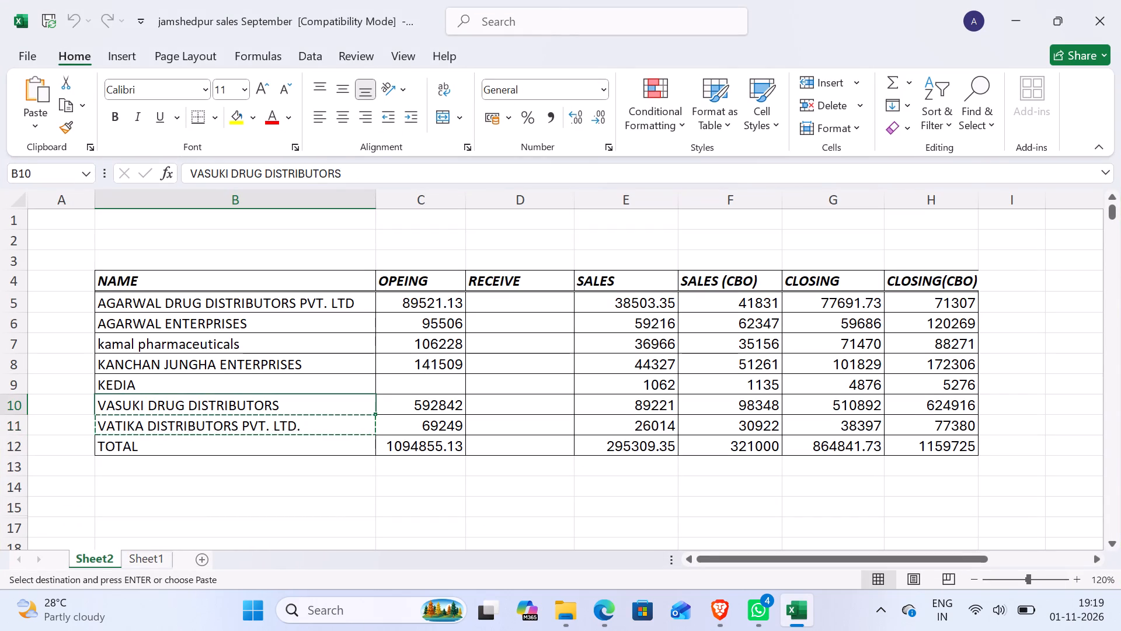
Copy the distributor name VASUKI DRUG DISTRIBUTORS from the NAME column of the jamshedpur sales September workbook.
{"action": "key", "text": "ctrl+c"}
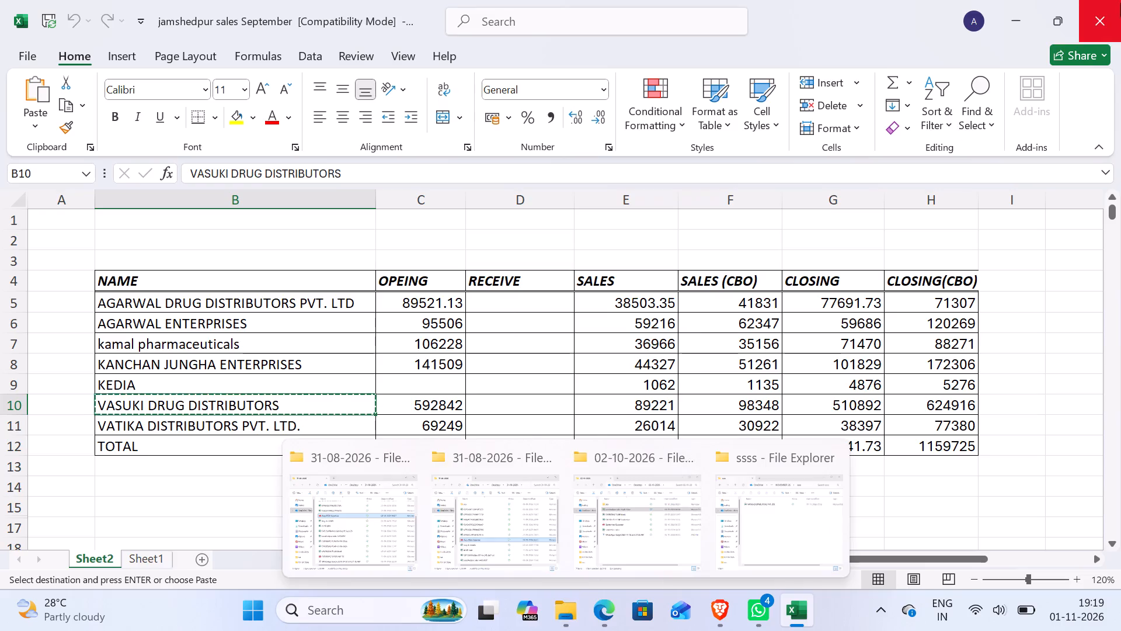
Return to the pending attachment save in Brave and replace the PDF's file name OVERSES OCT with the copied VASUKI DRUG DISTRIBUTORS.
{"action": "left_click", "coordinate": [1014, 15]}
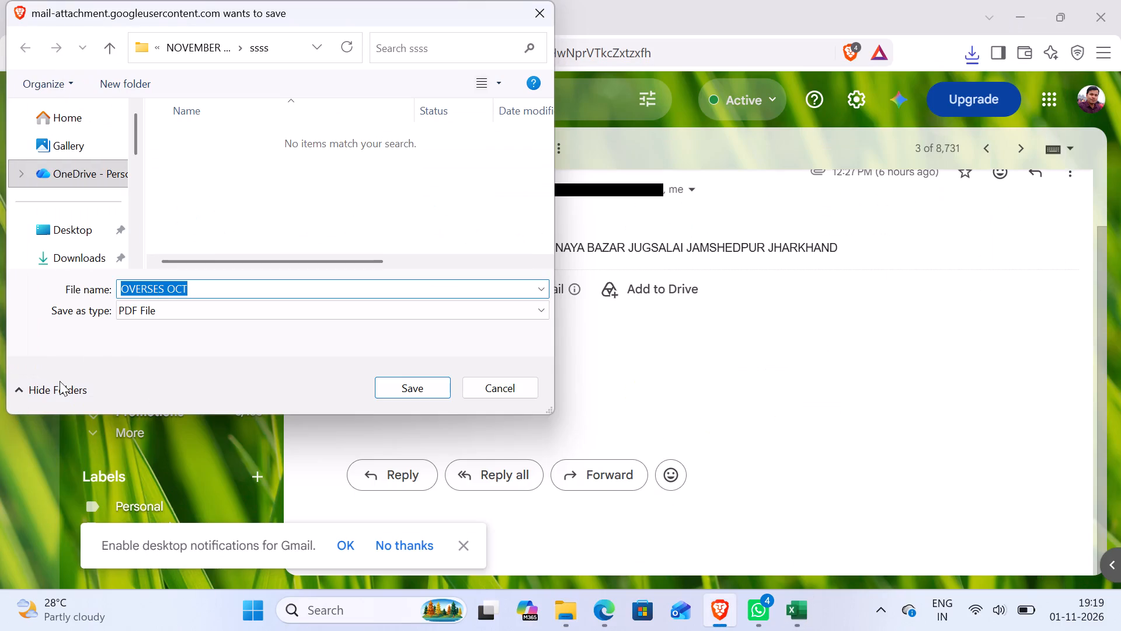
{"action": "key", "text": "ctrl+v"}
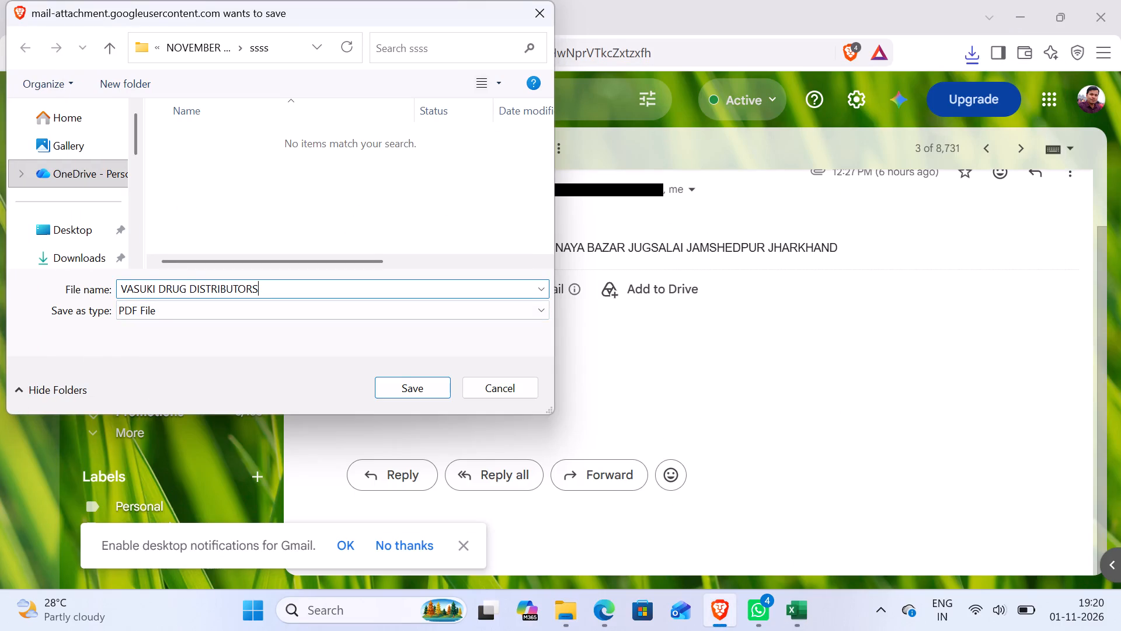
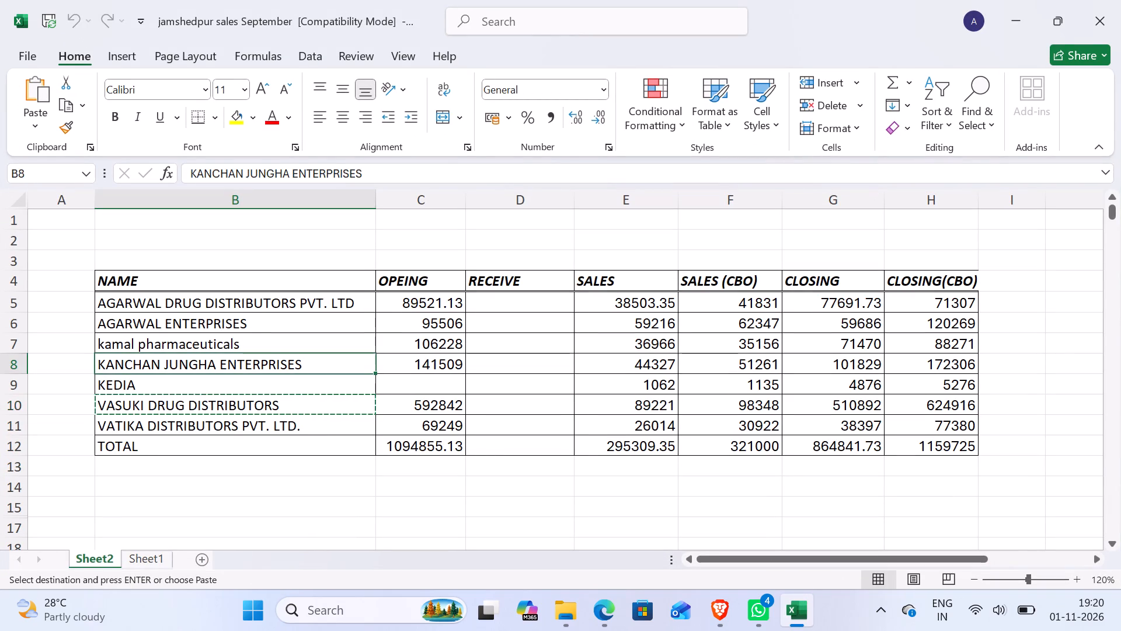
Copy the distributor name KANCHAN JUNGHA ENTERPRISES from the sales workbook and use it as the file name for saving the emailed Excel attachment in ssss.
{"action": "key", "text": "ctrl+c"}
{"action": "left_click", "coordinate": [1011, 15]}
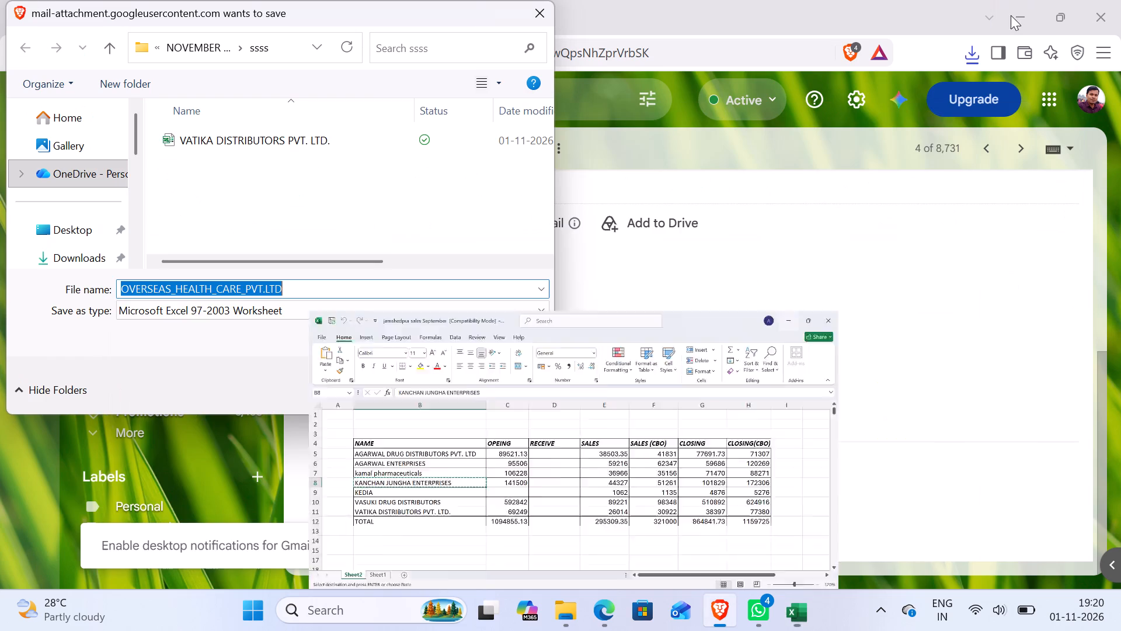
{"action": "key", "text": "ctrl+v"}
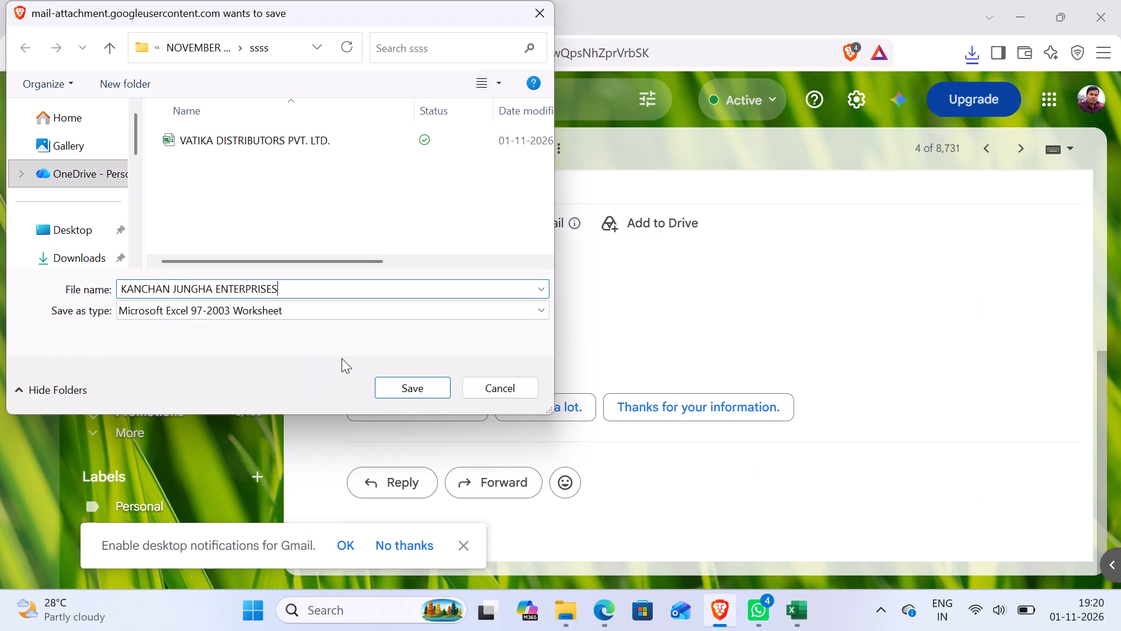
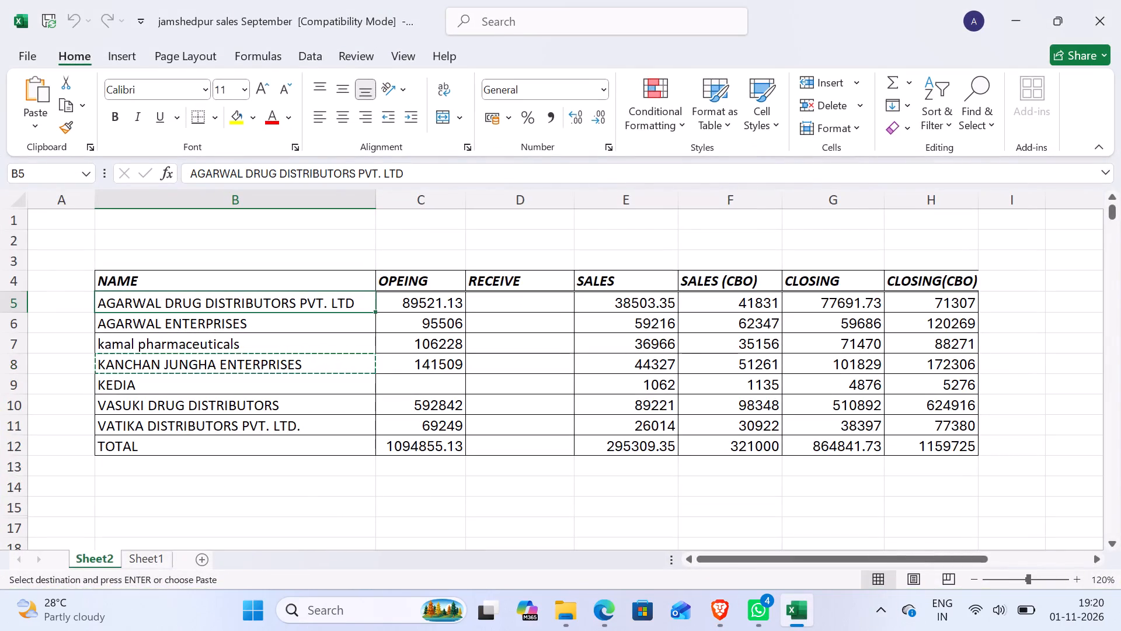
Copy the distributor name AGARWAL DRUG DISTRIBUTORS PVT. LTD from the NAME column and minimise the jamshedpur sales September workbook.
{"action": "key", "text": "ctrl+c"}
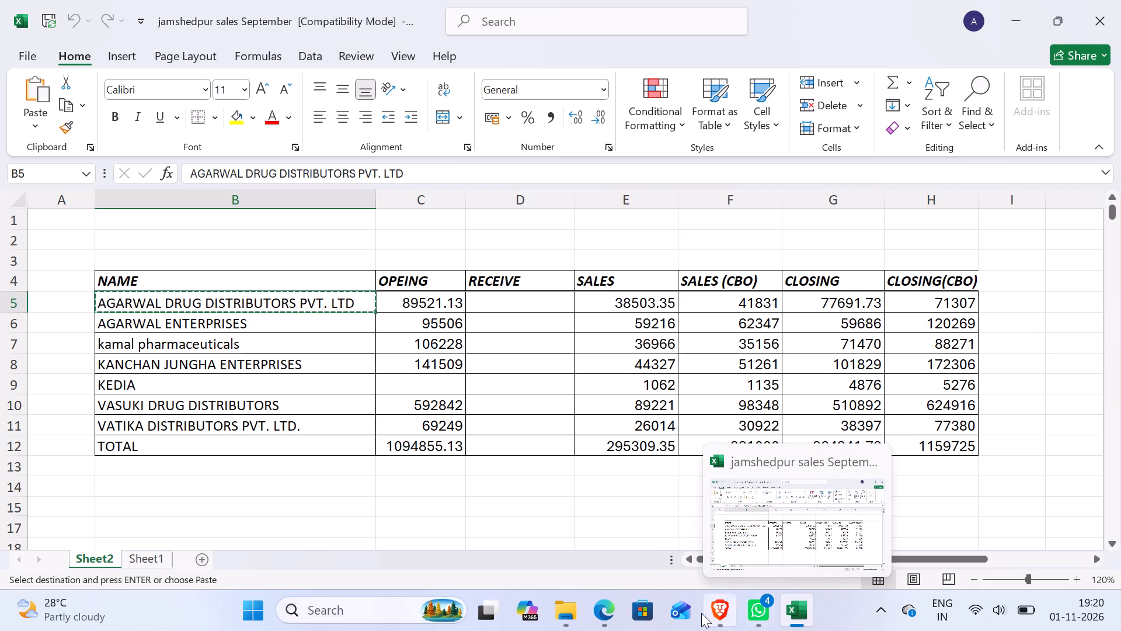
{"action": "left_click", "coordinate": [795, 601]}
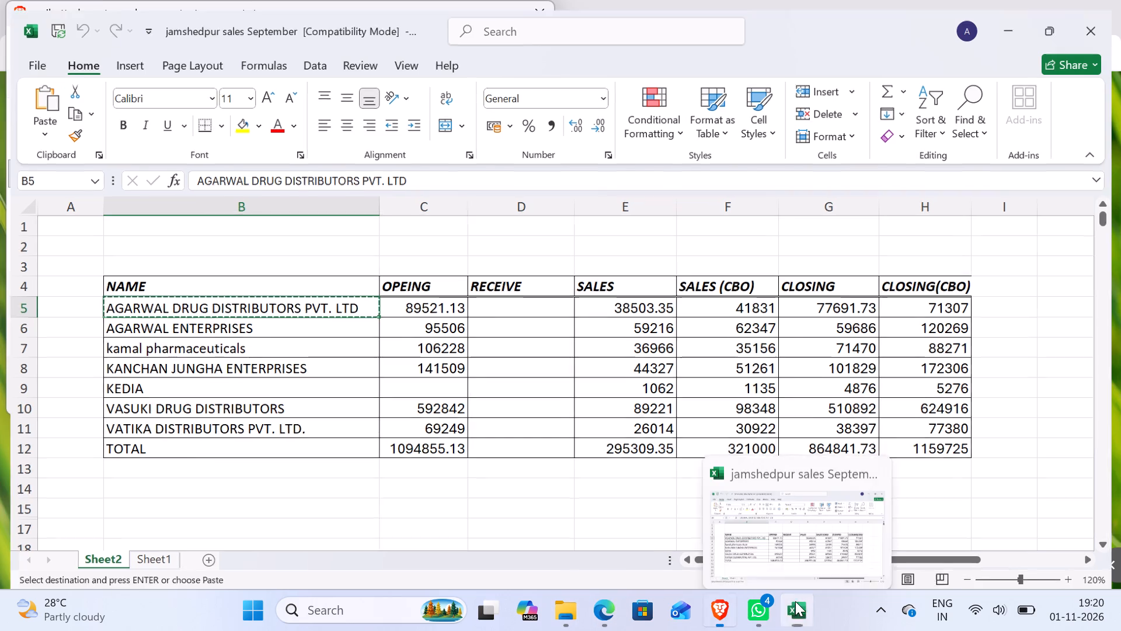
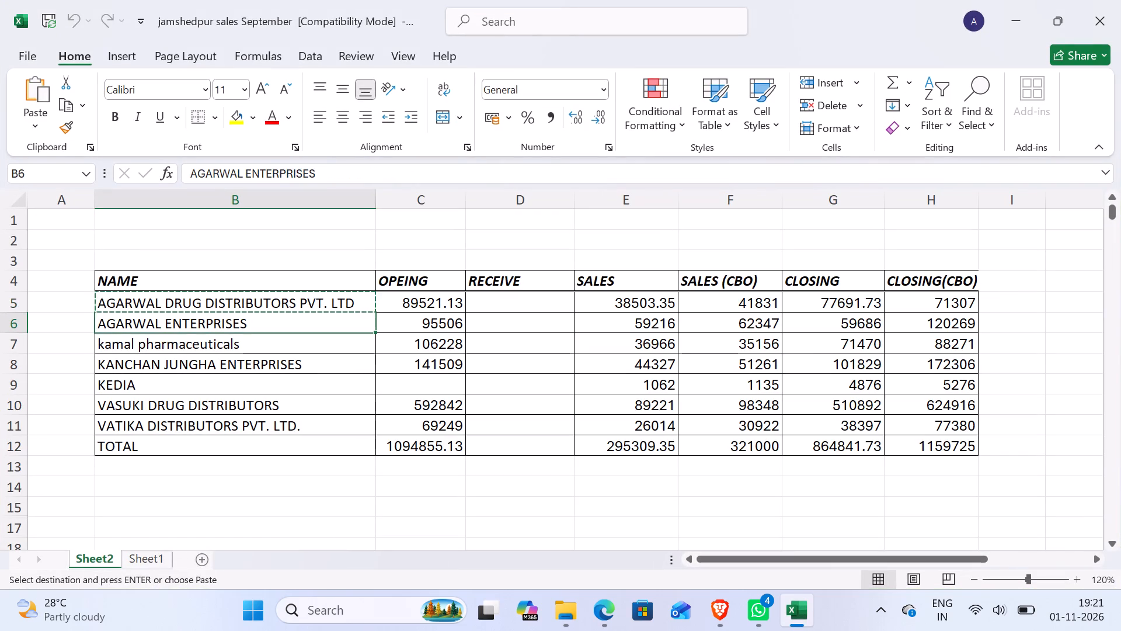
Copy AGARWAL ENTERPRISES from the workbook's NAME column and use it as the file name for the email attachment being saved in ssss.
{"action": "key", "text": "ctrl+c"}
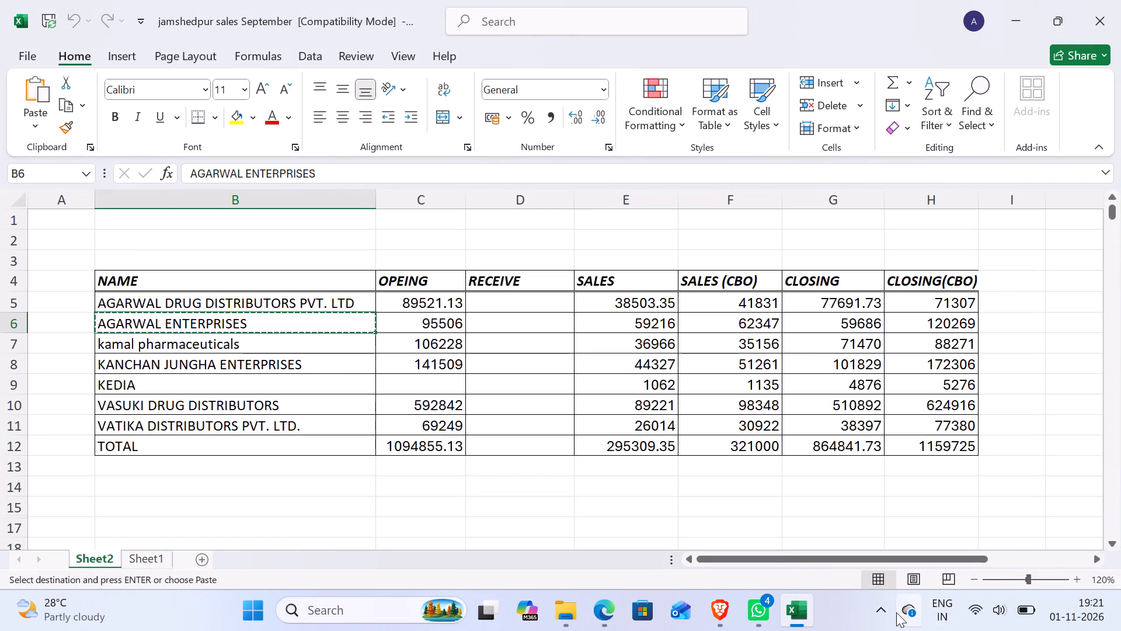
{"action": "left_click", "coordinate": [802, 608]}
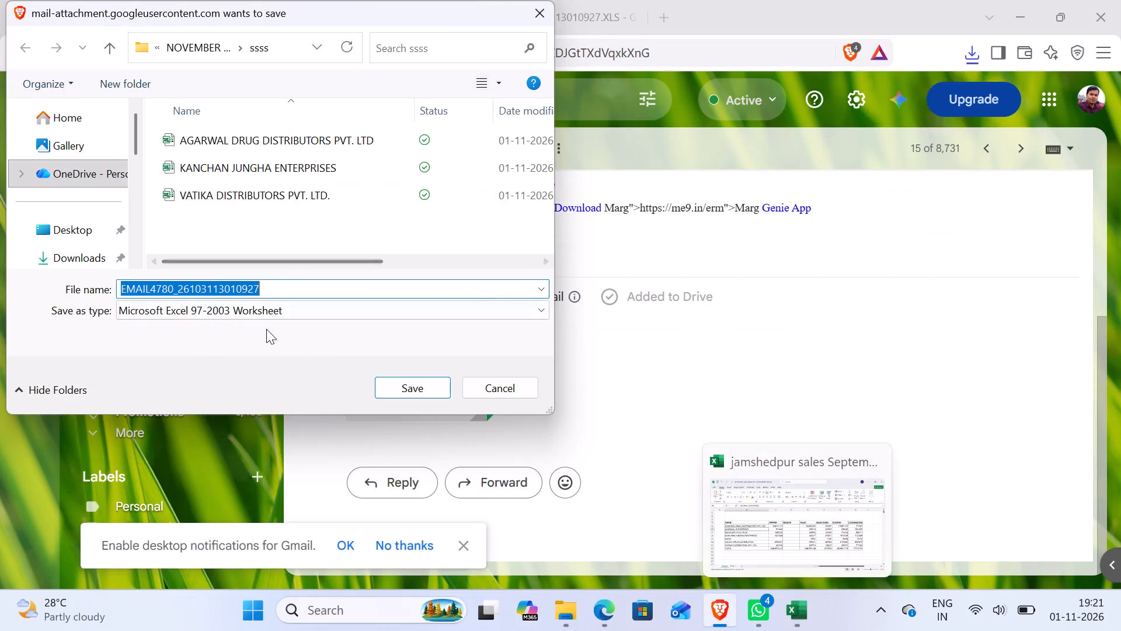
{"action": "key", "text": "ctrl+v"}
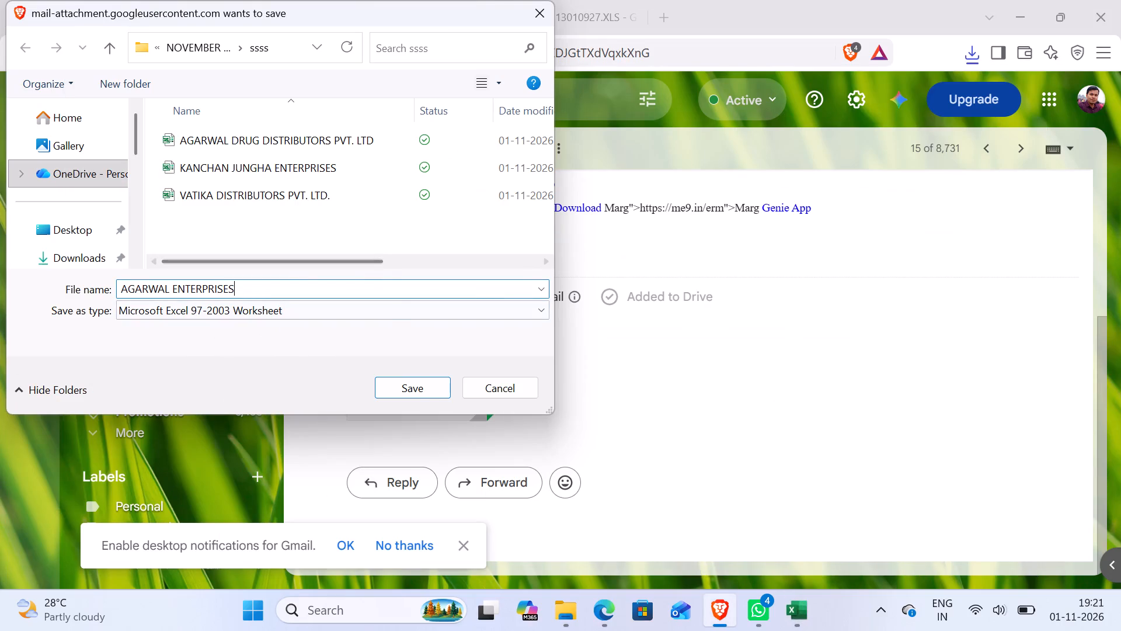
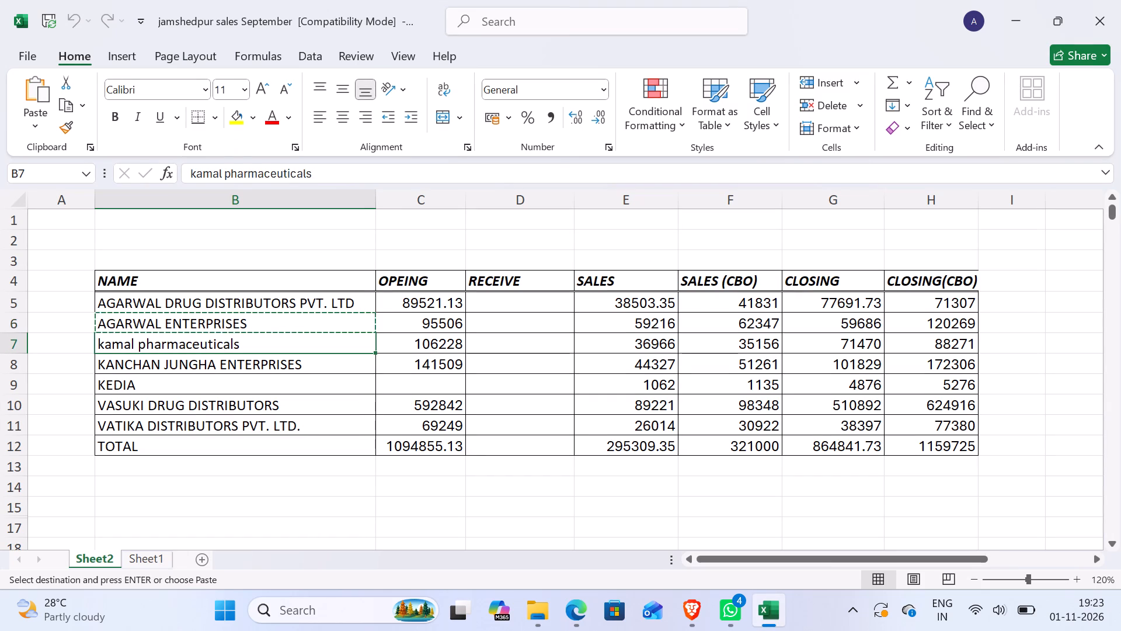
Copy kamal pharmaceuticals from the workbook's NAME column and use it as the file name for the WhatsApp statement image being saved.
{"action": "key", "text": "ctrl+c"}
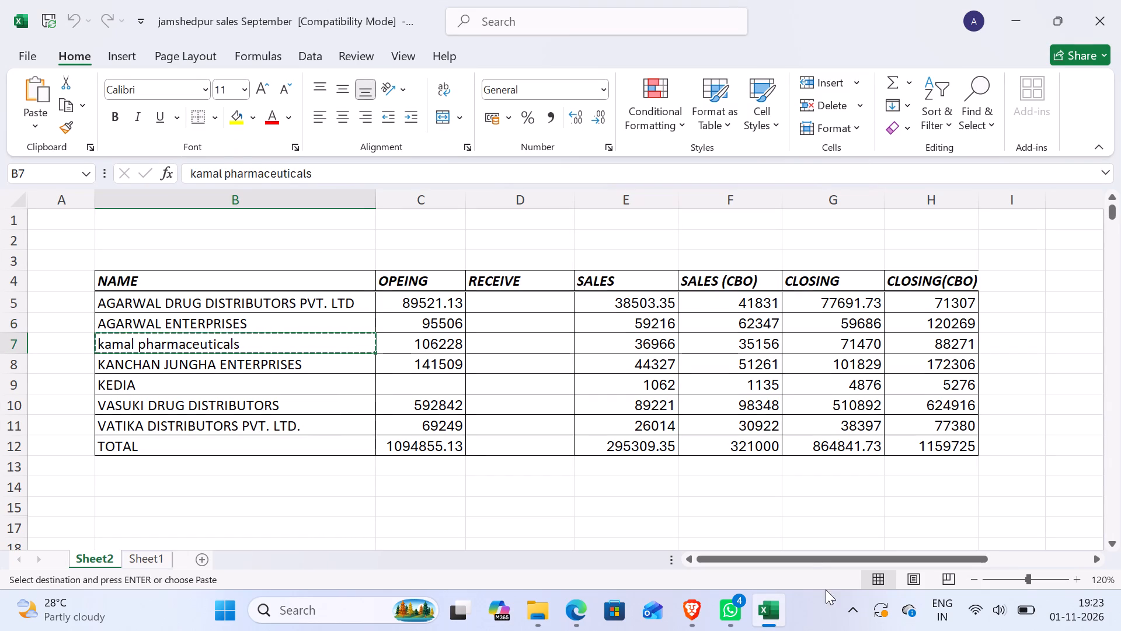
{"action": "left_click", "coordinate": [737, 604]}
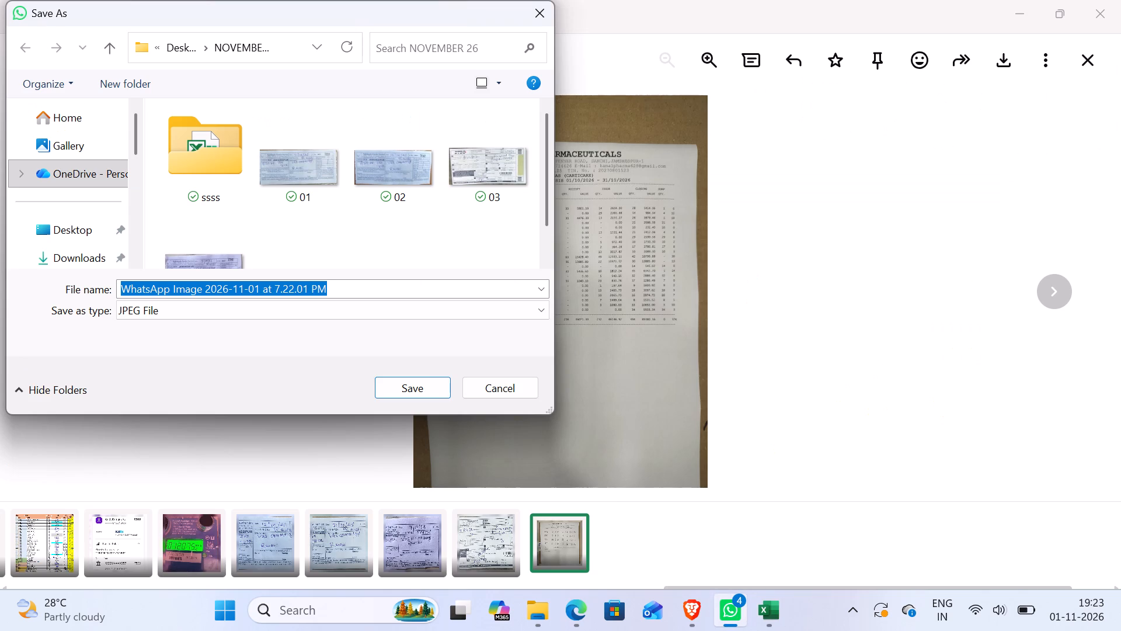
{"action": "key", "text": "ctrl+v"}
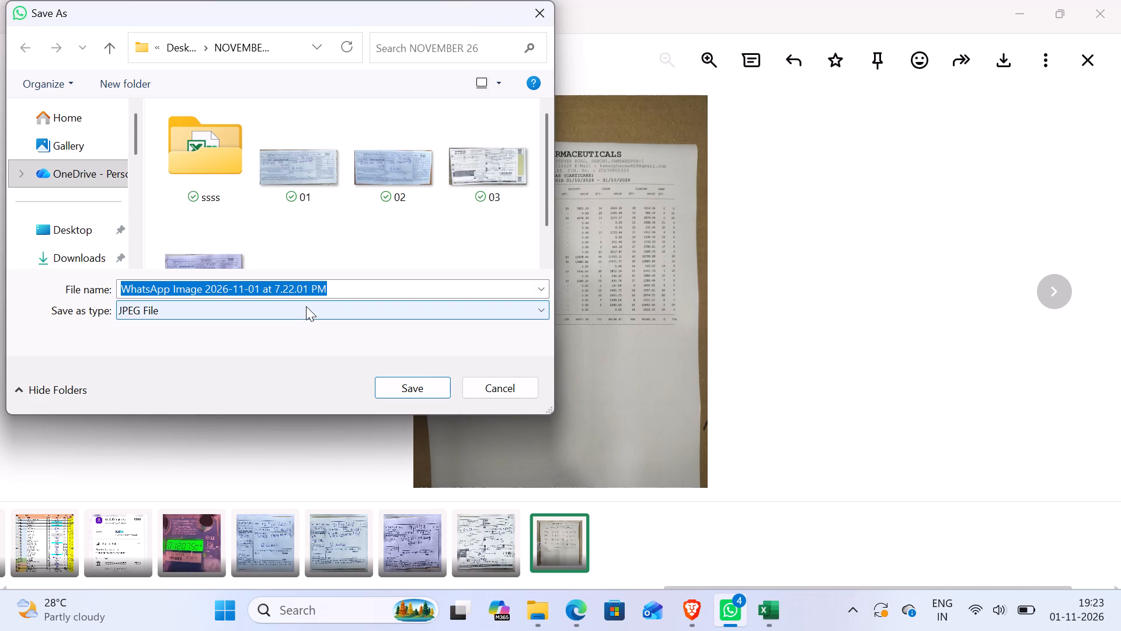
{"action": "left_click", "coordinate": [344, 282]}
{"action": "left_click", "coordinate": [335, 292]}
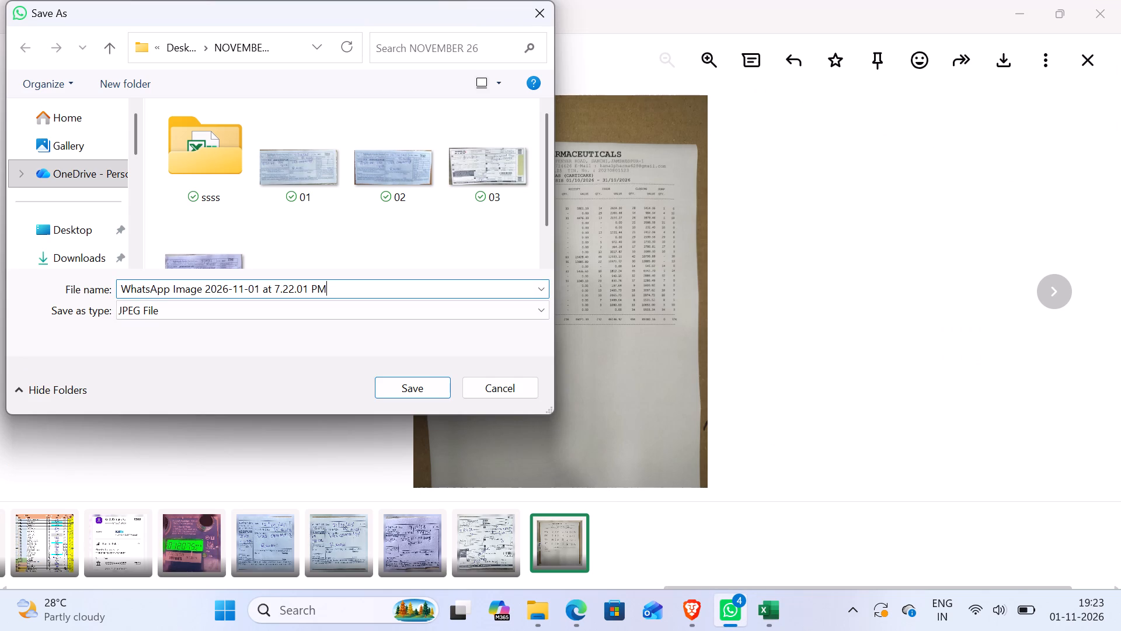
{"action": "left_click_drag", "start_coordinate": [335, 290], "coordinate": [0, 273]}
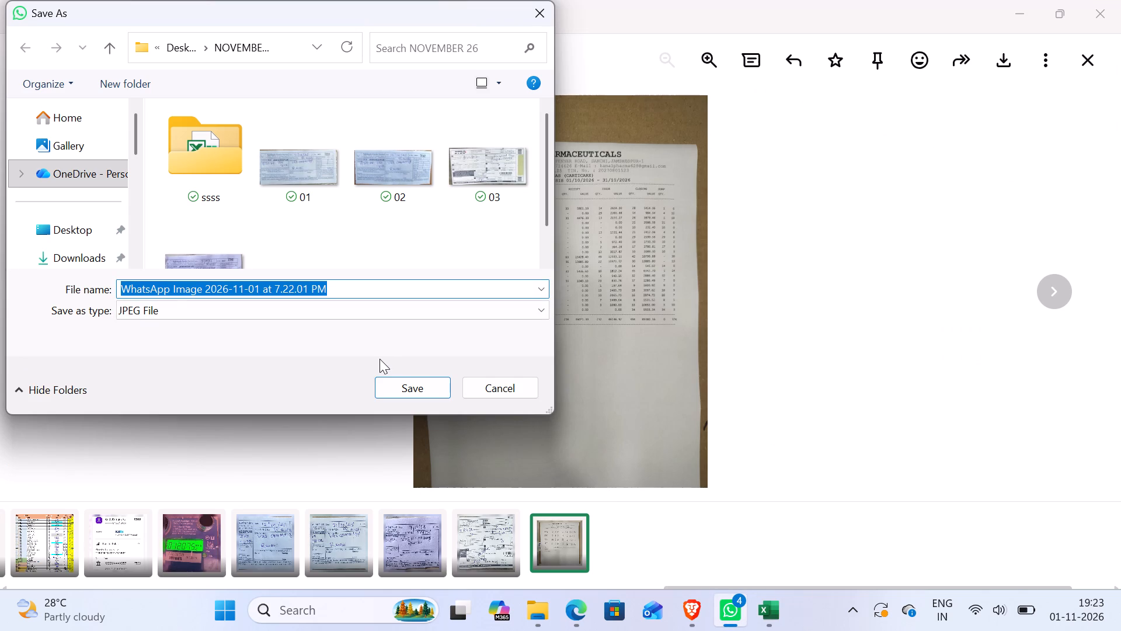
{"action": "key", "text": "ctrl+v"}
{"action": "key", "text": "ctrl+c"}
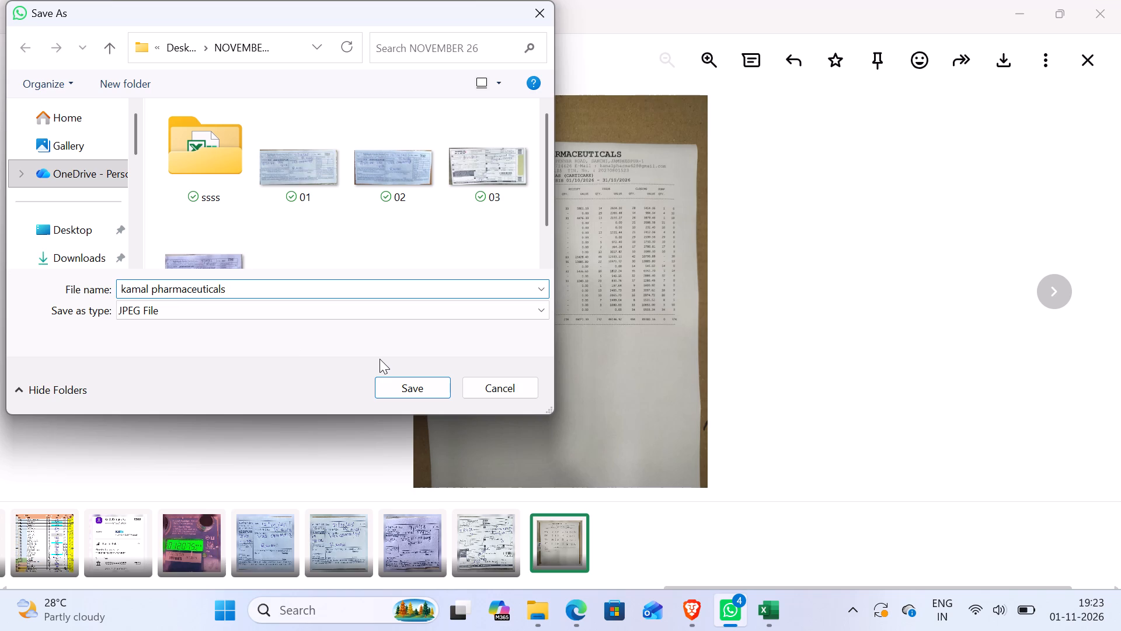
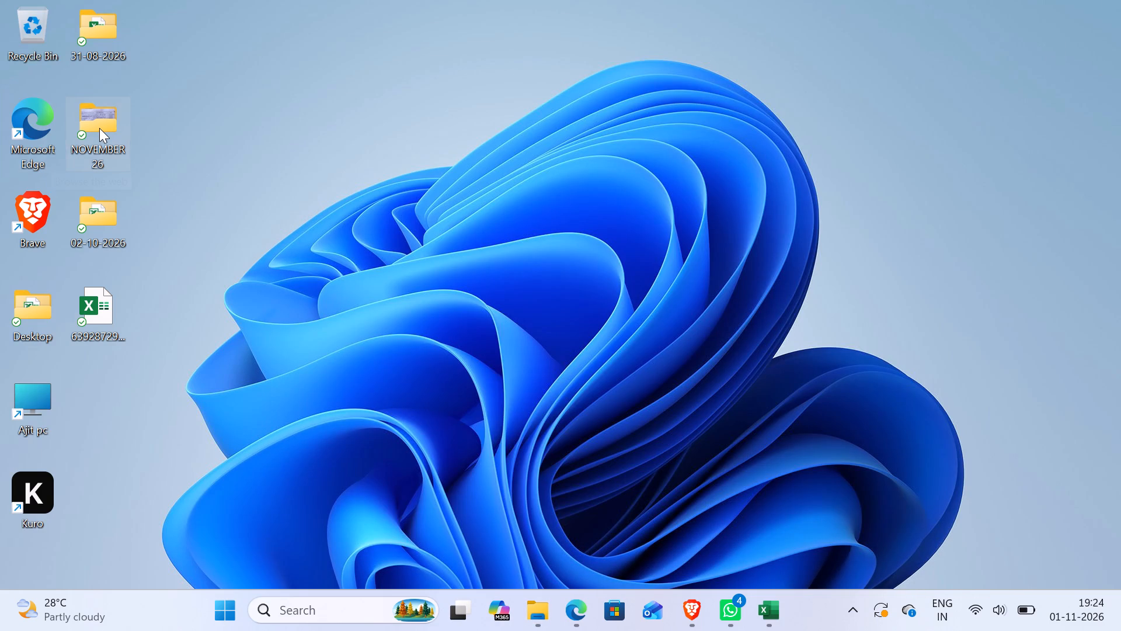
Open the ssss subfolder of the NOVEMBER 26 desktop folder and check the saved distributor statement files one by one.
{"action": "double_click", "coordinate": [99, 128]}
{"action": "left_click", "coordinate": [475, 197]}
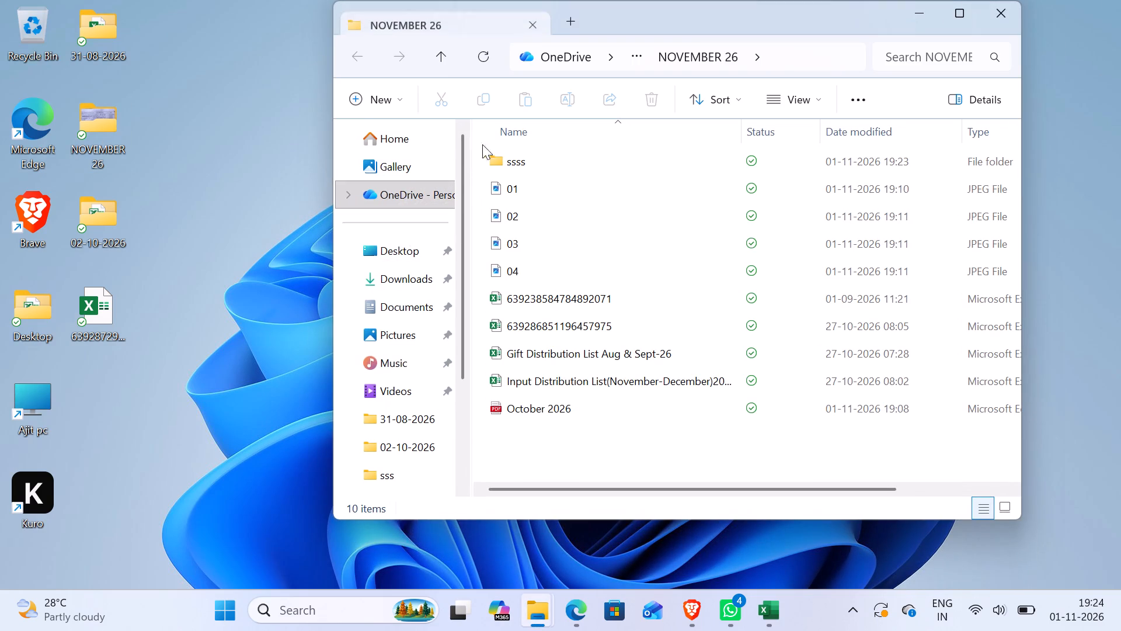
{"action": "double_click", "coordinate": [506, 161]}
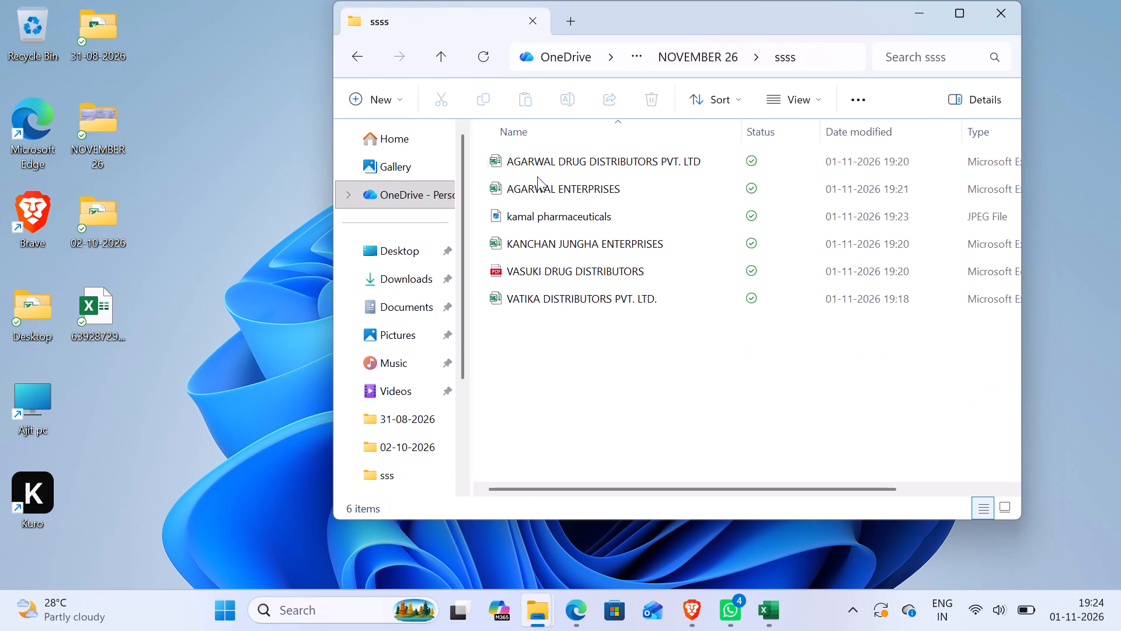
{"action": "left_click", "coordinate": [541, 165]}
{"action": "left_click", "coordinate": [546, 186]}
{"action": "left_click", "coordinate": [549, 215]}
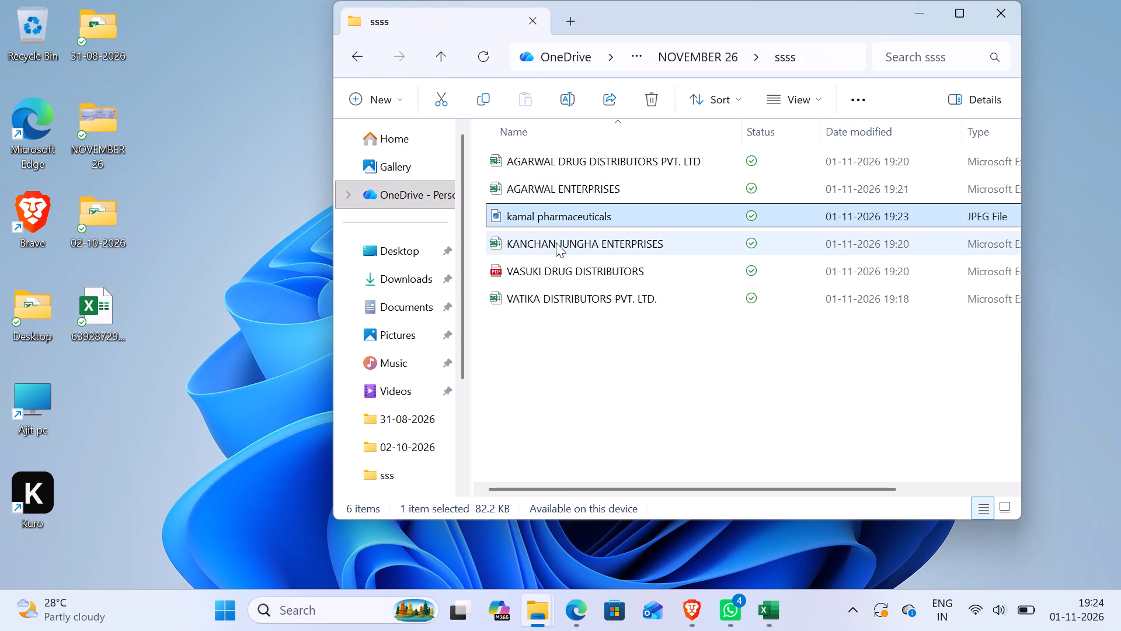
{"action": "left_click", "coordinate": [555, 245]}
{"action": "left_click", "coordinate": [560, 275]}
{"action": "left_click", "coordinate": [560, 298]}
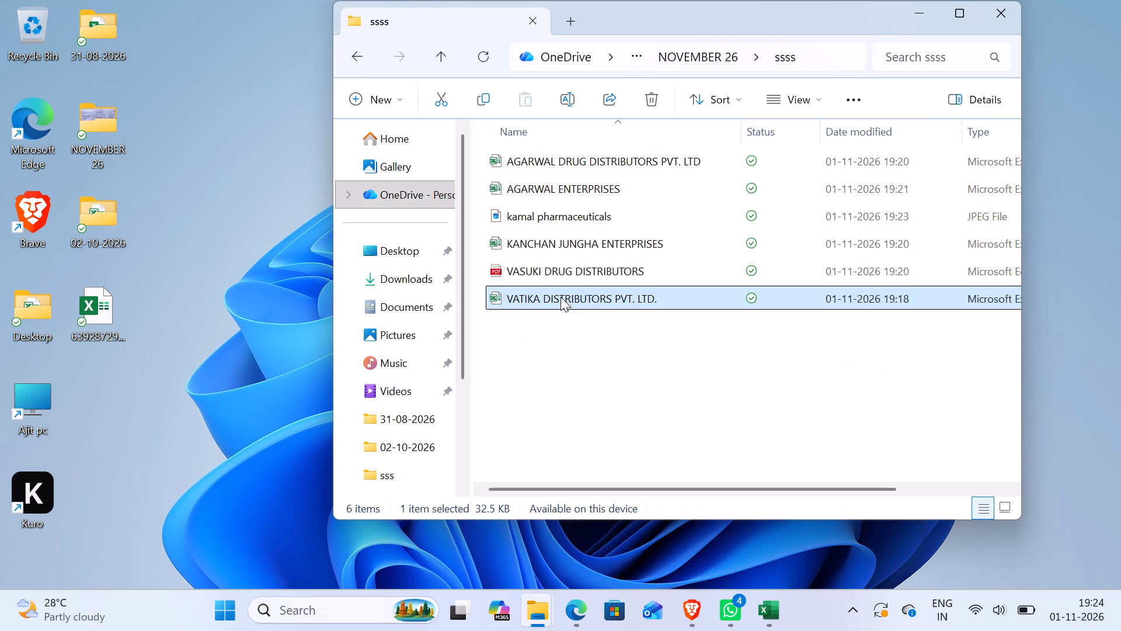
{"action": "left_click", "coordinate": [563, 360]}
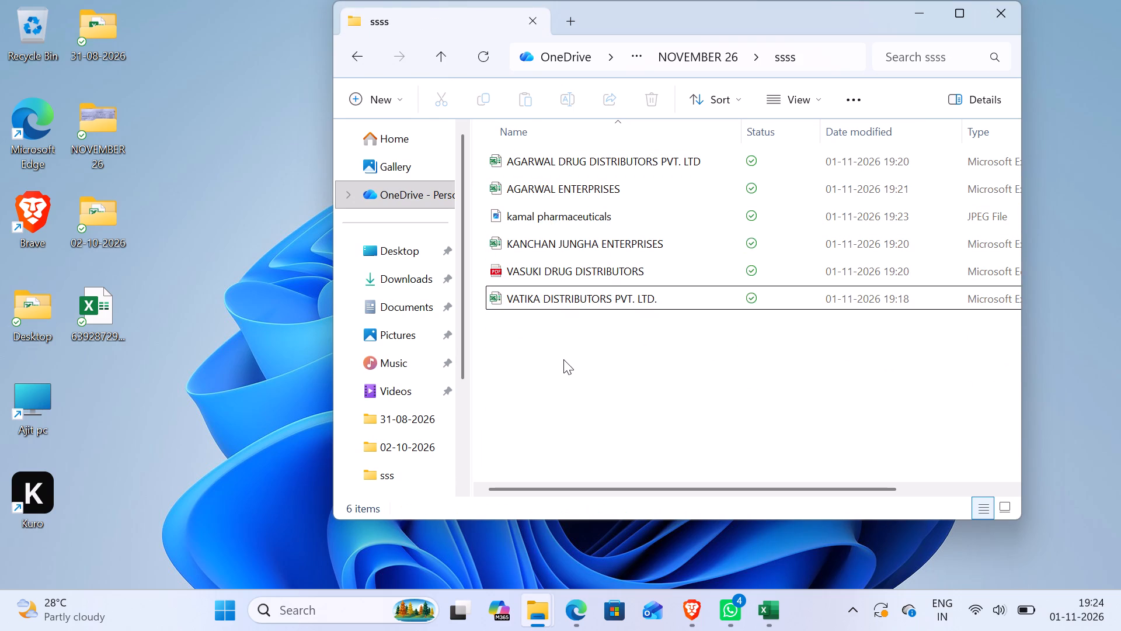
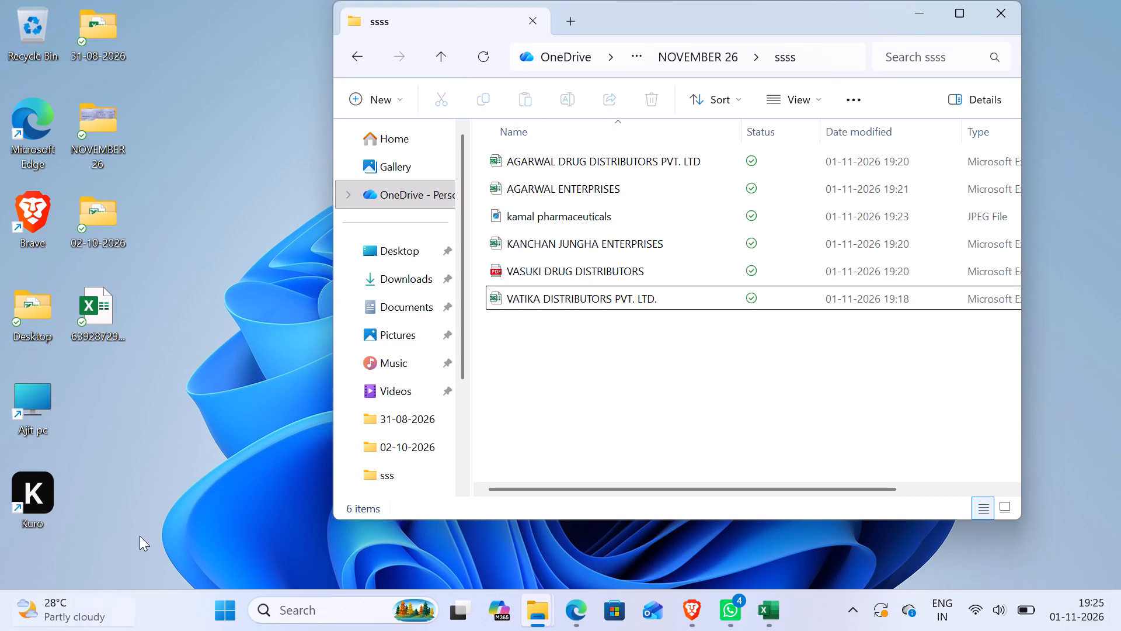
Open the AGARWAL DRUG DISTRIBUTORS PVT. LTD workbook from the ssss folder.
{"action": "double_click", "coordinate": [551, 167]}
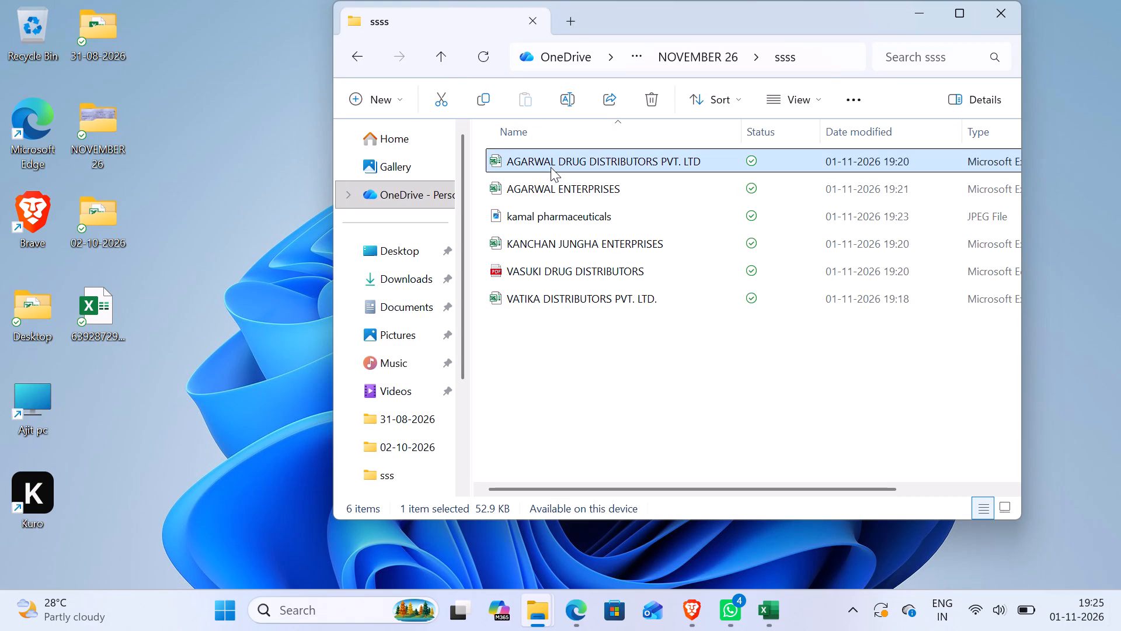
{"action": "left_click", "coordinate": [742, 379]}
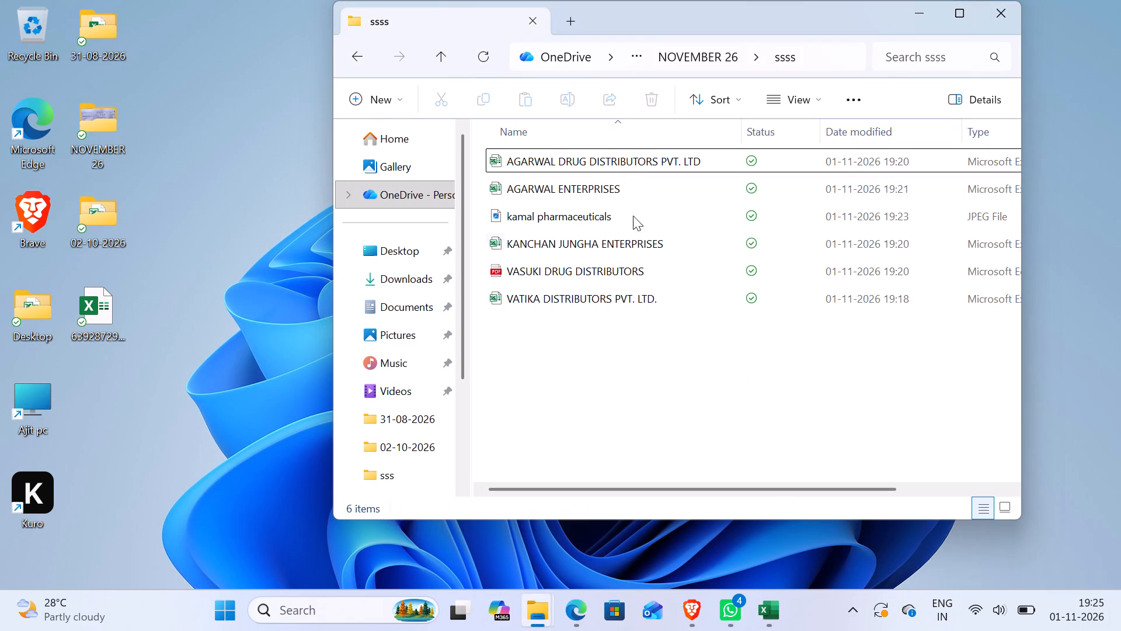
{"action": "double_click", "coordinate": [590, 161]}
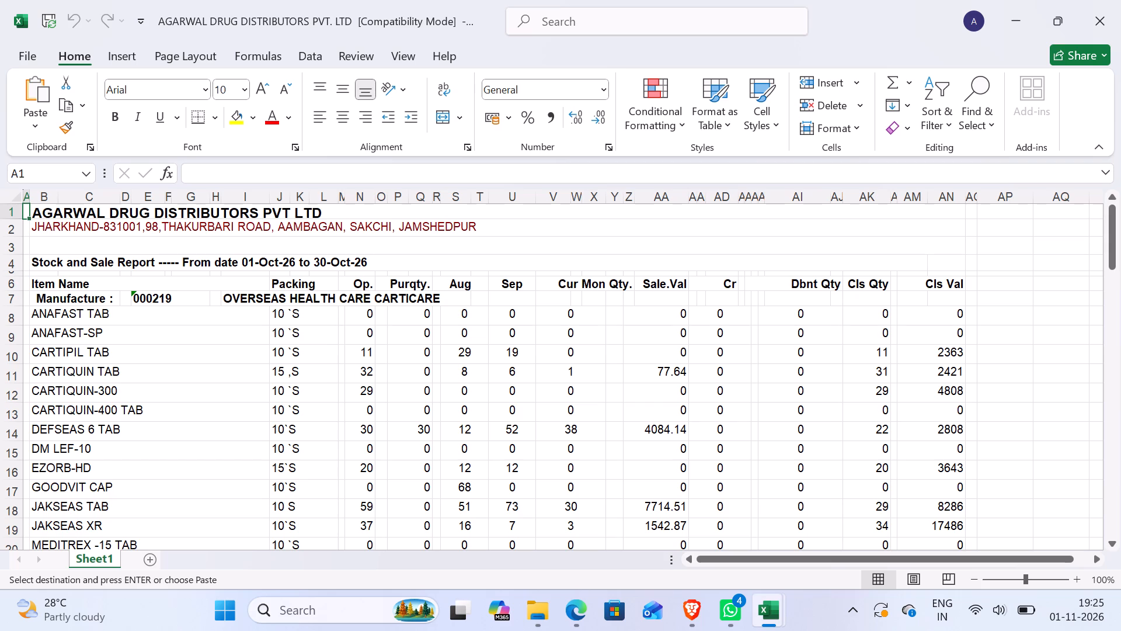
Hide columns G through U in the stock and sale report, covering Packing, Op., Purqty., Aug and Sep.
{"action": "left_click", "coordinate": [163, 200]}
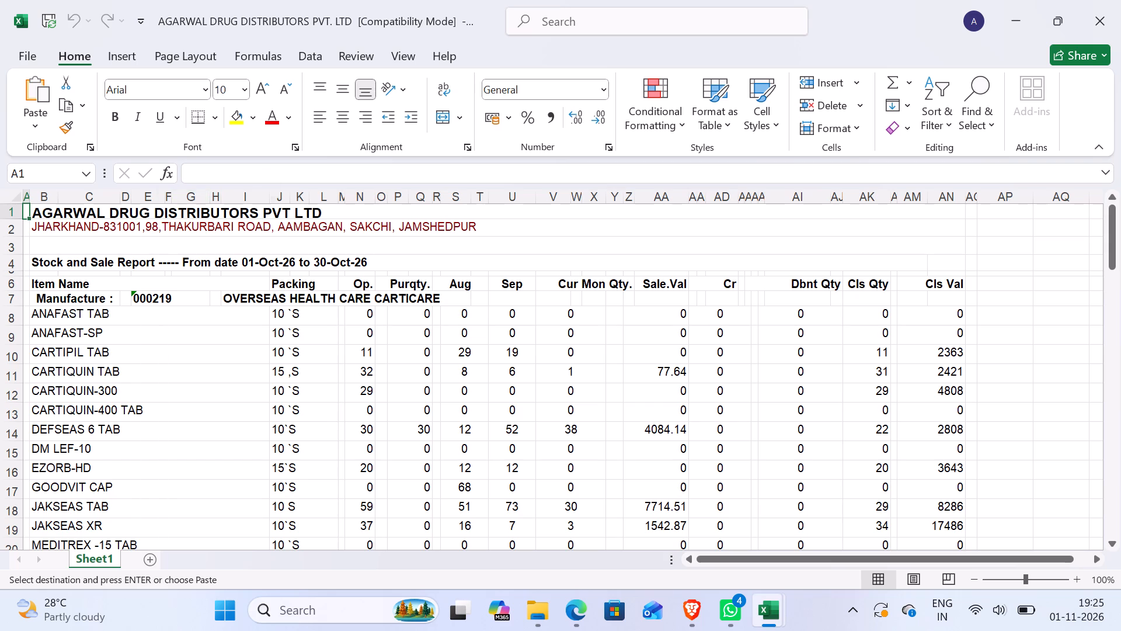
{"action": "double_click", "coordinate": [171, 199]}
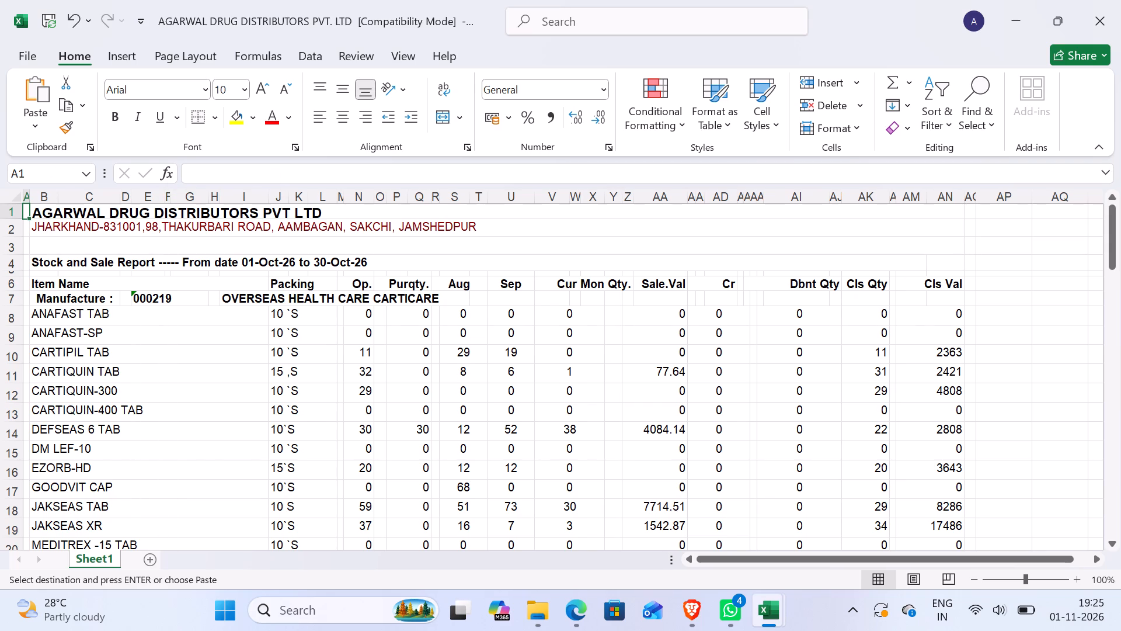
{"action": "left_click", "coordinate": [170, 199]}
{"action": "left_click_drag", "start_coordinate": [184, 202], "coordinate": [434, 206]}
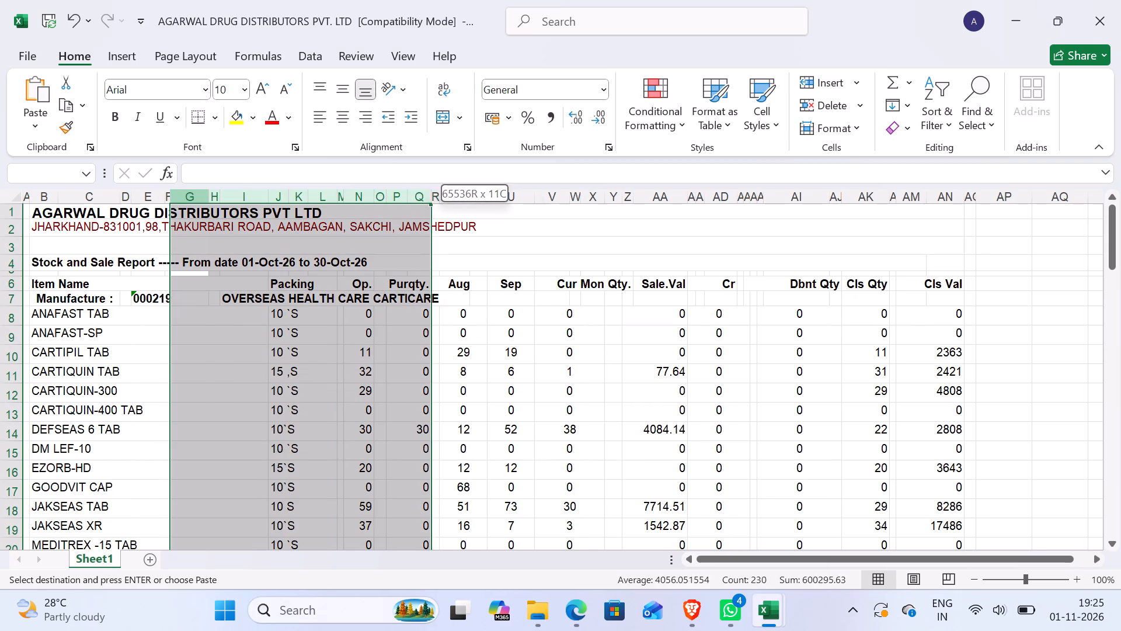
{"action": "left_click_drag", "start_coordinate": [434, 206], "coordinate": [502, 210]}
{"action": "right_click", "coordinate": [506, 195]}
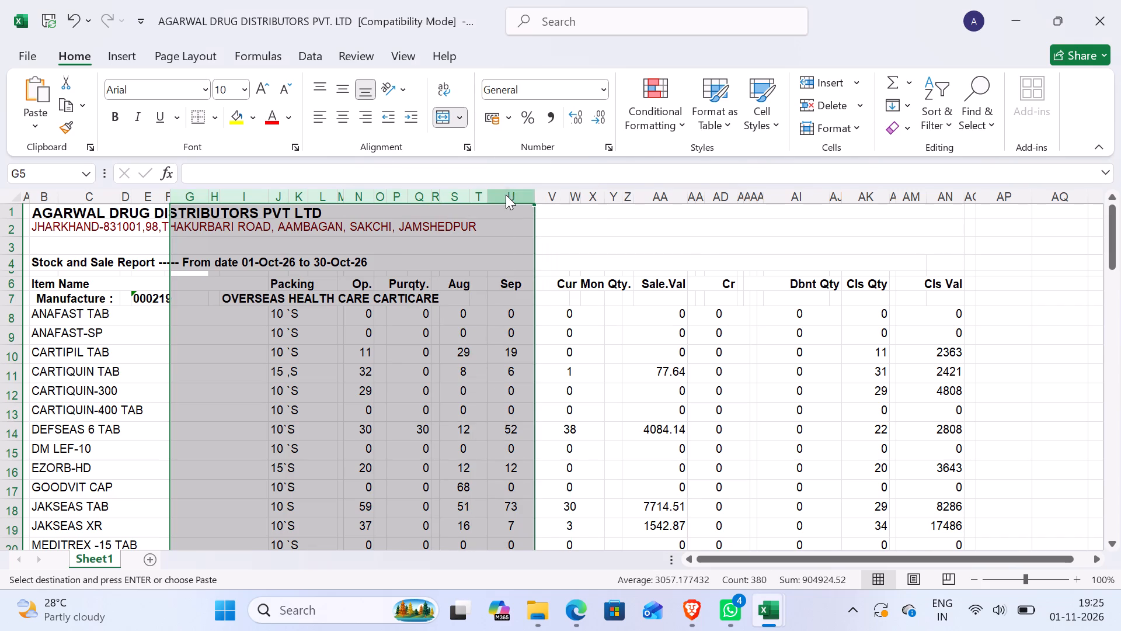
{"action": "left_click", "coordinate": [558, 497]}
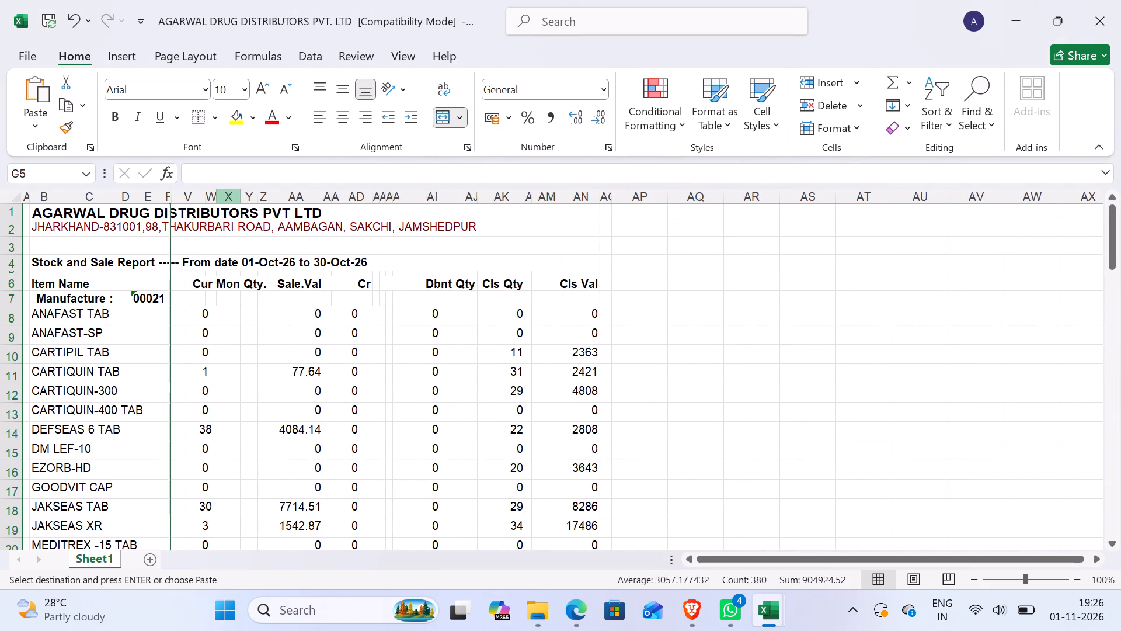
Select columns X through AJ in the stock and sale report, from Mon Qty. to Dbnt Qty.
{"action": "left_click_drag", "start_coordinate": [226, 195], "coordinate": [519, 216]}
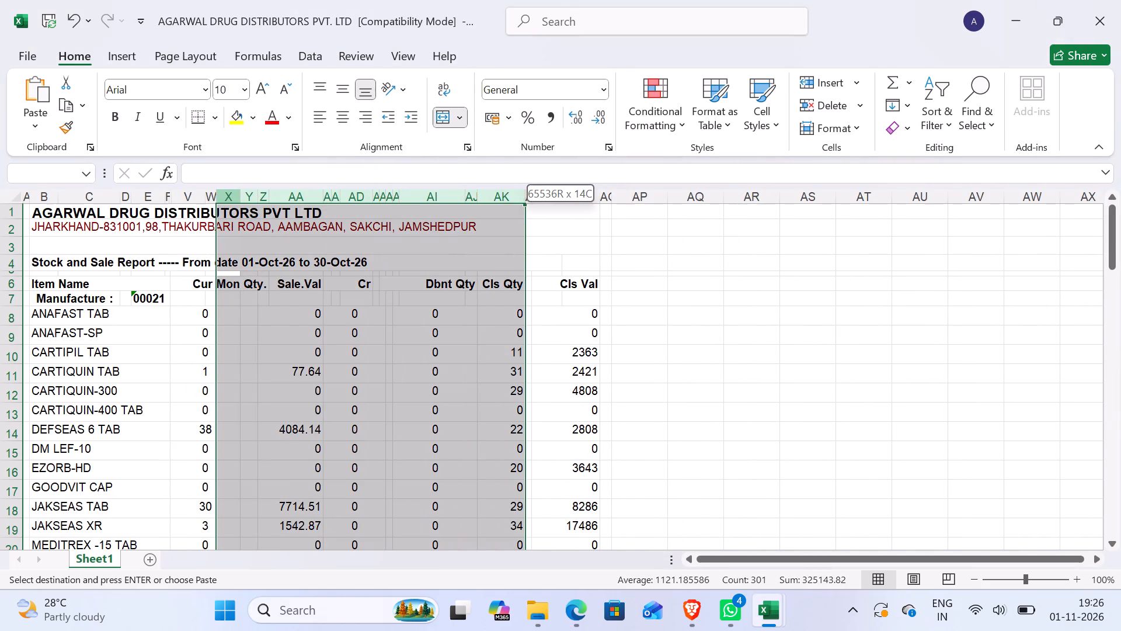
{"action": "left_click_drag", "start_coordinate": [519, 216], "coordinate": [498, 202]}
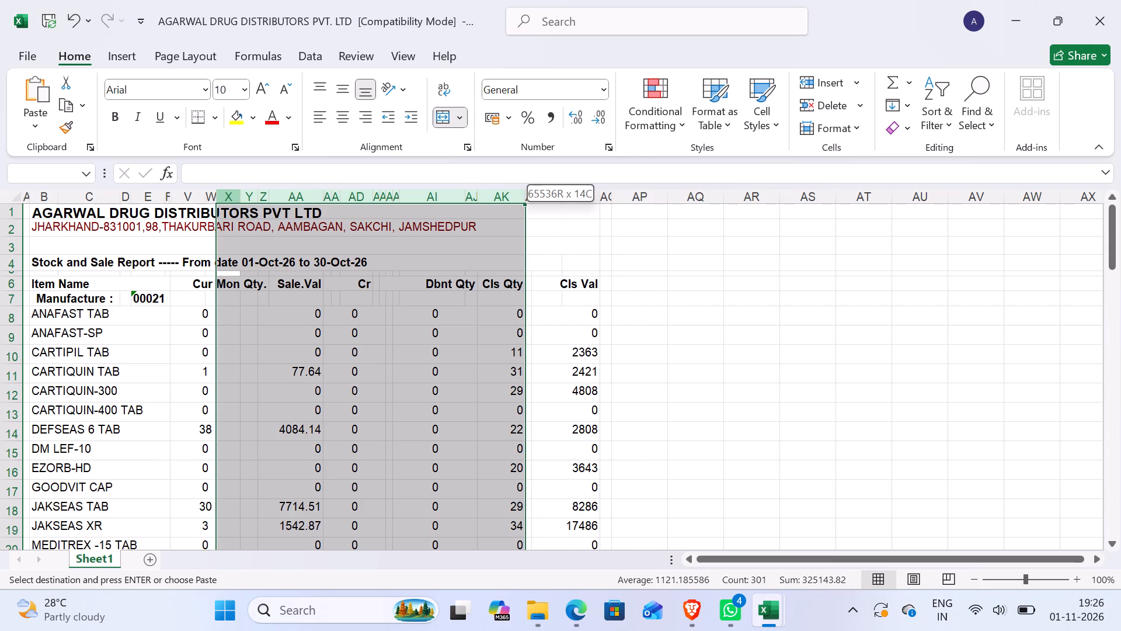
{"action": "left_click_drag", "start_coordinate": [498, 202], "coordinate": [474, 208]}
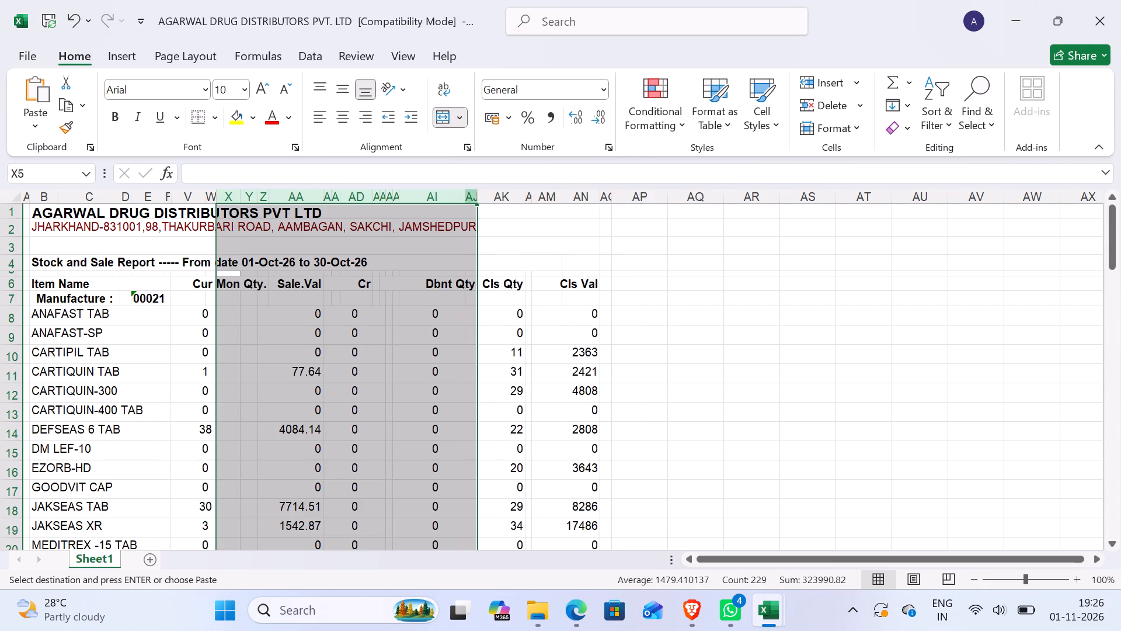
Hide the selected columns X through AJ, from Mon Qty. to Dbnt Qty, in the stock and sale report.
{"action": "right_click", "coordinate": [471, 199]}
{"action": "left_click", "coordinate": [534, 502]}
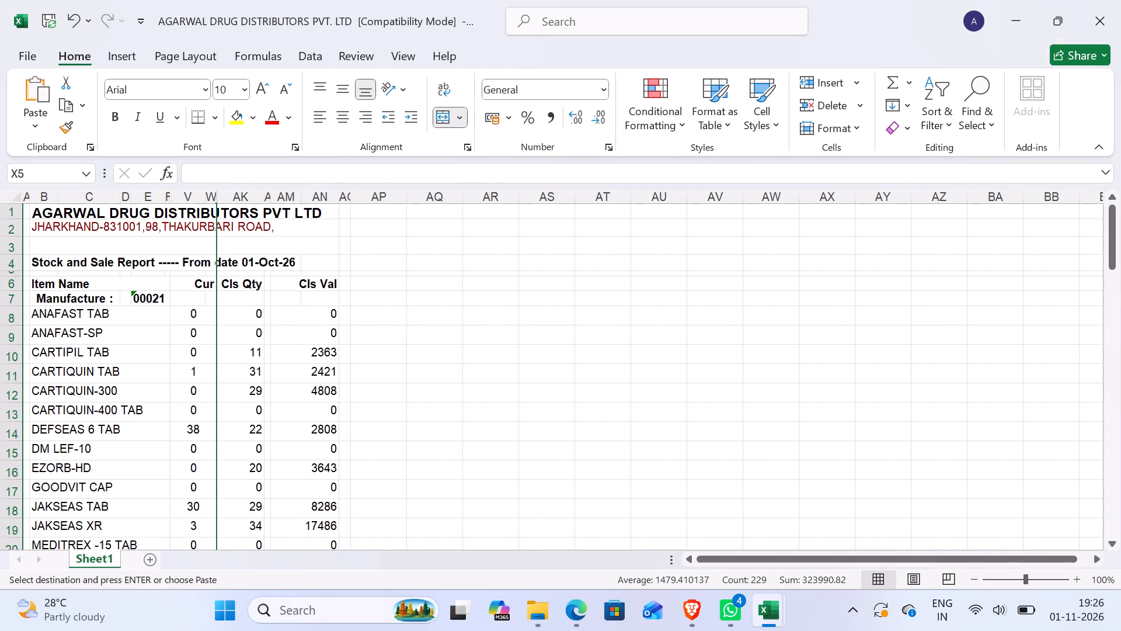
Hide columns AM and AN, covering Cls Val, in the stock and sale report.
{"action": "left_click", "coordinate": [271, 196]}
{"action": "left_click_drag", "start_coordinate": [281, 199], "coordinate": [301, 200]}
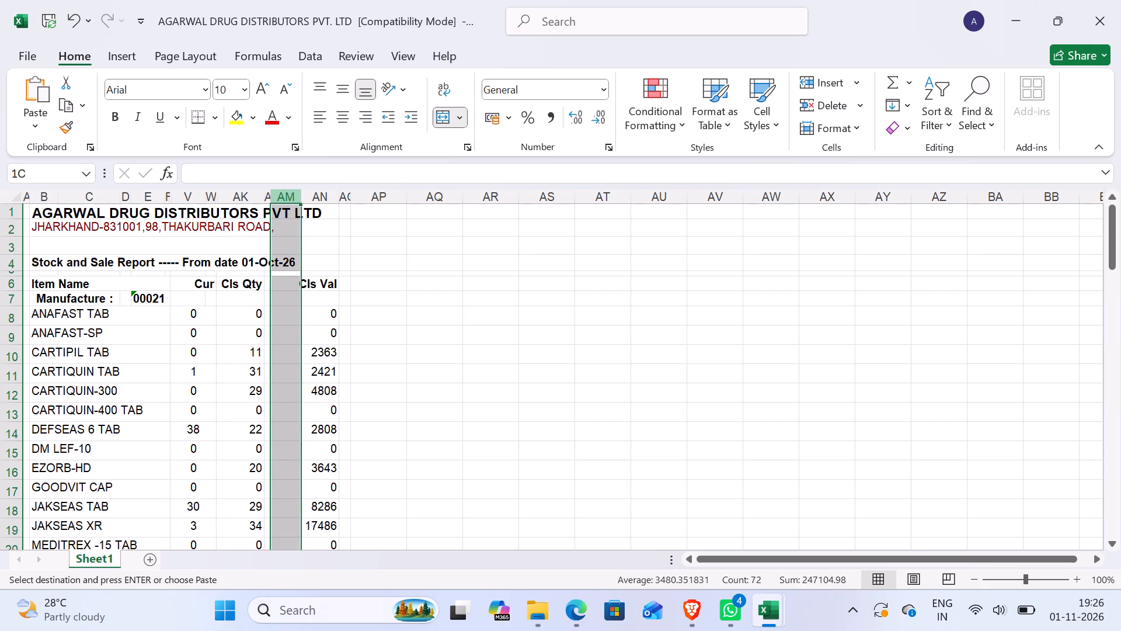
{"action": "left_click_drag", "start_coordinate": [301, 200], "coordinate": [318, 200]}
{"action": "right_click", "coordinate": [318, 199]}
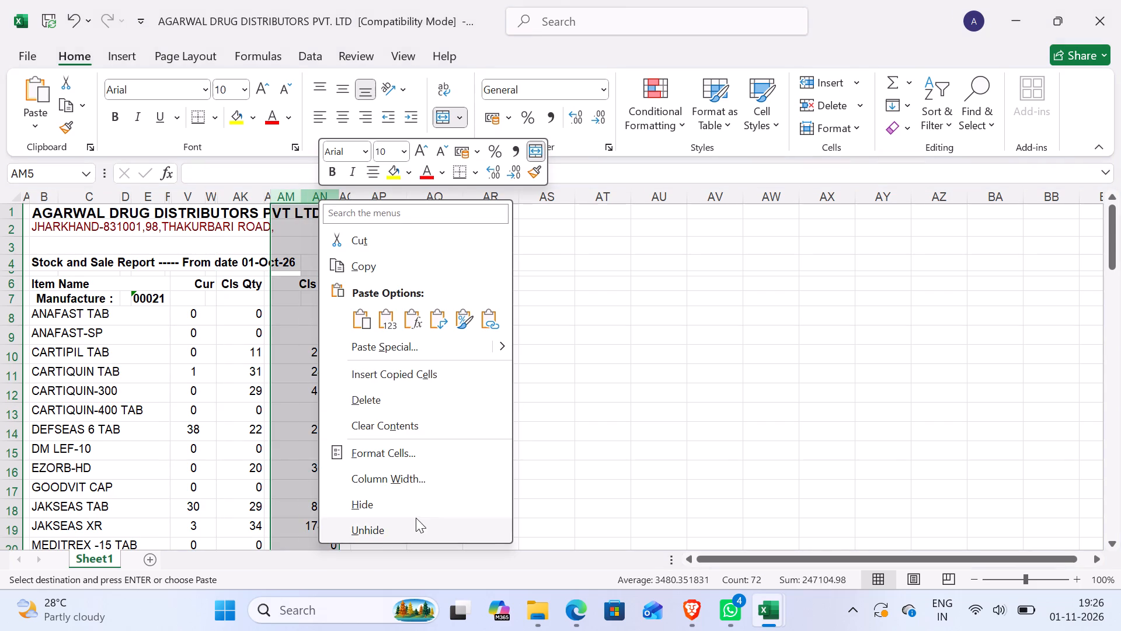
{"action": "left_click", "coordinate": [367, 501]}
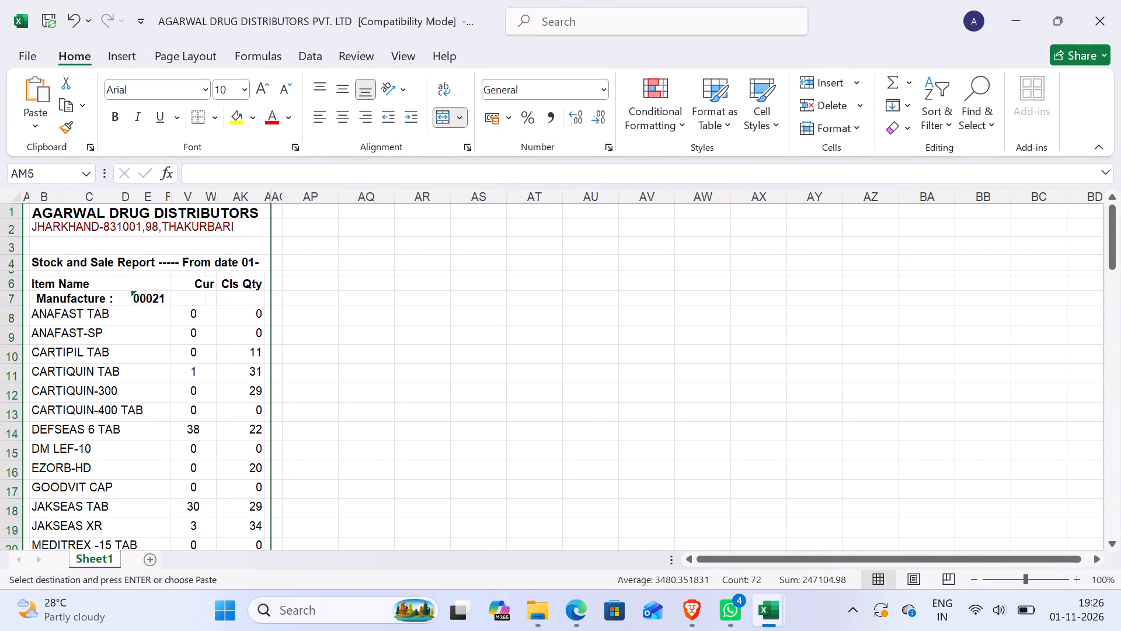
Restore the AGARWAL DRUG DISTRIBUTORS report window to a smaller size alongside the jamshedpur sales September workbook.
{"action": "scroll", "coordinate": [344, 427], "scroll_direction": "down", "scroll_amount": 16}
{"action": "scroll", "coordinate": [340, 421], "scroll_direction": "up", "scroll_amount": 20}
{"action": "scroll", "coordinate": [340, 421], "scroll_direction": "up", "scroll_amount": 6}
{"action": "left_click", "coordinate": [1057, 22]}
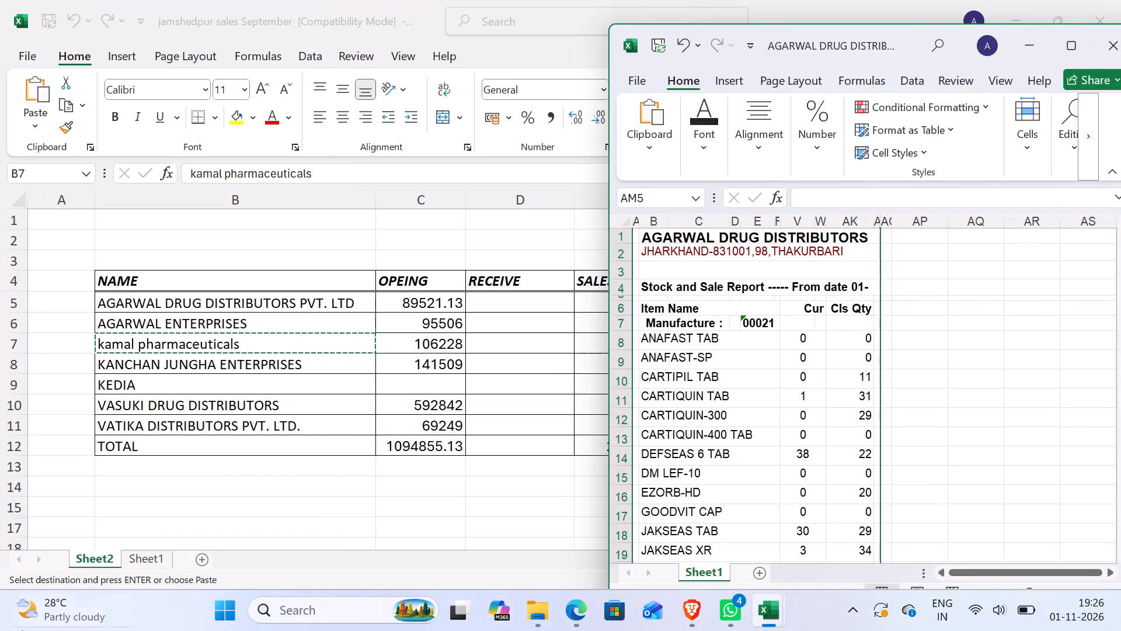
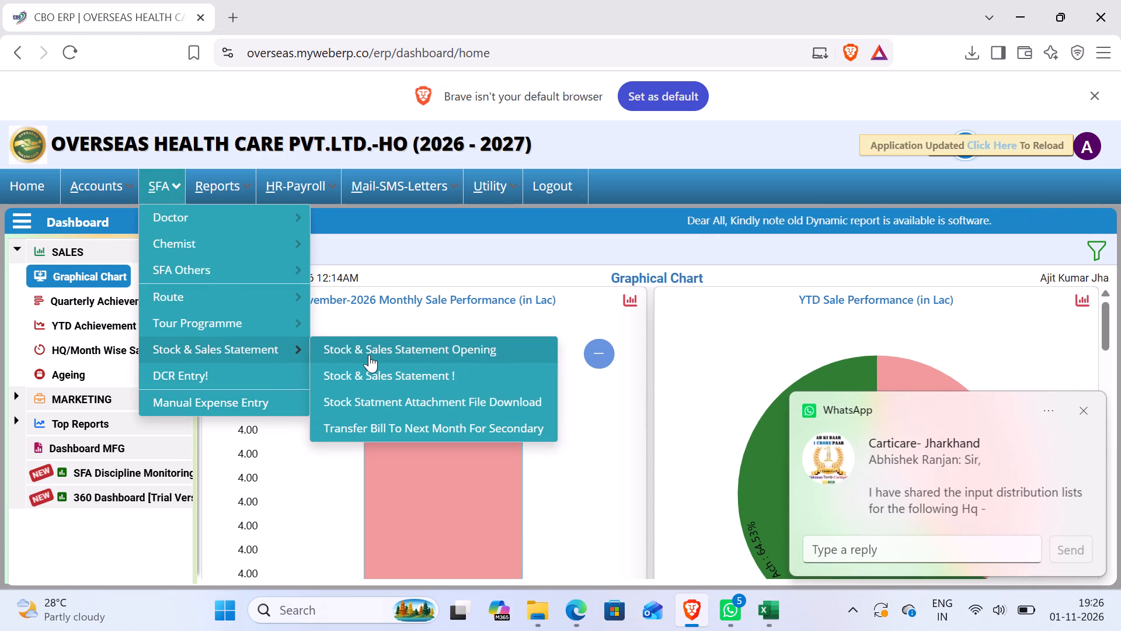
Open the Oct-2026 Stock & Sales Statement entry for AGARWAL DRUG DISTRIBUTORS PVT. LTD. and shrink the browser window to sit beside the workbook.
{"action": "left_click", "coordinate": [388, 379]}
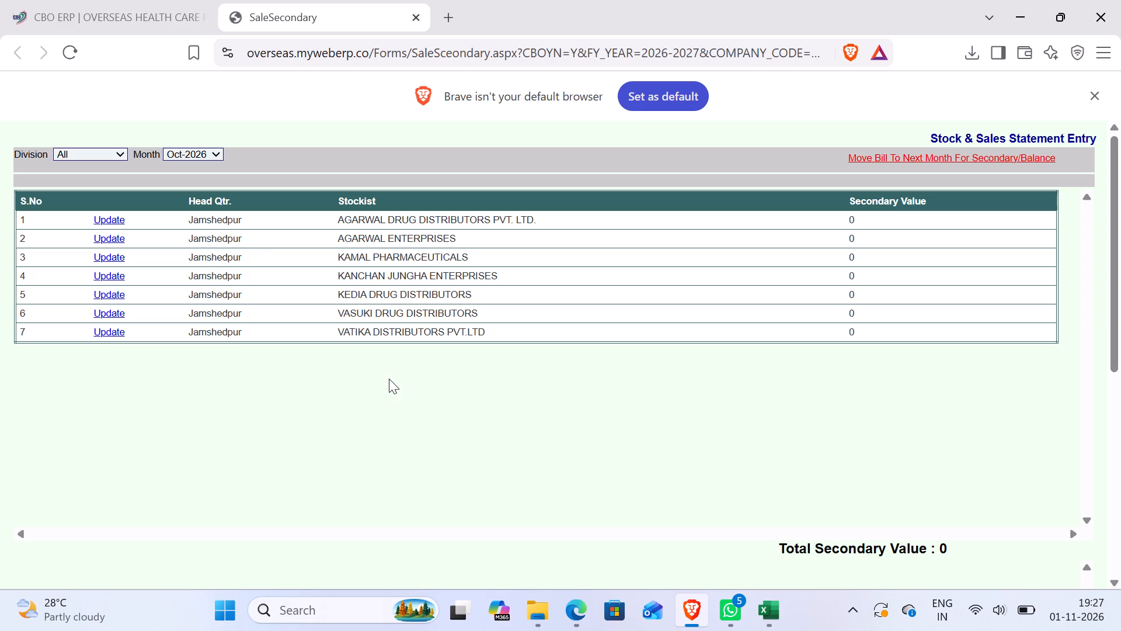
{"action": "left_click", "coordinate": [120, 220]}
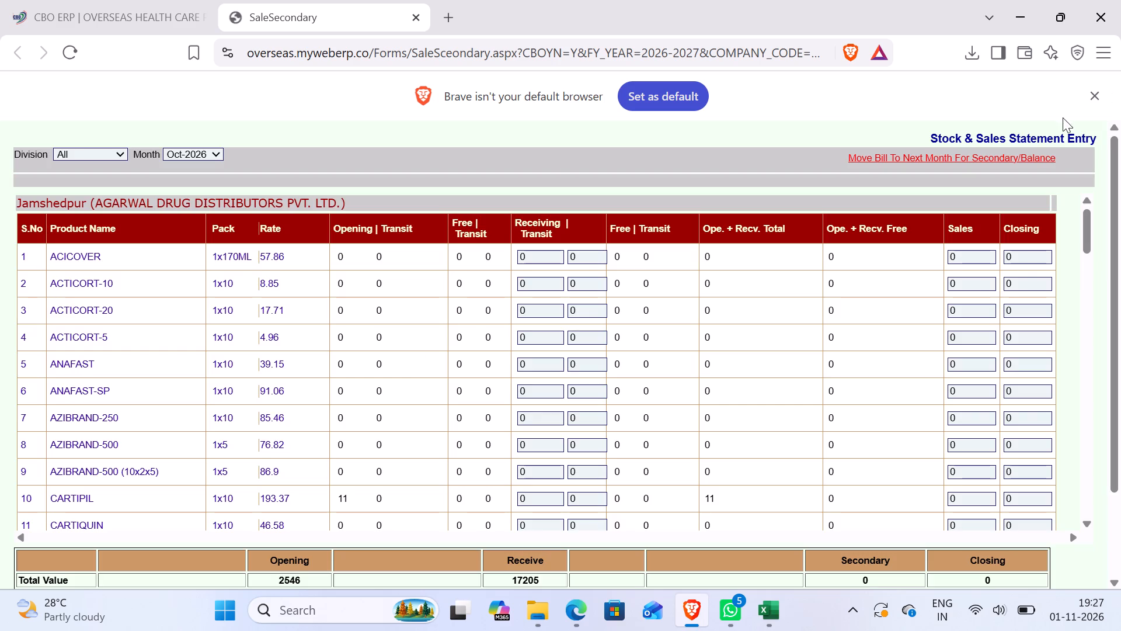
{"action": "left_click", "coordinate": [1057, 16]}
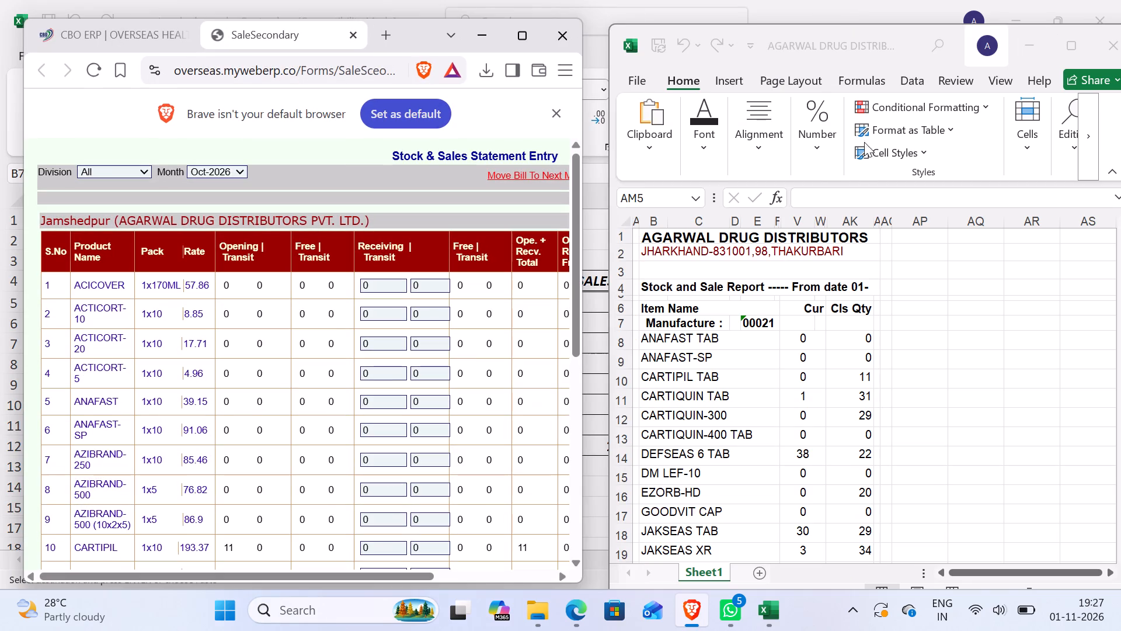
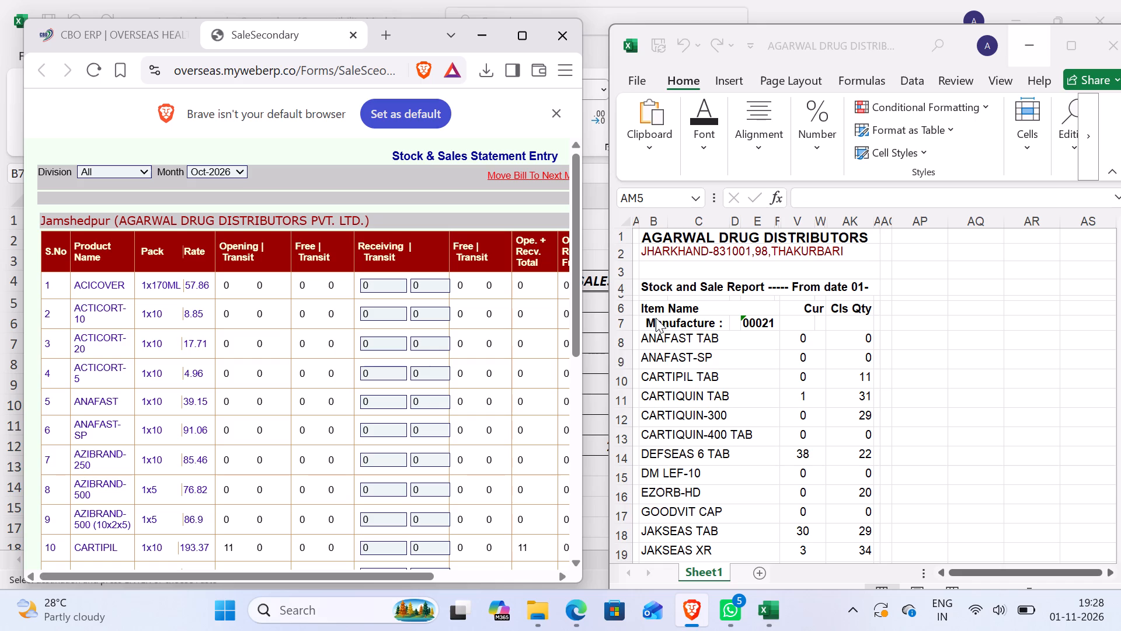
Narrow the stock workbook window and widen the browser window beside it so the entry form's Sales and Closing columns show.
{"action": "left_click_drag", "start_coordinate": [608, 356], "coordinate": [635, 359]}
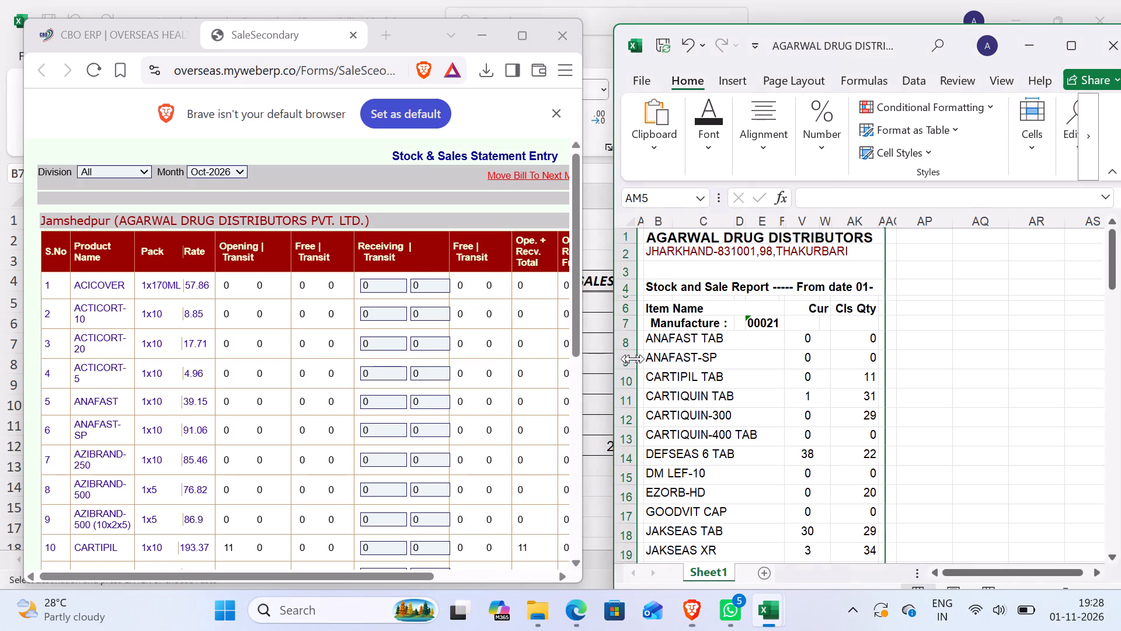
{"action": "left_click_drag", "start_coordinate": [635, 359], "coordinate": [812, 424]}
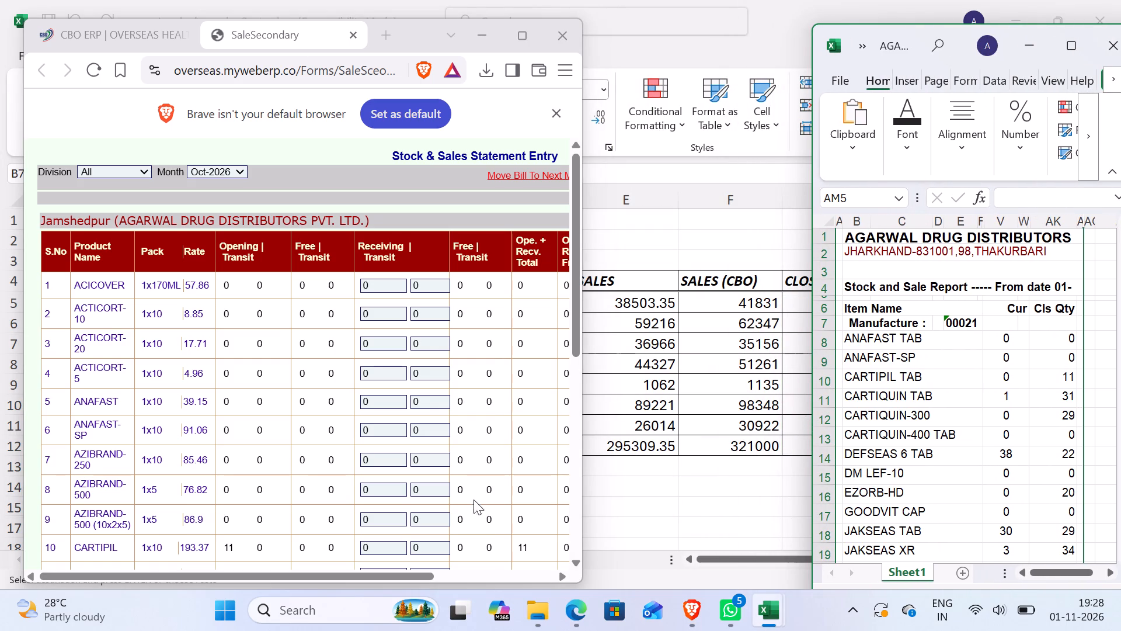
{"action": "left_click_drag", "start_coordinate": [582, 424], "coordinate": [719, 448]}
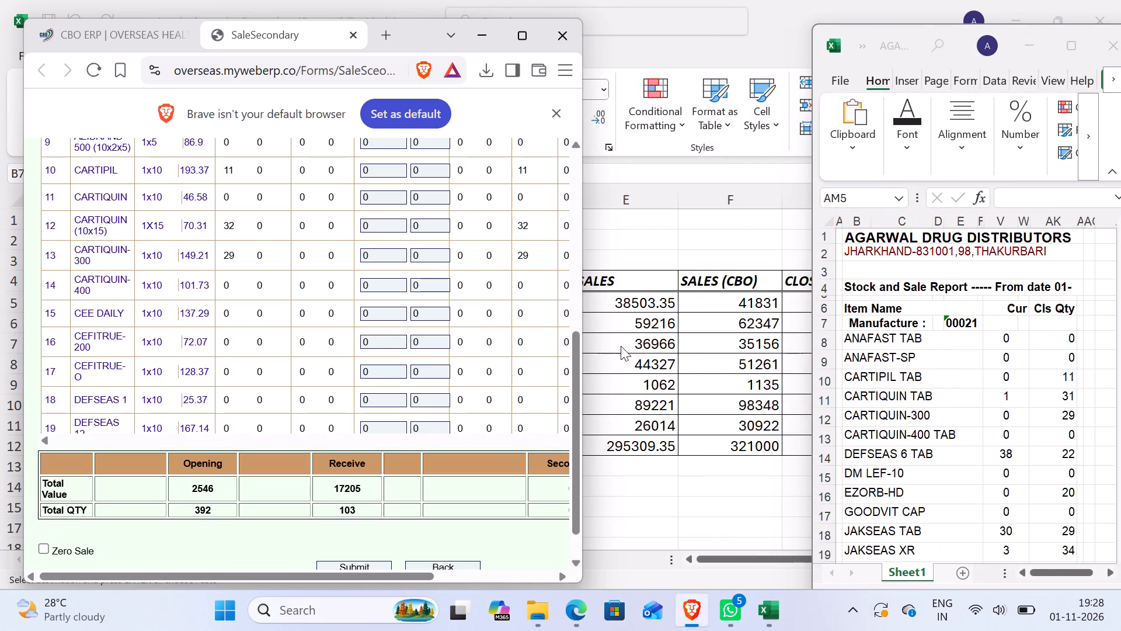
{"action": "left_click_drag", "start_coordinate": [583, 299], "coordinate": [812, 369]}
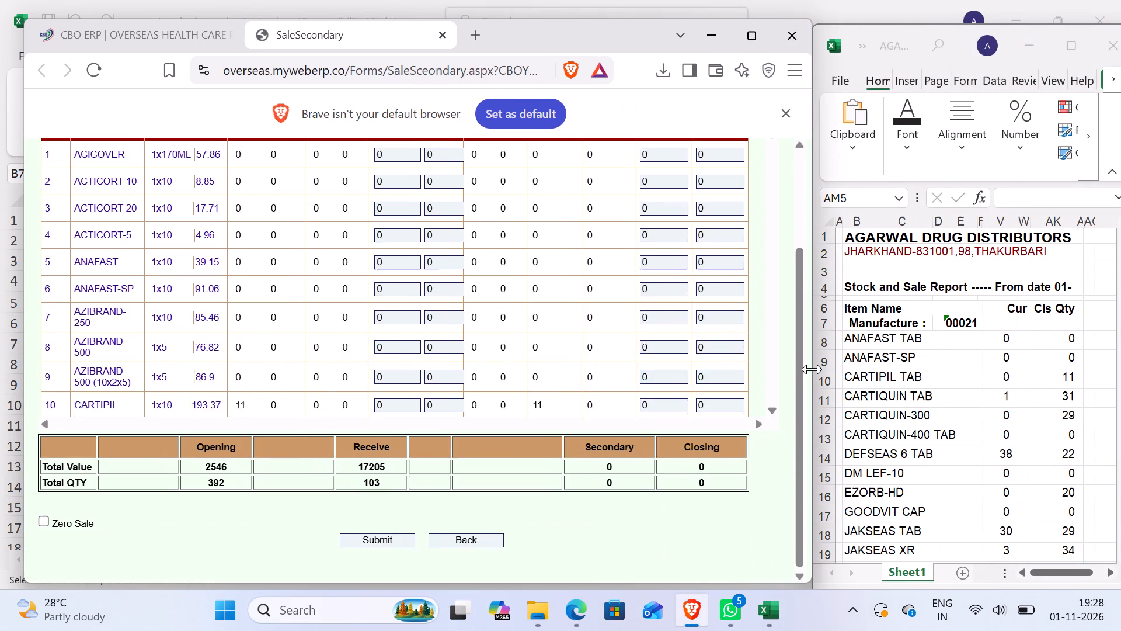
{"action": "left_click_drag", "start_coordinate": [812, 369], "coordinate": [744, 363]}
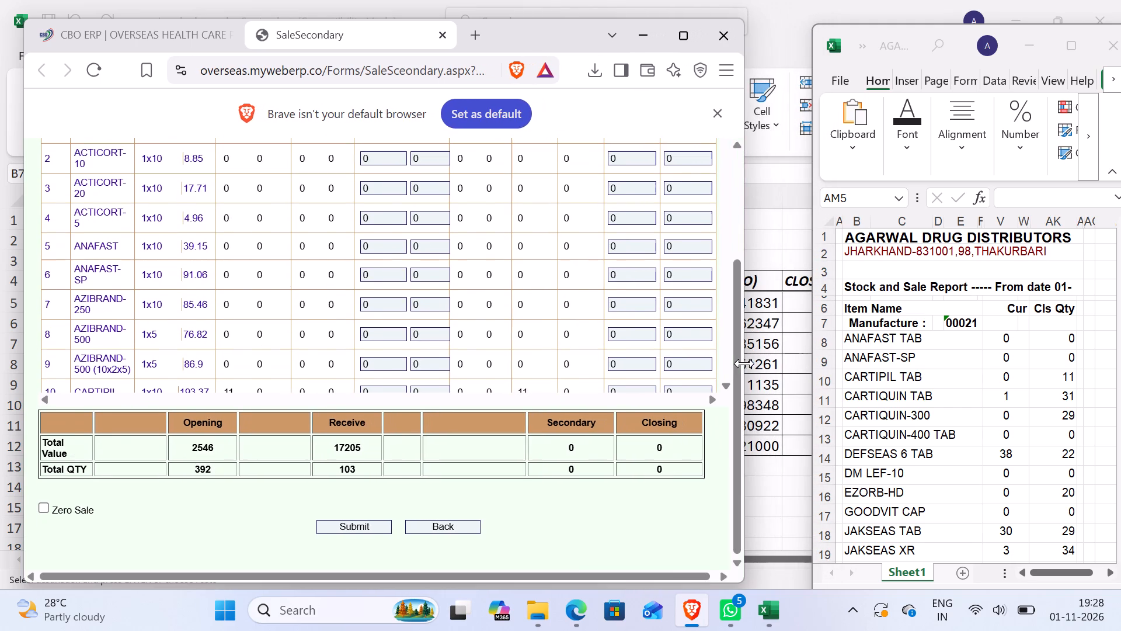
{"action": "left_click_drag", "start_coordinate": [744, 363], "coordinate": [689, 351]}
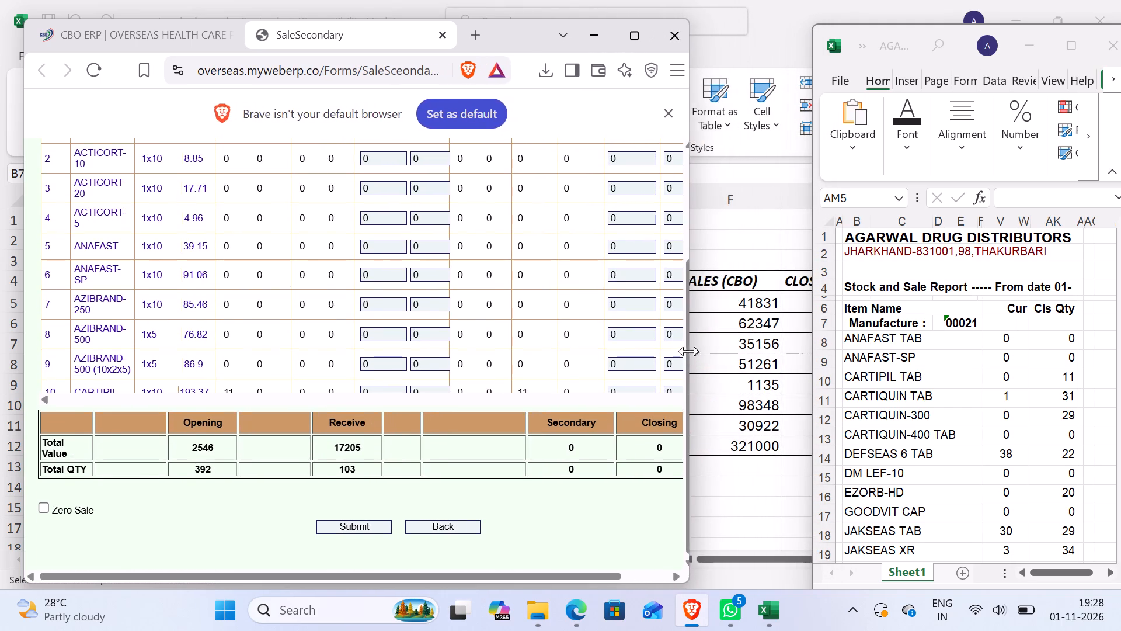
{"action": "left_click_drag", "start_coordinate": [689, 351], "coordinate": [761, 382]}
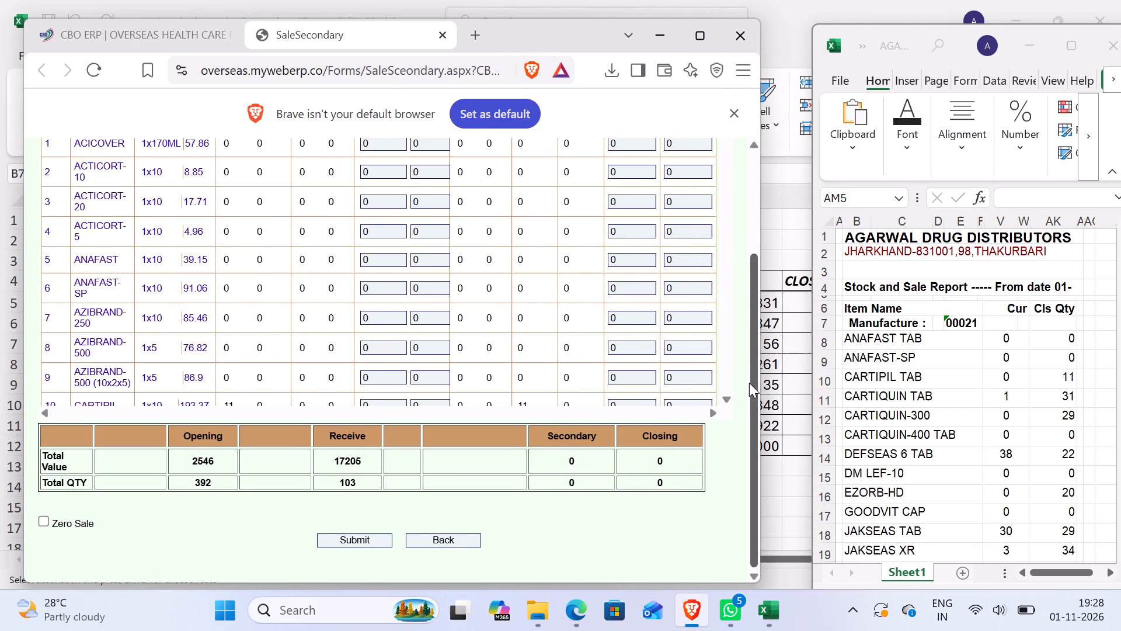
{"action": "left_click_drag", "start_coordinate": [757, 417], "coordinate": [751, 398]}
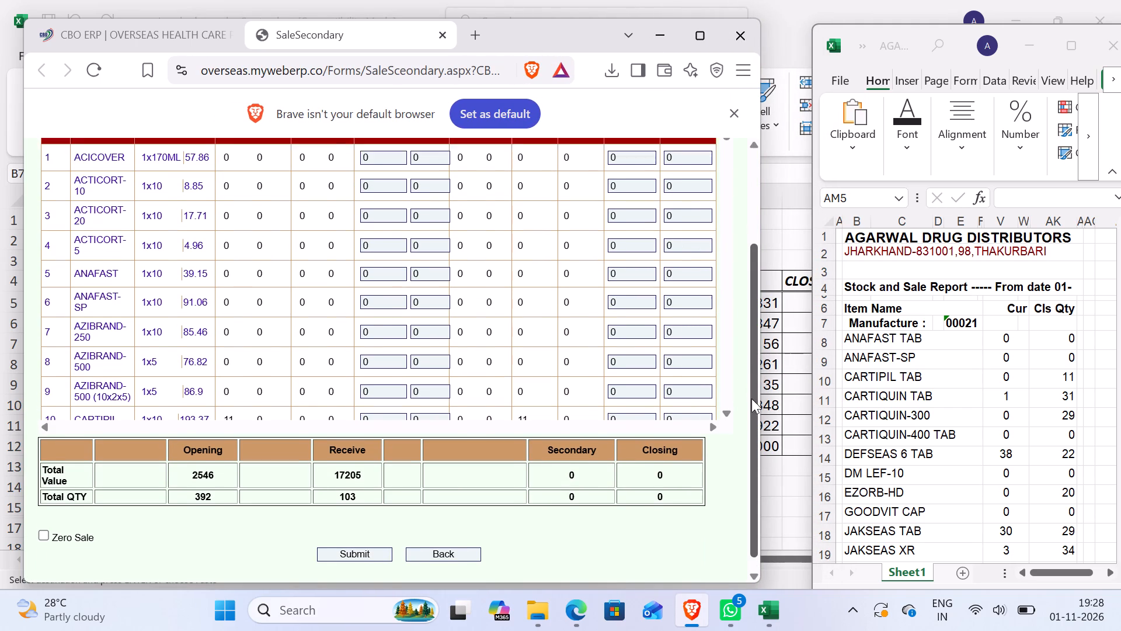
{"action": "left_click_drag", "start_coordinate": [751, 398], "coordinate": [776, 264]}
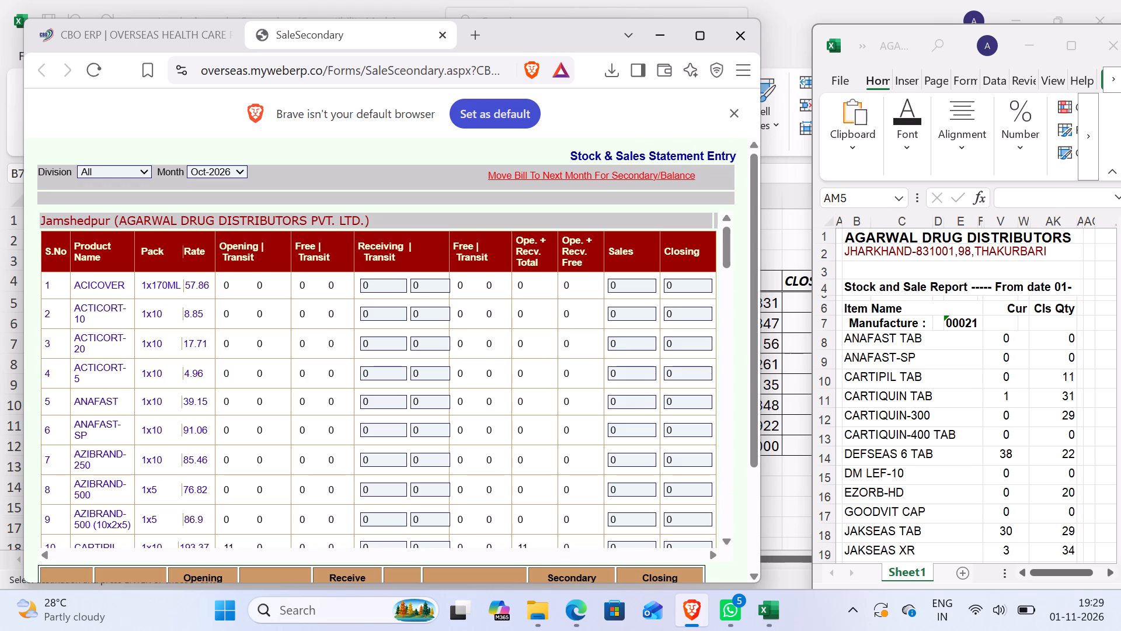
Enter a closing quantity of 11 for CARTIPIL in the Stock & Sales Statement.
{"action": "scroll", "coordinate": [662, 421], "scroll_direction": "down", "scroll_amount": 2}
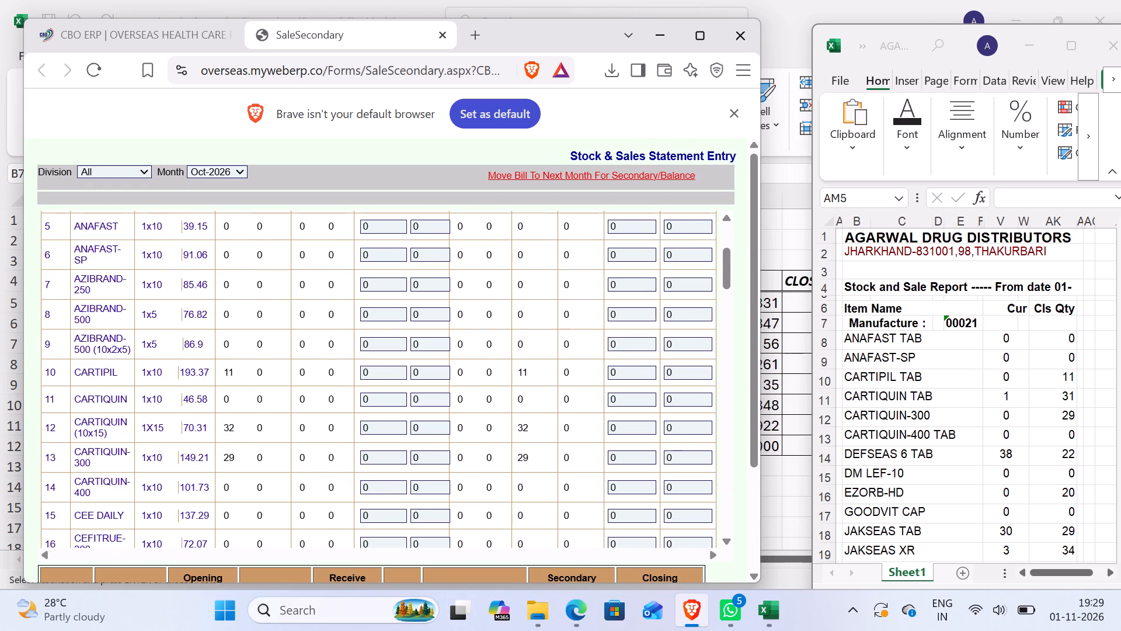
{"action": "left_click", "coordinate": [696, 371]}
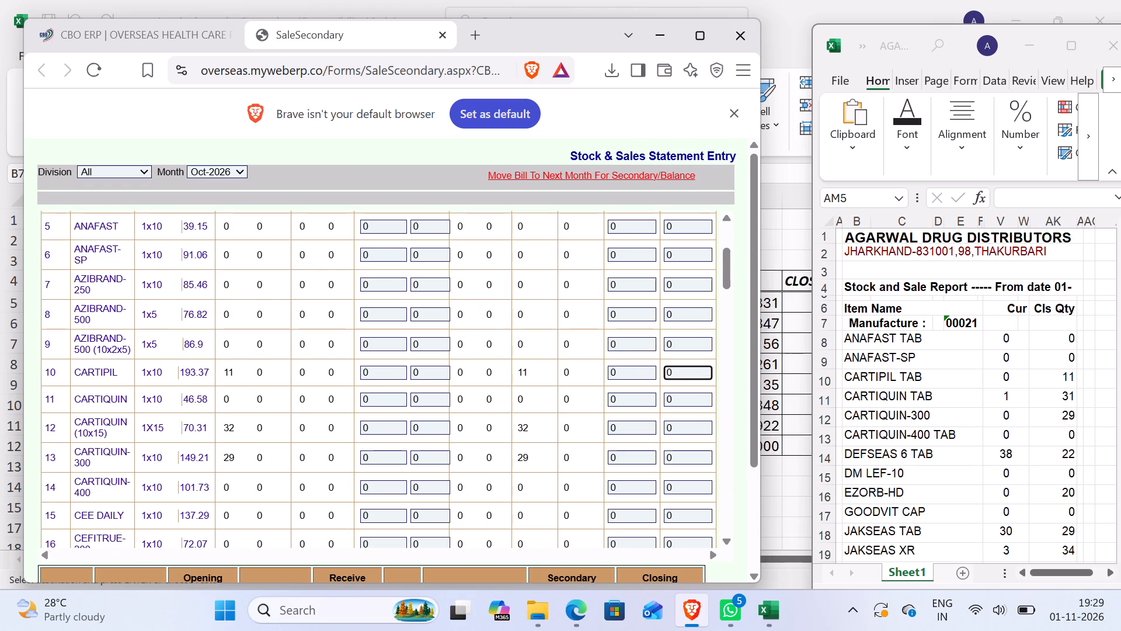
{"action": "key", "text": "BackSpace"}
{"action": "key", "text": "1"}
{"action": "key", "text": "1"}
Enter sales 1 and closing 31 for CARTIQUIN (10x15), and closing 29 for CARTIQUIN-300.
{"action": "left_click", "coordinate": [628, 431]}
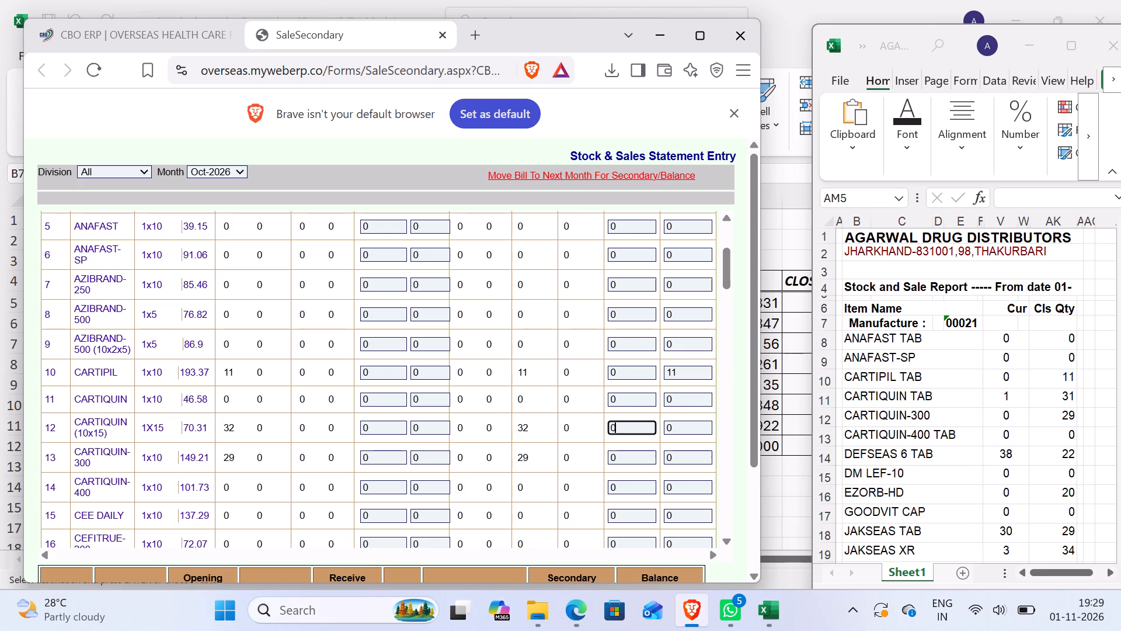
{"action": "key", "text": "BackSpace"}
{"action": "key", "text": "1"}
{"action": "key", "text": "Tab"}
{"action": "type", "text": "31"}
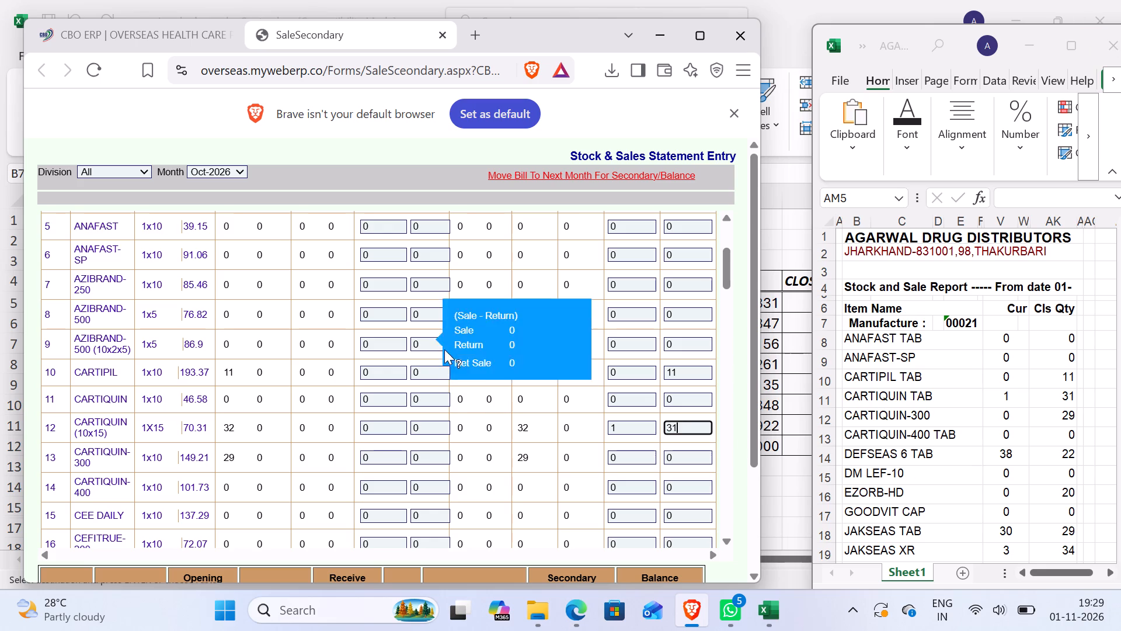
{"action": "left_click", "coordinate": [687, 458]}
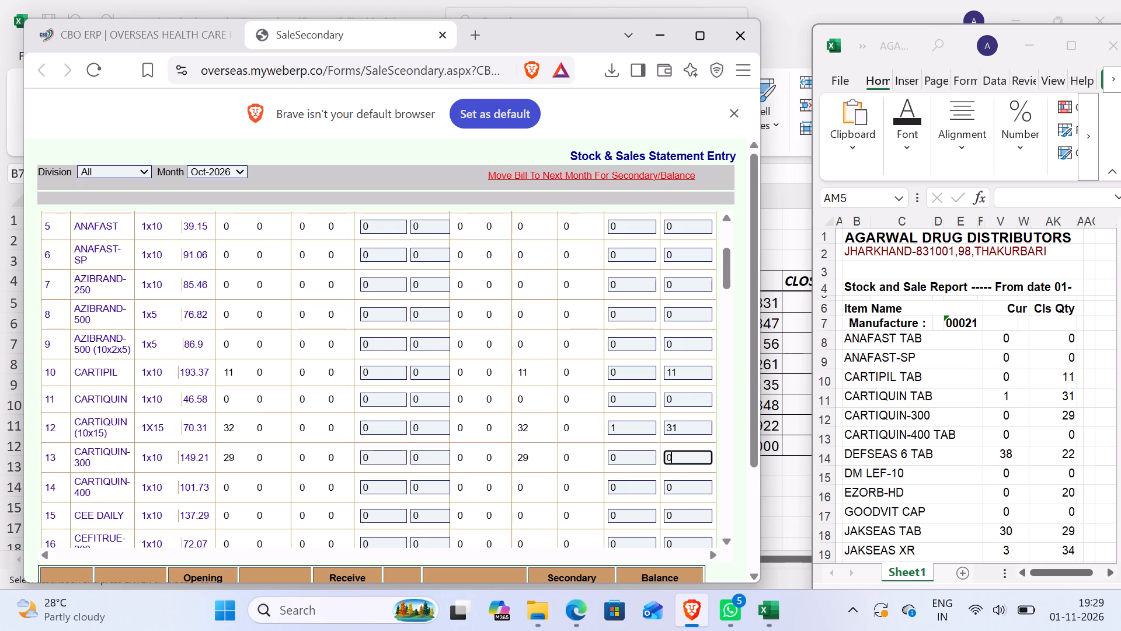
{"action": "key", "text": "BackSpace"}
{"action": "type", "text": "29"}
Enter sales 38 and closing 22 for DEFSEAS 6 in the statement.
{"action": "scroll", "coordinate": [622, 457], "scroll_direction": "down", "scroll_amount": 3}
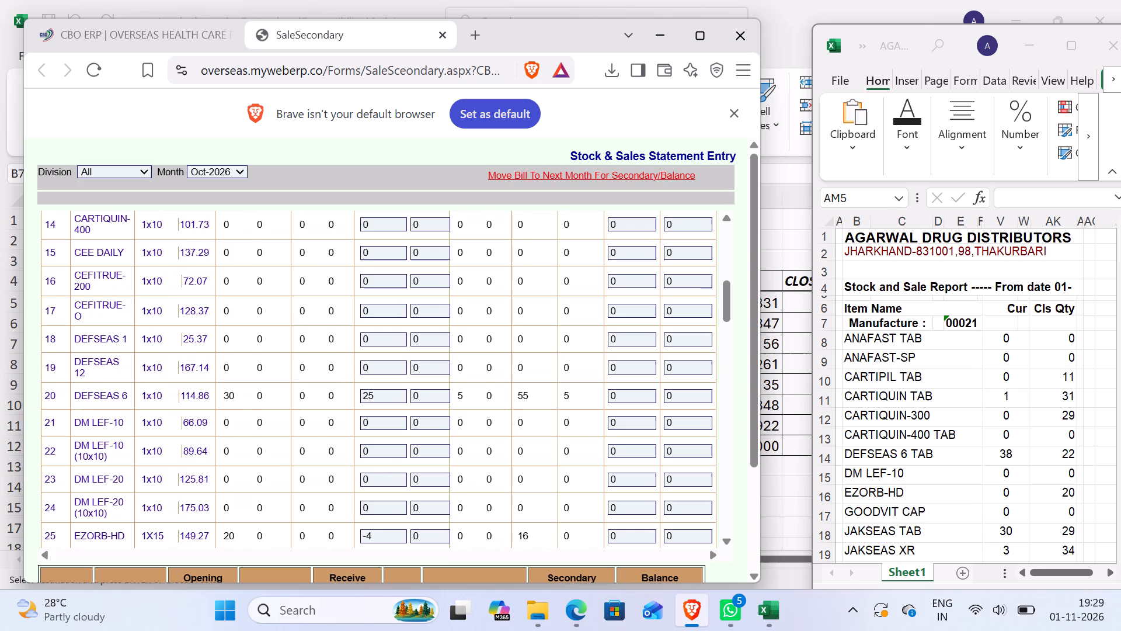
{"action": "left_click", "coordinate": [625, 398]}
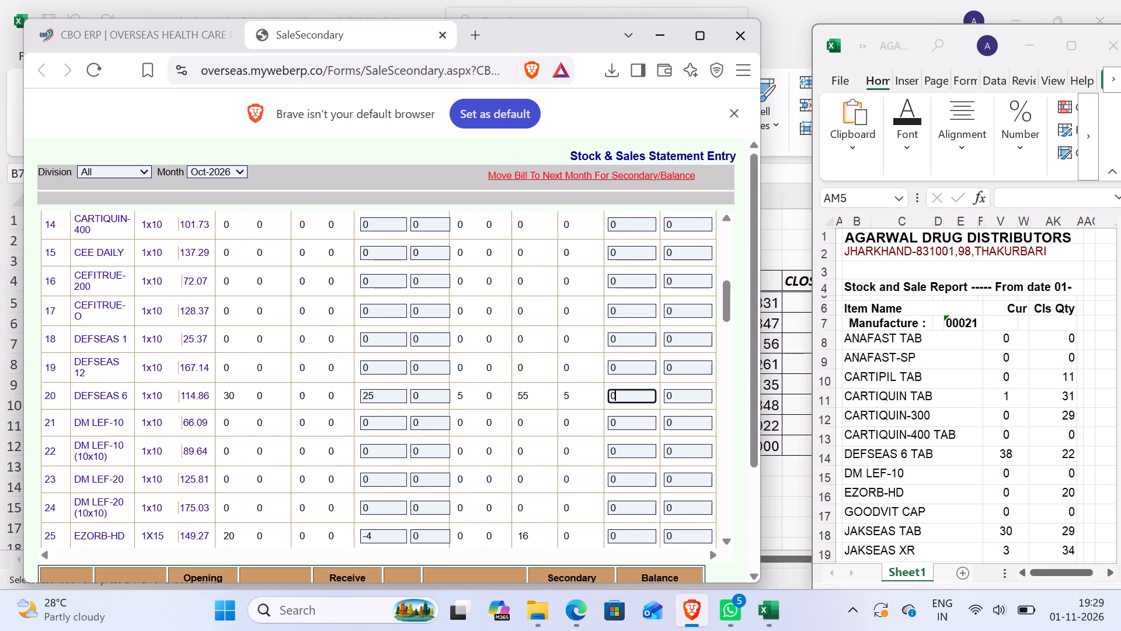
{"action": "key", "text": "BackSpace"}
{"action": "type", "text": "38"}
{"action": "key", "text": "Tab"}
{"action": "type", "text": "22"}
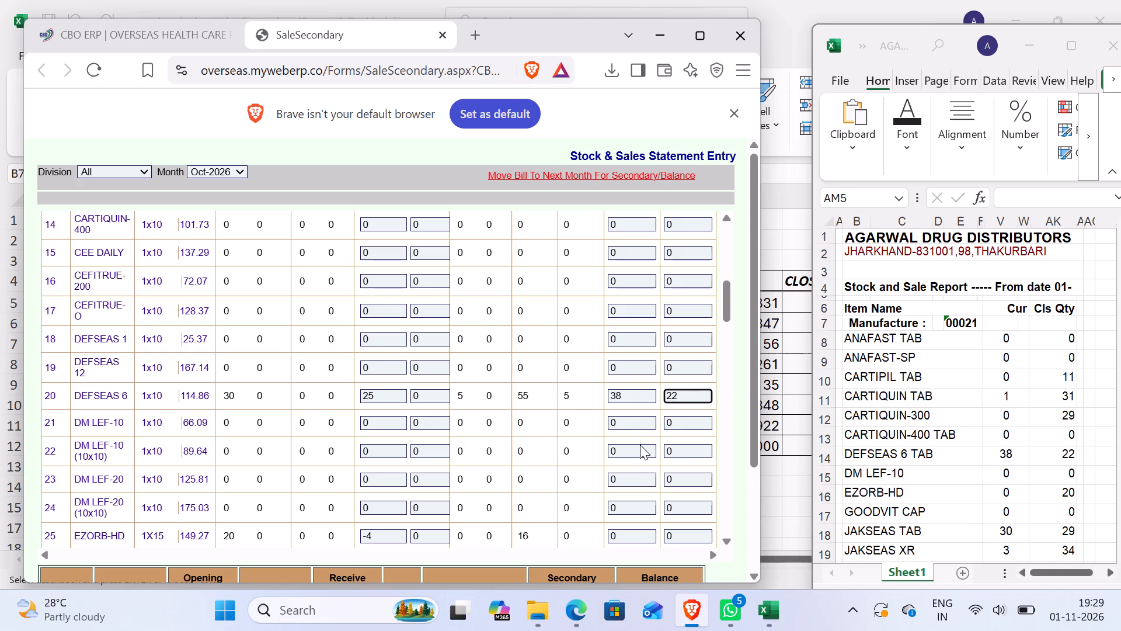
Enter a closing quantity of 20 for EZORB-HD in the statement.
{"action": "scroll", "coordinate": [642, 469], "scroll_direction": "down", "scroll_amount": 2}
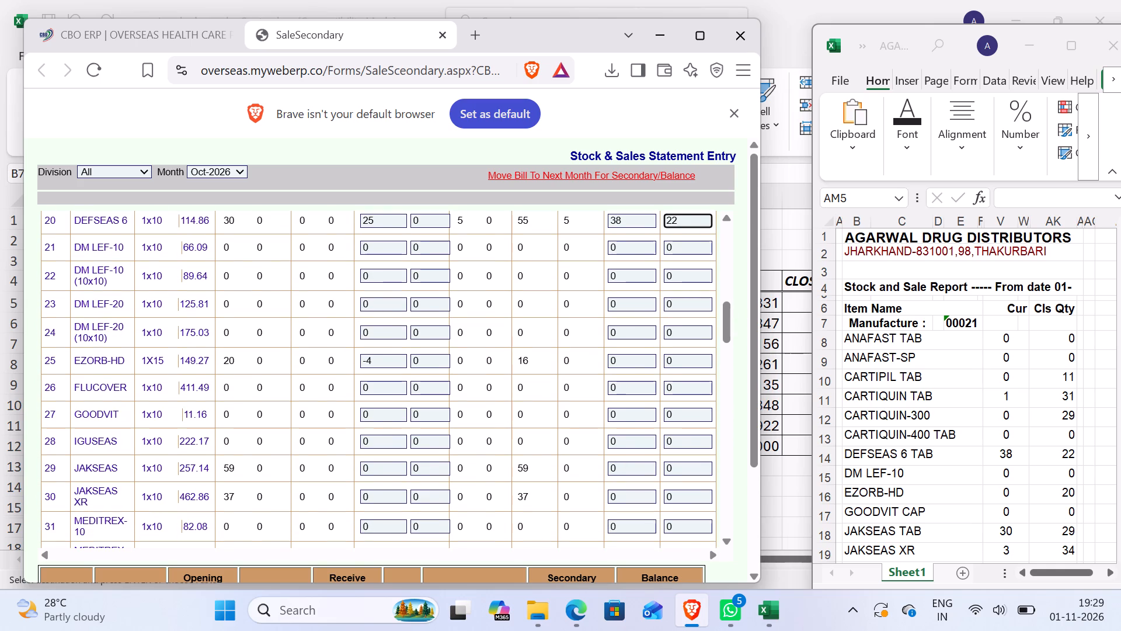
{"action": "left_click", "coordinate": [689, 360]}
{"action": "key", "text": "BackSpace"}
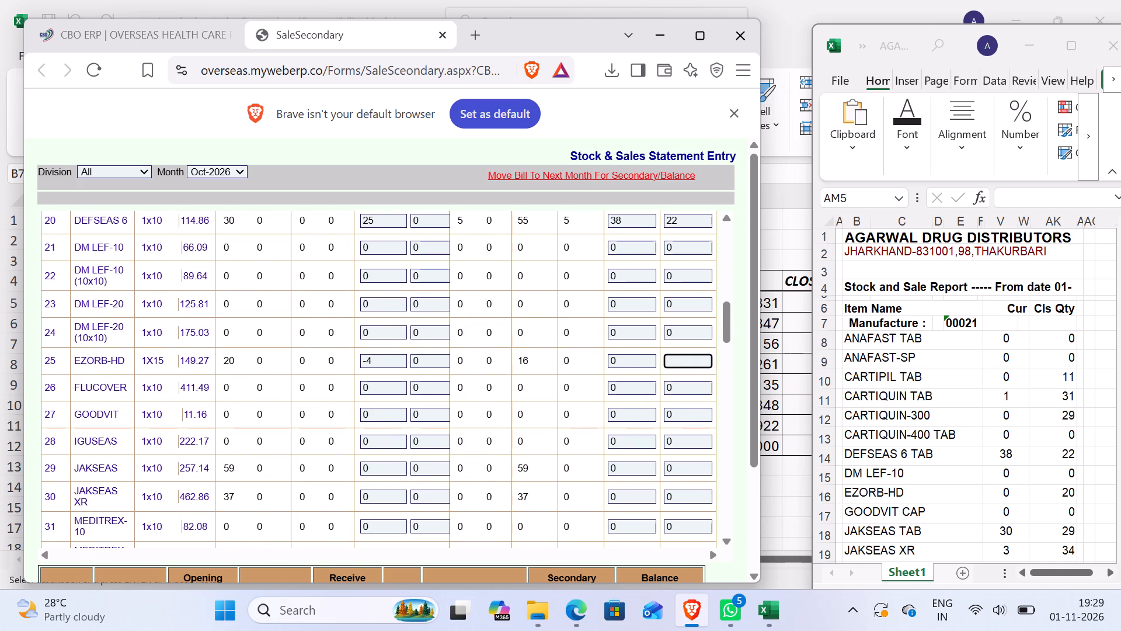
{"action": "type", "text": "20"}
Enter sales 30 and closing 29 for JAKSEAS in the statement.
{"action": "left_click", "coordinate": [643, 472]}
{"action": "key", "text": "BackSpace"}
{"action": "type", "text": "30"}
{"action": "key", "text": "Tab"}
{"action": "type", "text": "29"}
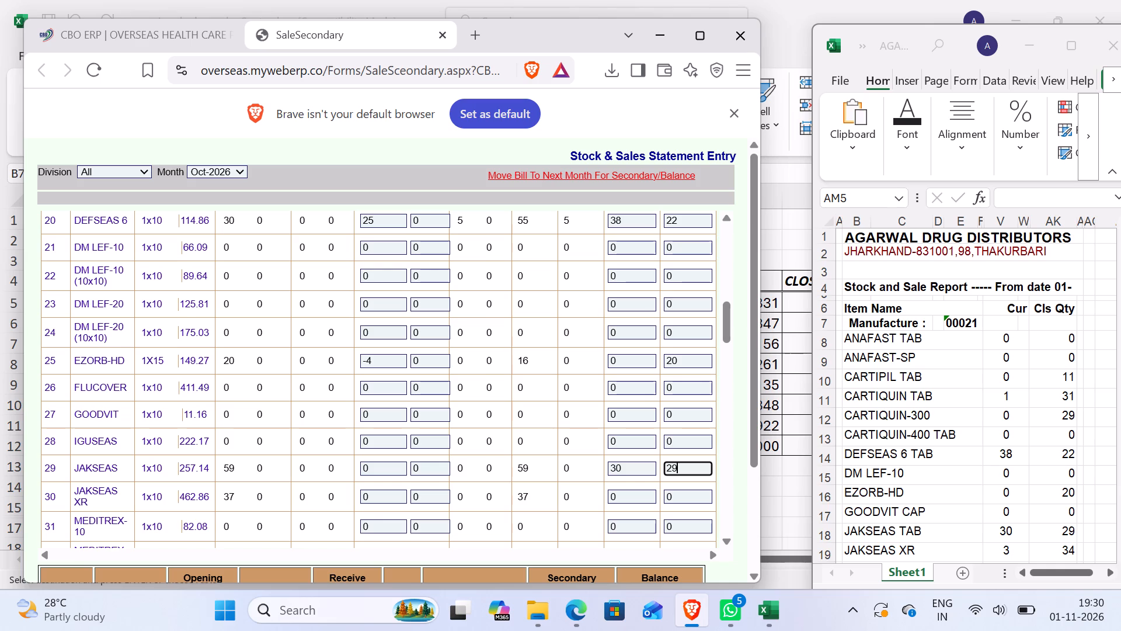
Enter sales 2 and closing 34 for JAKSEAS XR in the statement.
{"action": "left_click", "coordinate": [632, 501]}
{"action": "key", "text": "BackSpace"}
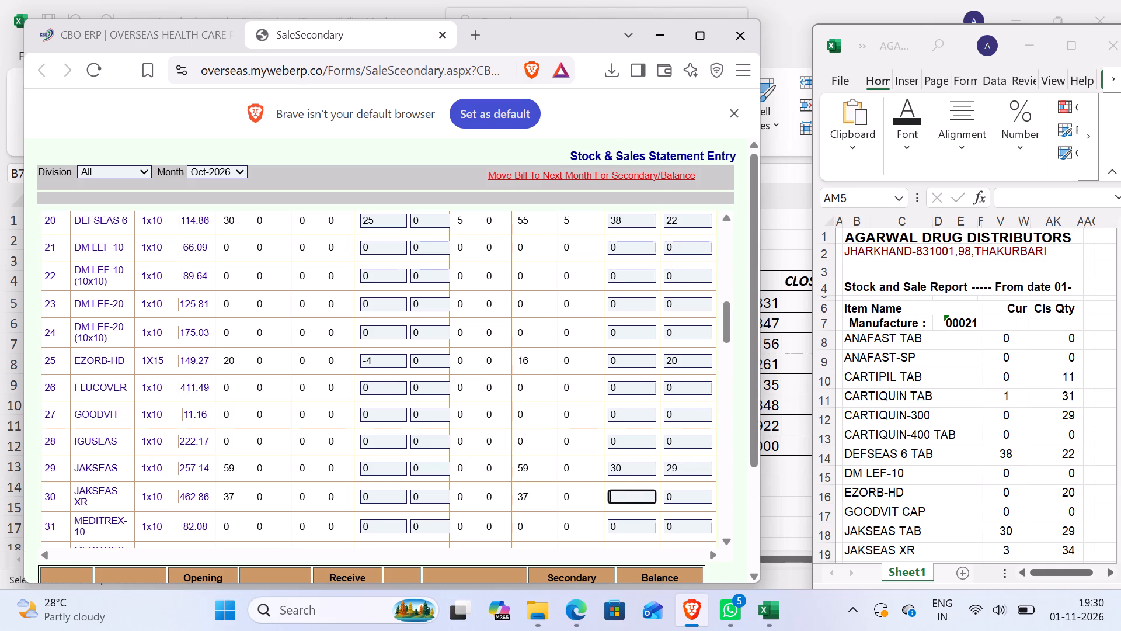
{"action": "key", "text": "2"}
{"action": "key", "text": "Tab"}
{"action": "type", "text": "34"}
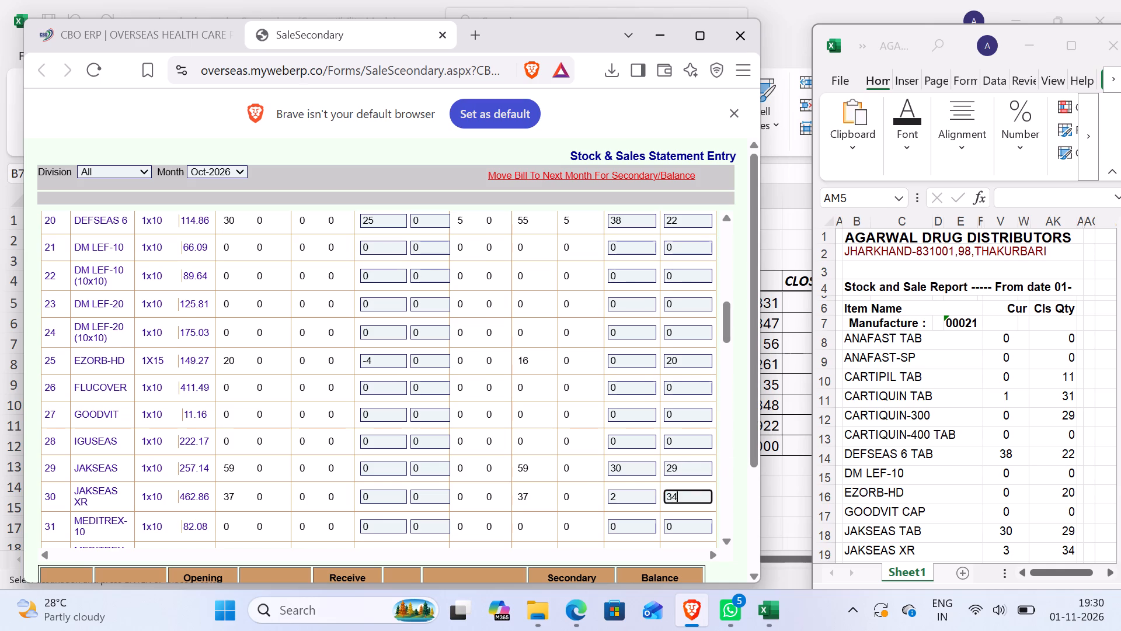
Look up the items after JAKSEAS XR in the stock workbook and enter sales 2 and closing 8 for NUZORB in the statement.
{"action": "left_click", "coordinate": [926, 481]}
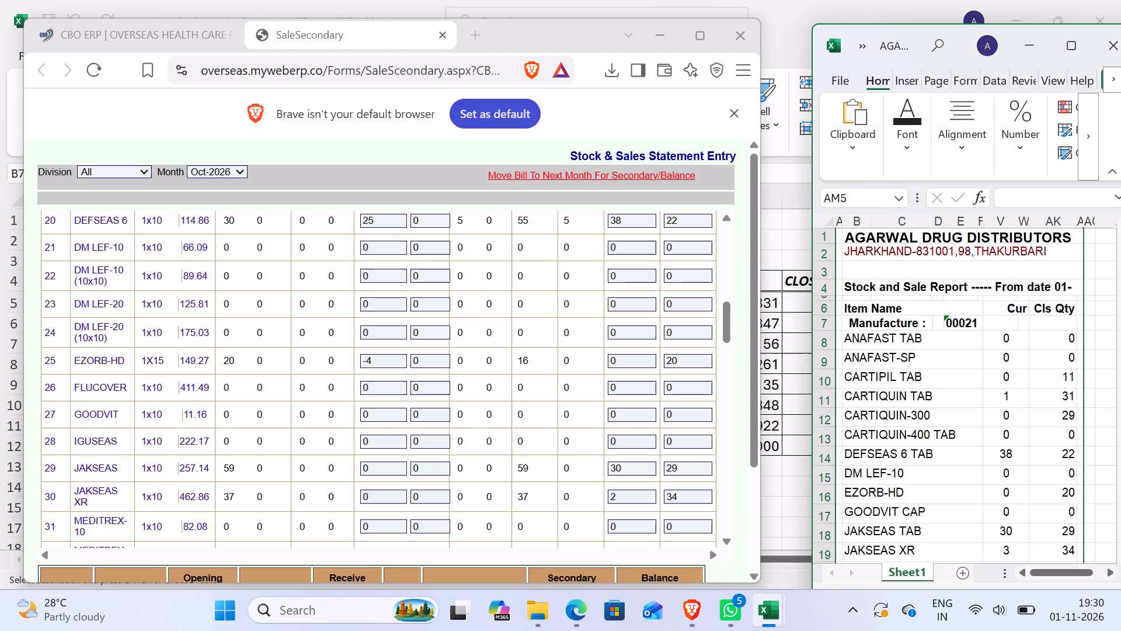
{"action": "scroll", "coordinate": [927, 477], "scroll_direction": "down", "scroll_amount": 4}
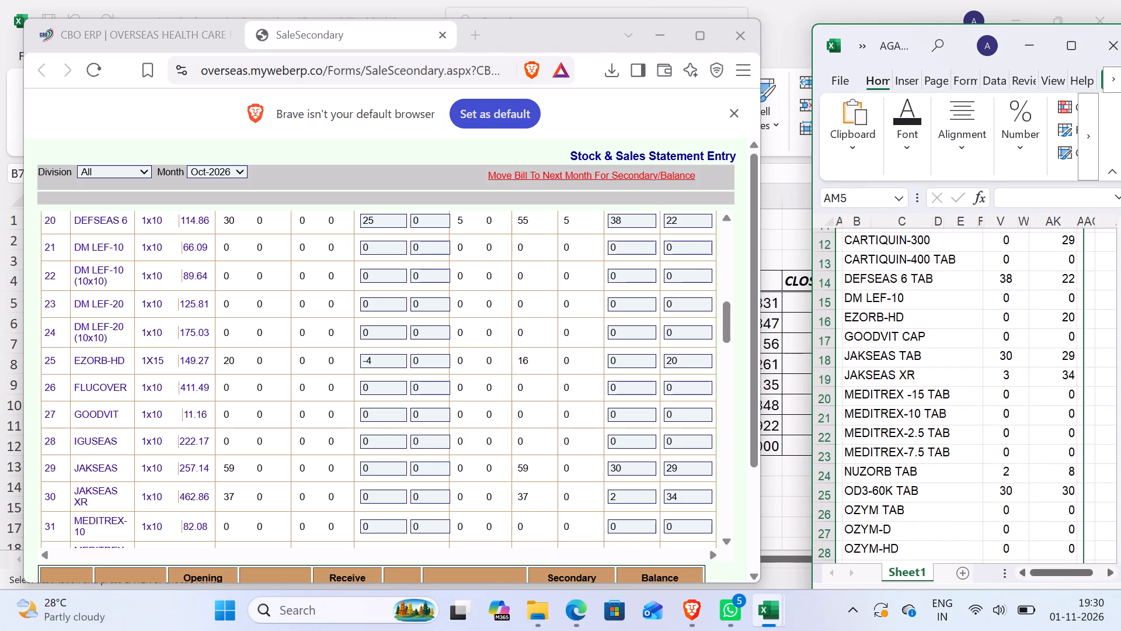
{"action": "scroll", "coordinate": [927, 477], "scroll_direction": "down", "scroll_amount": 3}
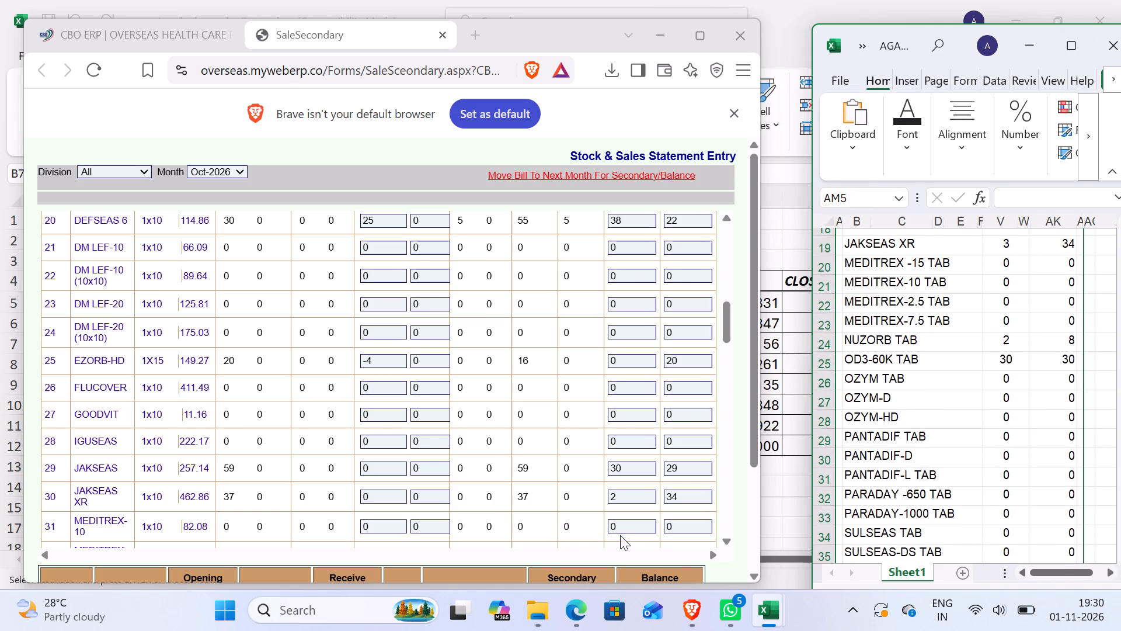
{"action": "left_click", "coordinate": [631, 523]}
{"action": "scroll", "coordinate": [632, 522], "scroll_direction": "down", "scroll_amount": 5}
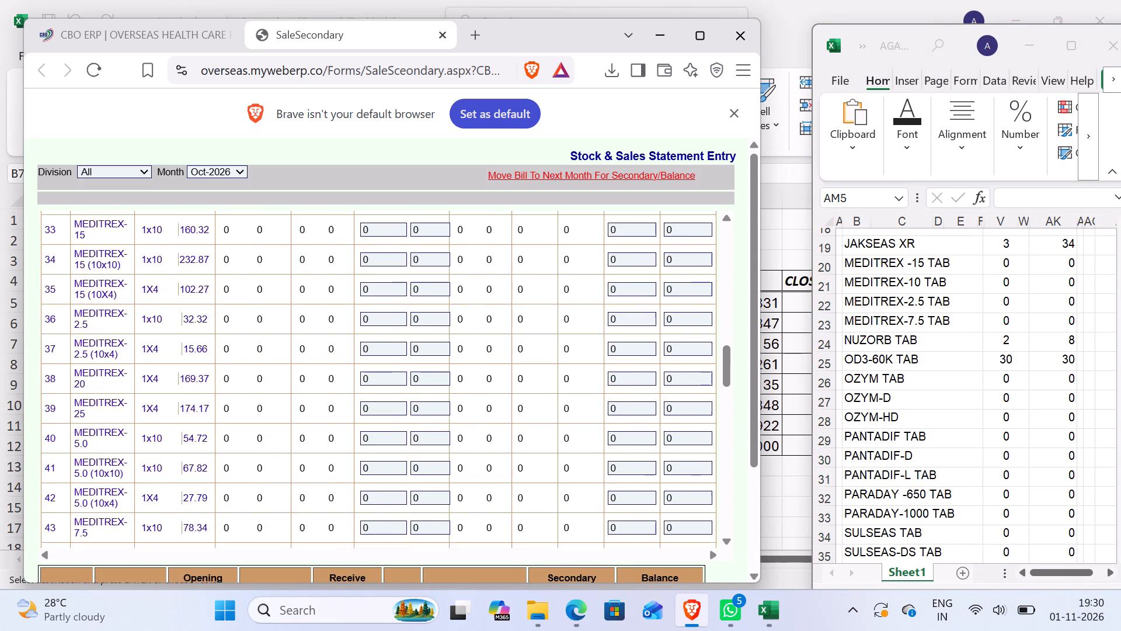
{"action": "scroll", "coordinate": [632, 522], "scroll_direction": "down", "scroll_amount": 5}
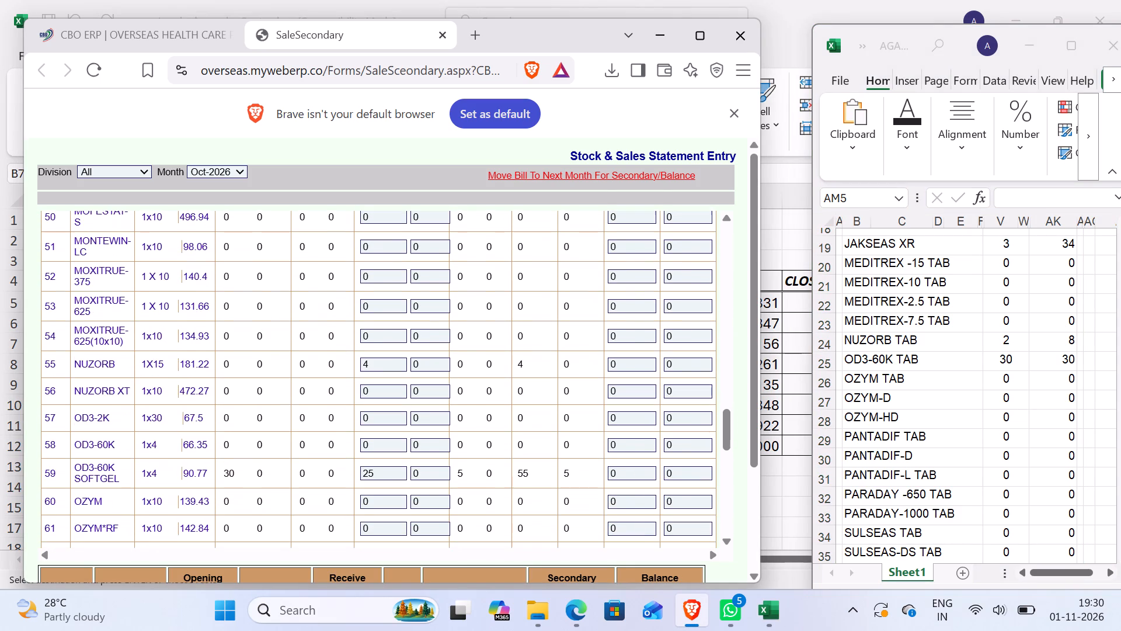
{"action": "left_click", "coordinate": [649, 360]}
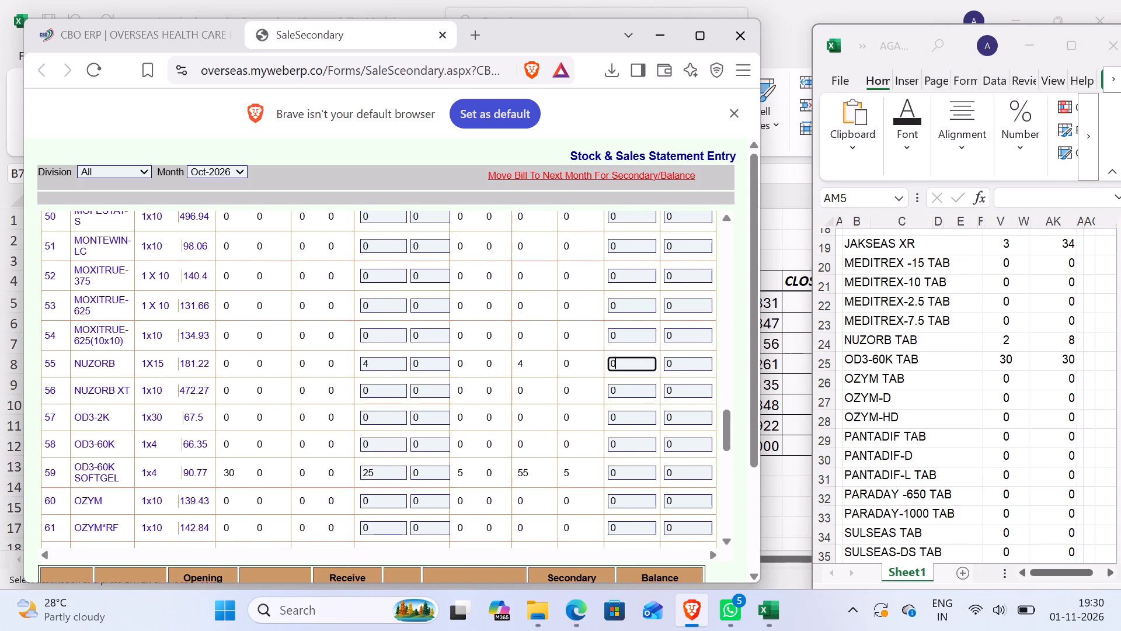
{"action": "key", "text": "BackSpace"}
{"action": "key", "text": "2"}
{"action": "key", "text": "Tab"}
{"action": "key", "text": "8"}
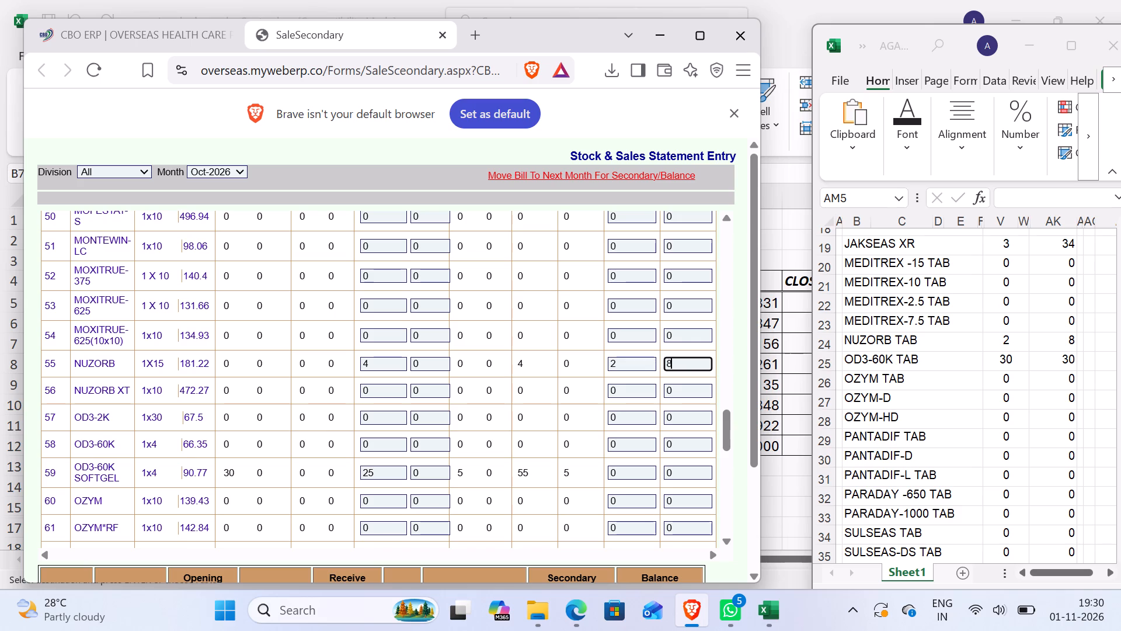
Enter sales 30 and closing 30 for OD3-60K SOFTGEL in the statement.
{"action": "left_click", "coordinate": [633, 471]}
{"action": "key", "text": "BackSpace"}
{"action": "type", "text": "30"}
{"action": "key", "text": "Tab"}
{"action": "type", "text": "30"}
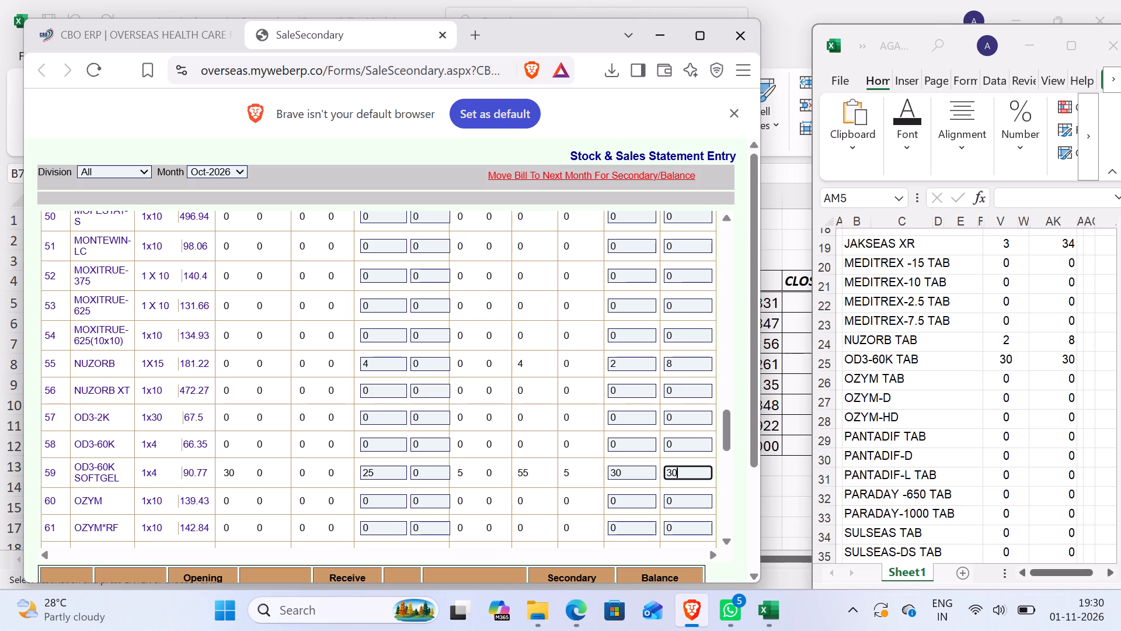
Look up the items after OD3-60K in the stock workbook and enter sales 4 and closing 20 for TORIB-PLUS in the statement.
{"action": "left_click", "coordinate": [1021, 427]}
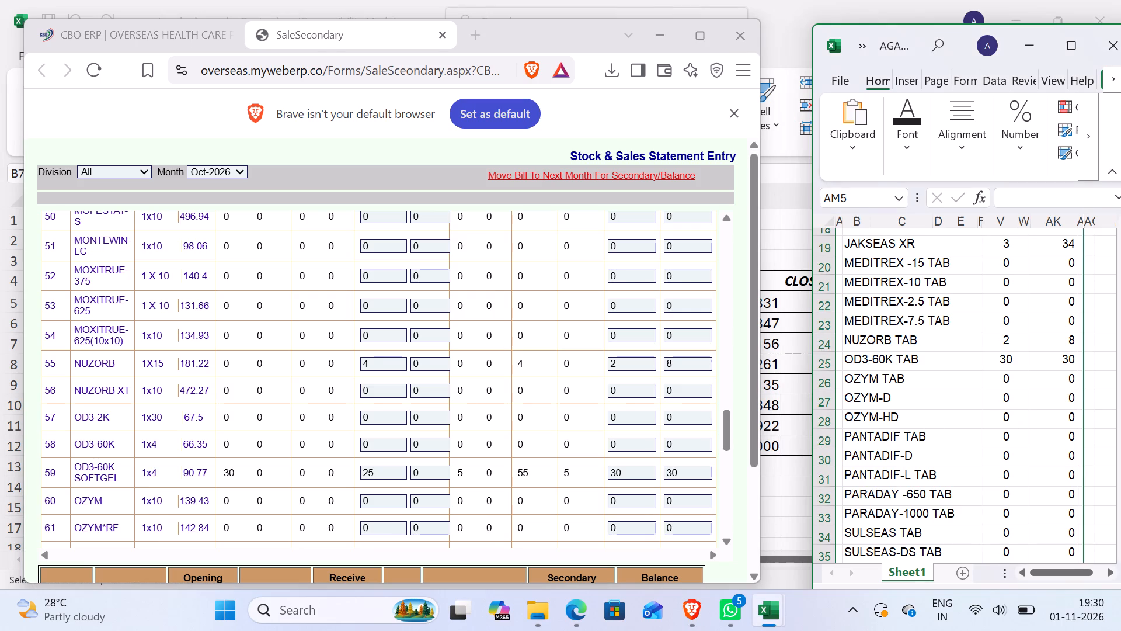
{"action": "scroll", "coordinate": [1021, 427], "scroll_direction": "down", "scroll_amount": 5}
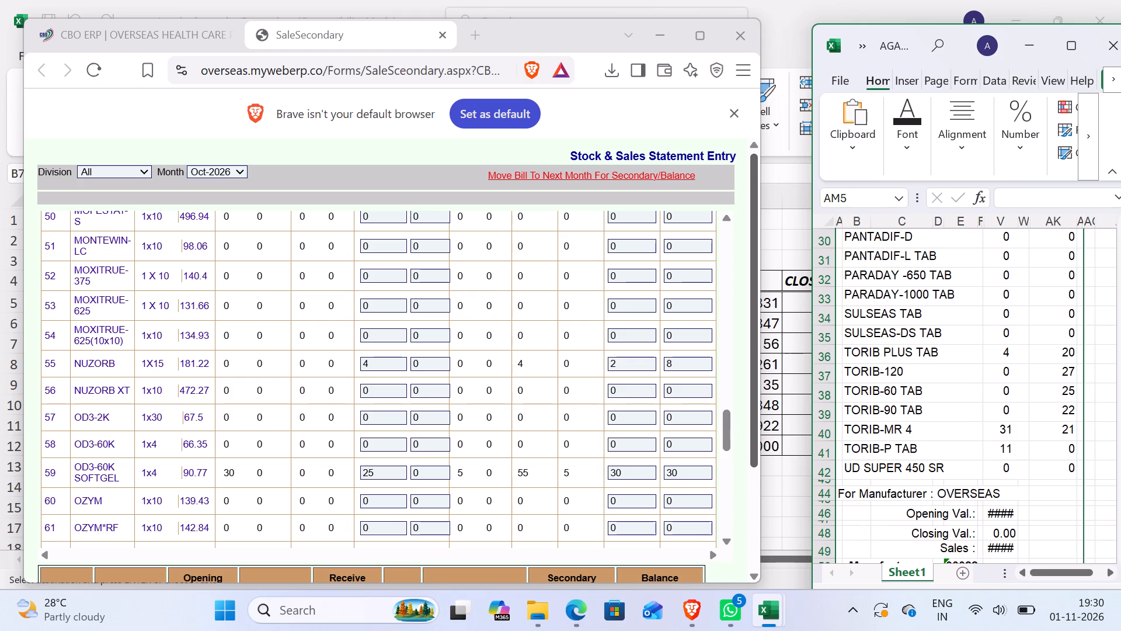
{"action": "left_click", "coordinate": [632, 502]}
{"action": "scroll", "coordinate": [632, 497], "scroll_direction": "down", "scroll_amount": 3}
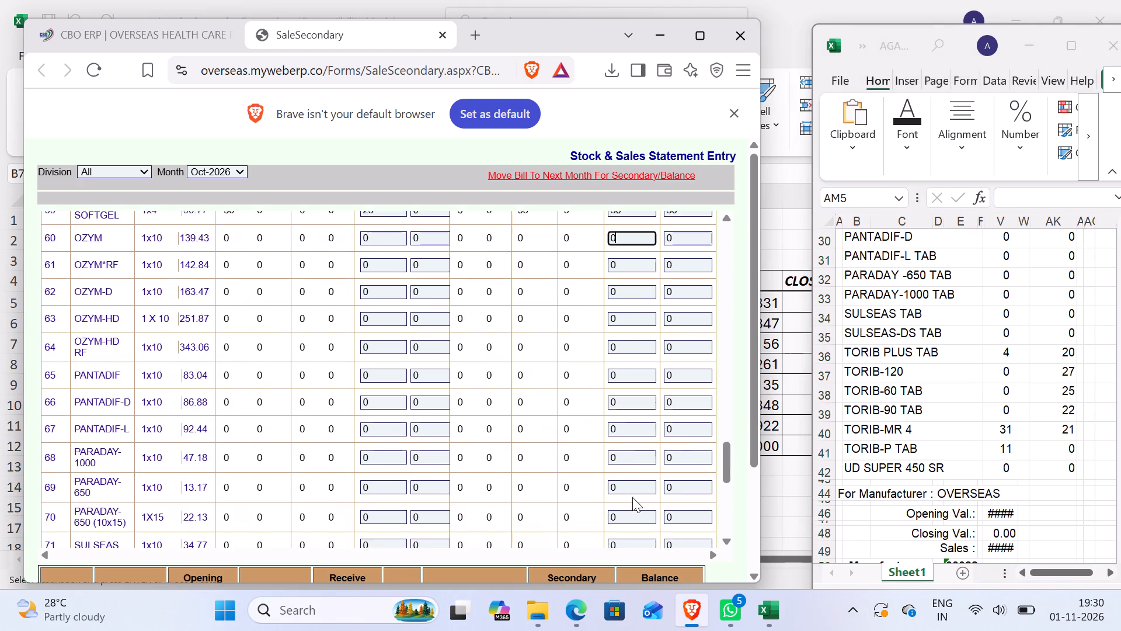
{"action": "scroll", "coordinate": [632, 497], "scroll_direction": "down", "scroll_amount": 3}
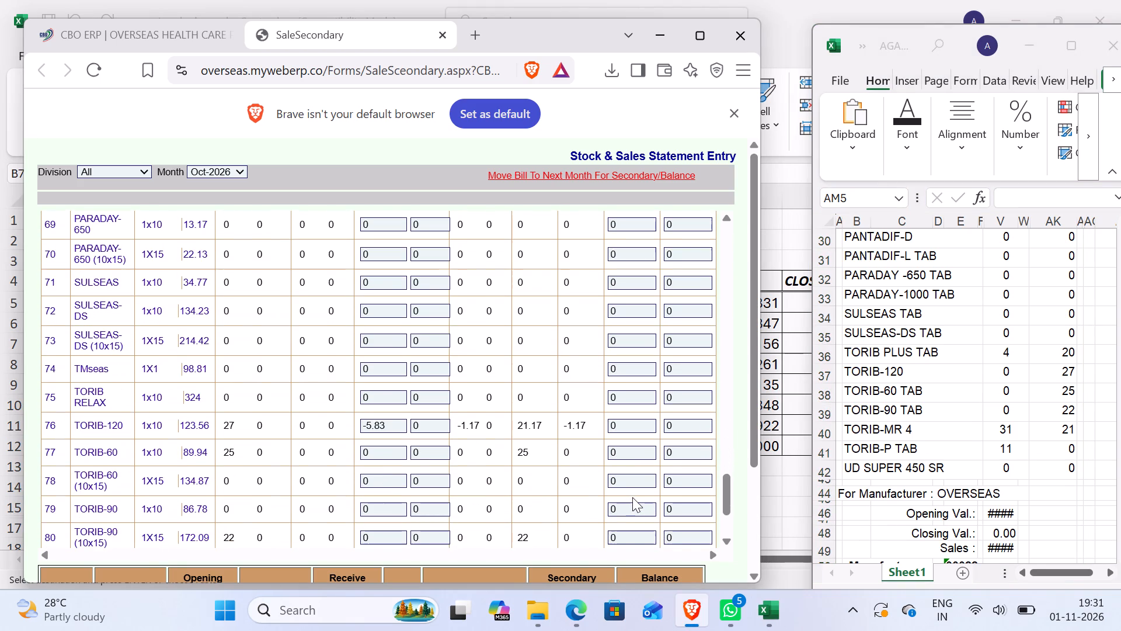
{"action": "scroll", "coordinate": [632, 497], "scroll_direction": "down", "scroll_amount": 1}
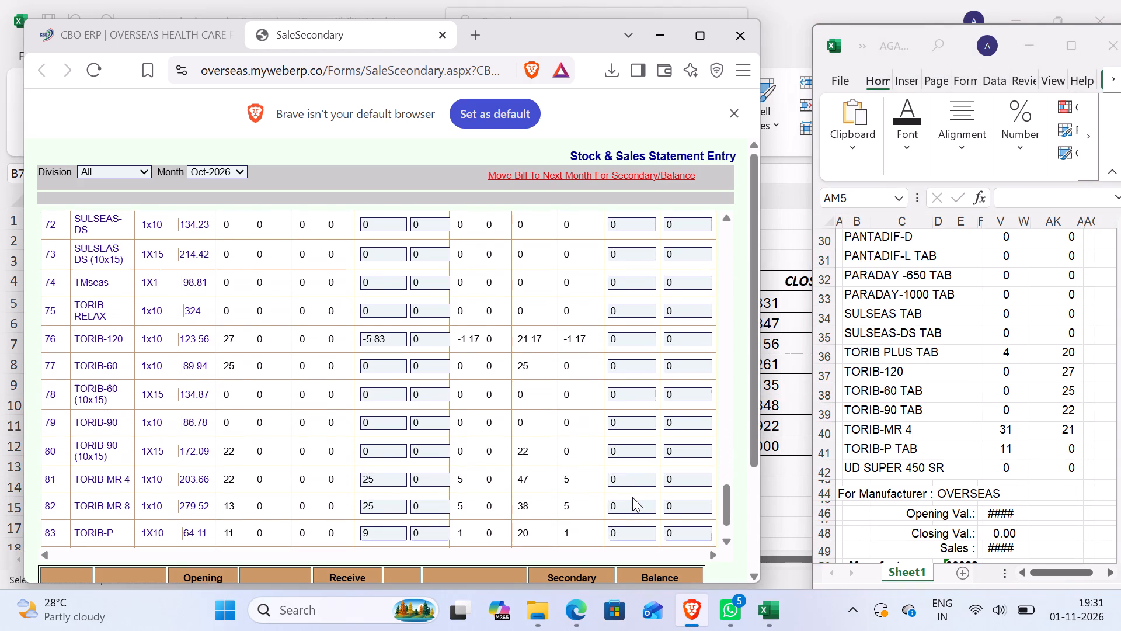
{"action": "scroll", "coordinate": [632, 497], "scroll_direction": "down", "scroll_amount": 1}
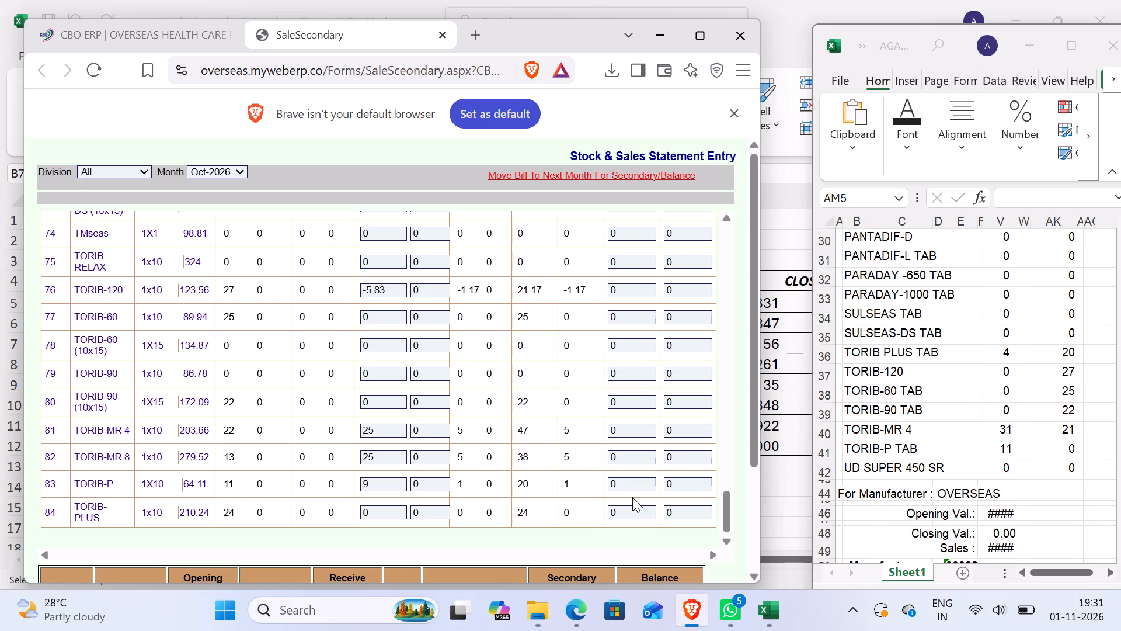
{"action": "left_click", "coordinate": [626, 509]}
{"action": "key", "text": "BackSpace"}
{"action": "key", "text": "4"}
{"action": "key", "text": "Tab"}
{"action": "type", "text": "20"}
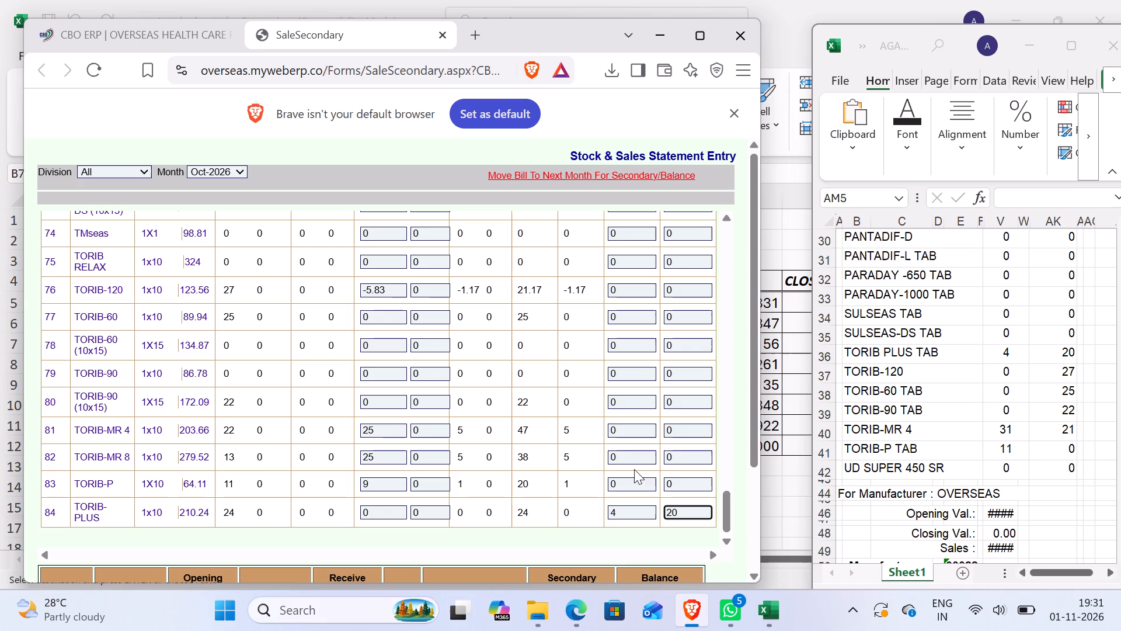
Enter closing balances of 27 for TORIB-120, 25 for TORIB-60 and 22 for TORIB-90 (10x15) in the statement.
{"action": "left_click", "coordinate": [686, 291]}
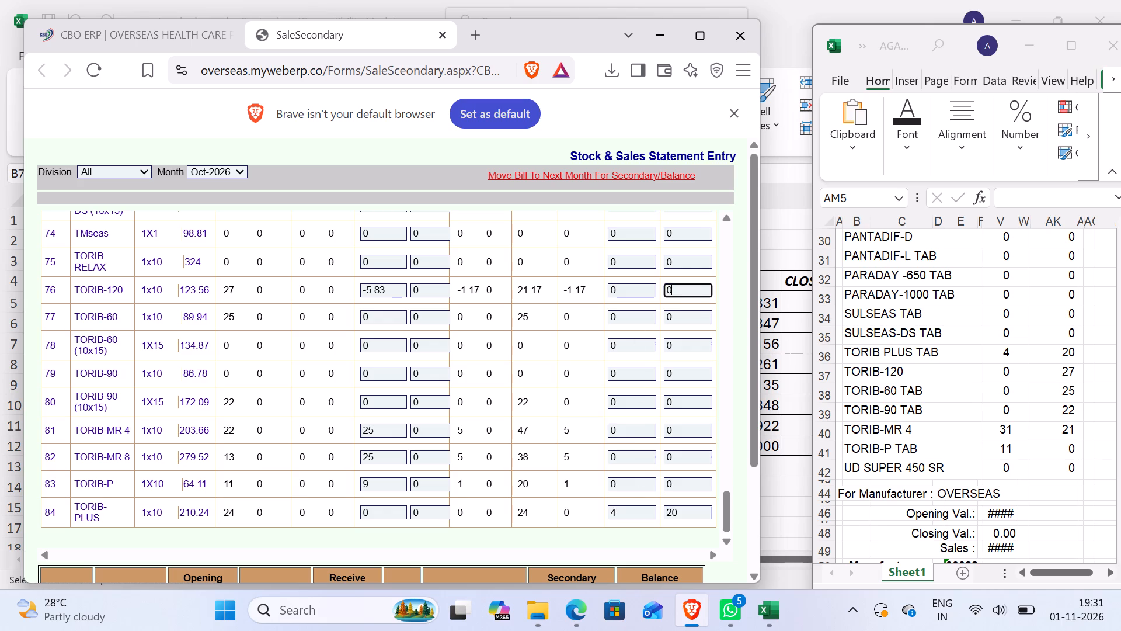
{"action": "key", "text": "BackSpace"}
{"action": "type", "text": "27"}
{"action": "left_click", "coordinate": [690, 342]}
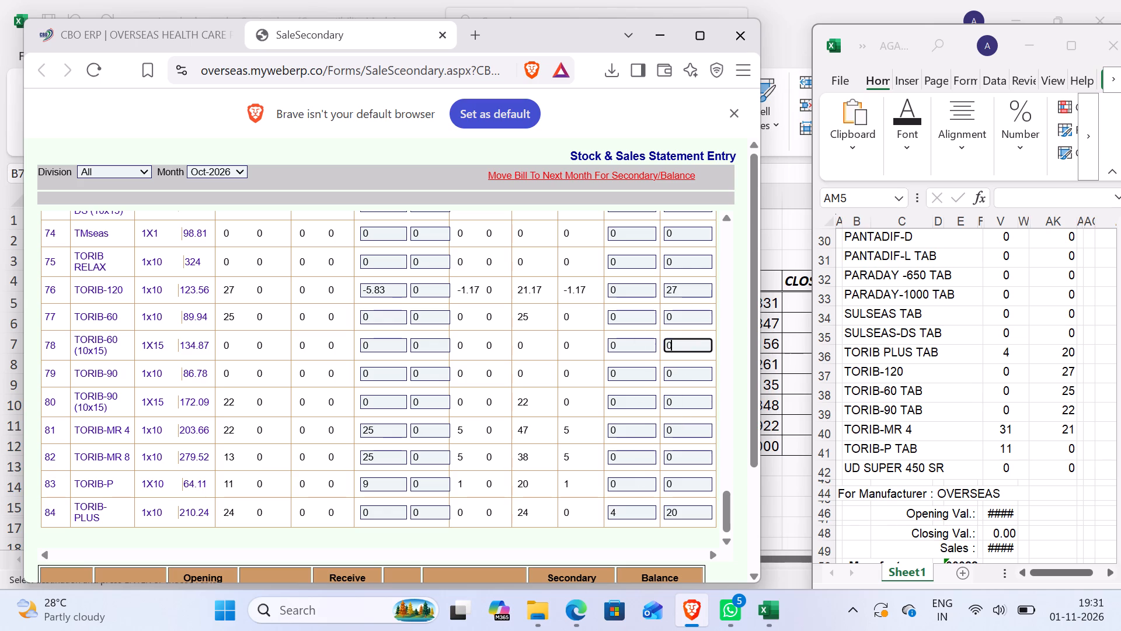
{"action": "left_click", "coordinate": [691, 322]}
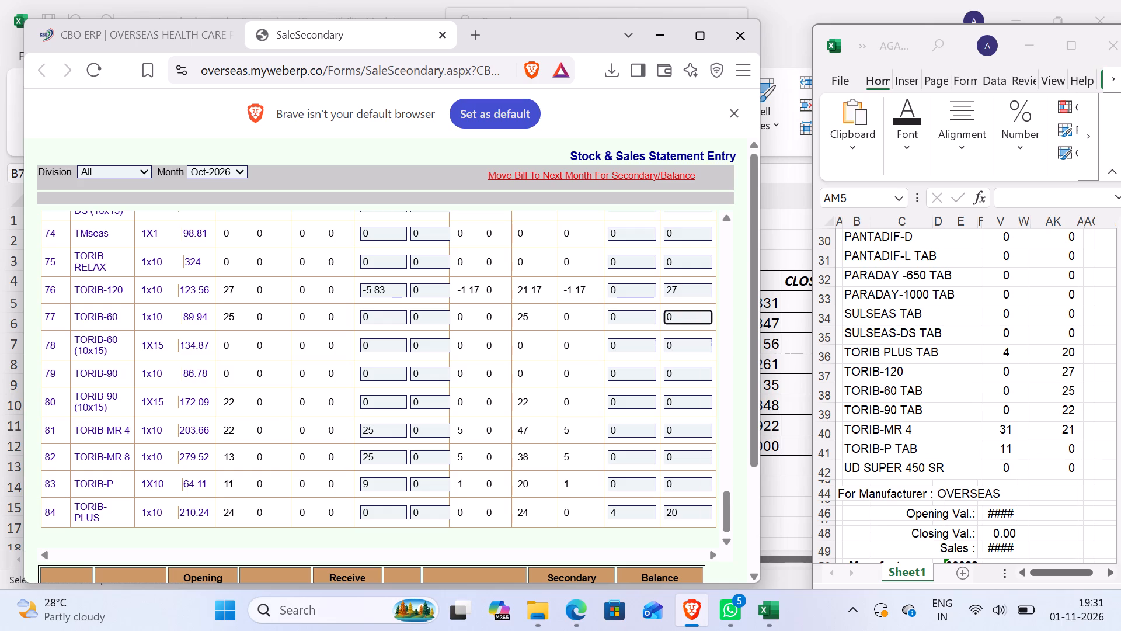
{"action": "key", "text": "BackSpace"}
{"action": "type", "text": "25"}
{"action": "left_click", "coordinate": [699, 401]}
{"action": "key", "text": "BackSpace"}
{"action": "type", "text": "22"}
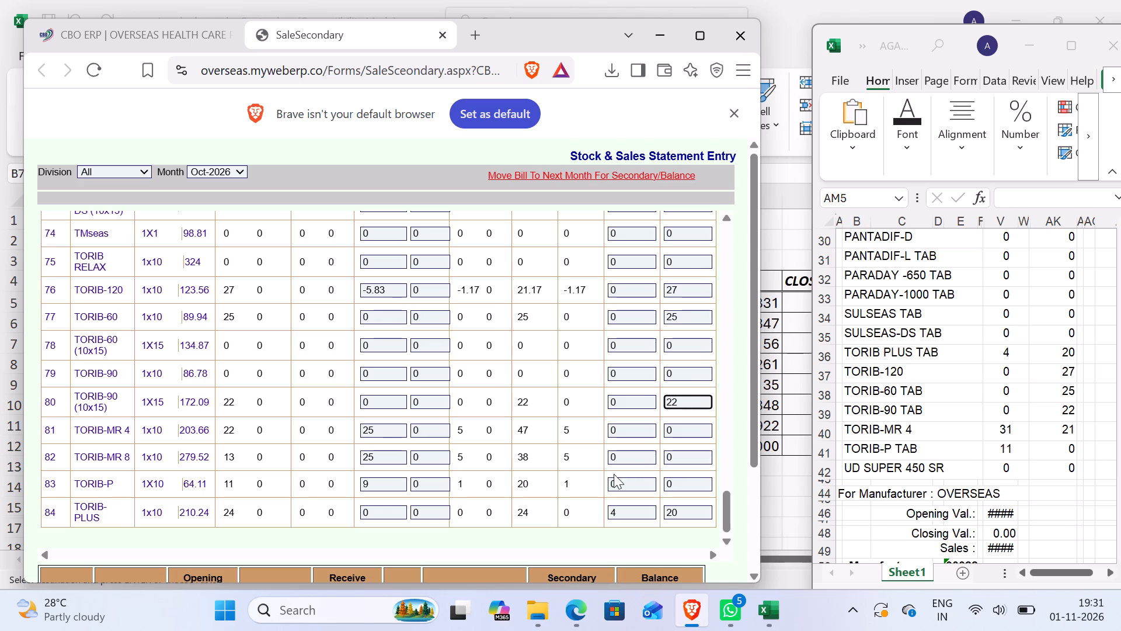
Enter sales 31 and closing 21 for TORIB-MR 4 in the statement.
{"action": "left_click", "coordinate": [626, 430]}
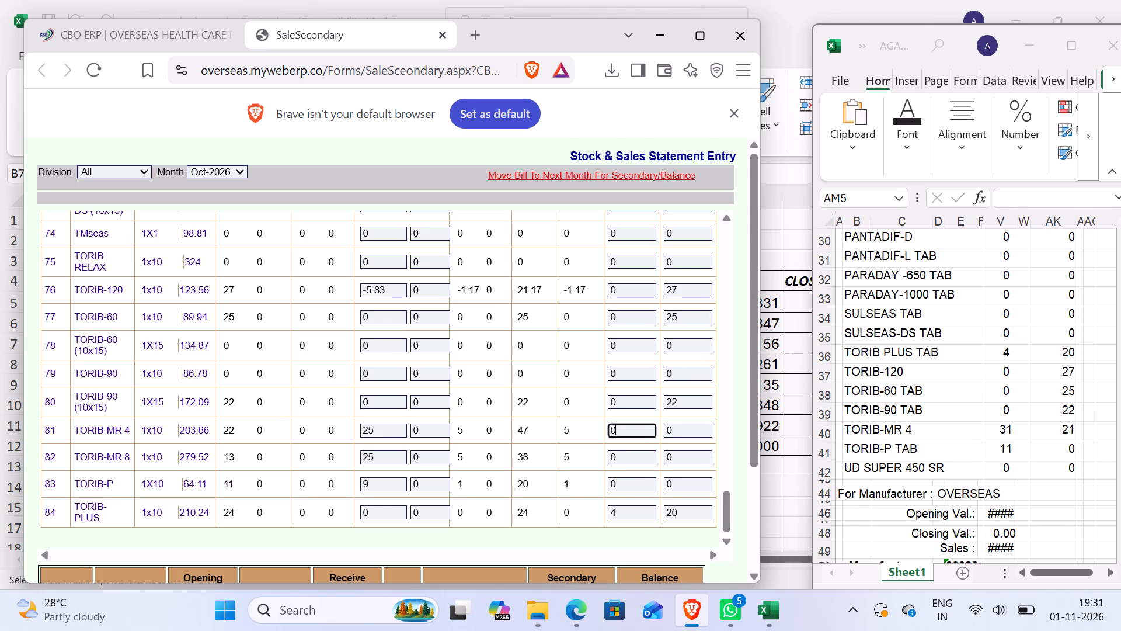
{"action": "key", "text": "BackSpace"}
{"action": "type", "text": "31"}
{"action": "key", "text": "Tab"}
{"action": "type", "text": "21"}
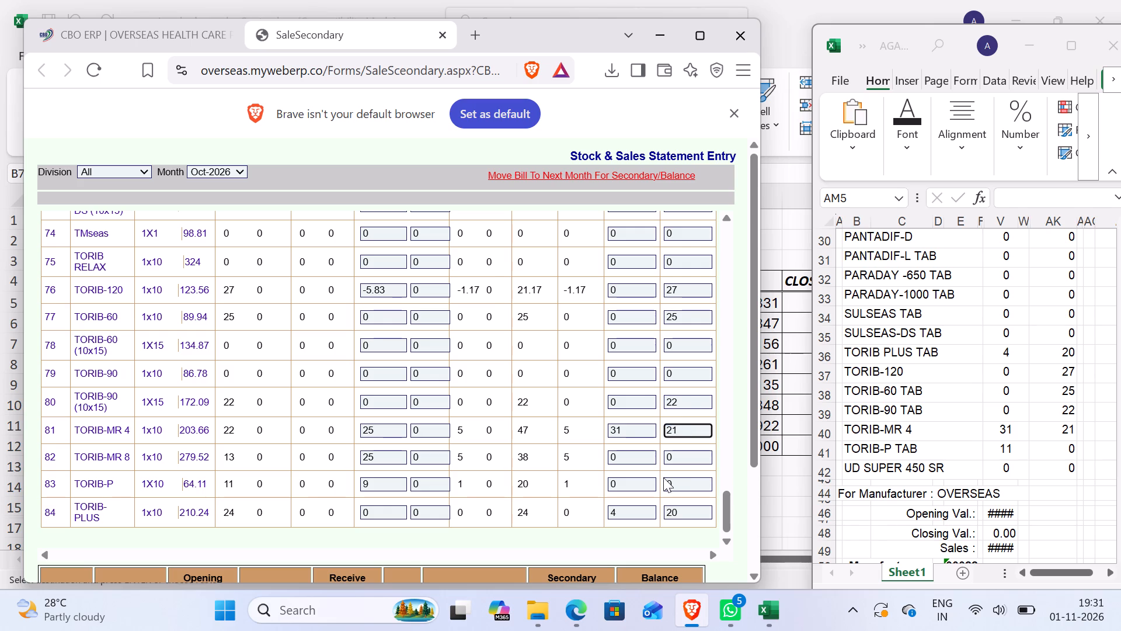
Enter sales 11 and closing 10 for TORIB-P in the statement.
{"action": "left_click", "coordinate": [637, 481]}
{"action": "key", "text": "BackSpace"}
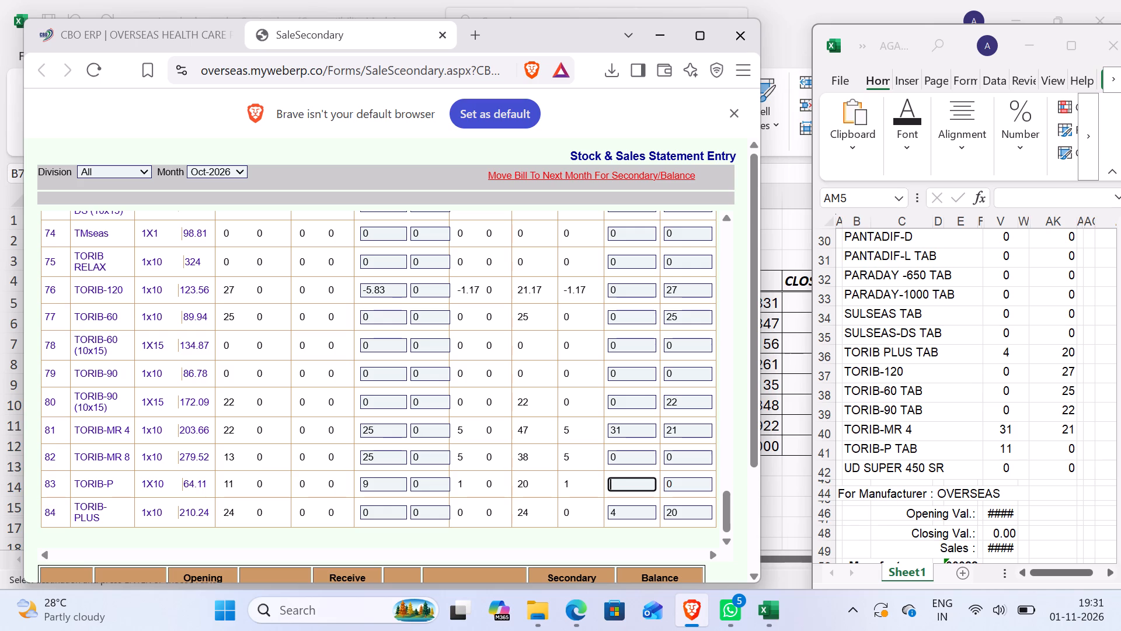
{"action": "key", "text": "1"}
{"action": "key", "text": "1"}
{"action": "left_click", "coordinate": [692, 486]}
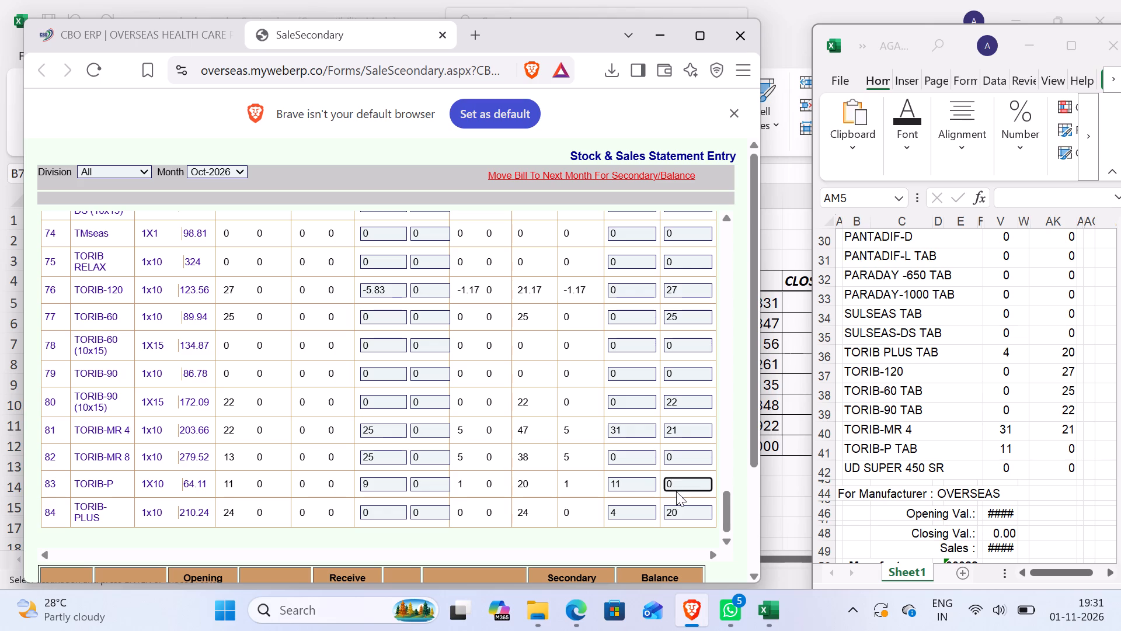
{"action": "left_click", "coordinate": [685, 478]}
{"action": "key", "text": "BackSpace"}
{"action": "type", "text": "10"}
View the statement's quantity totals and check the sum of the sales column from ANAFAST TAB to UD SUPER 450 SR in the stock workbook.
{"action": "left_click", "coordinate": [697, 512]}
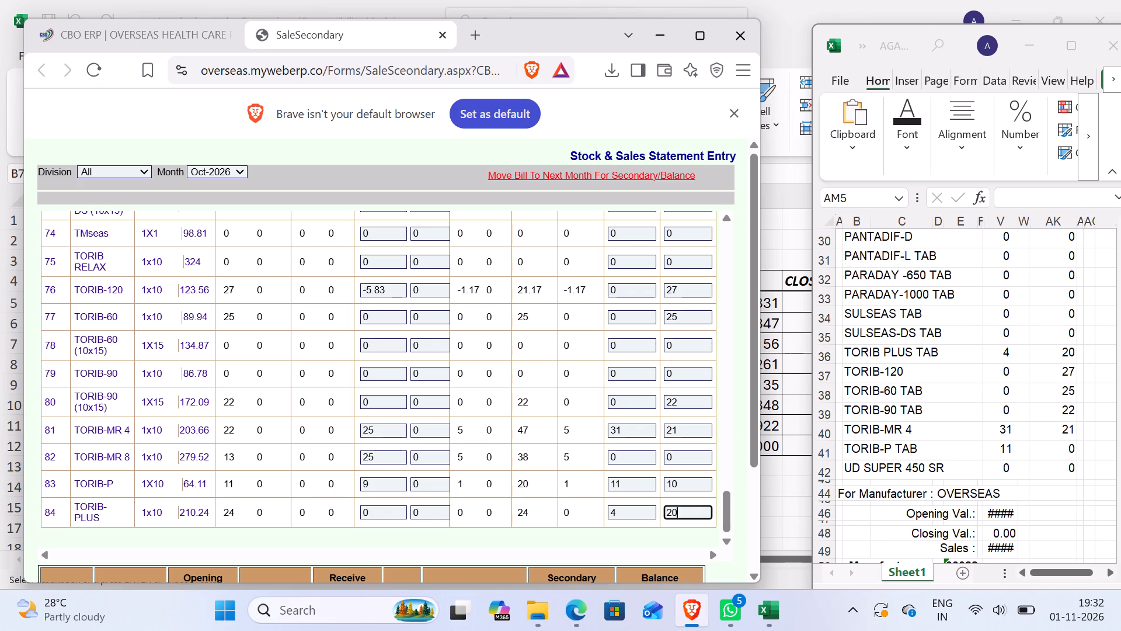
{"action": "scroll", "coordinate": [697, 502], "scroll_direction": "down", "scroll_amount": 2}
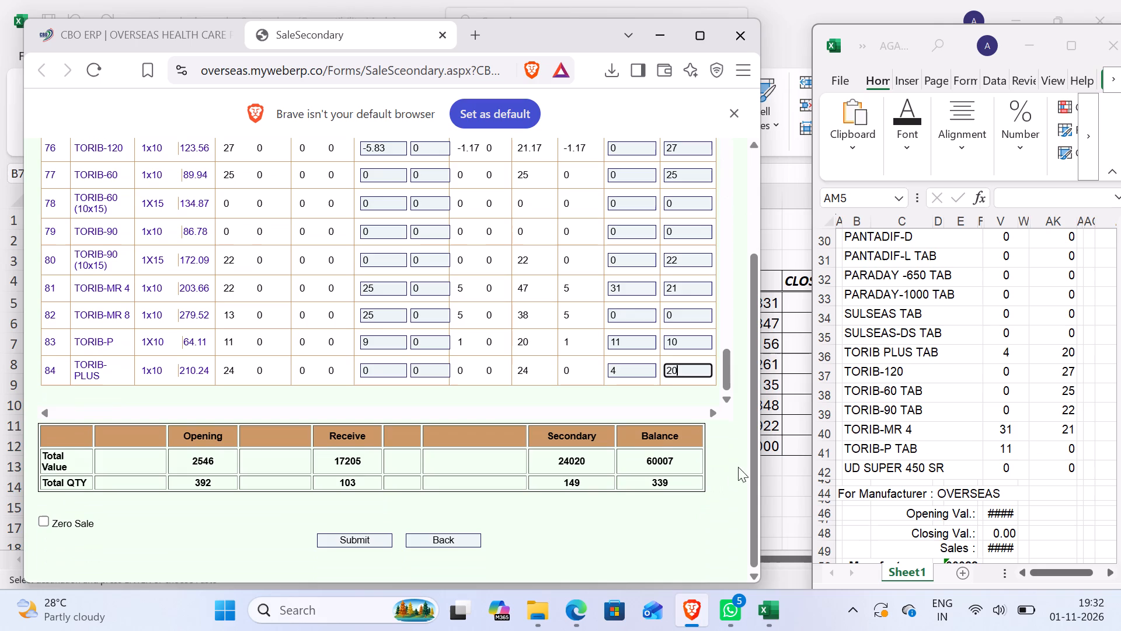
{"action": "left_click", "coordinate": [1017, 421]}
{"action": "scroll", "coordinate": [1017, 421], "scroll_direction": "up", "scroll_amount": 17}
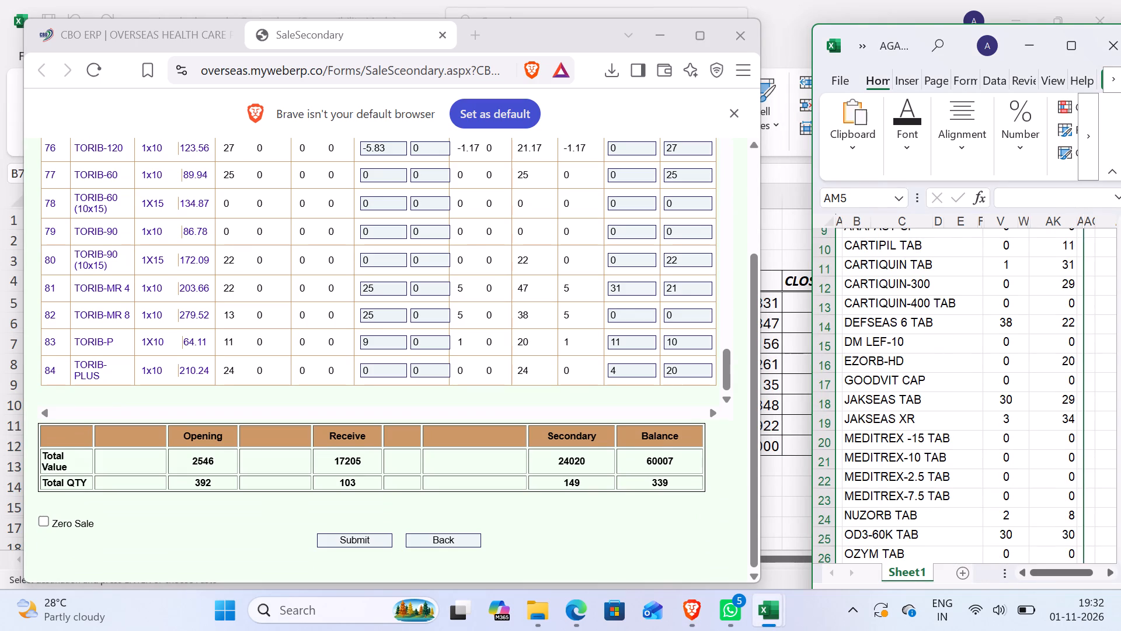
{"action": "left_click", "coordinate": [1077, 48]}
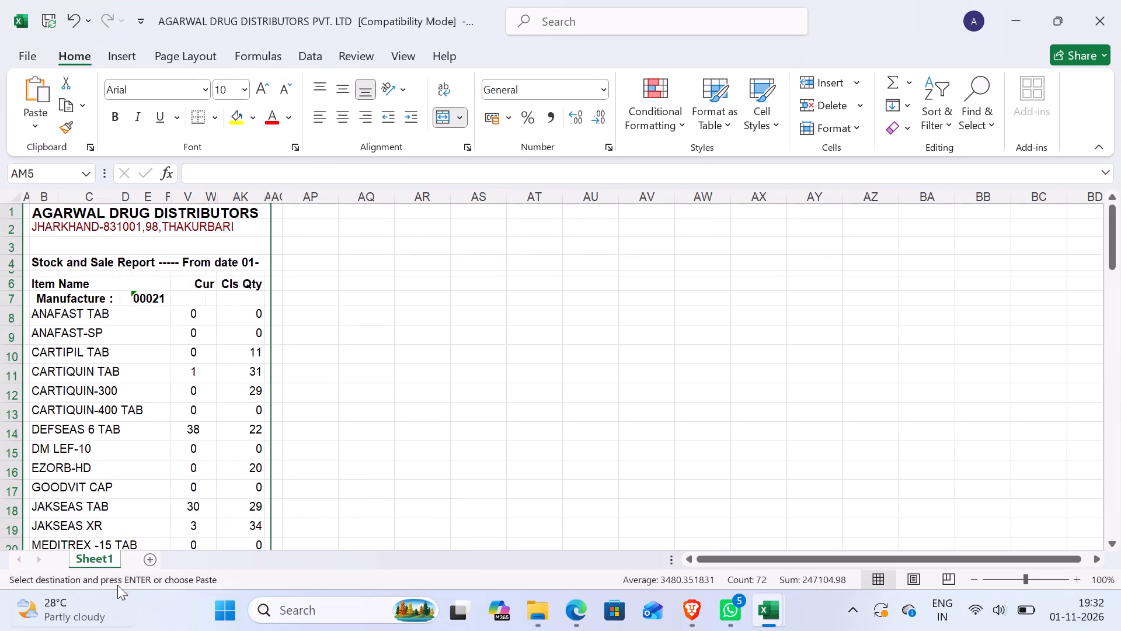
{"action": "left_click_drag", "start_coordinate": [199, 313], "coordinate": [143, 607]}
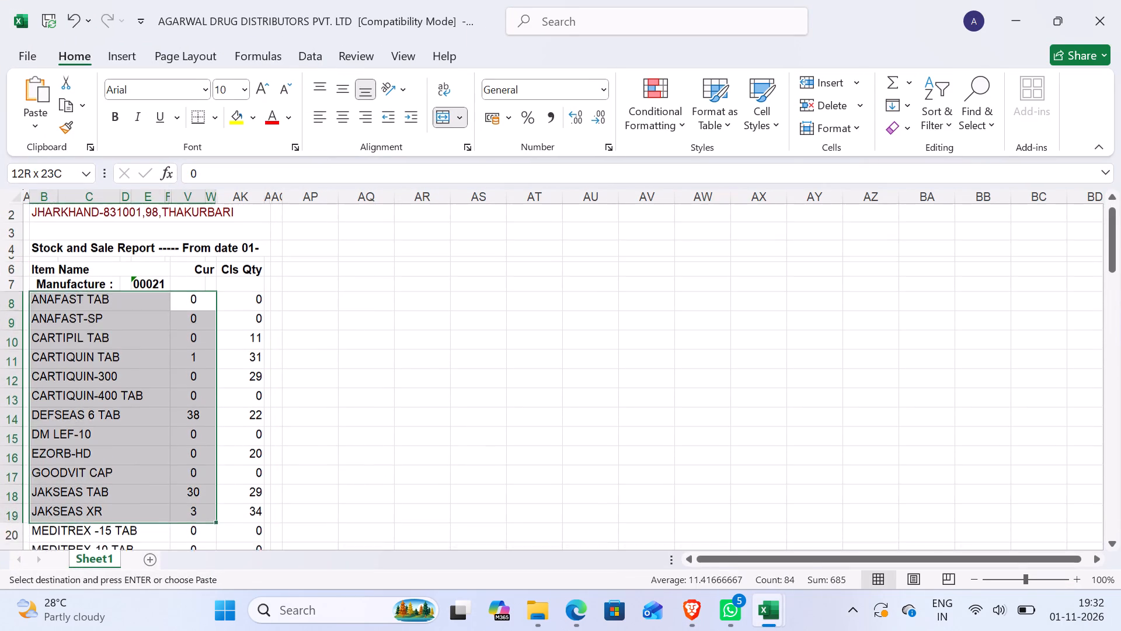
{"action": "left_click_drag", "start_coordinate": [143, 607], "coordinate": [205, 516]}
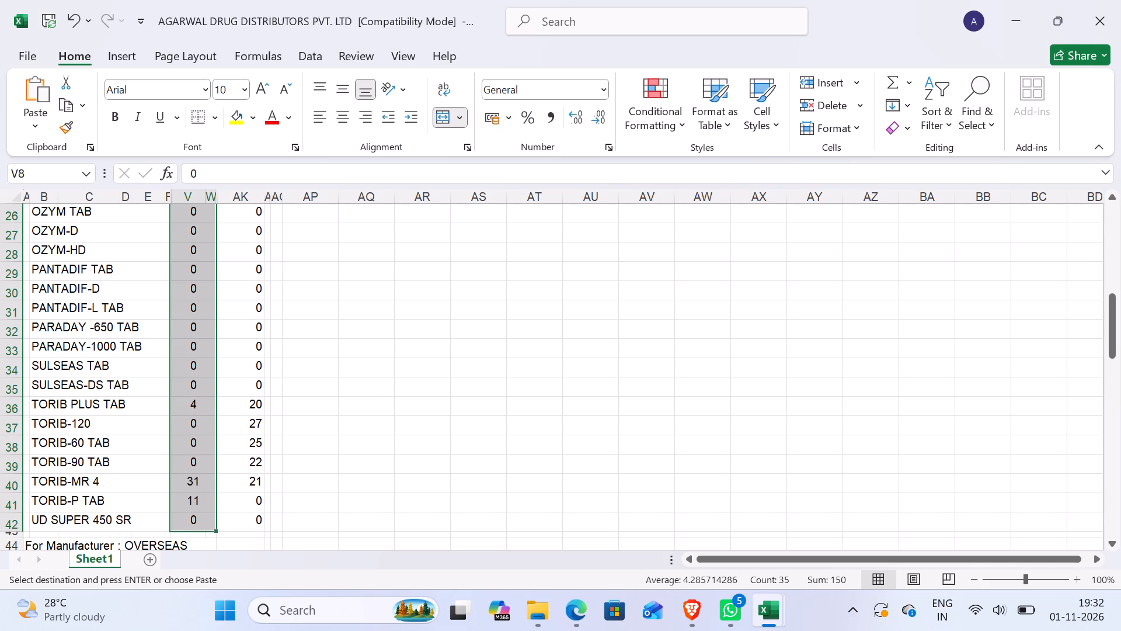
{"action": "left_click", "coordinate": [190, 487]}
Check the sum of the workbook's closing quantity column from ANAFAST TAB to UD SUPER 450 SR against the statement's balance total in Brave.
{"action": "scroll", "coordinate": [217, 472], "scroll_direction": "up", "scroll_amount": 5}
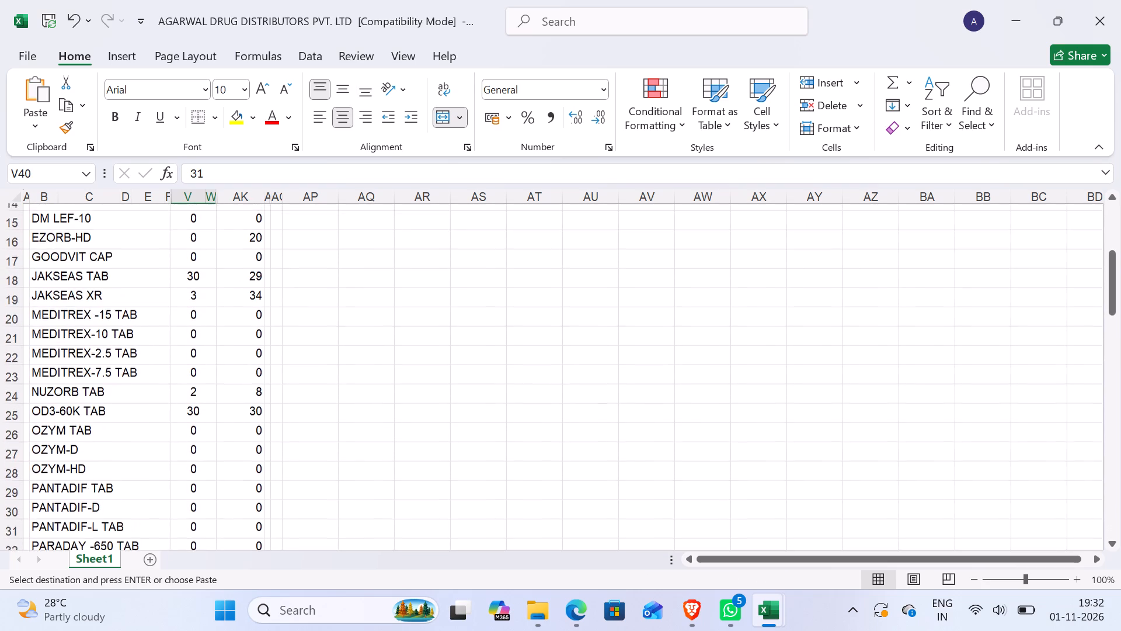
{"action": "scroll", "coordinate": [217, 471], "scroll_direction": "up", "scroll_amount": 3}
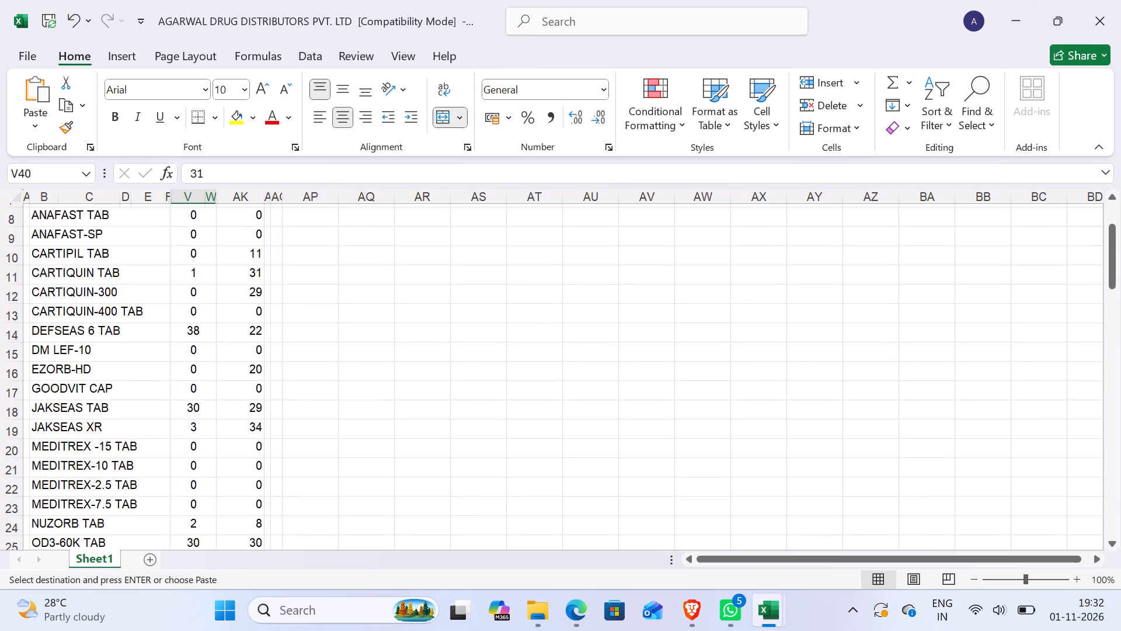
{"action": "scroll", "coordinate": [234, 452], "scroll_direction": "up", "scroll_amount": 3}
{"action": "left_click_drag", "start_coordinate": [256, 312], "coordinate": [258, 317]}
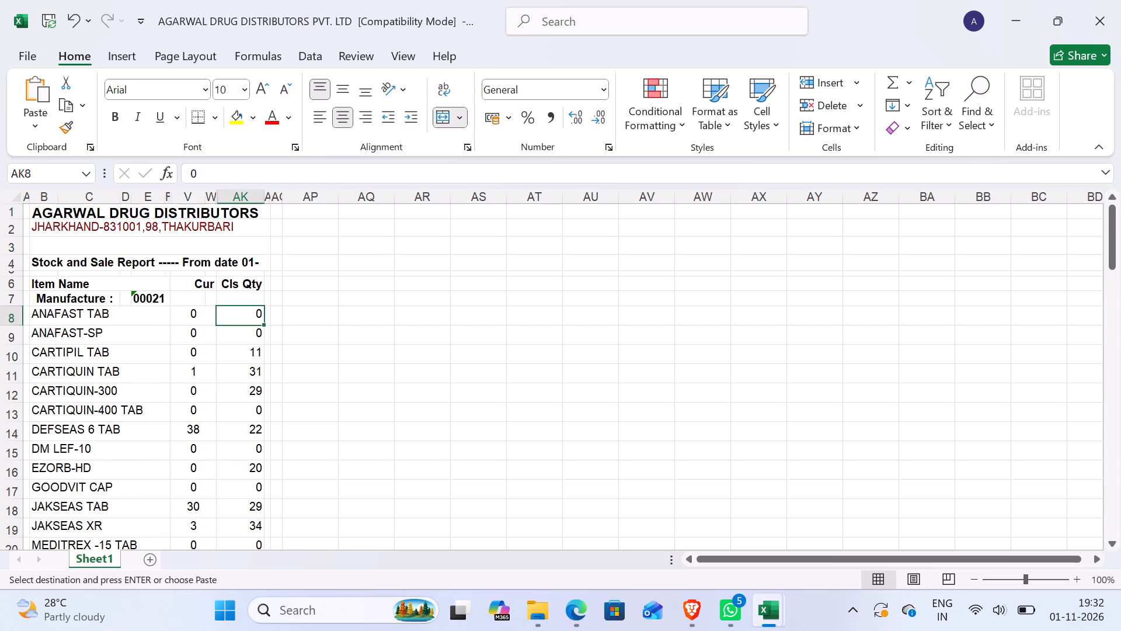
{"action": "left_click_drag", "start_coordinate": [258, 317], "coordinate": [263, 608]}
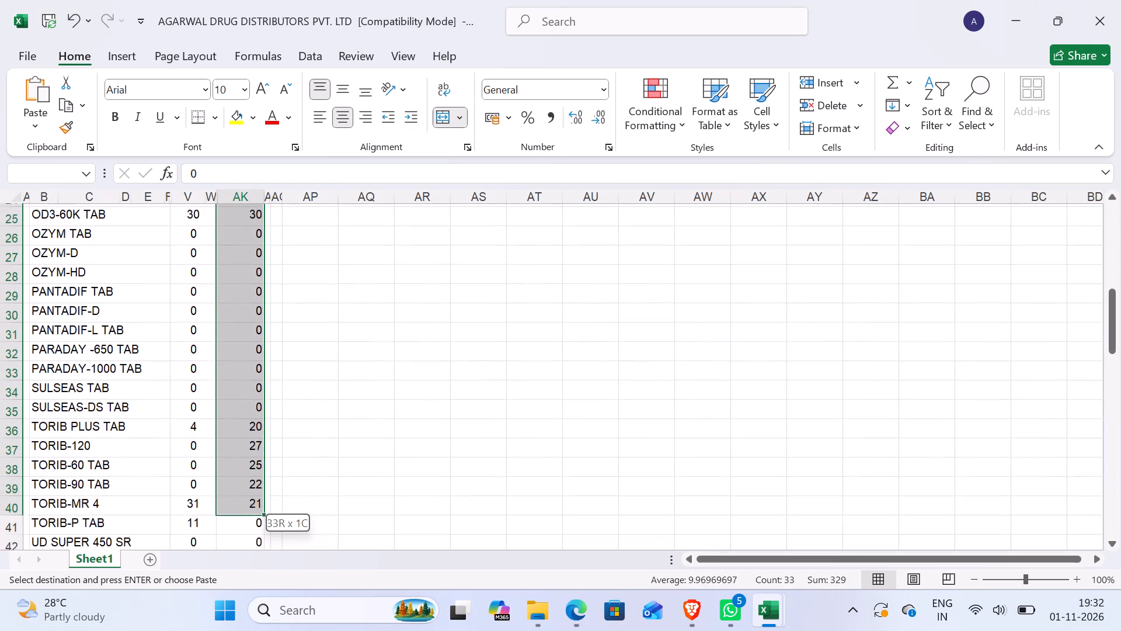
{"action": "left_click_drag", "start_coordinate": [263, 608], "coordinate": [262, 506]}
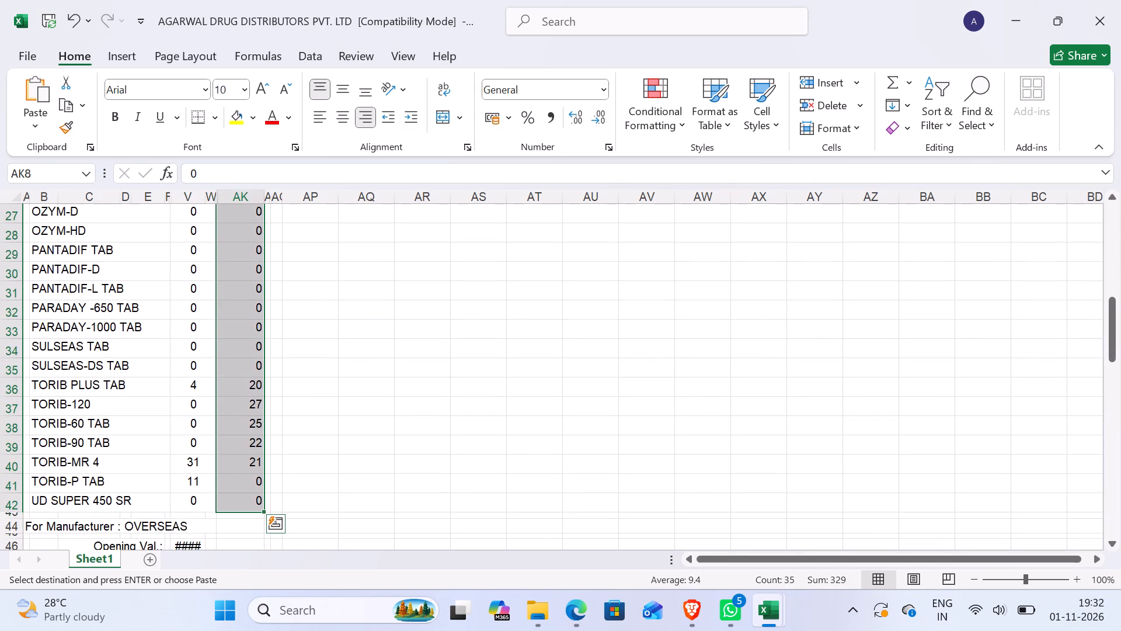
{"action": "left_click", "coordinate": [694, 615]}
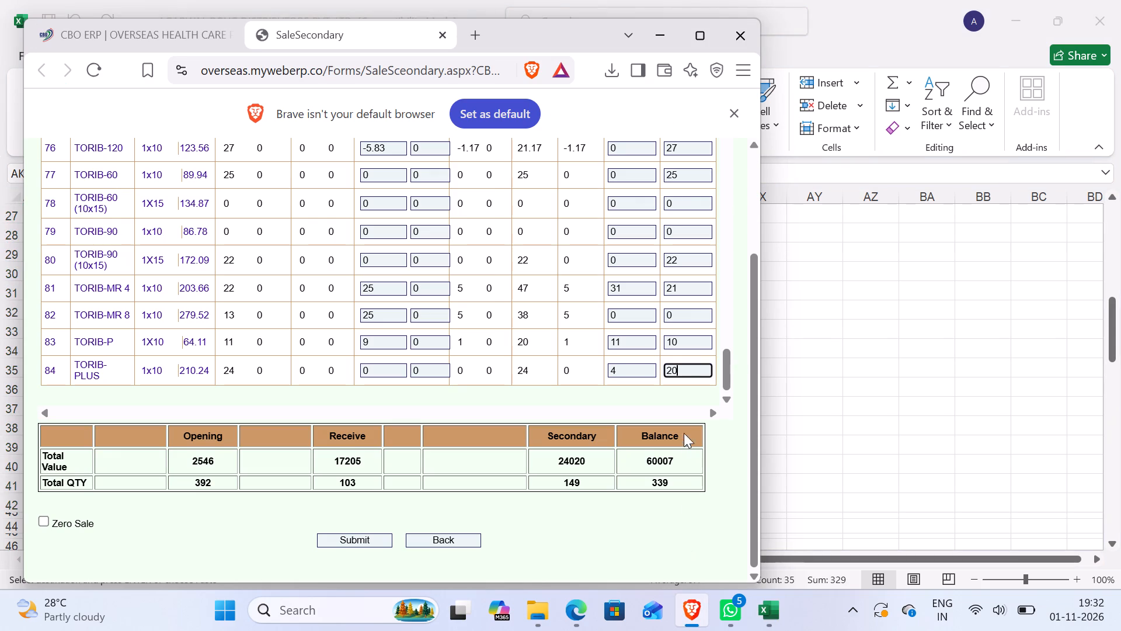
Review the sales and closing entries in the statement from TORIB-P back up to CARTIQUIN-300.
{"action": "left_click", "coordinate": [684, 345]}
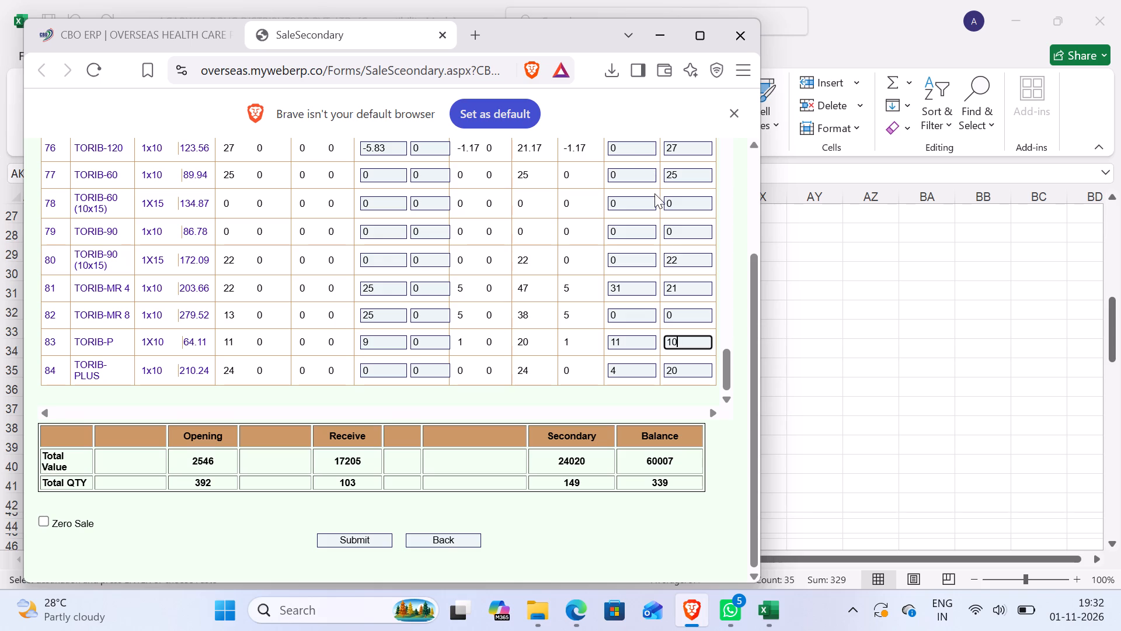
{"action": "left_click", "coordinate": [627, 287]}
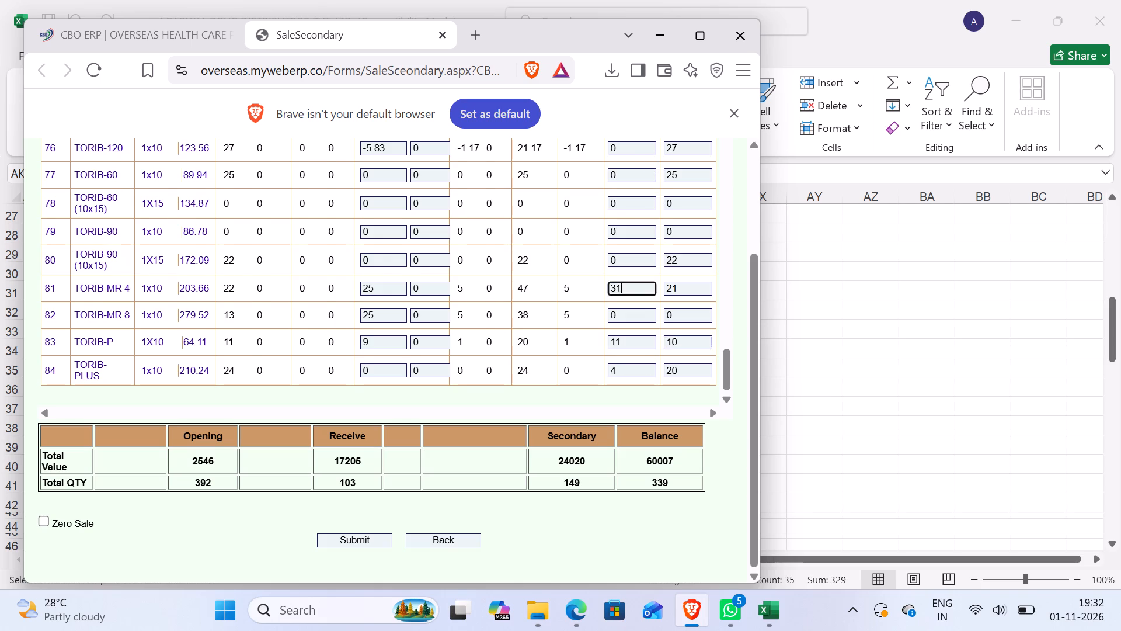
{"action": "scroll", "coordinate": [627, 287], "scroll_direction": "up", "scroll_amount": 14}
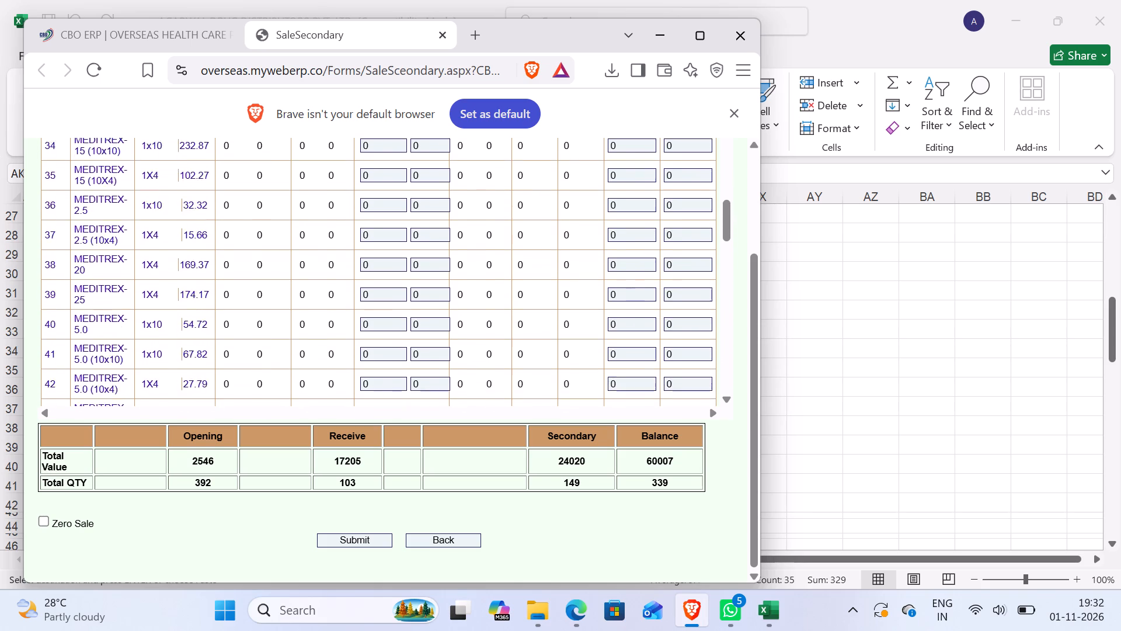
{"action": "scroll", "coordinate": [628, 285], "scroll_direction": "up", "scroll_amount": 10}
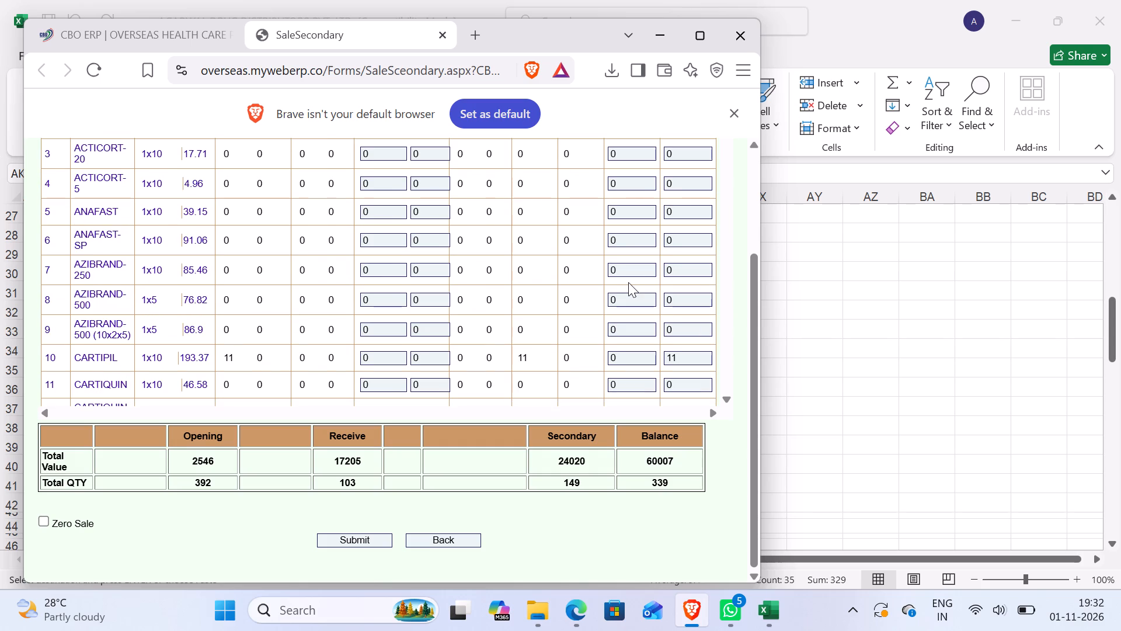
{"action": "scroll", "coordinate": [632, 290], "scroll_direction": "down", "scroll_amount": 2}
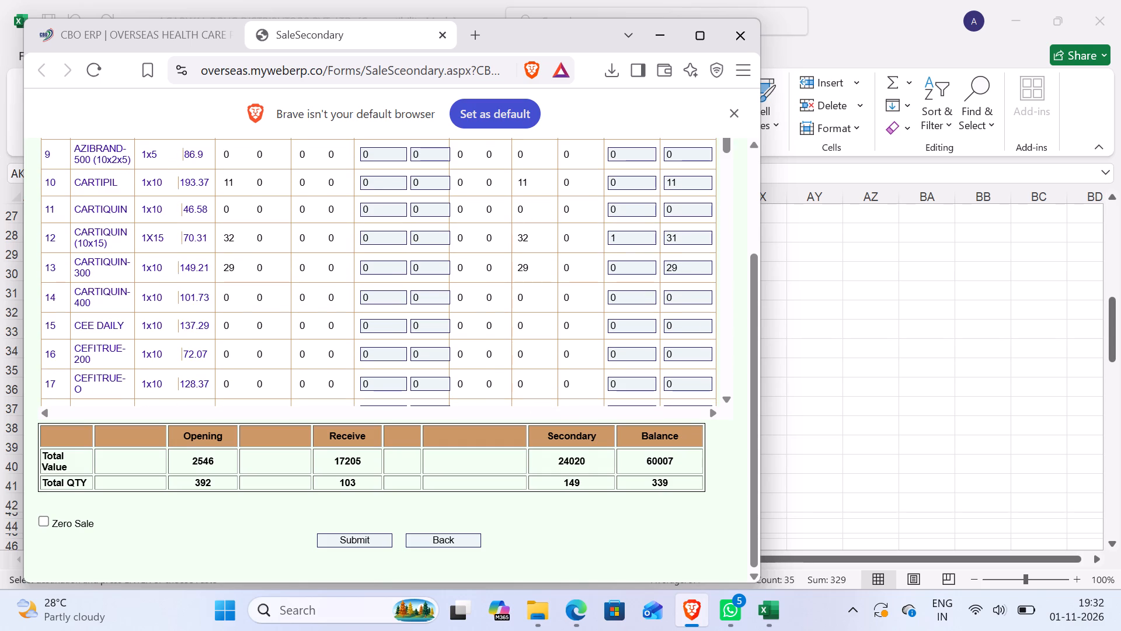
{"action": "left_click", "coordinate": [623, 269]}
Switch to the AGARWAL DRUG DISTRIBUTORS workbook, go to the start of its item list, and reduce its window to sit beside the statement.
{"action": "left_click", "coordinate": [778, 614]}
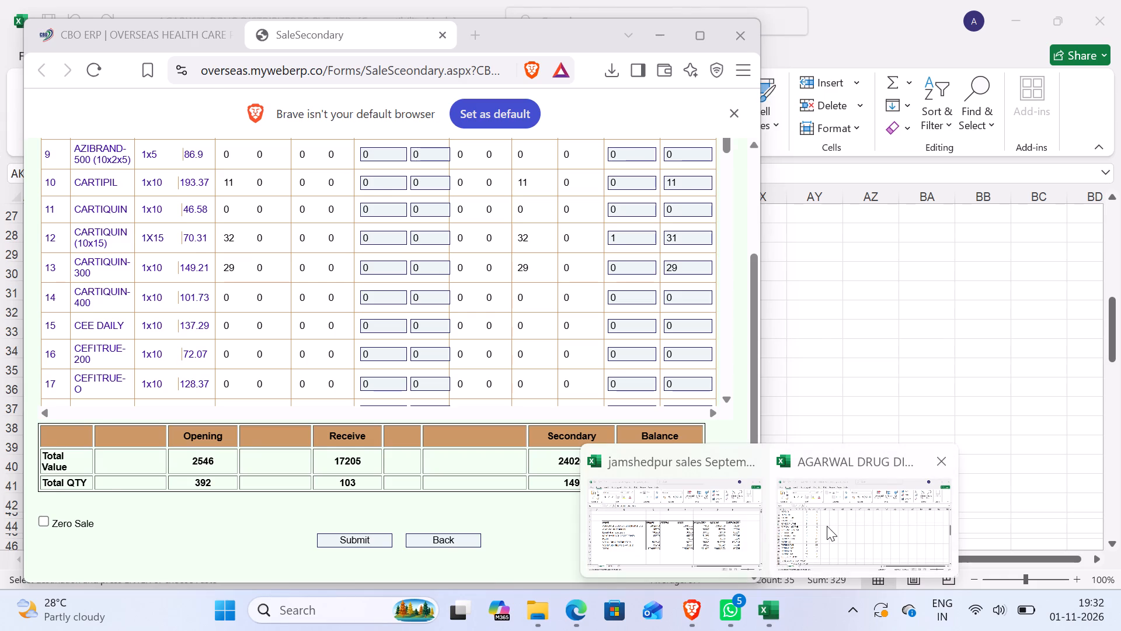
{"action": "left_click", "coordinate": [851, 522]}
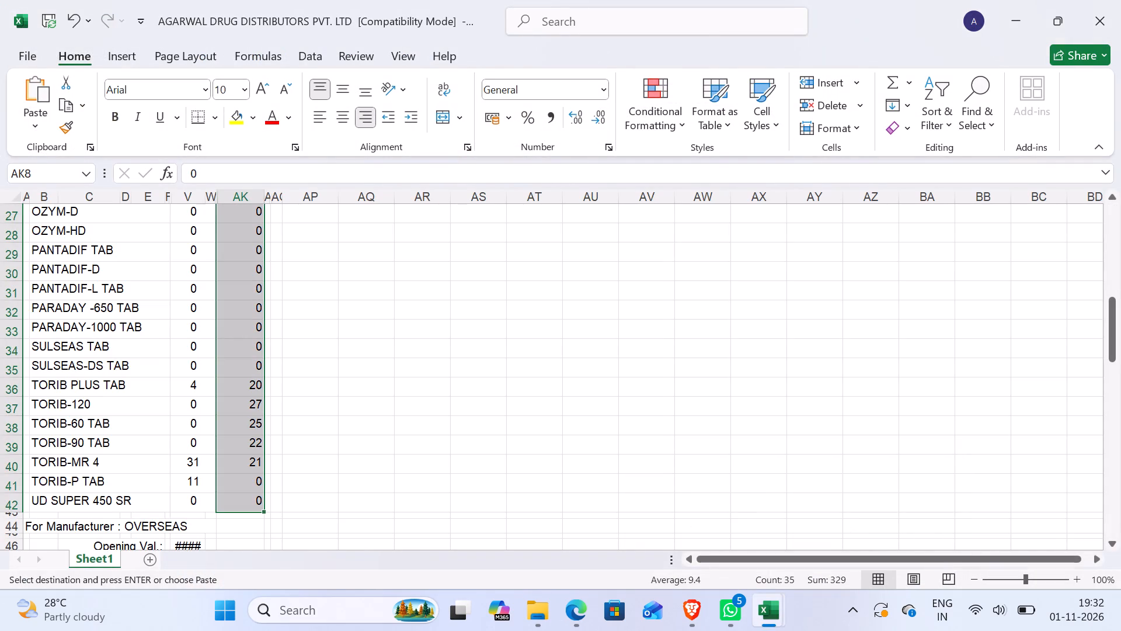
{"action": "scroll", "coordinate": [635, 346], "scroll_direction": "up", "scroll_amount": 9}
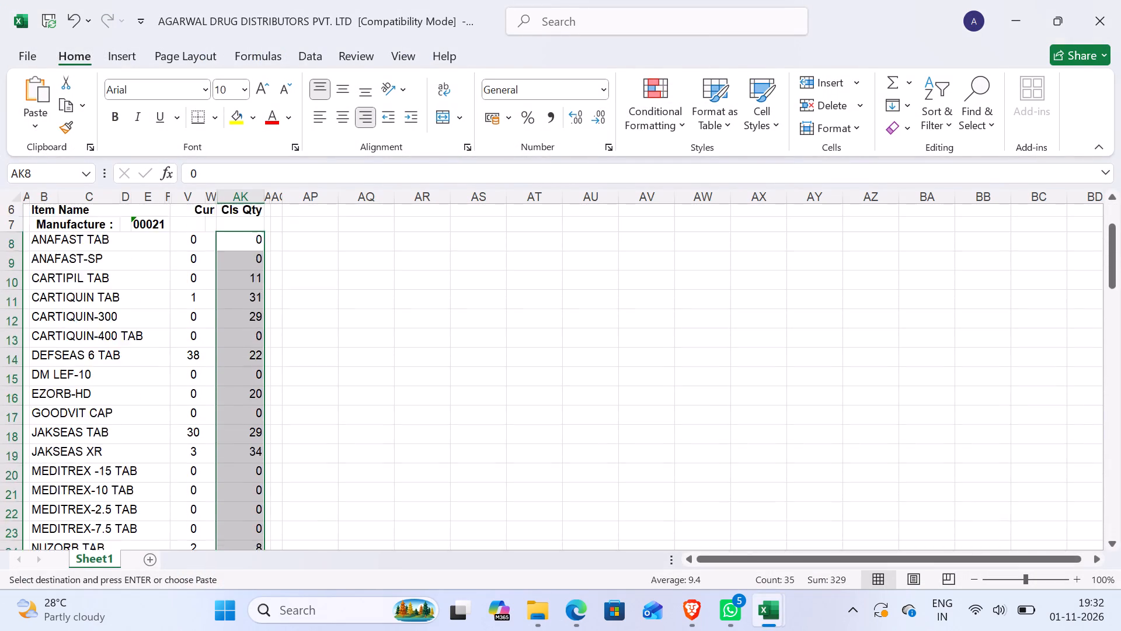
{"action": "scroll", "coordinate": [635, 346], "scroll_direction": "up", "scroll_amount": 1}
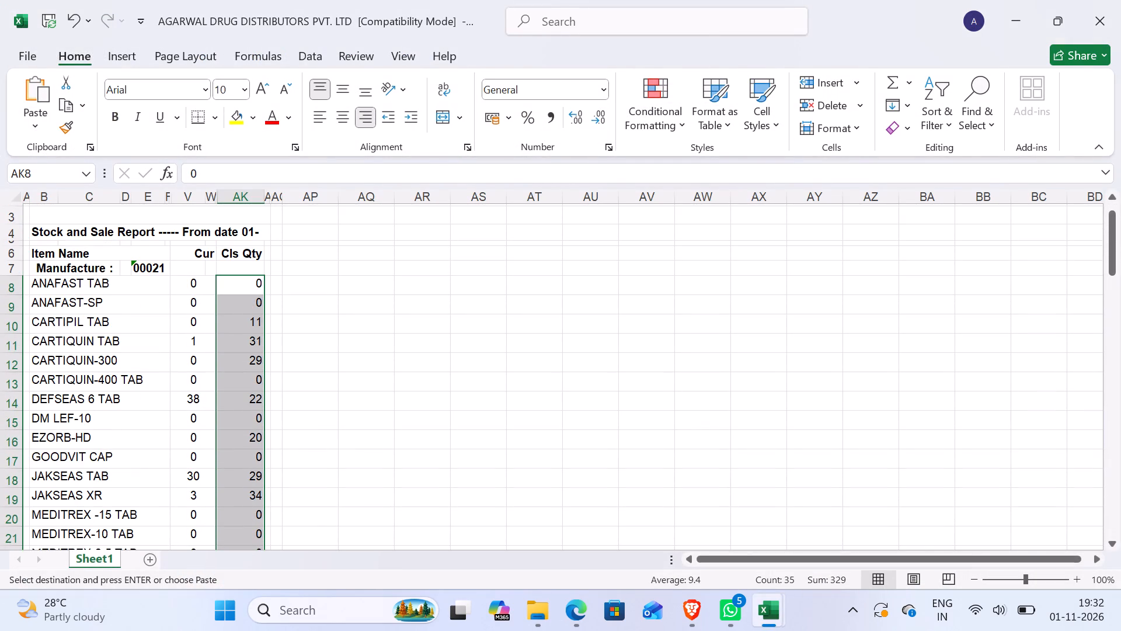
{"action": "left_click", "coordinate": [1064, 21]}
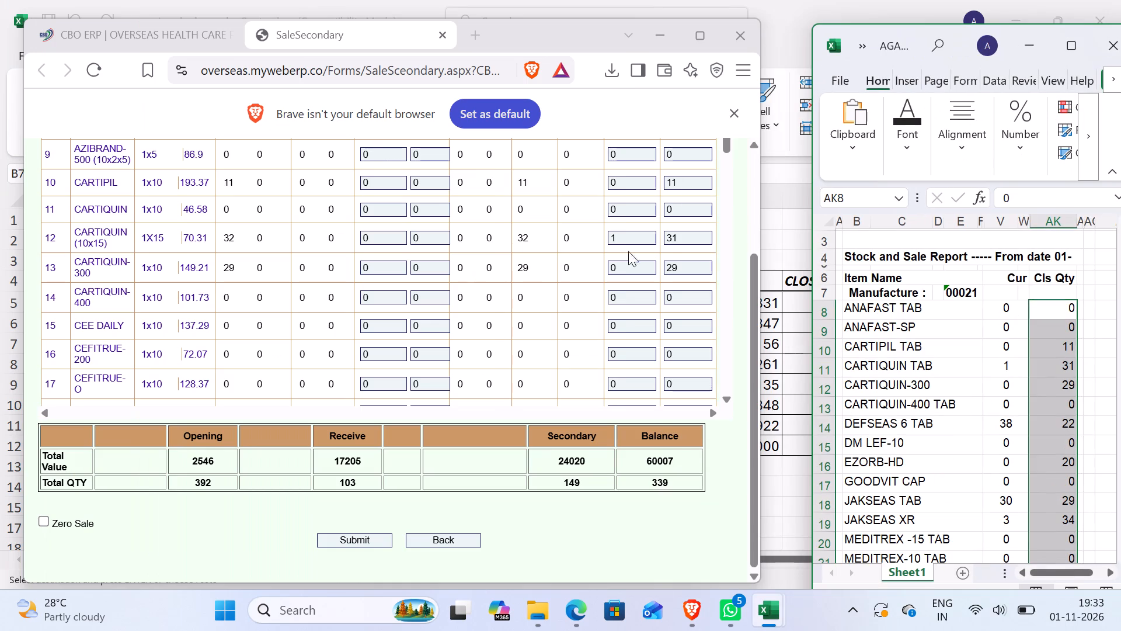
Compare the statement's entries with the workbook's item list and correct the JAKSEAS XR sales to 3.
{"action": "left_click", "coordinate": [629, 269]}
{"action": "scroll", "coordinate": [631, 268], "scroll_direction": "up", "scroll_amount": 15}
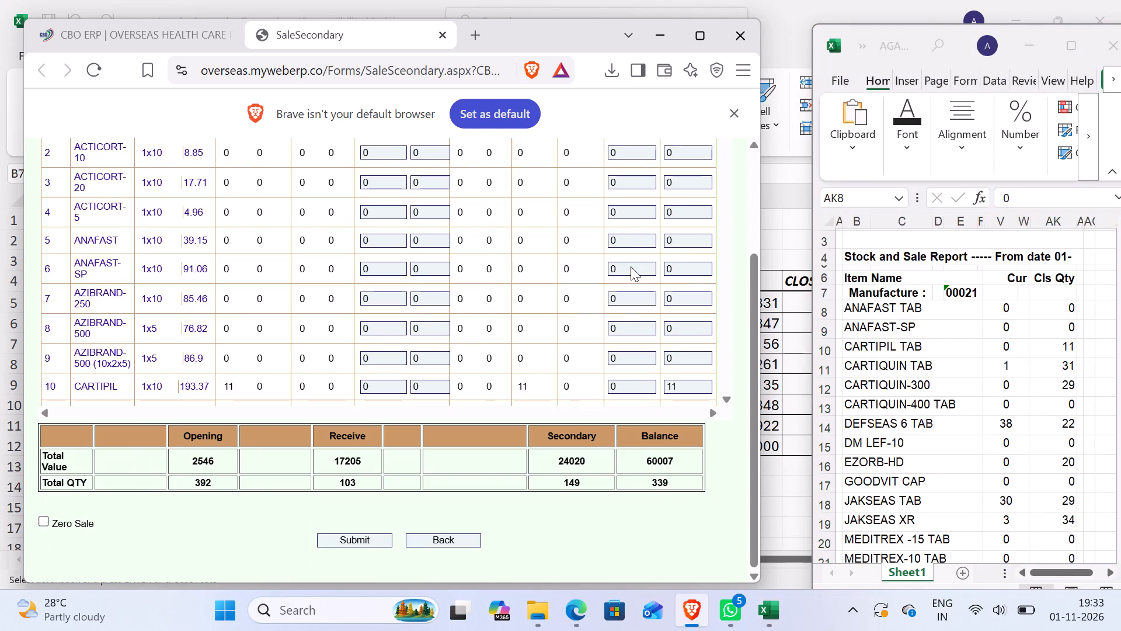
{"action": "scroll", "coordinate": [631, 266], "scroll_direction": "up", "scroll_amount": 17}
{"action": "scroll", "coordinate": [637, 261], "scroll_direction": "down", "scroll_amount": 3}
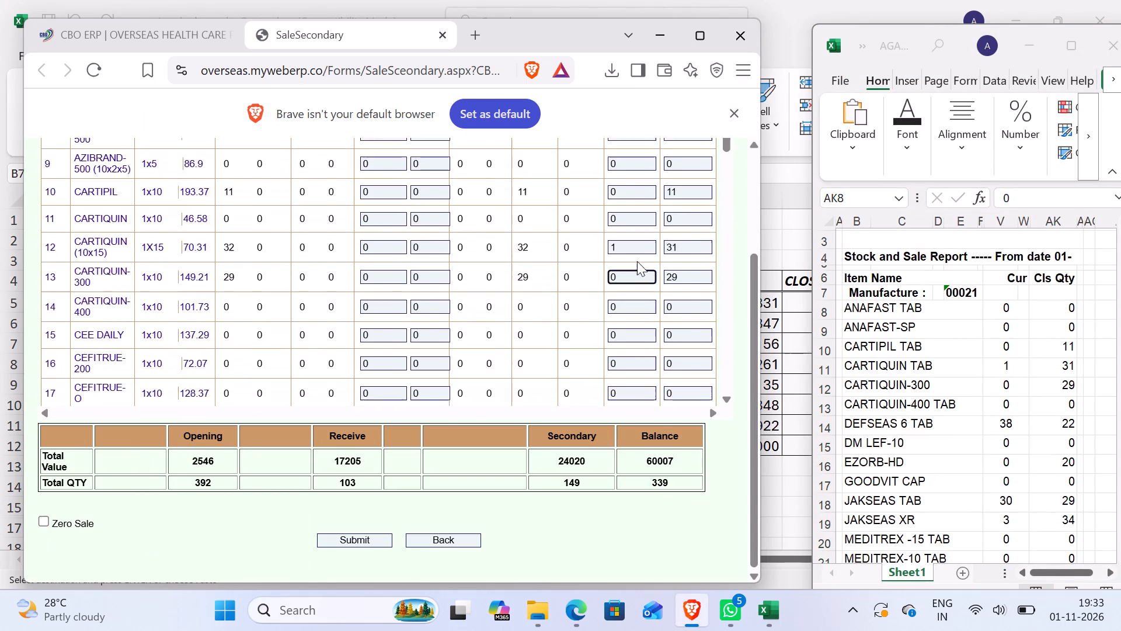
{"action": "scroll", "coordinate": [637, 260], "scroll_direction": "down", "scroll_amount": 2}
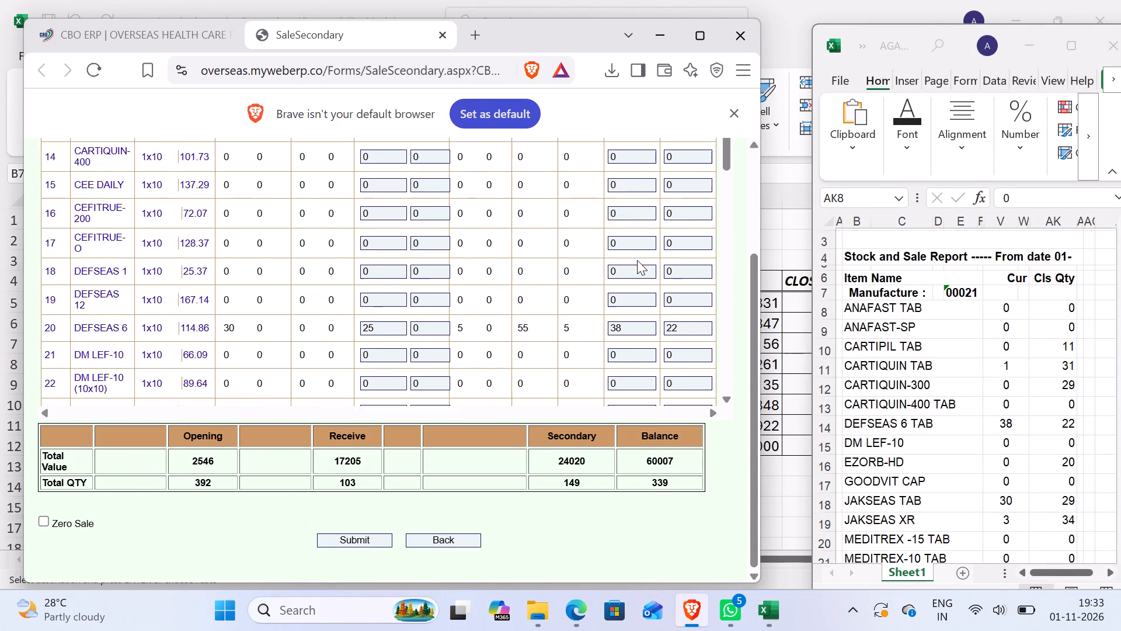
{"action": "scroll", "coordinate": [637, 260], "scroll_direction": "down", "scroll_amount": 2}
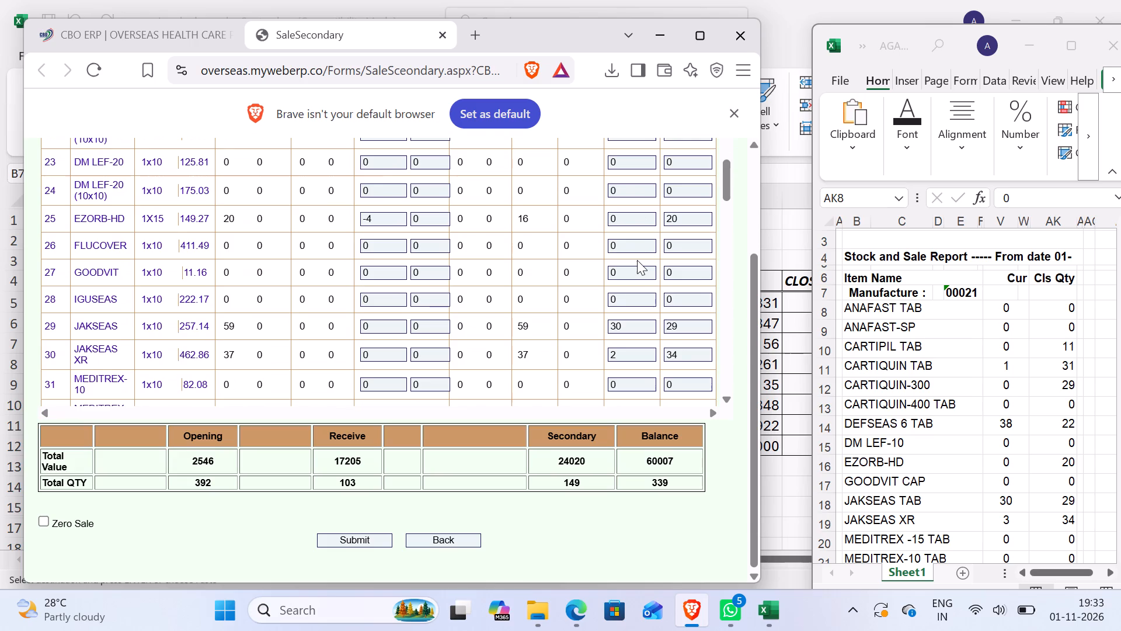
{"action": "scroll", "coordinate": [637, 260], "scroll_direction": "down", "scroll_amount": 1}
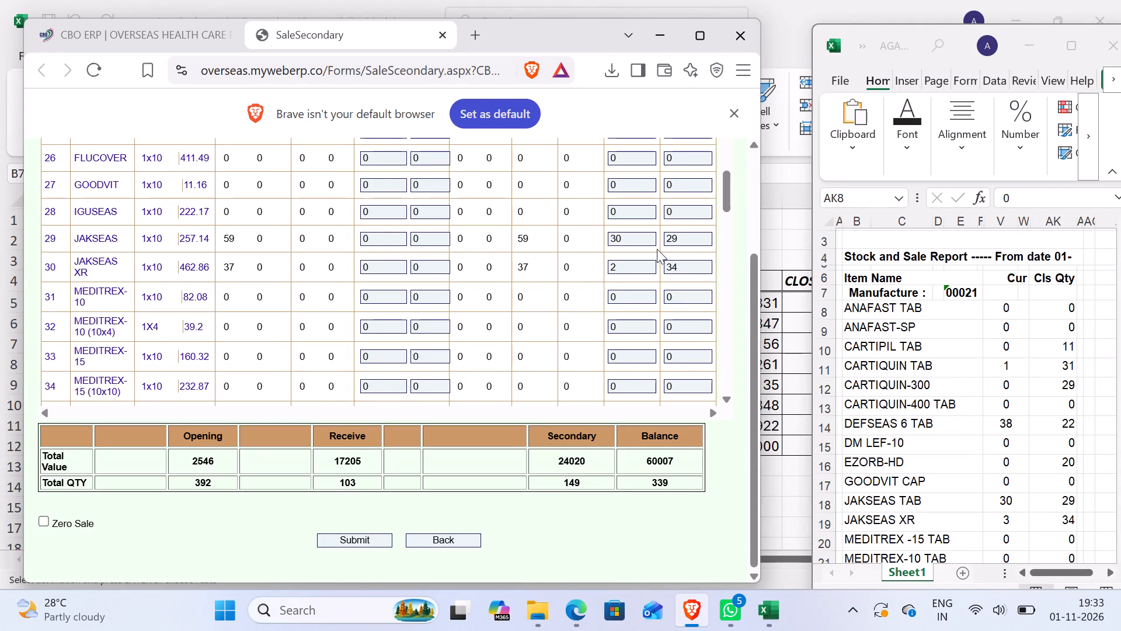
{"action": "left_click", "coordinate": [639, 265]}
{"action": "key", "text": "BackSpace"}
{"action": "key", "text": "3"}
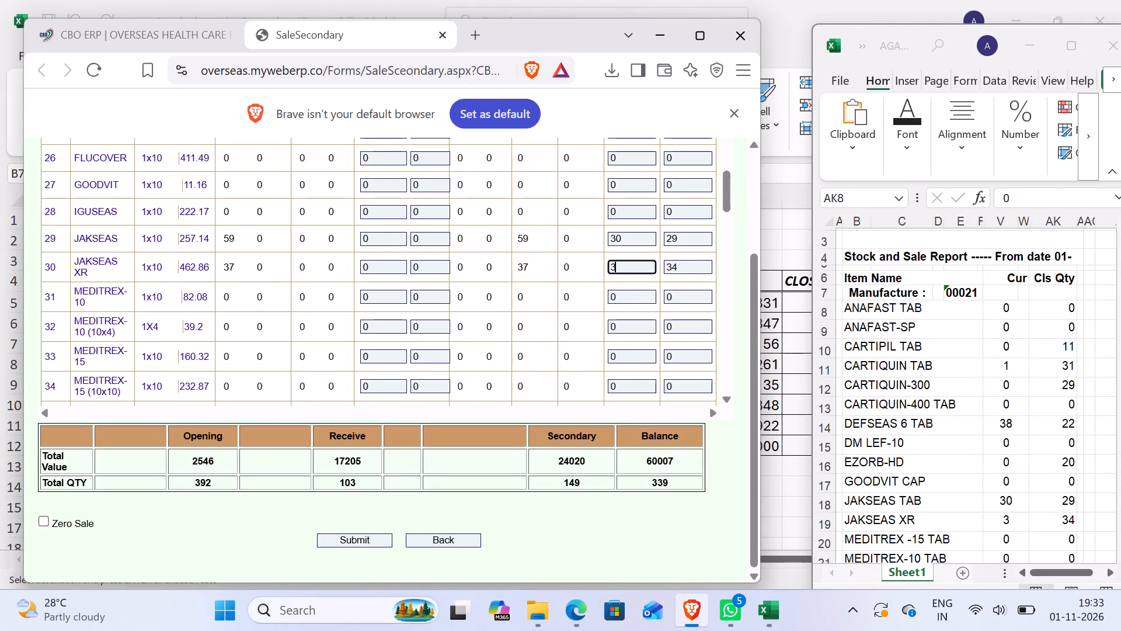
{"action": "left_click", "coordinate": [630, 303]}
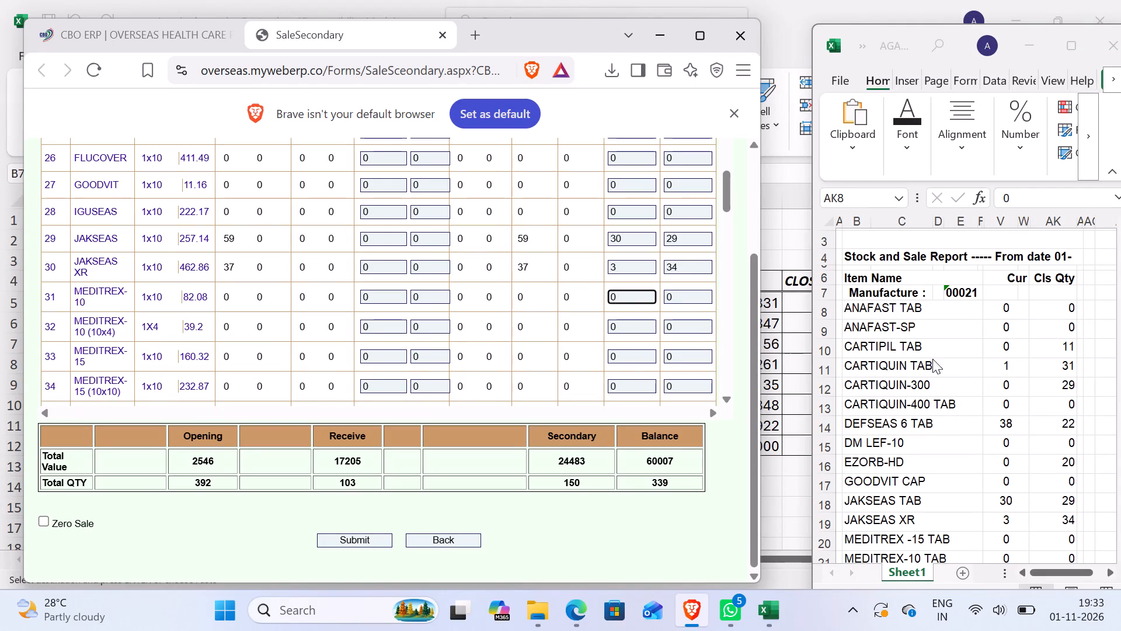
Find TORIB-MR 8 in the workbook's second item list and enter sales 8 and closing 35 for it in the statement.
{"action": "scroll", "coordinate": [998, 430], "scroll_direction": "down", "scroll_amount": 20}
{"action": "scroll", "coordinate": [998, 430], "scroll_direction": "down", "scroll_amount": 3}
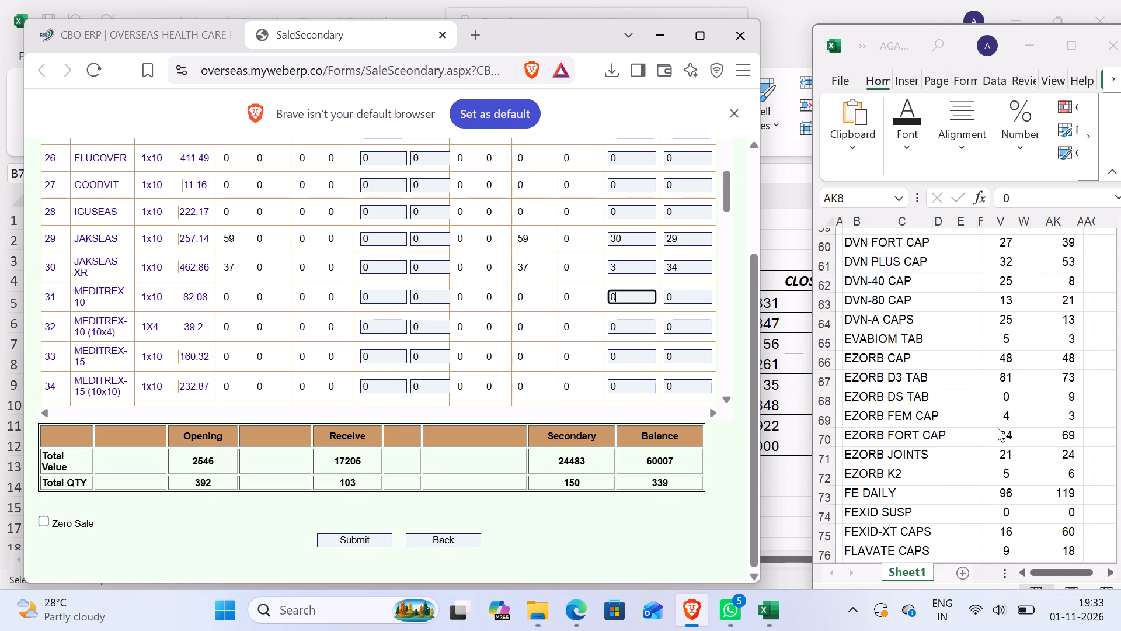
{"action": "scroll", "coordinate": [997, 427], "scroll_direction": "up", "scroll_amount": 7}
{"action": "scroll", "coordinate": [997, 427], "scroll_direction": "down", "scroll_amount": 13}
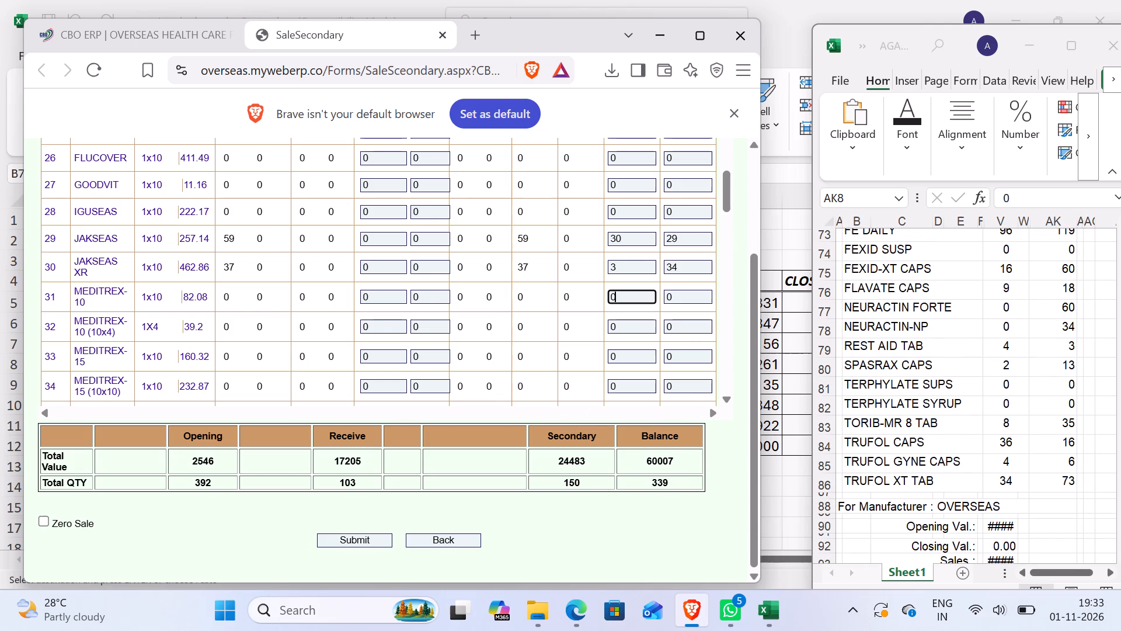
{"action": "left_click", "coordinate": [640, 354]}
{"action": "scroll", "coordinate": [640, 352], "scroll_direction": "down", "scroll_amount": 13}
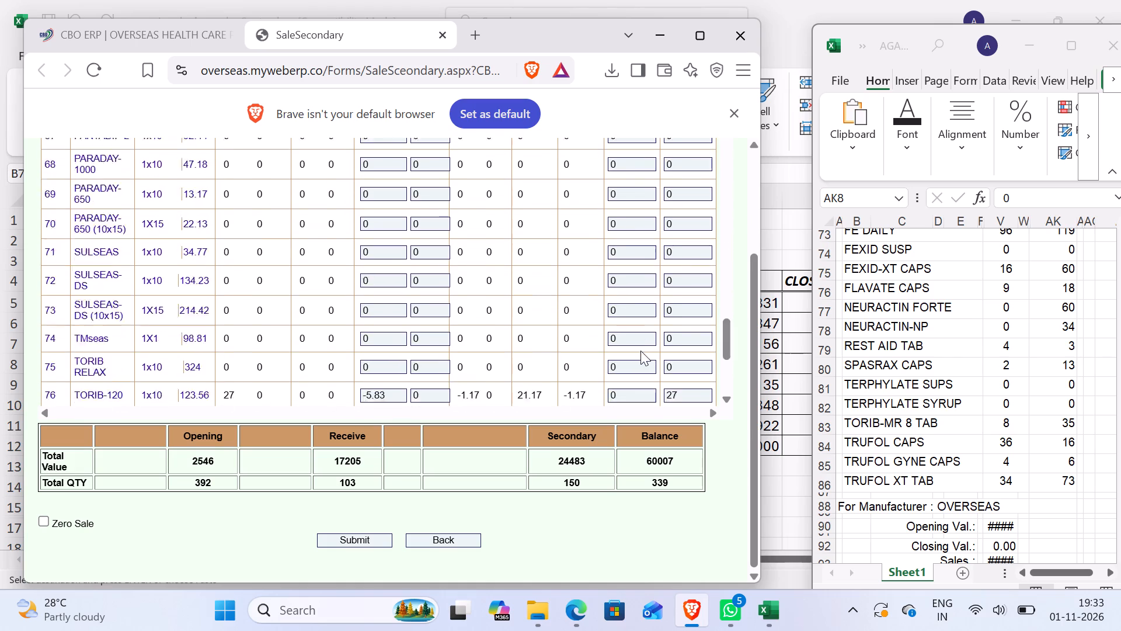
{"action": "scroll", "coordinate": [640, 351], "scroll_direction": "down", "scroll_amount": 11}
{"action": "left_click", "coordinate": [635, 315]}
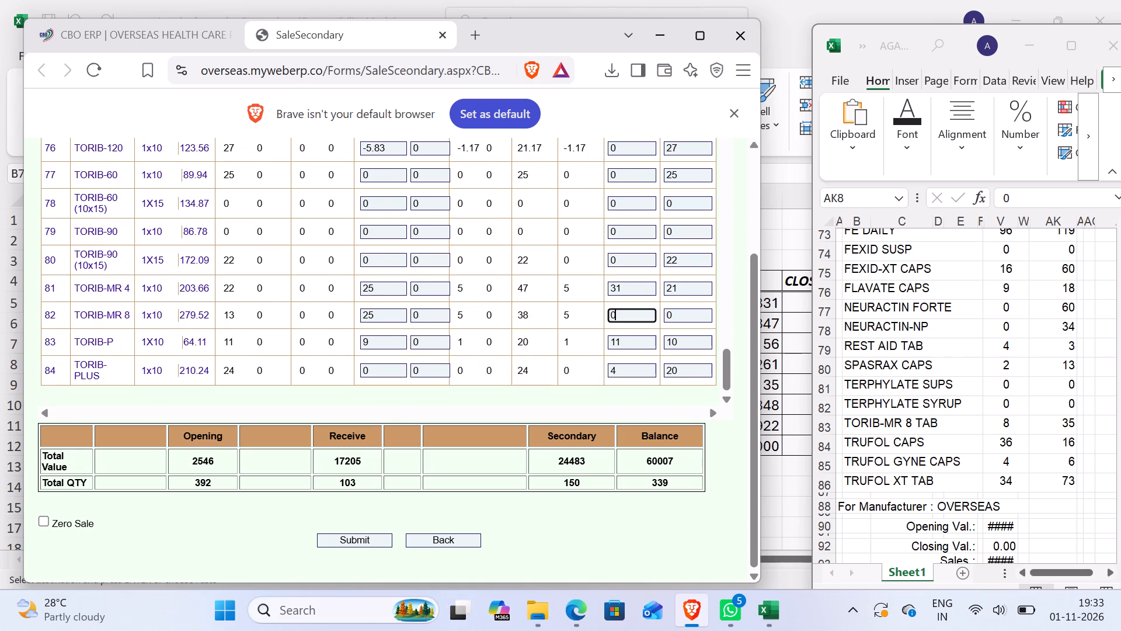
{"action": "key", "text": "BackSpace"}
{"action": "key", "text": "8"}
{"action": "key", "text": "Tab"}
{"action": "type", "text": "35"}
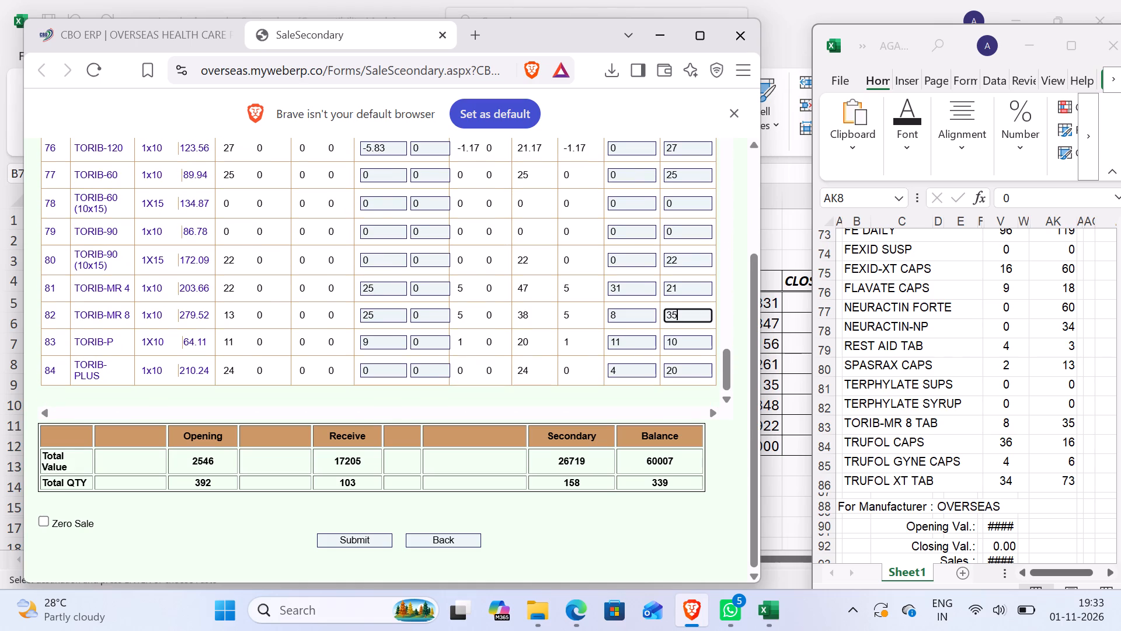
{"action": "left_click", "coordinate": [687, 330]}
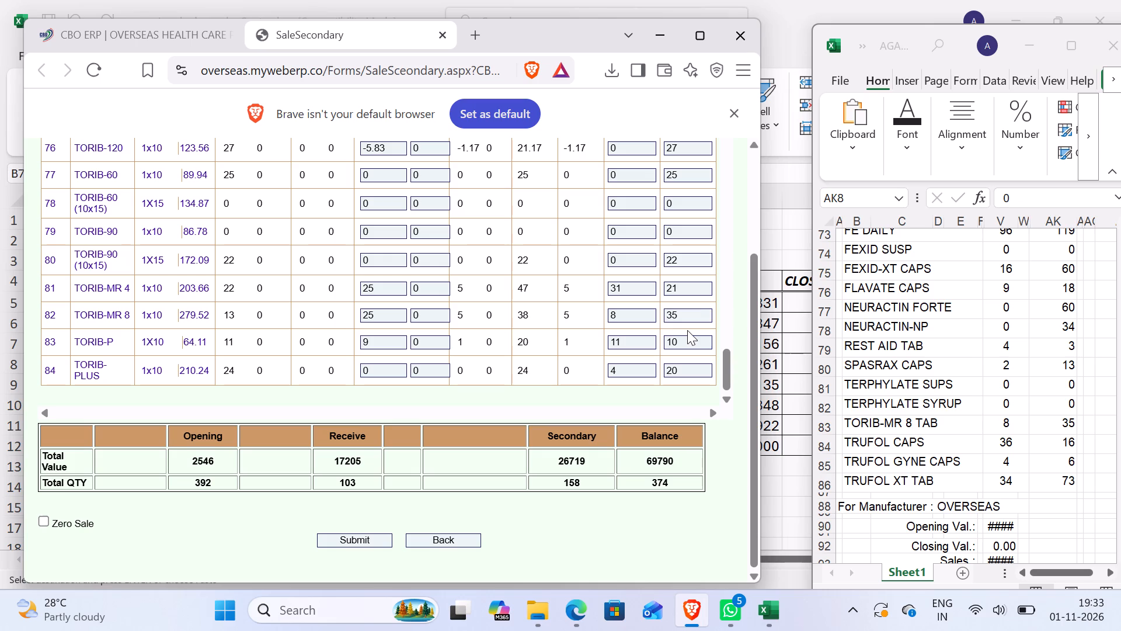
{"action": "left_click", "coordinate": [697, 335]}
{"action": "left_click", "coordinate": [684, 363]}
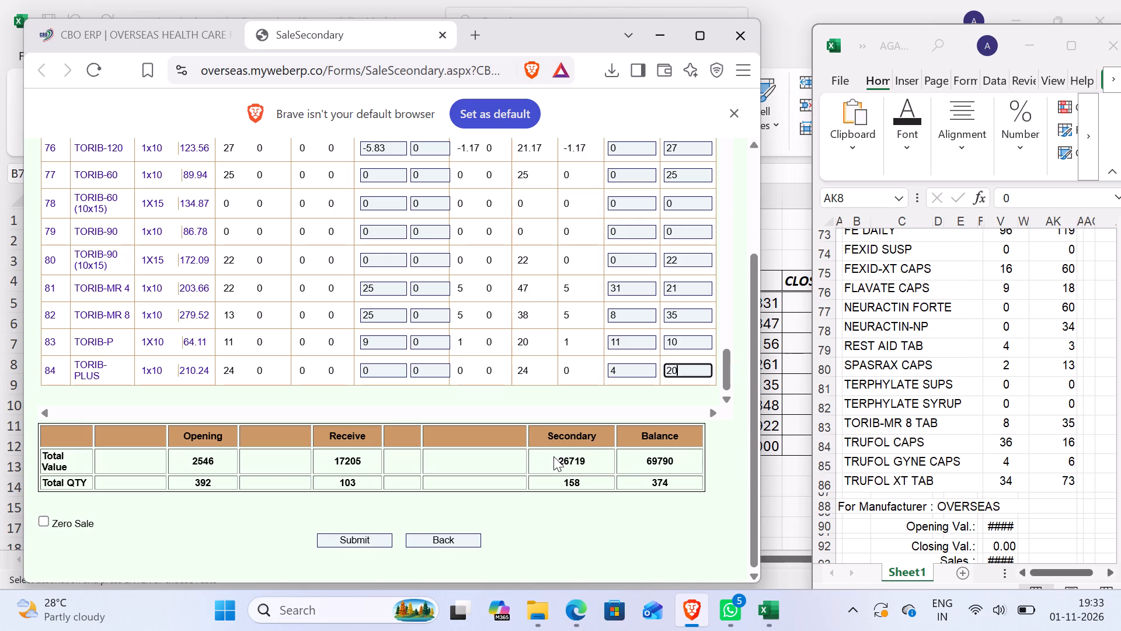
Copy the Secondary total value from the statement's totals table.
{"action": "left_click_drag", "start_coordinate": [553, 463], "coordinate": [587, 464]}
{"action": "key", "text": "ctrl+c"}
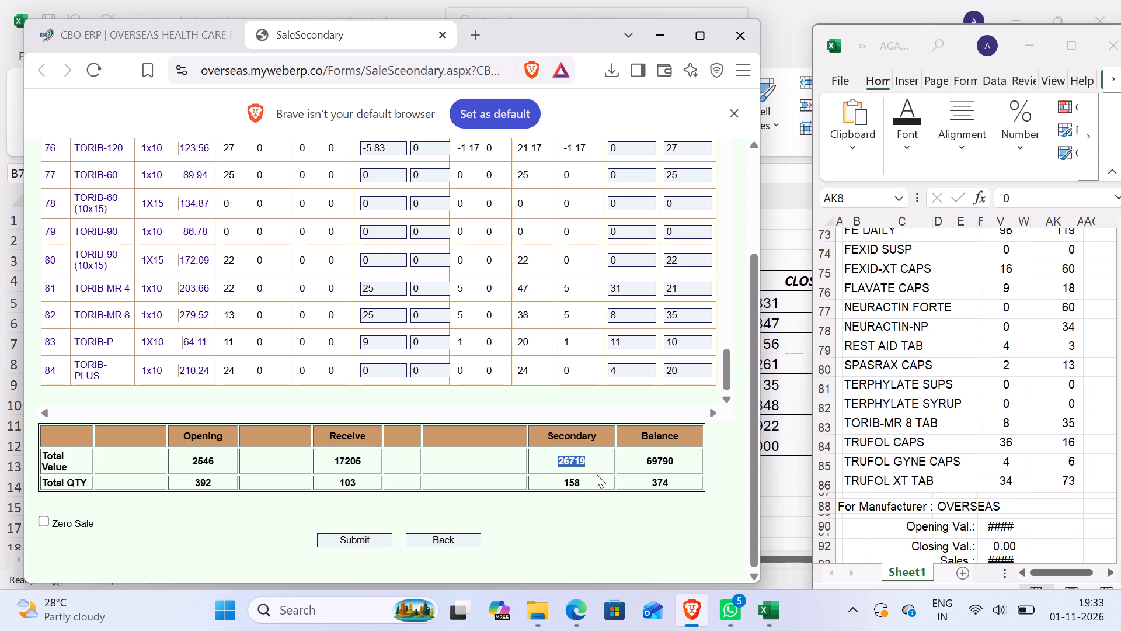
Switch to the jamshedpur sales September workbook and save a copy under the same name in the Desktop's NOVEMBER 26 folder.
{"action": "left_click", "coordinate": [765, 608]}
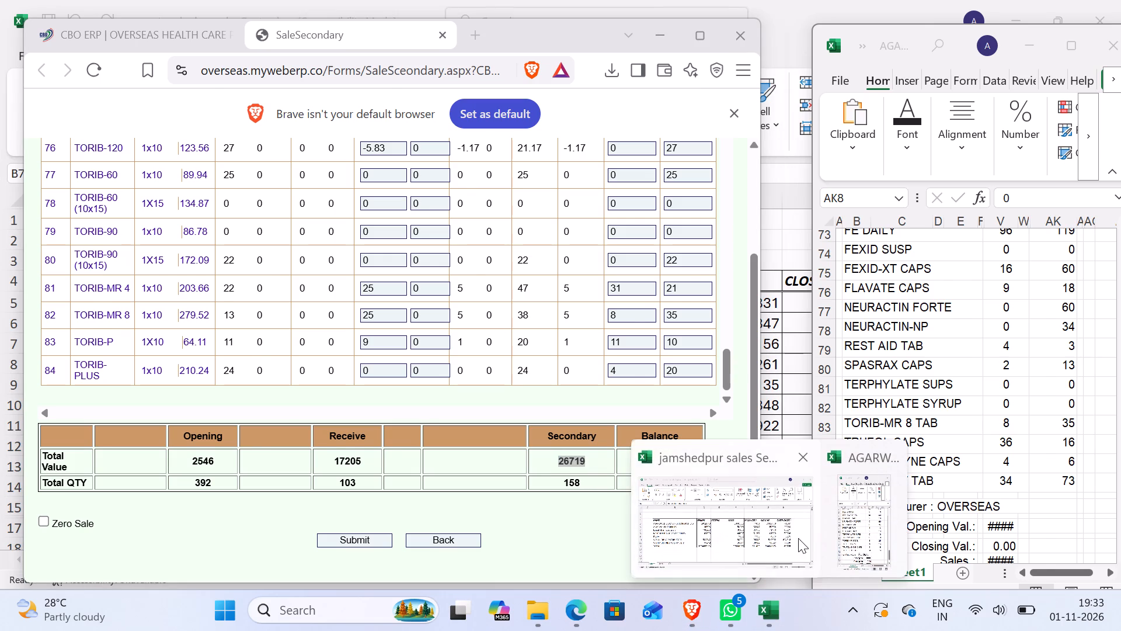
{"action": "left_click", "coordinate": [758, 504]}
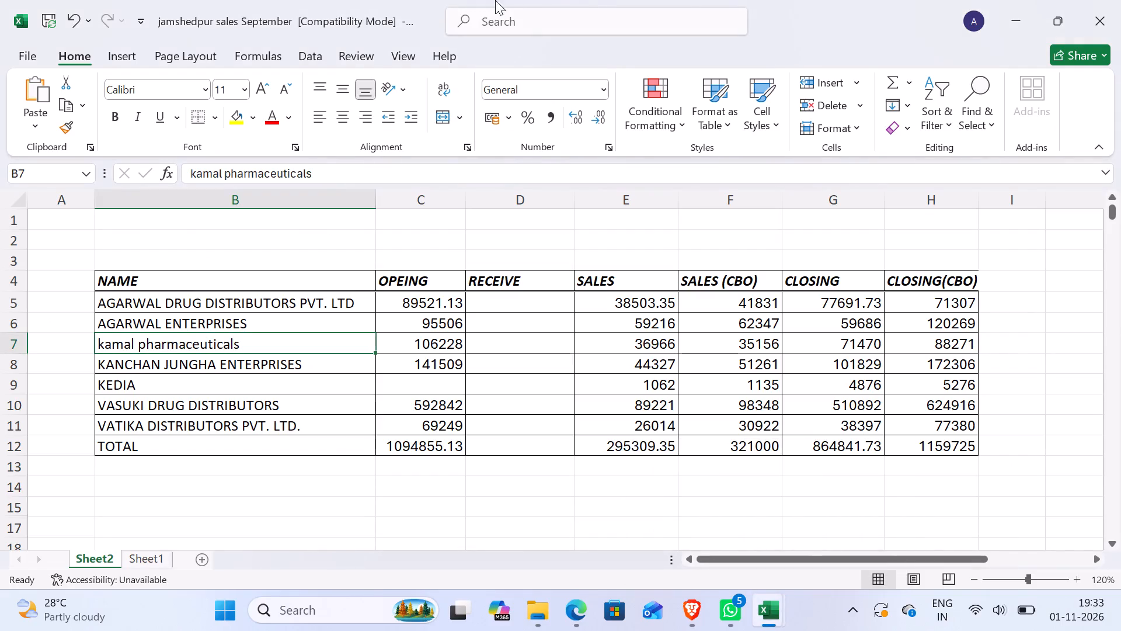
{"action": "left_click", "coordinate": [20, 61]}
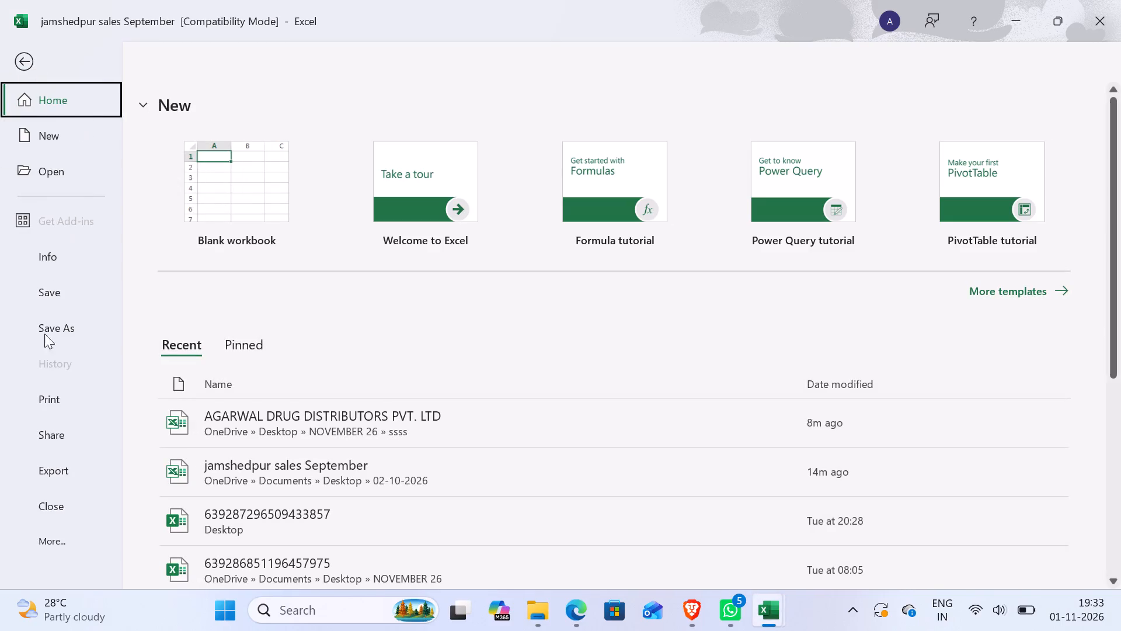
{"action": "left_click", "coordinate": [67, 325]}
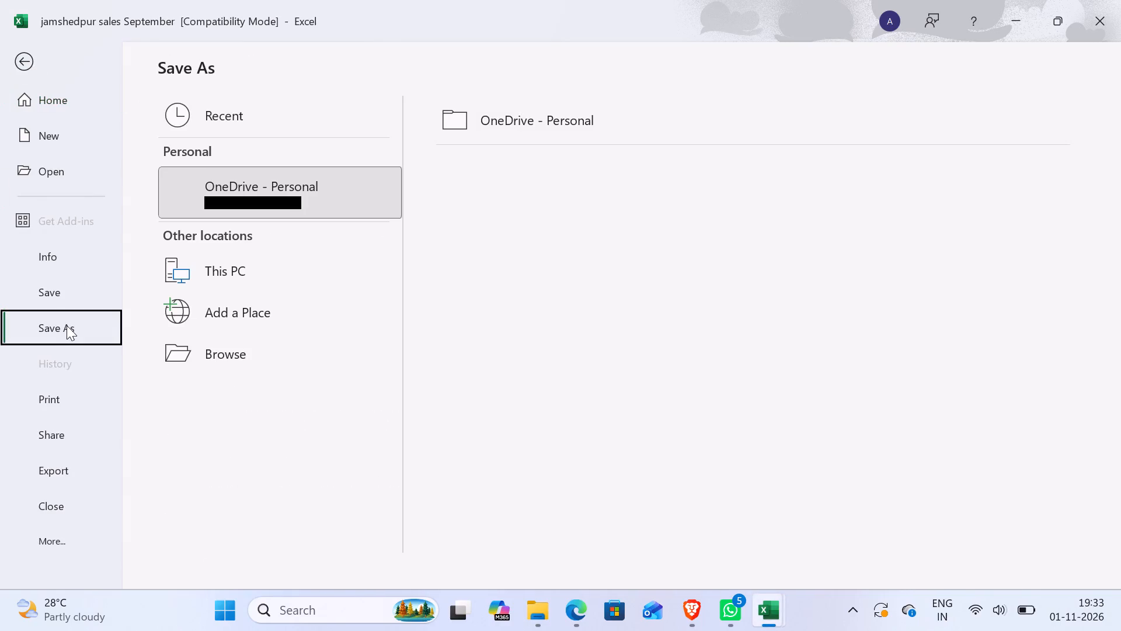
{"action": "left_click", "coordinate": [227, 277]}
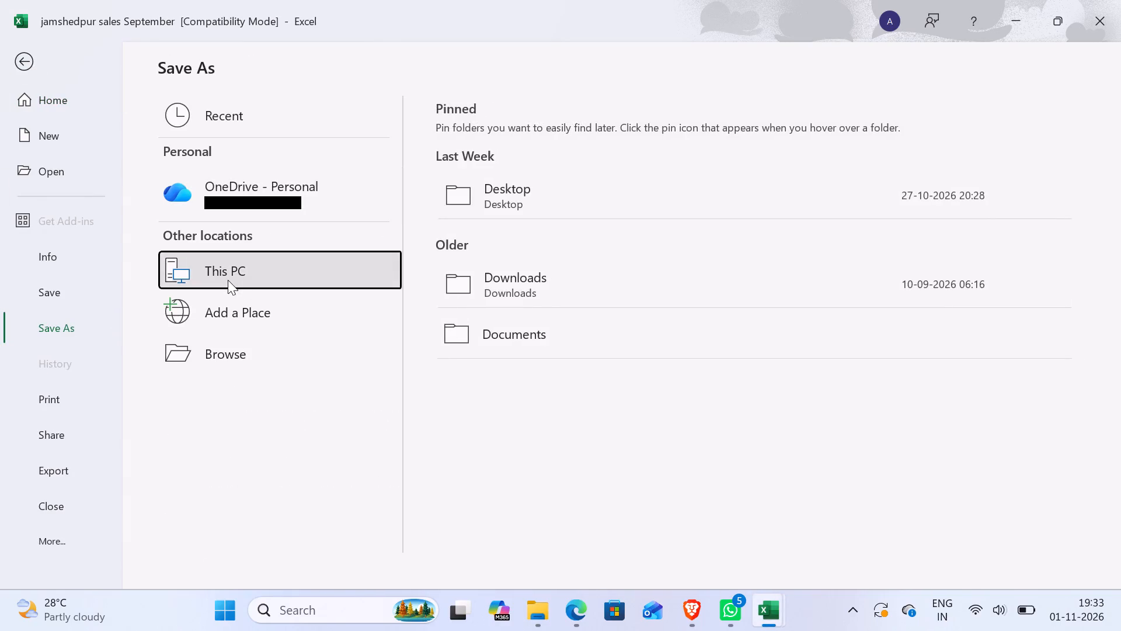
{"action": "left_click", "coordinate": [490, 197]}
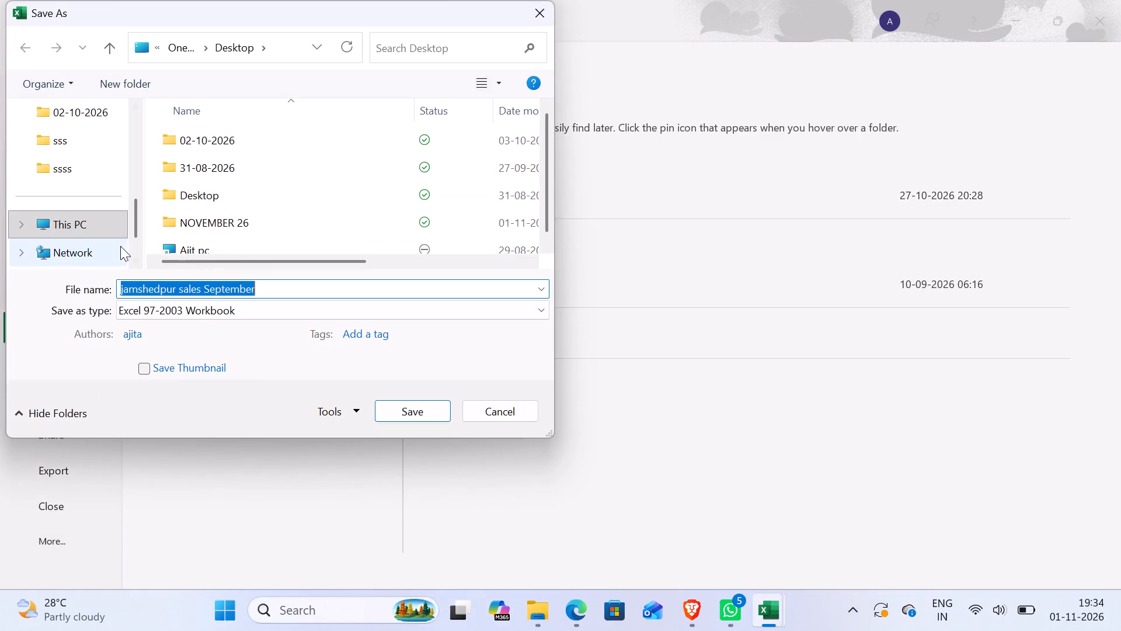
{"action": "double_click", "coordinate": [188, 224]}
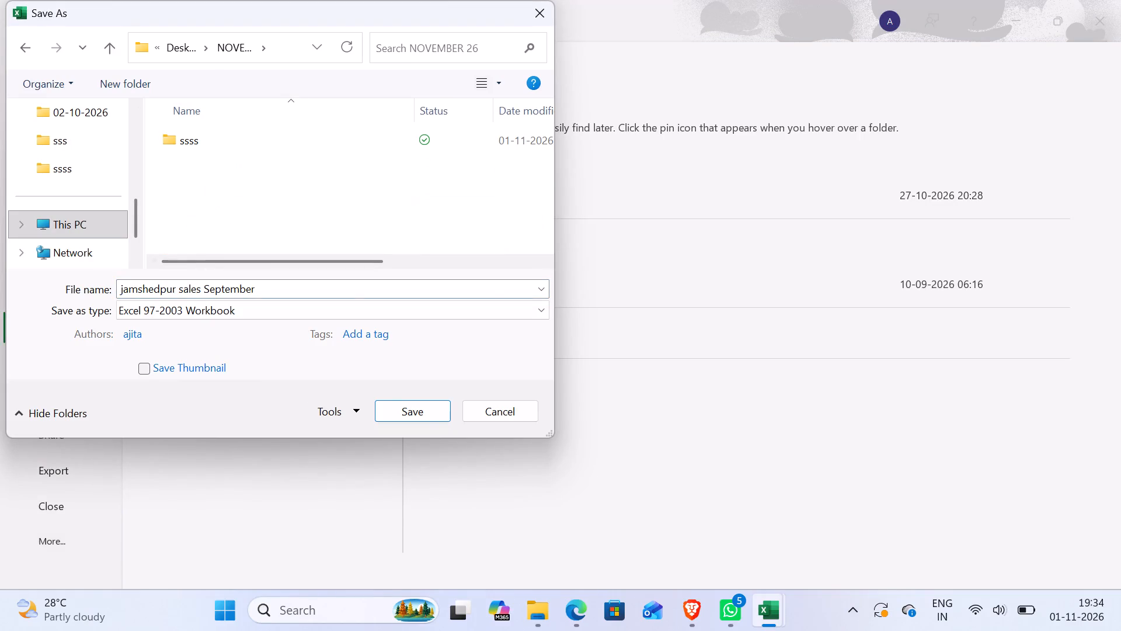
{"action": "left_click", "coordinate": [415, 415]}
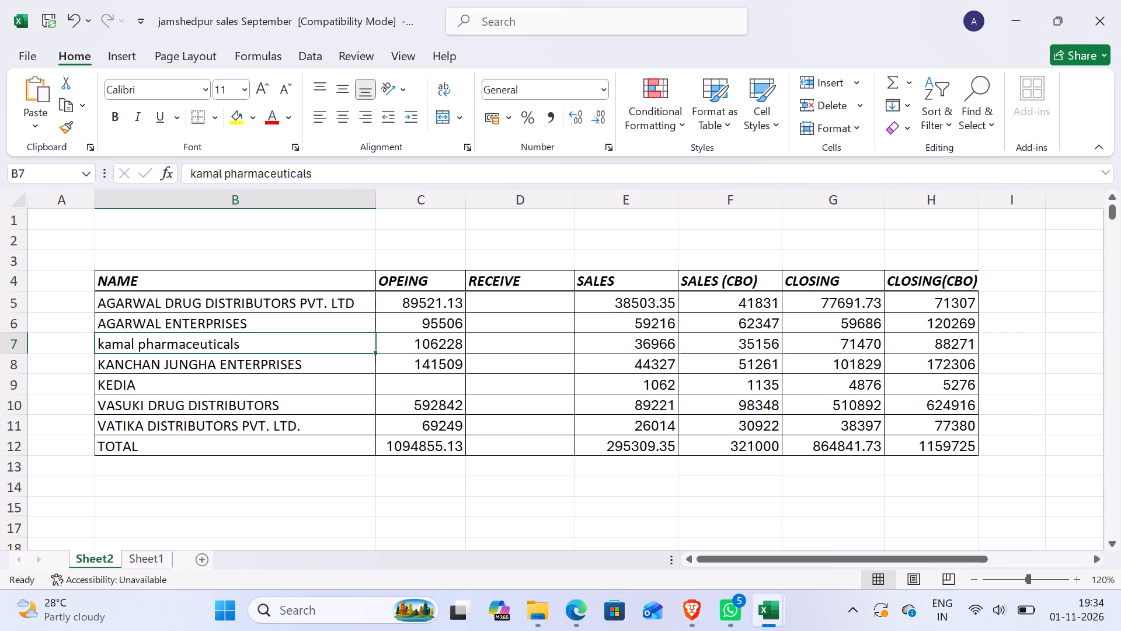
Clear all distributor figures from OPEING through CLOSING(CBO) in C5:H11, keeping the names and the TOTAL row.
{"action": "left_click_drag", "start_coordinate": [408, 301], "coordinate": [496, 368]}
{"action": "left_click_drag", "start_coordinate": [425, 301], "coordinate": [923, 425]}
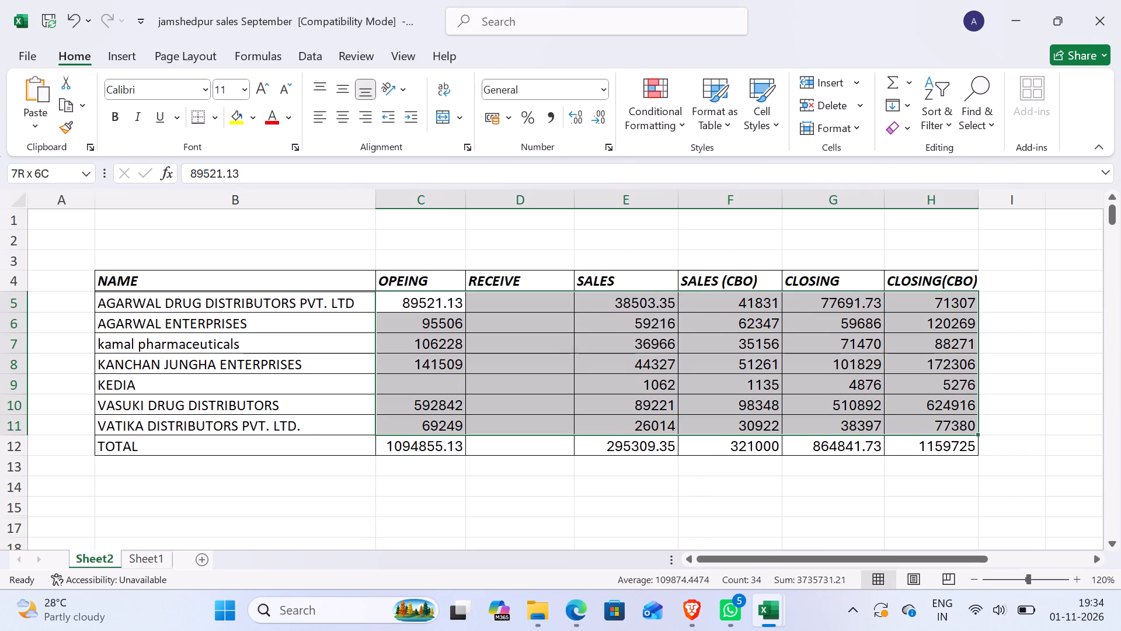
{"action": "left_click_drag", "start_coordinate": [923, 425], "coordinate": [936, 427]}
{"action": "key", "text": "Delete"}
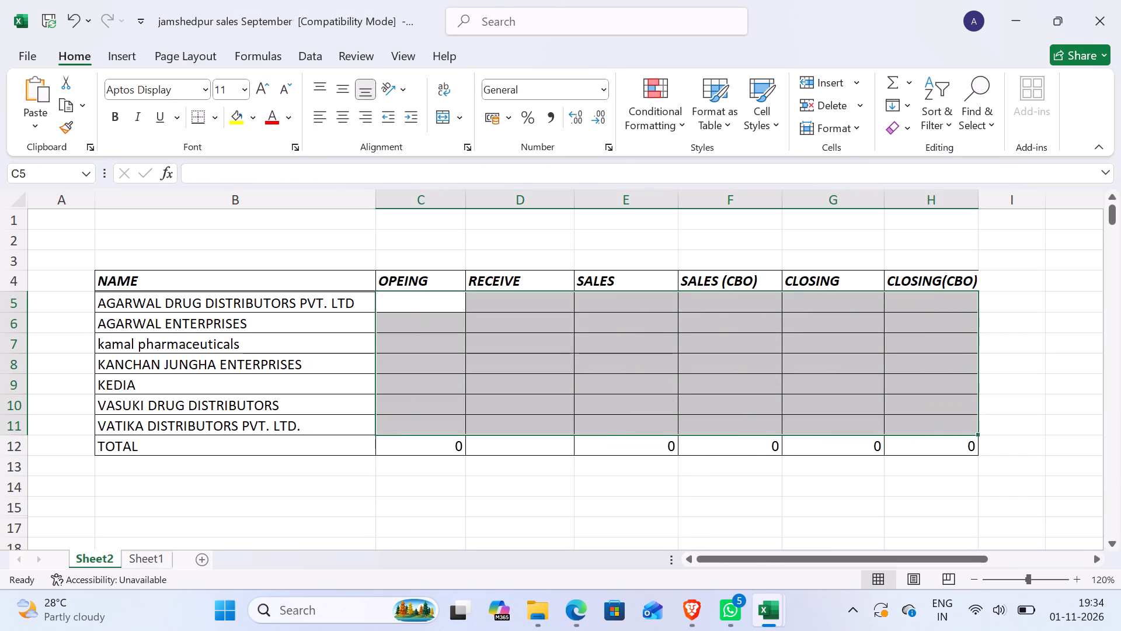
{"action": "left_click", "coordinate": [781, 490]}
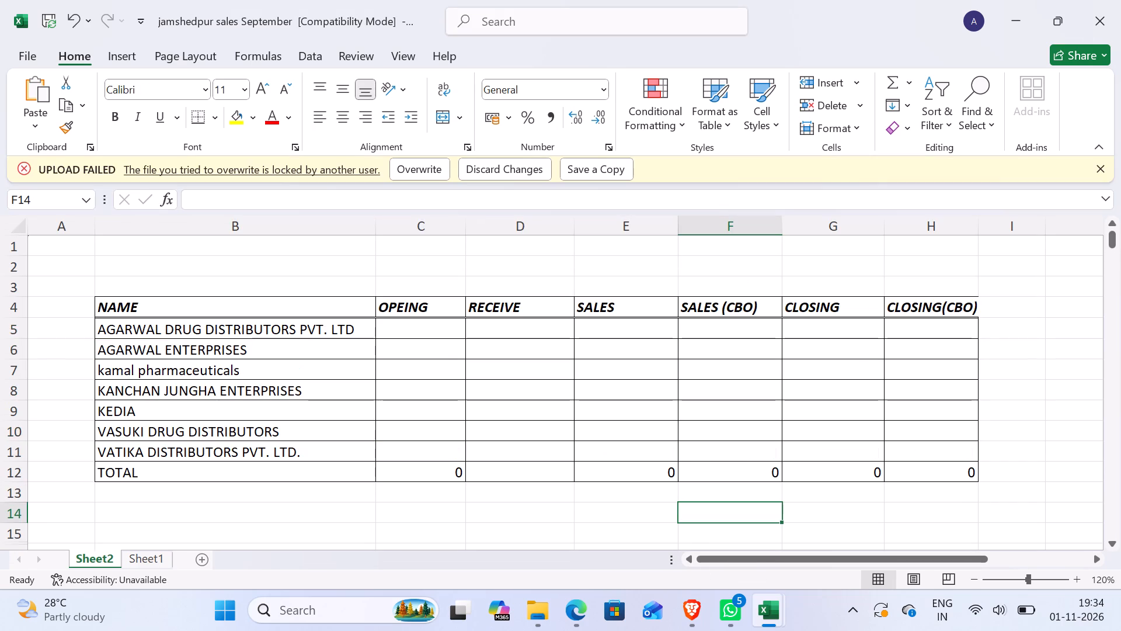
Paste the copied Secondary total 26719 into the SALES (CBO) cell for AGARWAL DRUG DISTRIBUTORS PVT. LTD.
{"action": "left_click", "coordinate": [737, 330]}
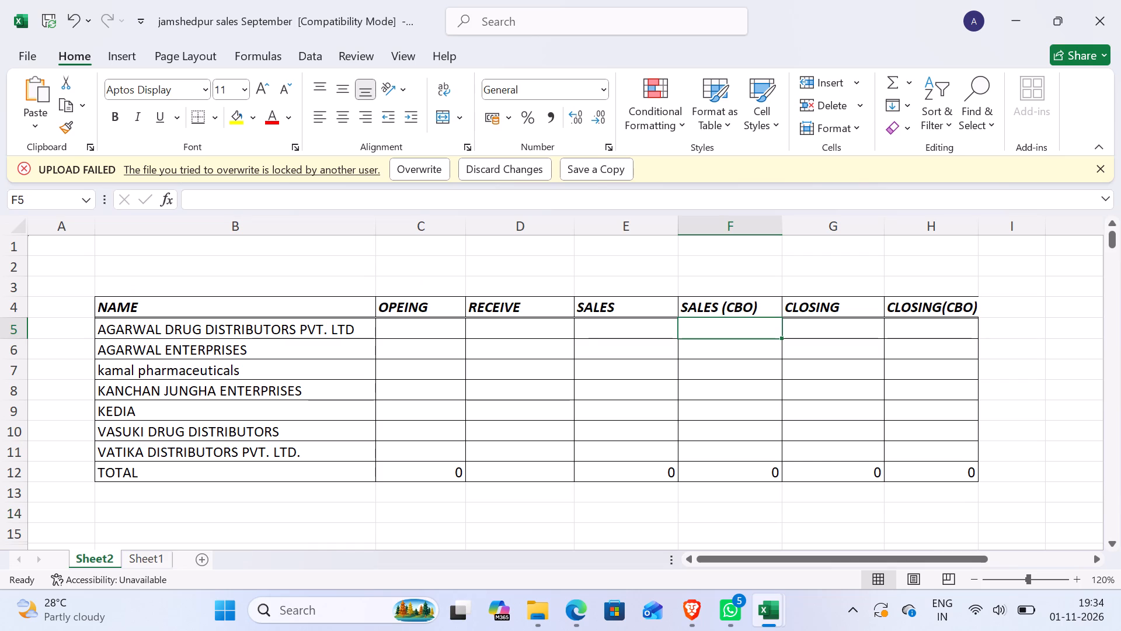
{"action": "key", "text": "ctrl+v"}
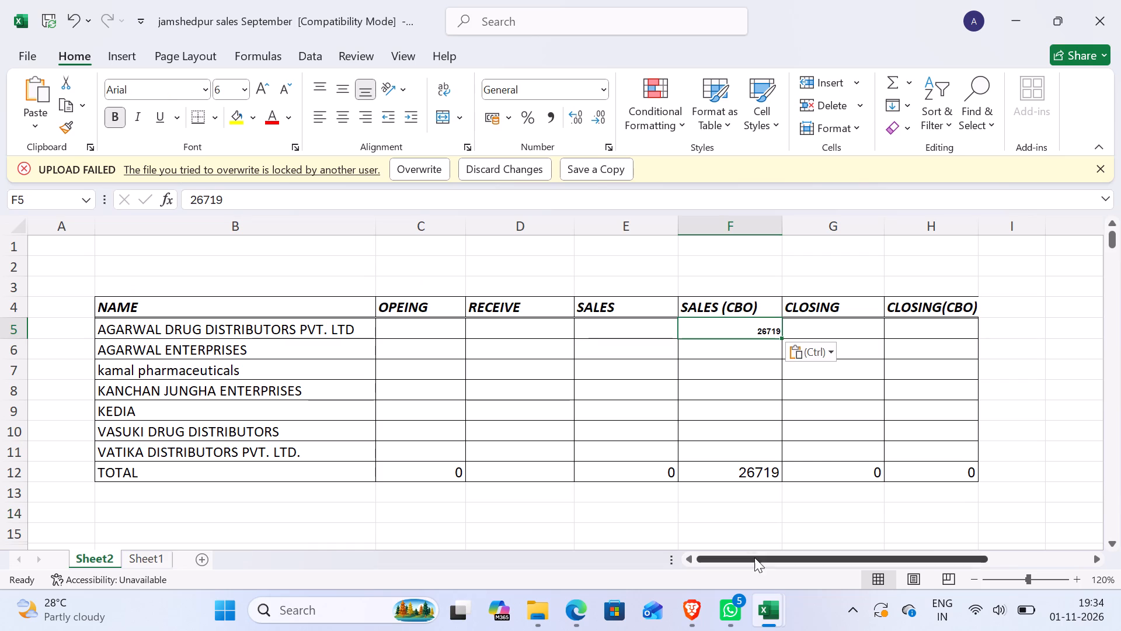
Copy the Balance total value 69790 from the ERP statement into the CLOSING(CBO) cell for AGARWAL DRUG DISTRIBUTORS PVT. LTD.
{"action": "left_click", "coordinate": [691, 615]}
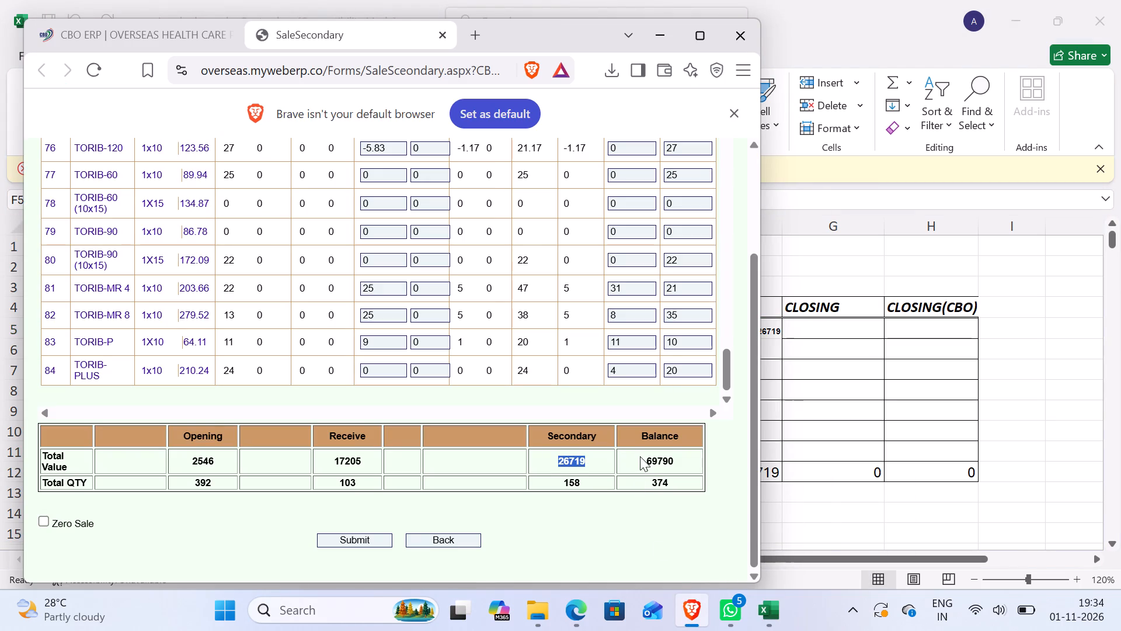
{"action": "left_click_drag", "start_coordinate": [645, 459], "coordinate": [677, 464]}
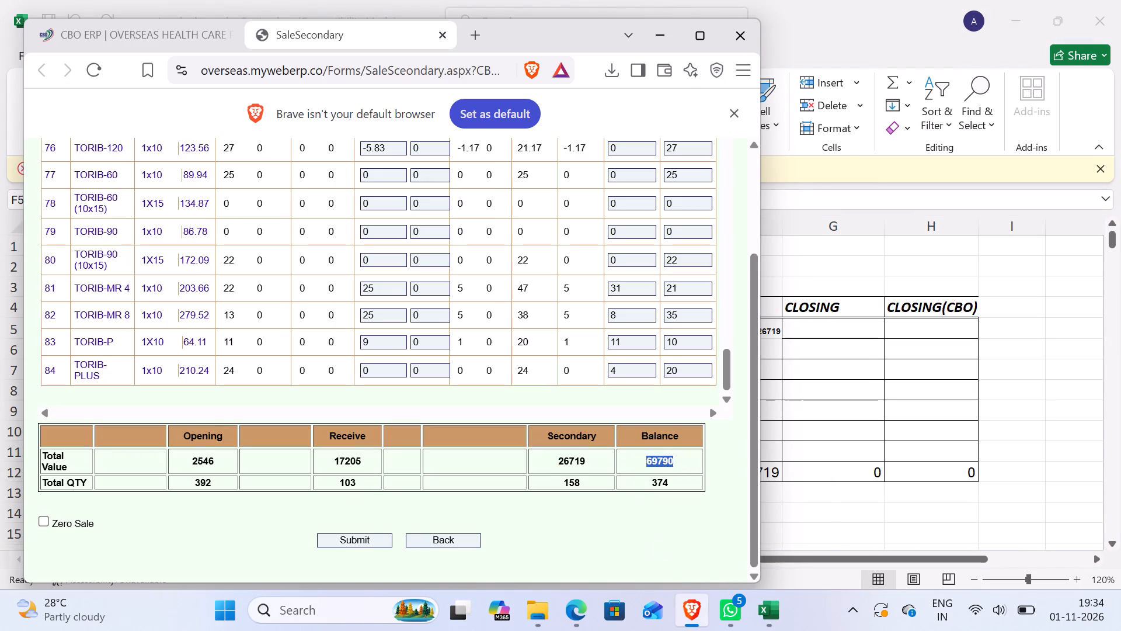
{"action": "key", "text": "ctrl+c"}
{"action": "left_click", "coordinate": [906, 324]}
{"action": "left_click", "coordinate": [907, 328]}
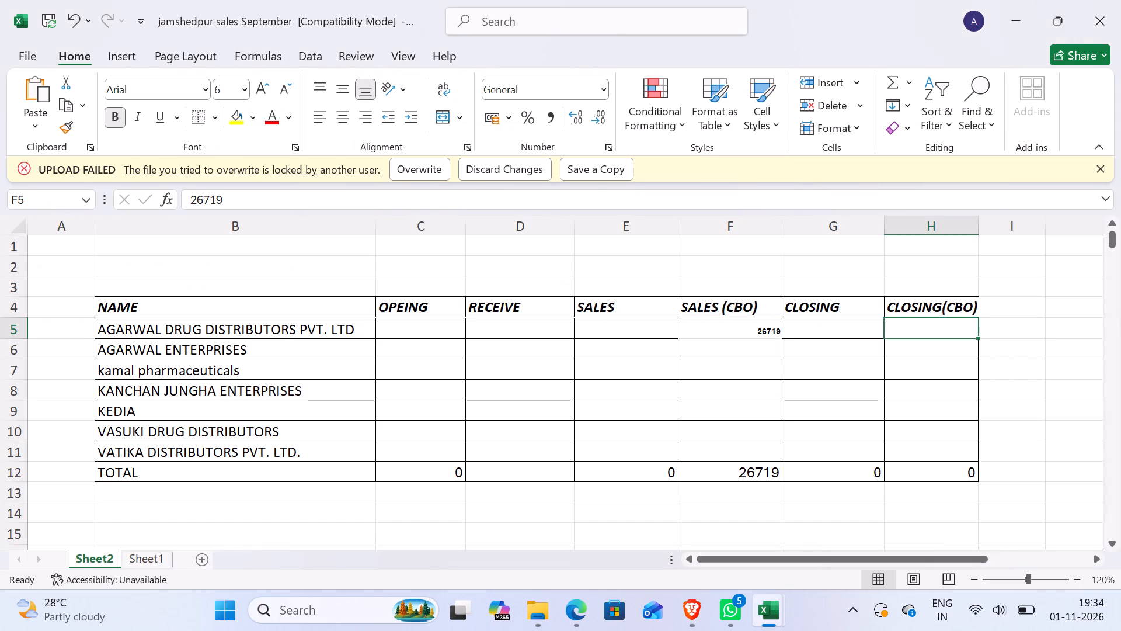
{"action": "key", "text": "ctrl+v"}
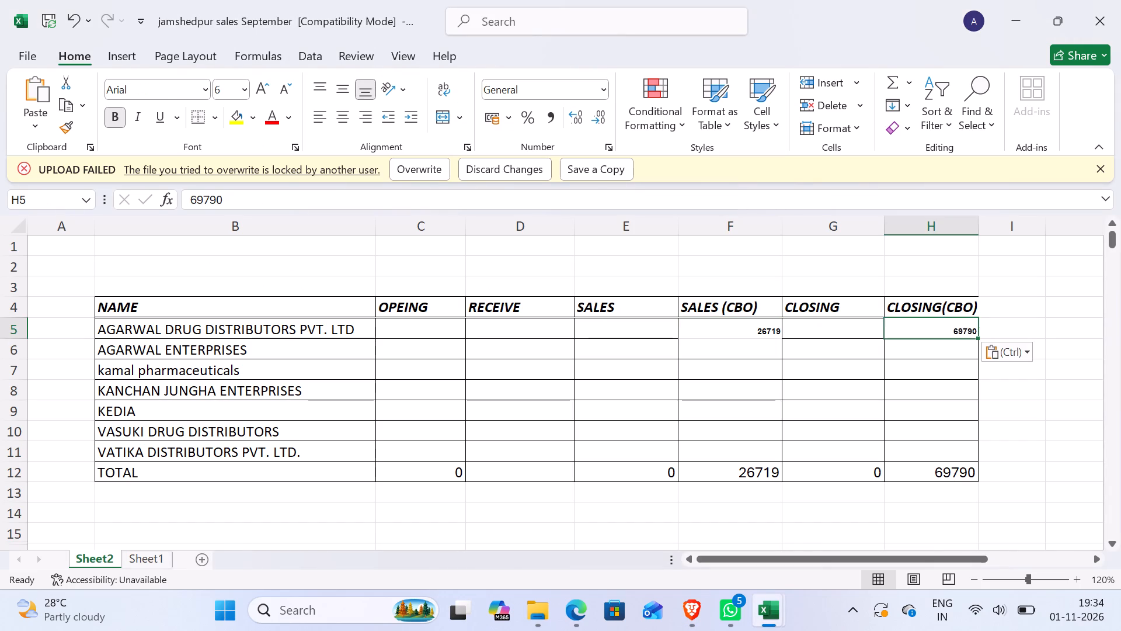
{"action": "left_click", "coordinate": [897, 375]}
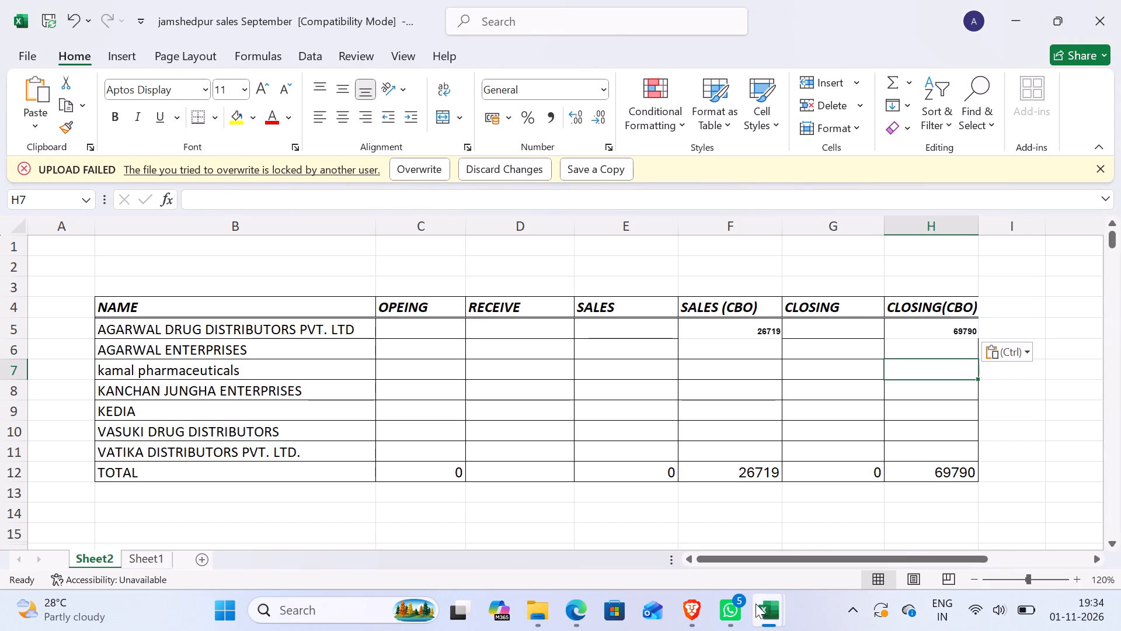
Switch to the AGARWAL DRUG DISTRIBUTORS workbook, maximize it, and unhide the hidden columns between C and AQ.
{"action": "left_click", "coordinate": [769, 610]}
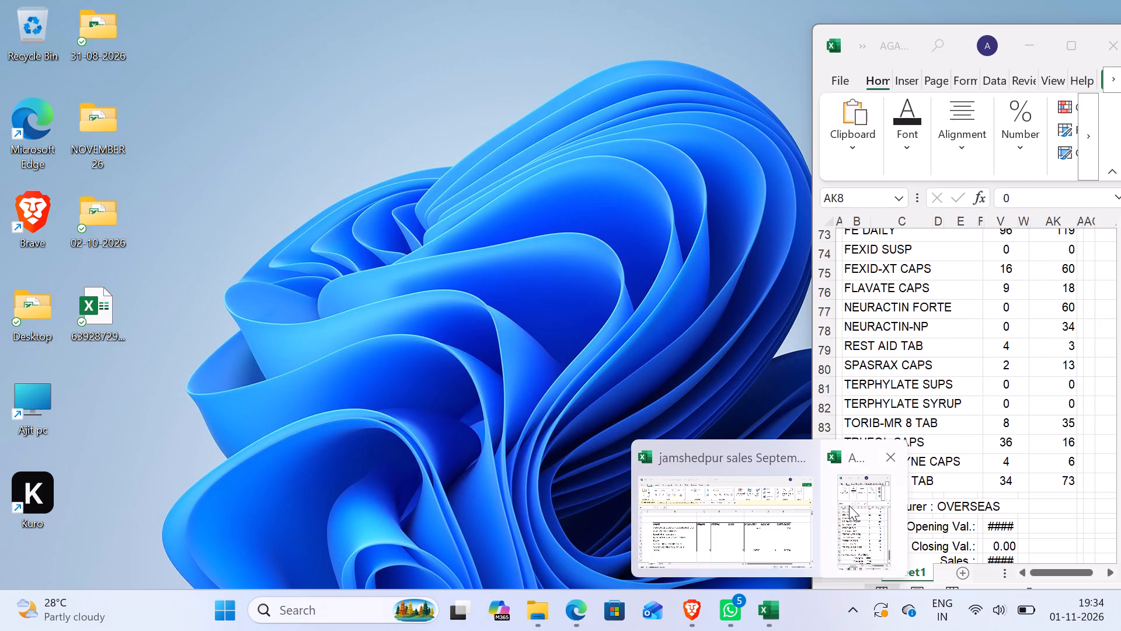
{"action": "left_click", "coordinate": [850, 506]}
{"action": "left_click", "coordinate": [1078, 43]}
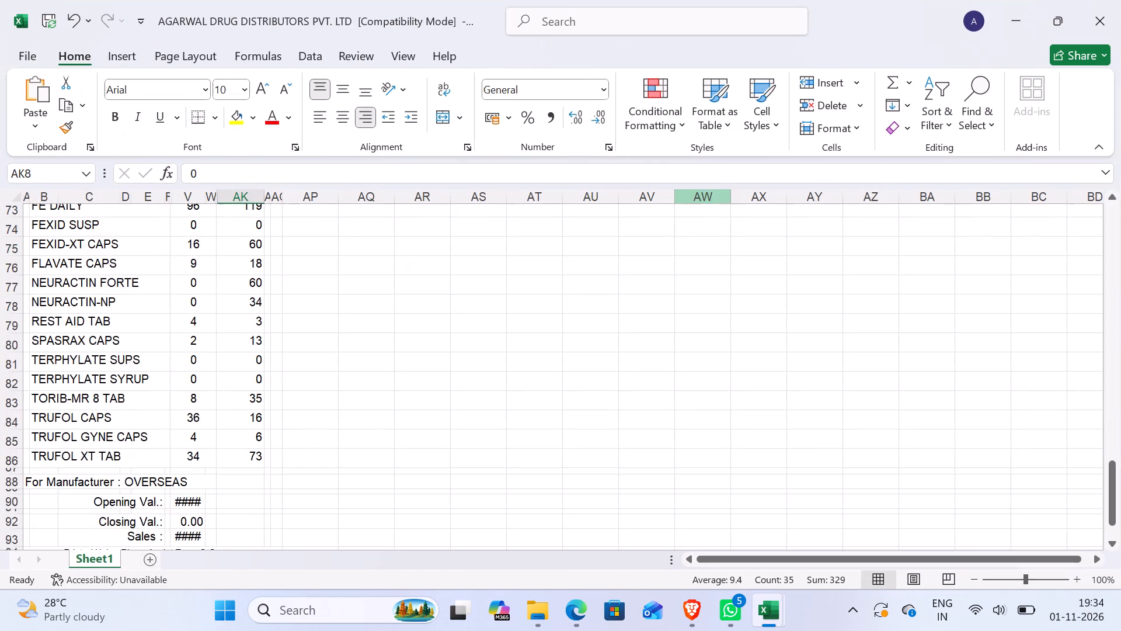
{"action": "scroll", "coordinate": [544, 260], "scroll_direction": "up", "scroll_amount": 20}
{"action": "scroll", "coordinate": [544, 260], "scroll_direction": "up", "scroll_amount": 20}
{"action": "scroll", "coordinate": [544, 260], "scroll_direction": "up", "scroll_amount": 4}
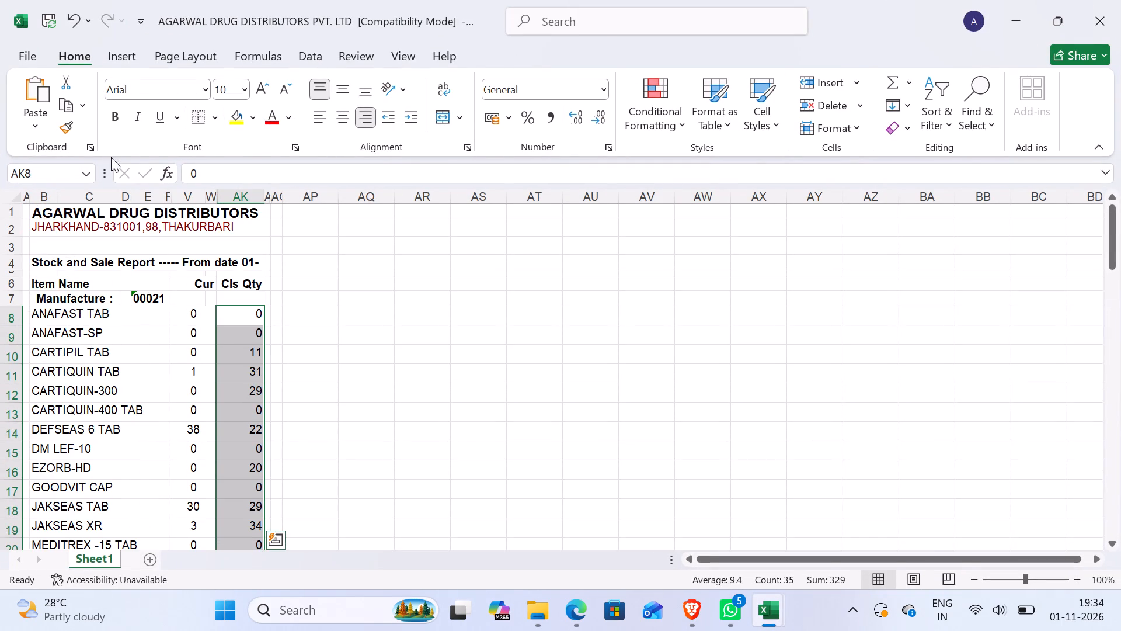
{"action": "left_click_drag", "start_coordinate": [374, 202], "coordinate": [137, 185]}
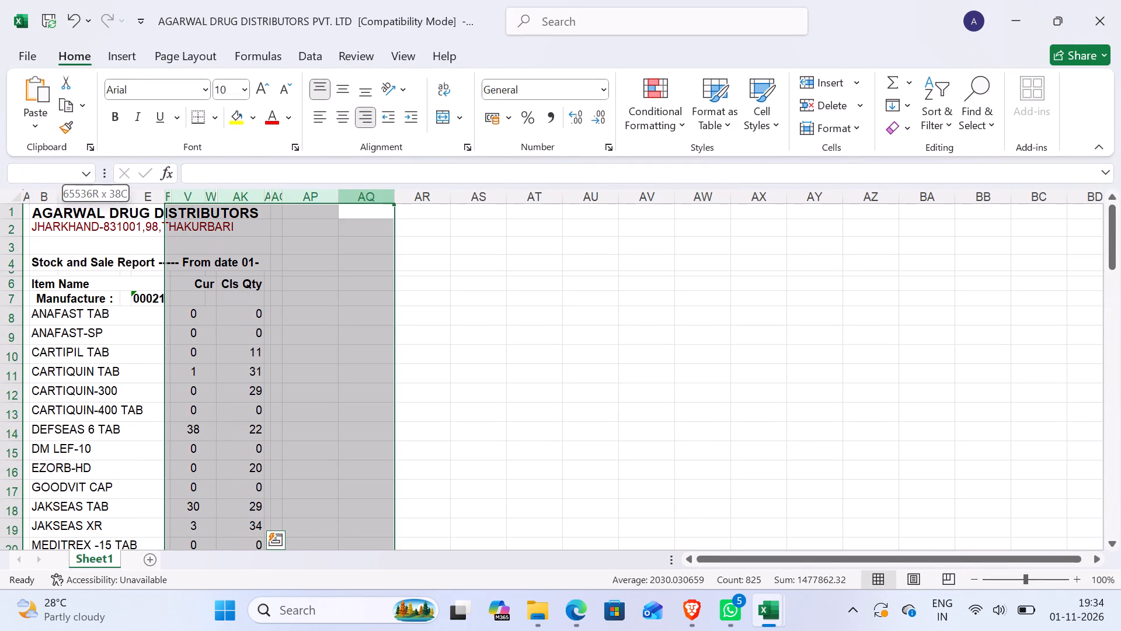
{"action": "left_click_drag", "start_coordinate": [137, 185], "coordinate": [107, 183]}
{"action": "right_click", "coordinate": [92, 199]}
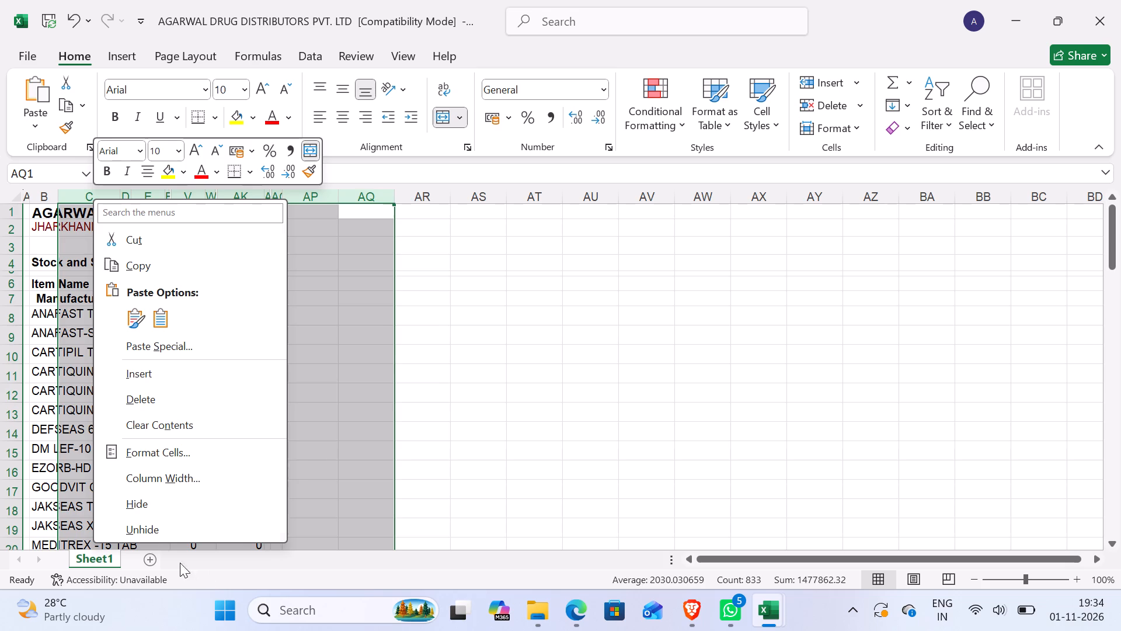
{"action": "left_click", "coordinate": [152, 528]}
Copy the CARTICARE opening value 77,691.73 and paste it as values only into AGARWAL DRUG DISTRIBUTORS' OPEING cell in the sales summary.
{"action": "scroll", "coordinate": [360, 407], "scroll_direction": "down", "scroll_amount": 17}
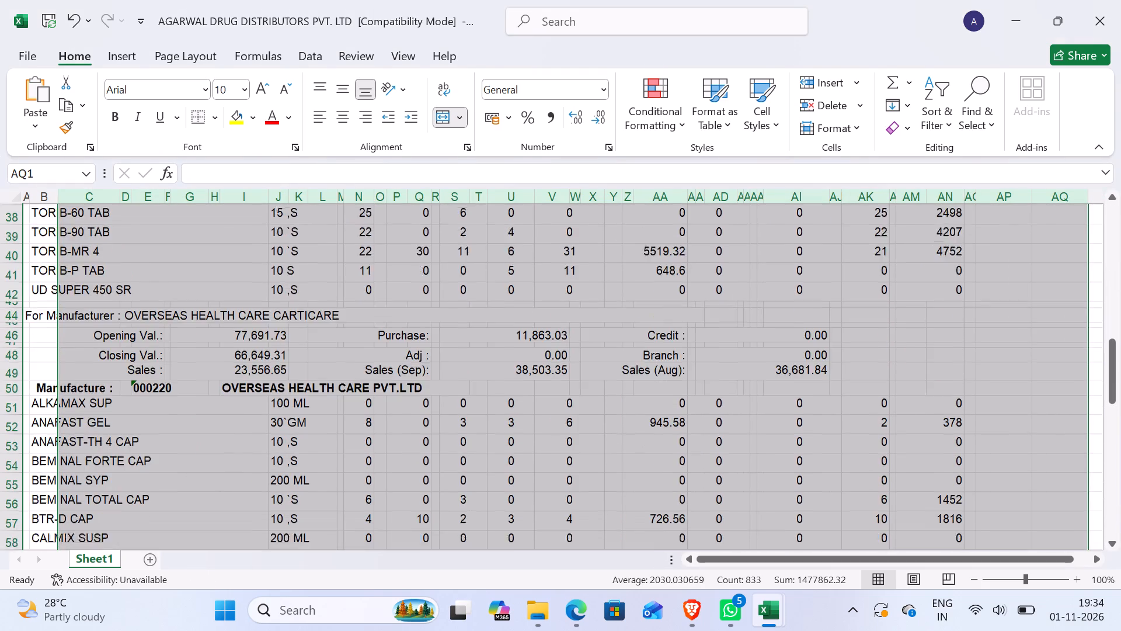
{"action": "scroll", "coordinate": [363, 398], "scroll_direction": "down", "scroll_amount": 1}
{"action": "scroll", "coordinate": [363, 397], "scroll_direction": "up", "scroll_amount": 2}
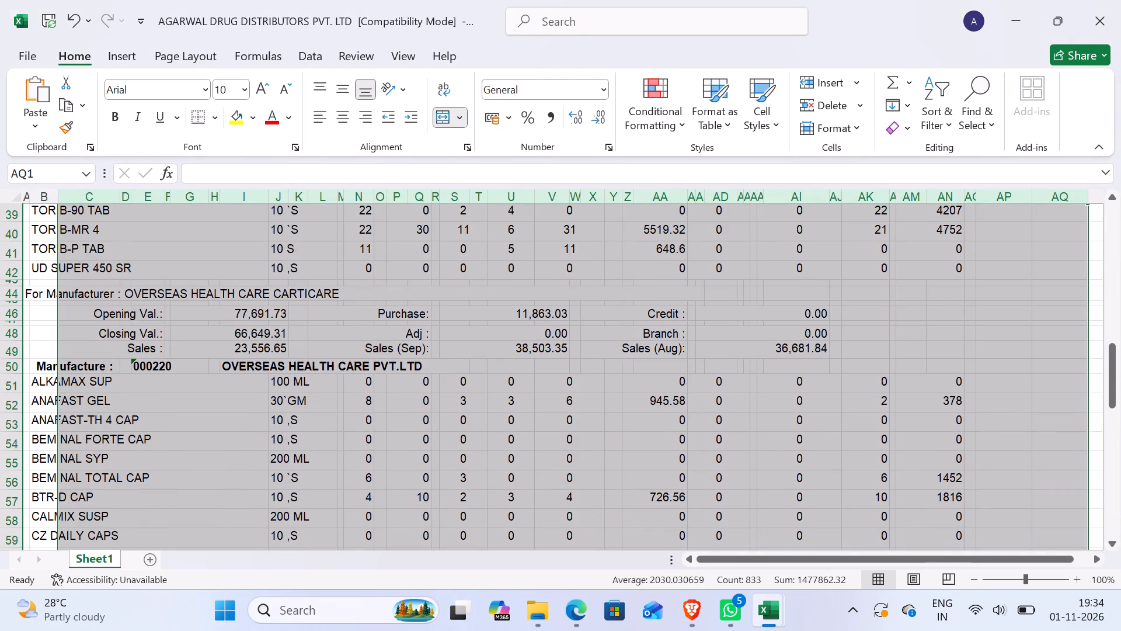
{"action": "left_click", "coordinate": [256, 308]}
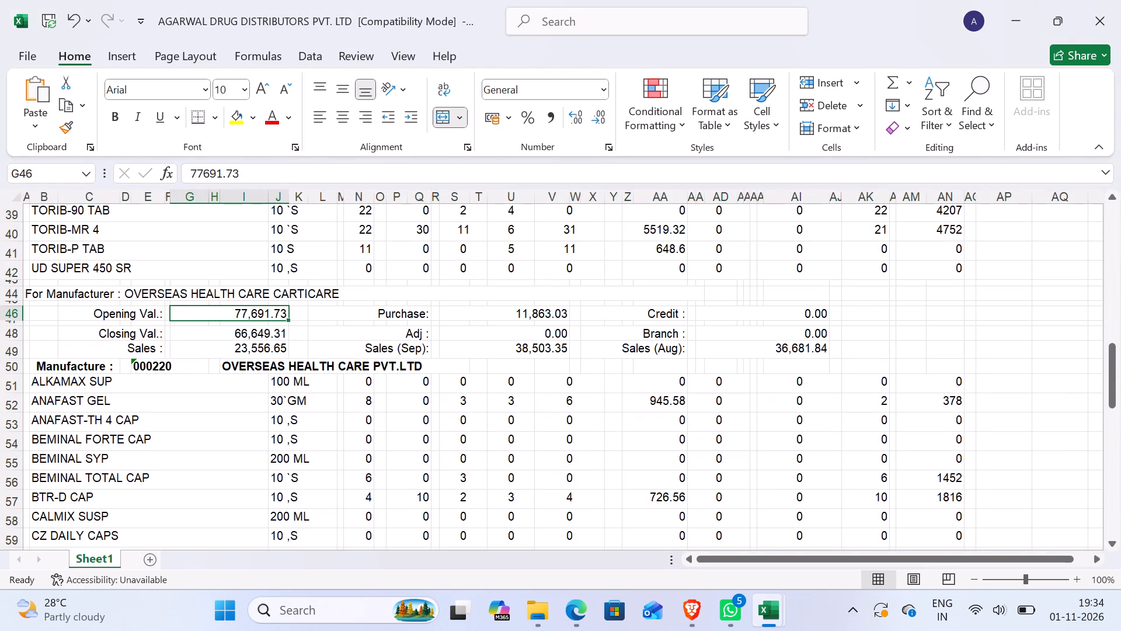
{"action": "key", "text": "ctrl+c"}
{"action": "left_click", "coordinate": [770, 618]}
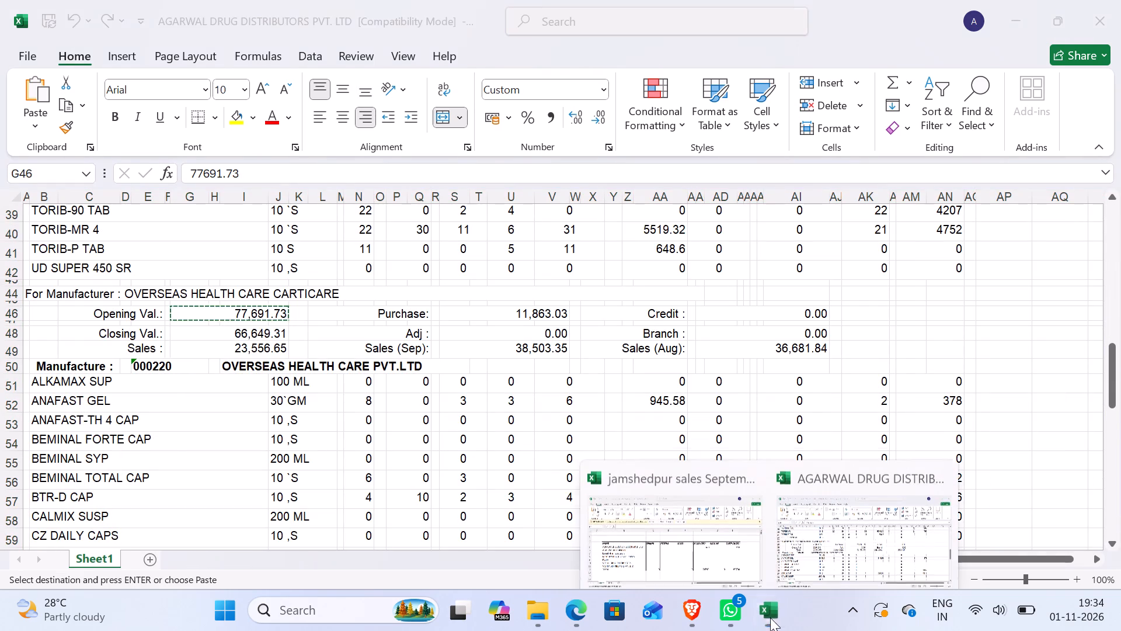
{"action": "left_click", "coordinate": [659, 499]}
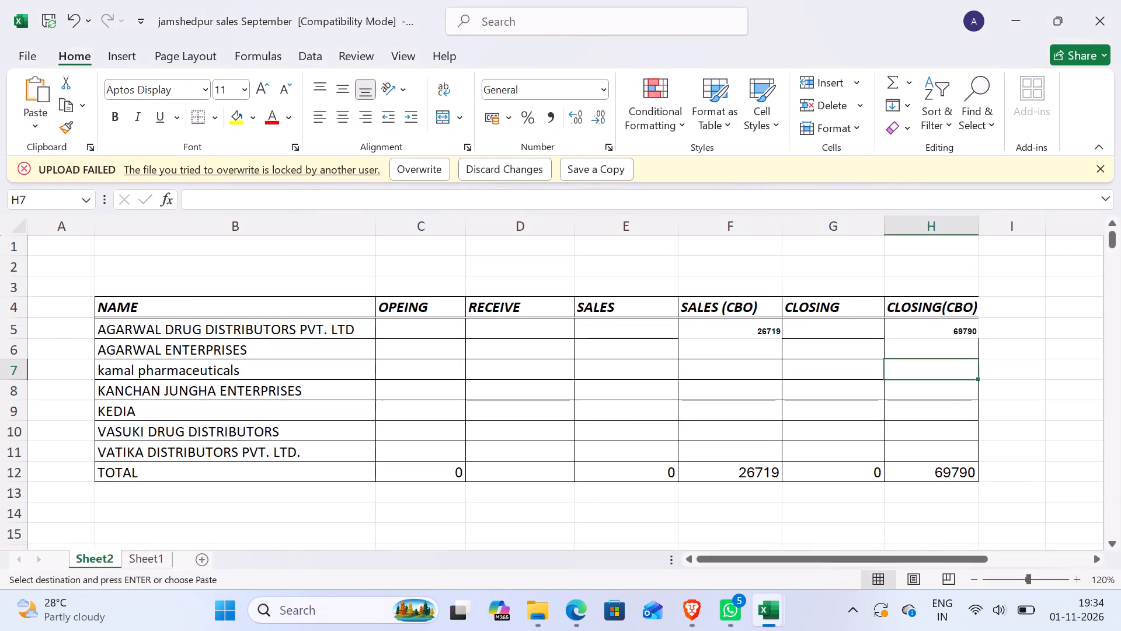
{"action": "left_click", "coordinate": [423, 324]}
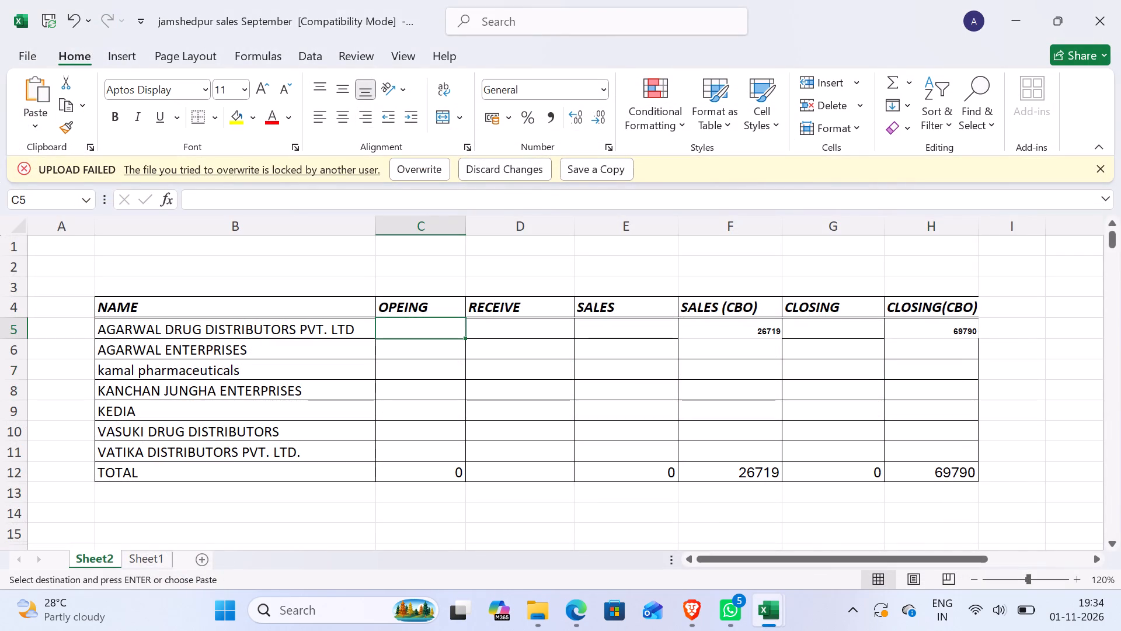
{"action": "key", "text": "ctrl+v"}
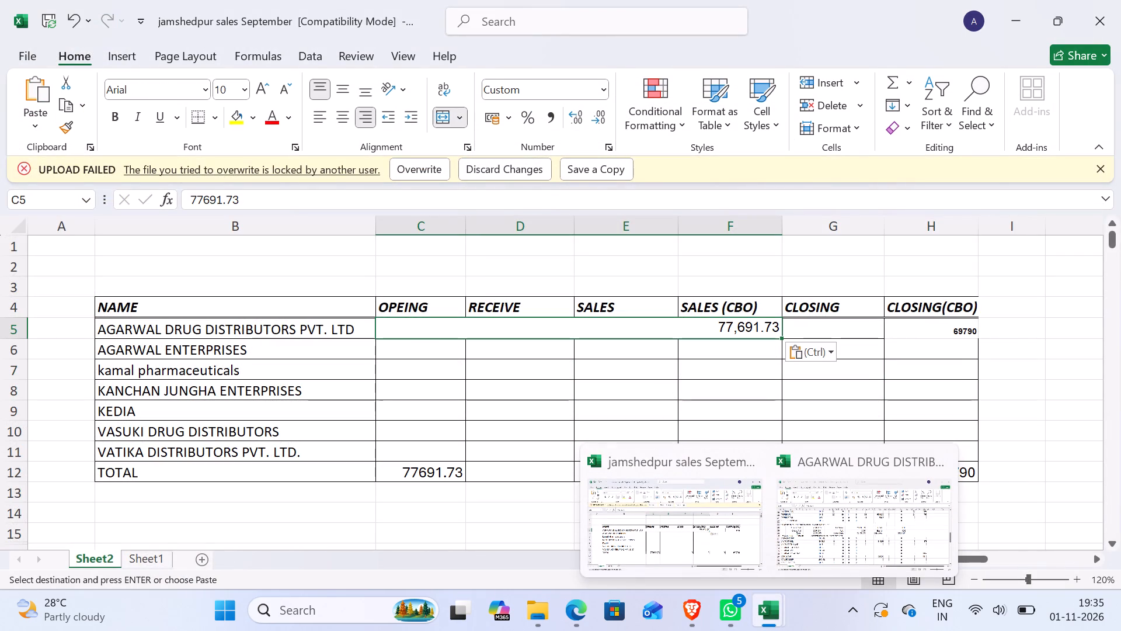
{"action": "key", "text": "ctrl+z"}
{"action": "left_click", "coordinate": [419, 324]}
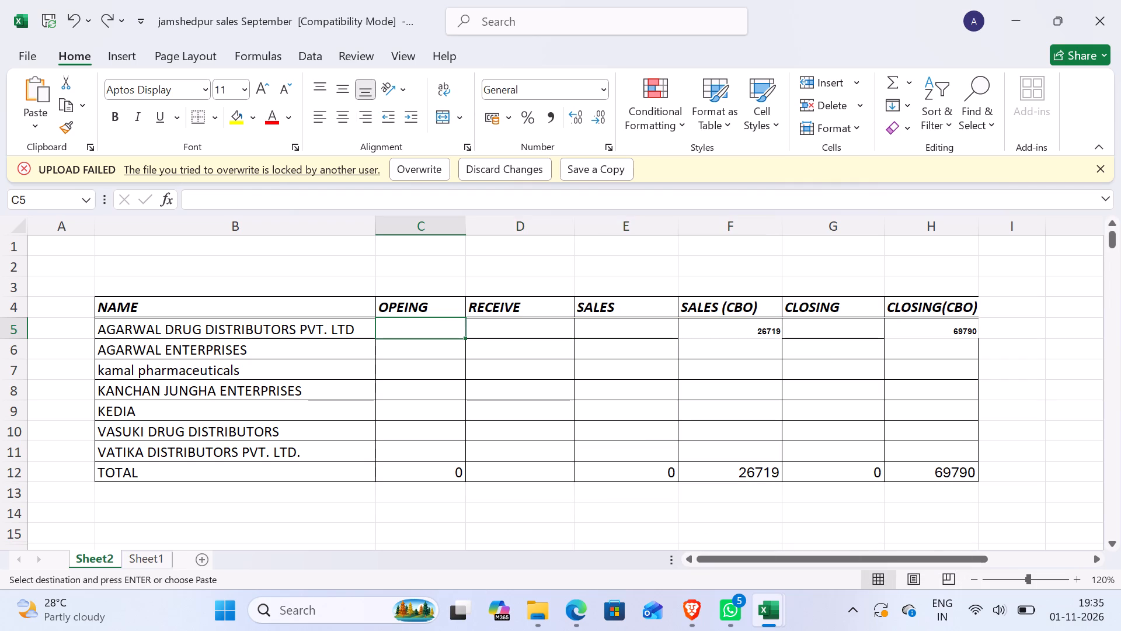
{"action": "right_click", "coordinate": [417, 323]}
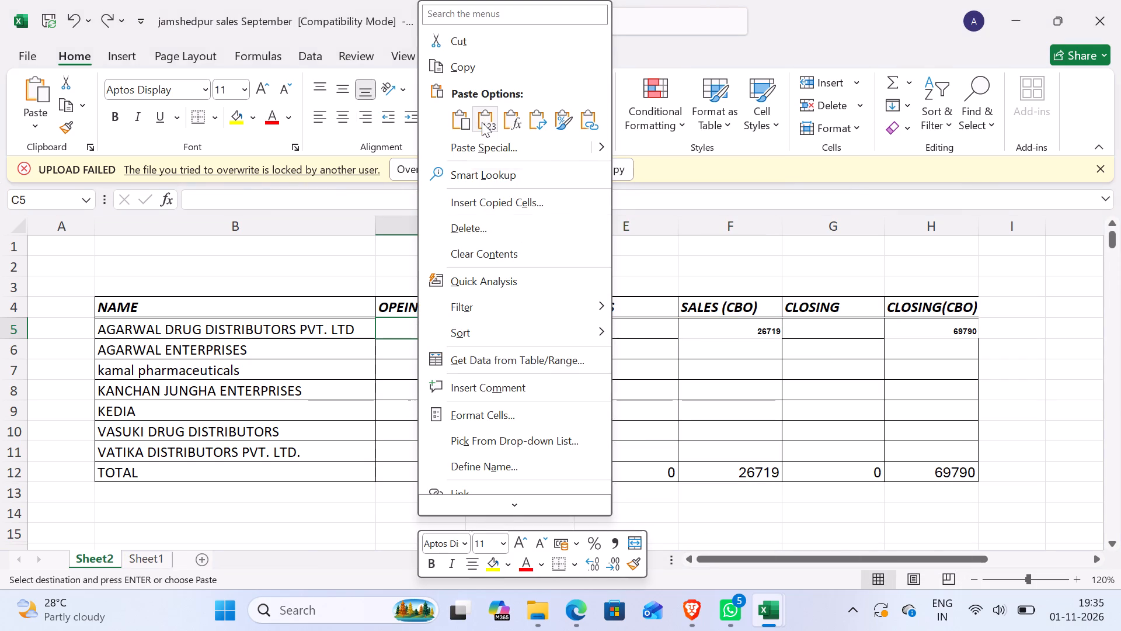
{"action": "left_click", "coordinate": [482, 122]}
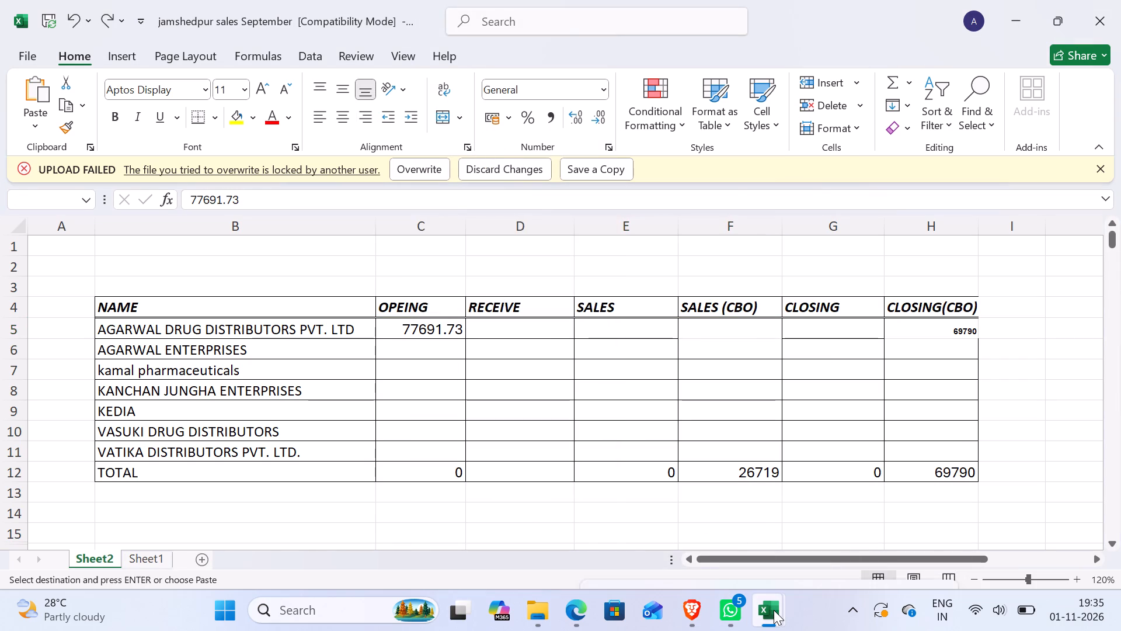
Copy the CARTICARE closing value 66,649.31 from the AGARWAL workbook and paste it as values only into AGARWAL DRUG DISTRIBUTORS' SALES cell in the summary.
{"action": "left_click", "coordinate": [840, 528]}
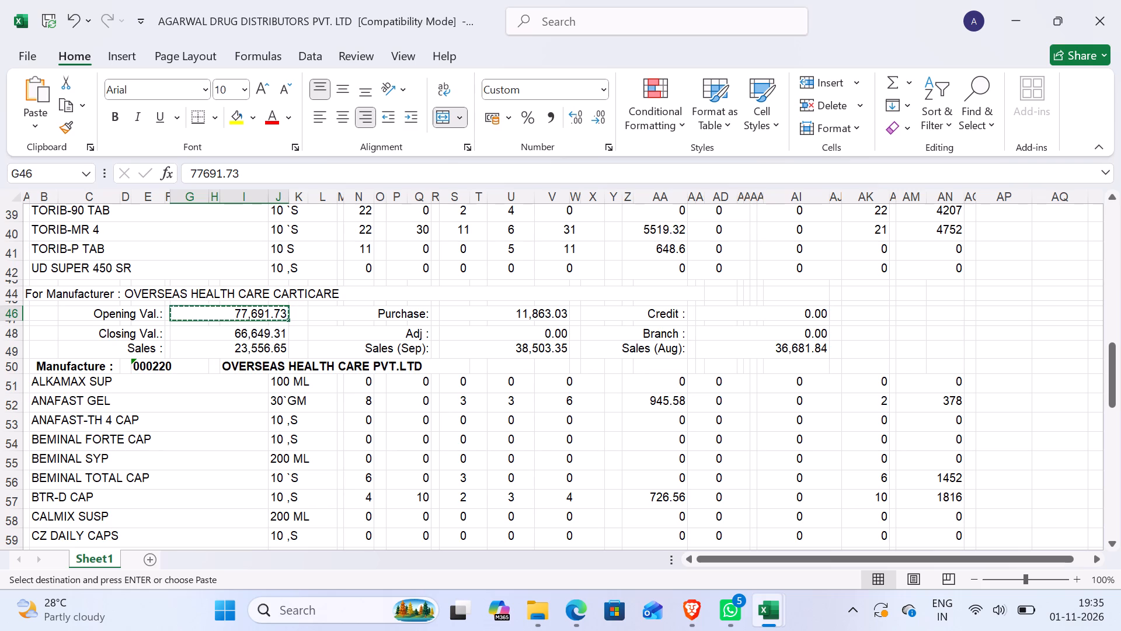
{"action": "left_click", "coordinate": [251, 333]}
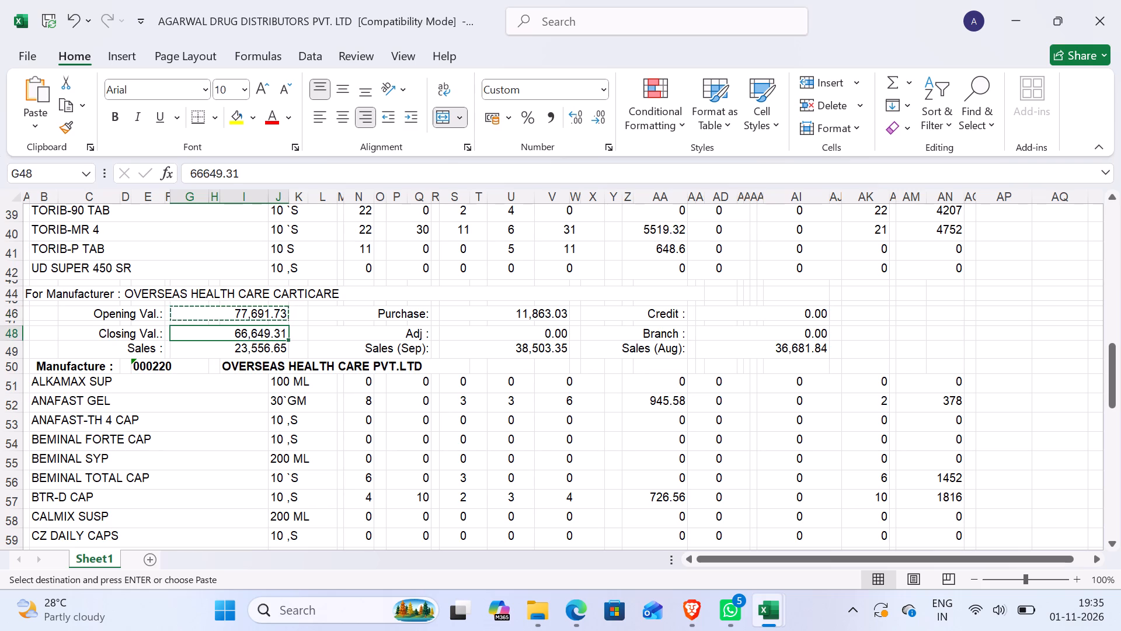
{"action": "key", "text": "ctrl+c"}
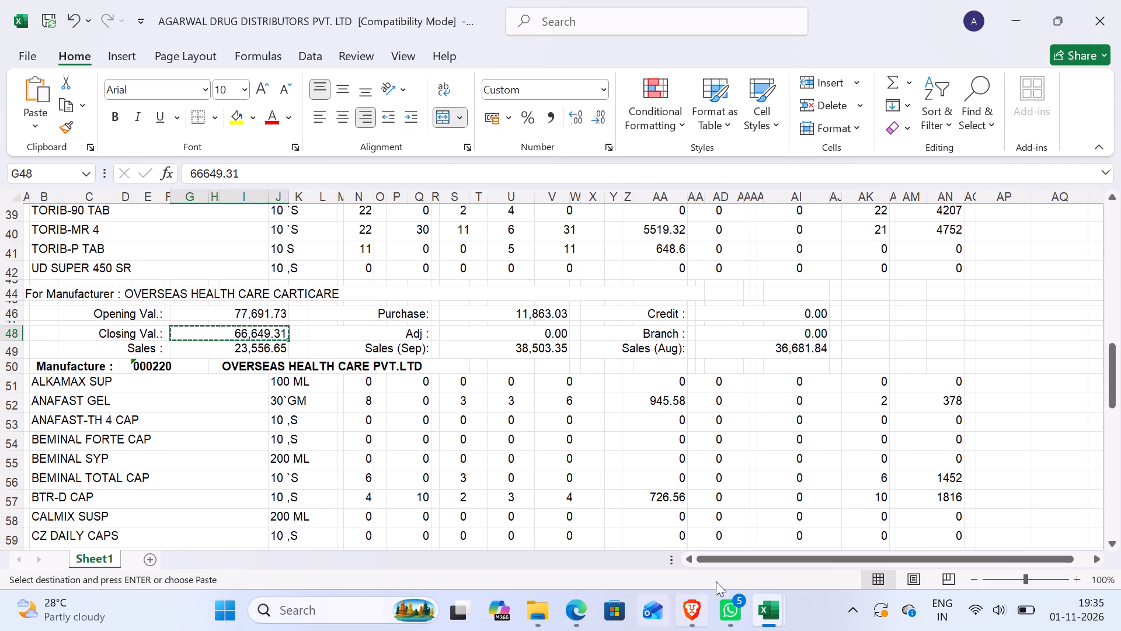
{"action": "left_click", "coordinate": [768, 610]}
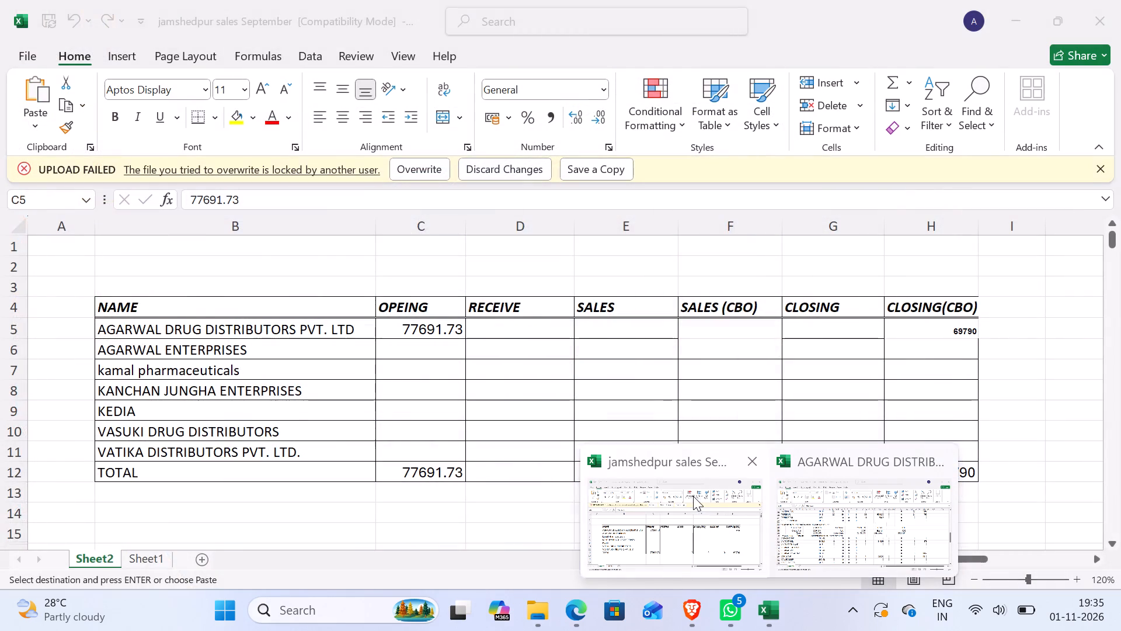
{"action": "left_click", "coordinate": [693, 496]}
{"action": "left_click", "coordinate": [758, 380]}
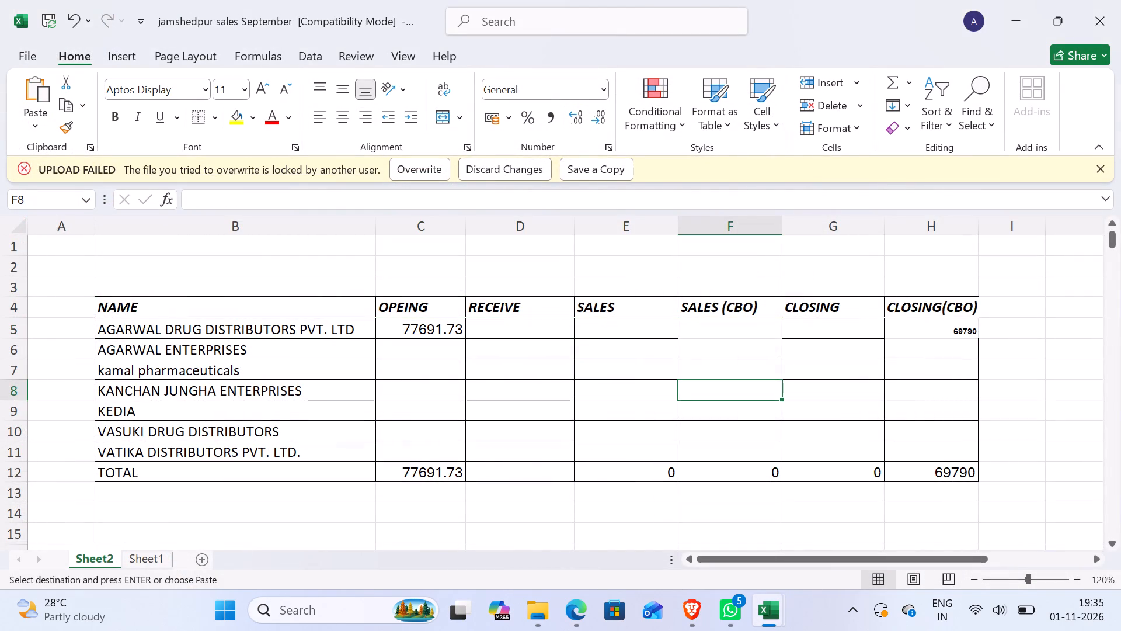
{"action": "left_click", "coordinate": [615, 329]}
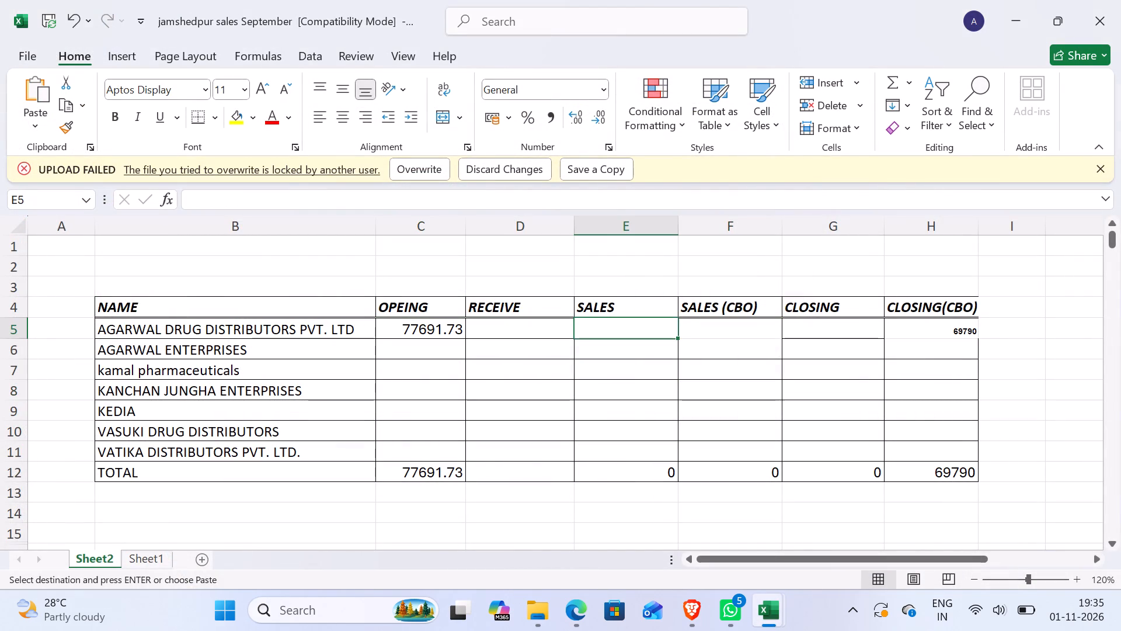
{"action": "key", "text": "ctrl+v"}
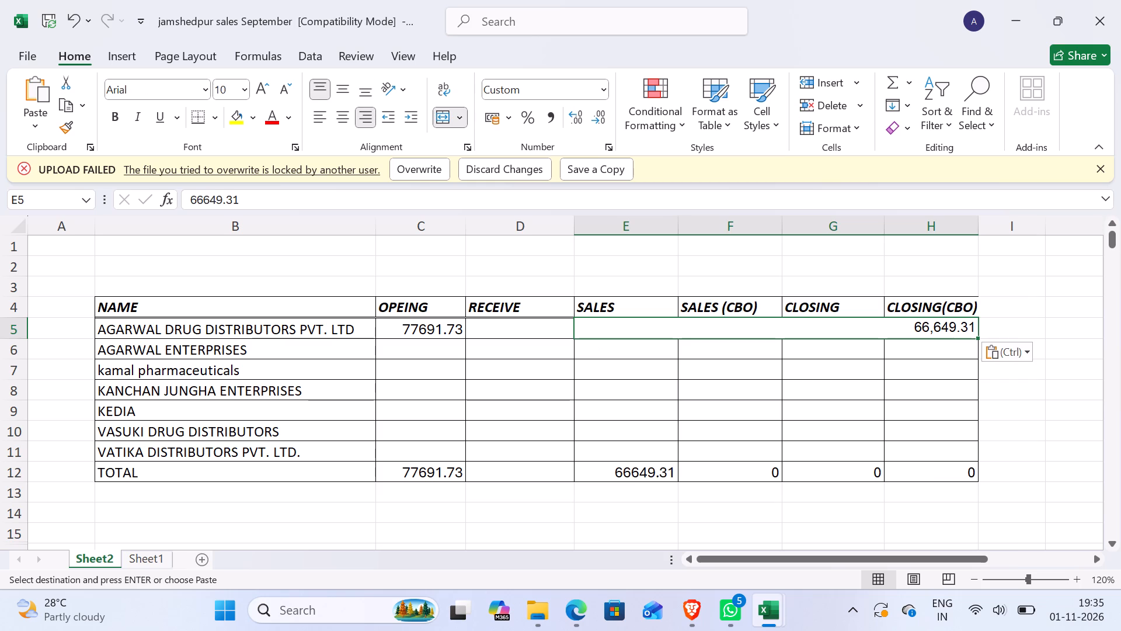
{"action": "key", "text": "ctrl+z"}
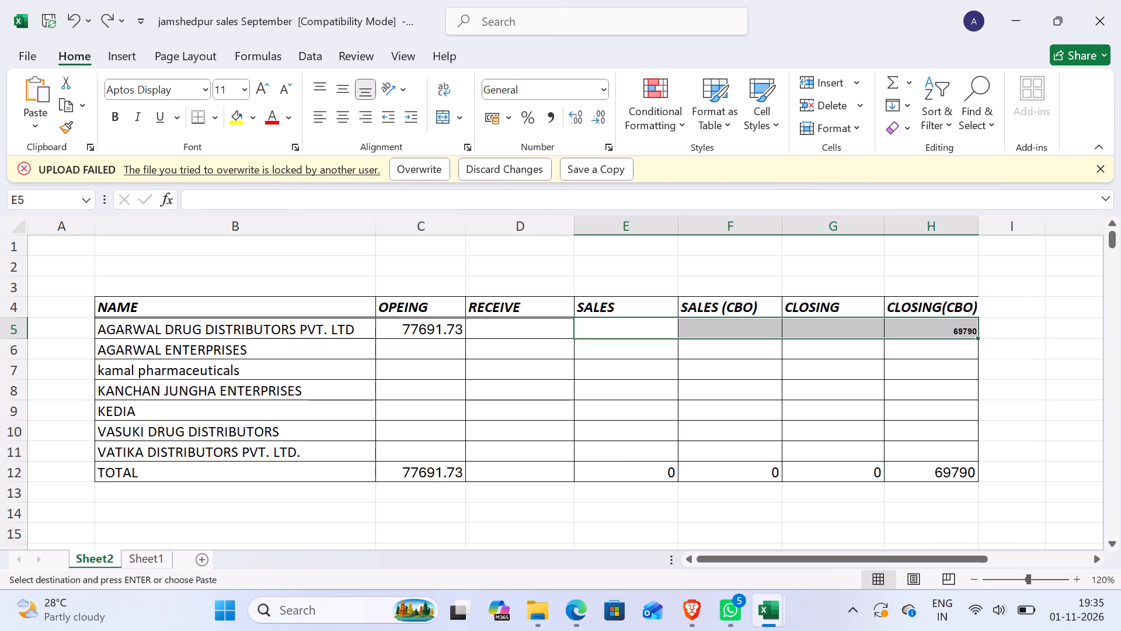
{"action": "right_click", "coordinate": [607, 332]}
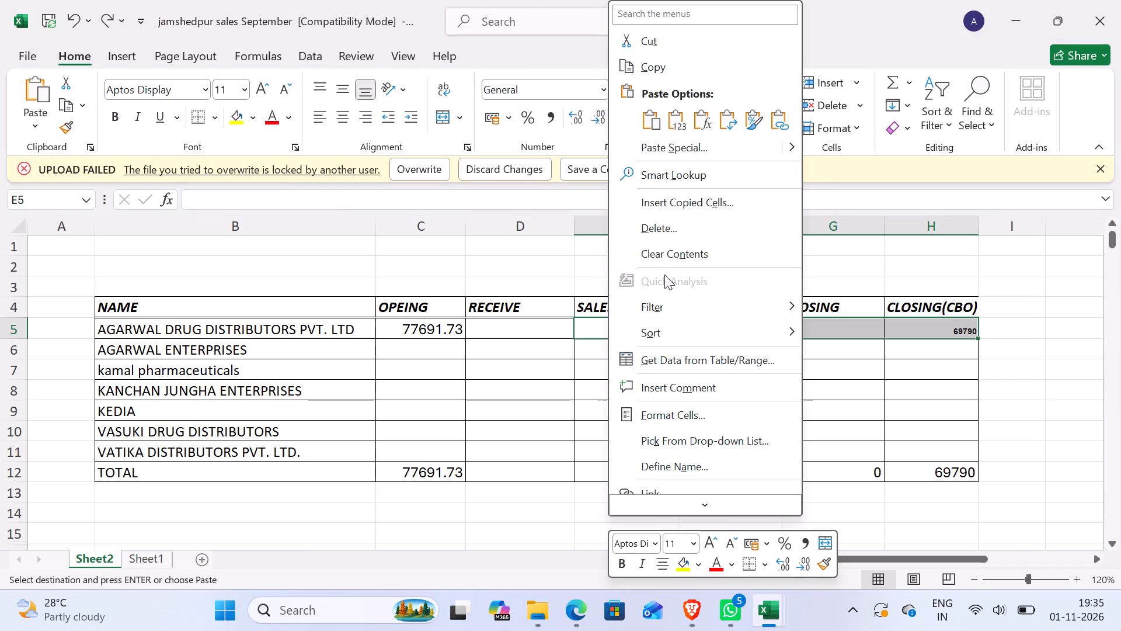
{"action": "left_click", "coordinate": [670, 115]}
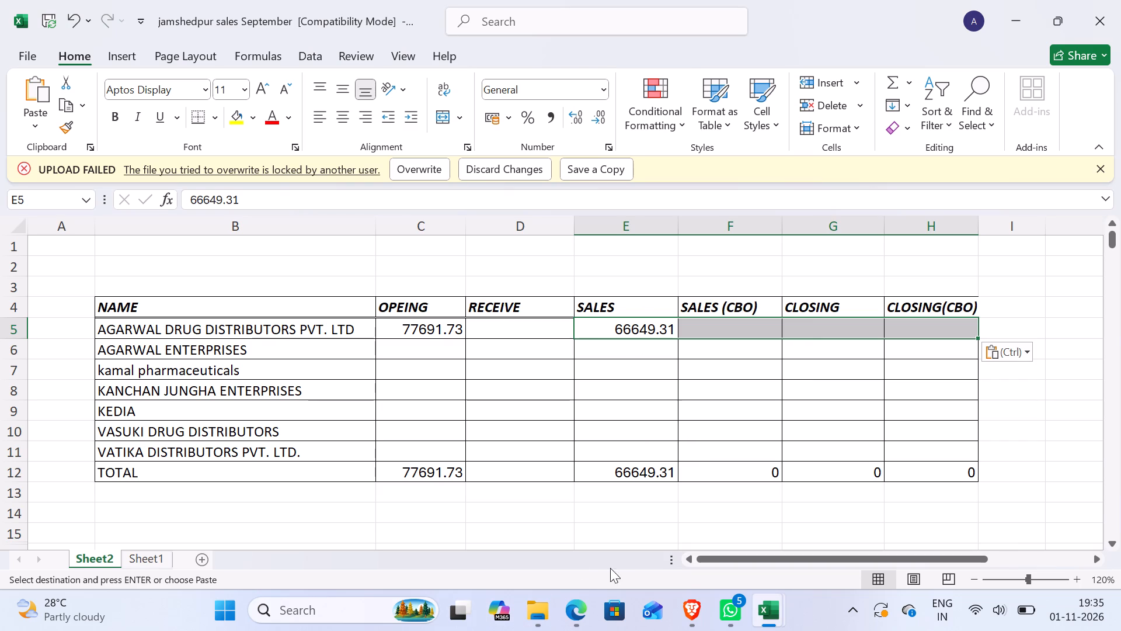
Copy the Secondary total value 26719 from the ERP statement into AGARWAL DRUG DISTRIBUTORS' SALES (CBO) cell in the sales summary.
{"action": "left_click", "coordinate": [688, 613]}
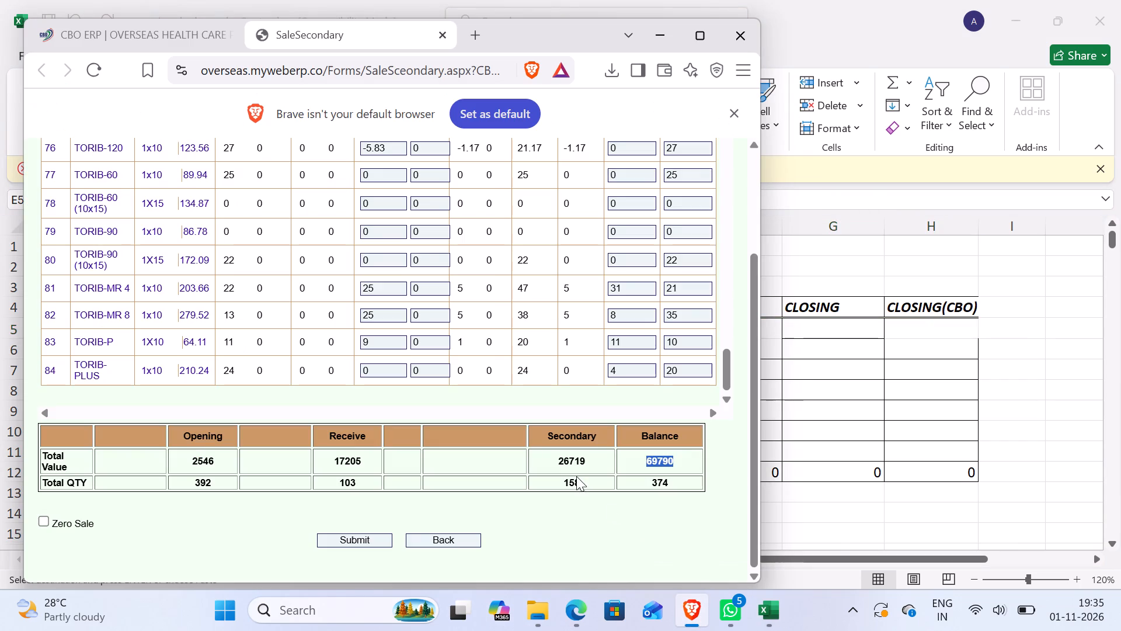
{"action": "left_click", "coordinate": [582, 455]}
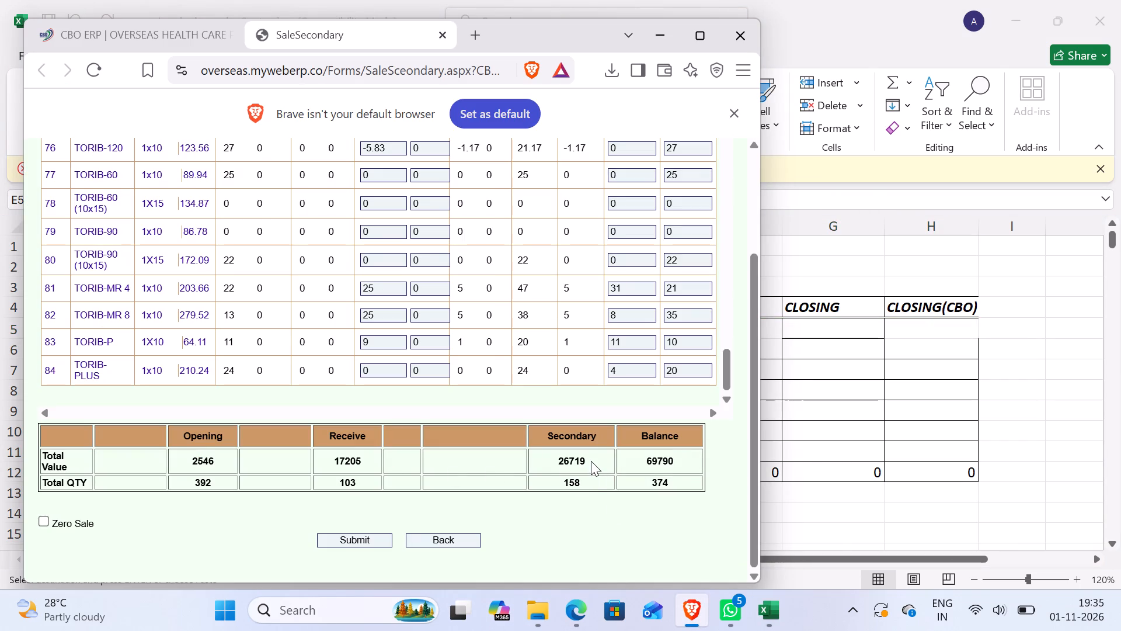
{"action": "left_click_drag", "start_coordinate": [591, 460], "coordinate": [545, 456]}
{"action": "key", "text": "ctrl+c"}
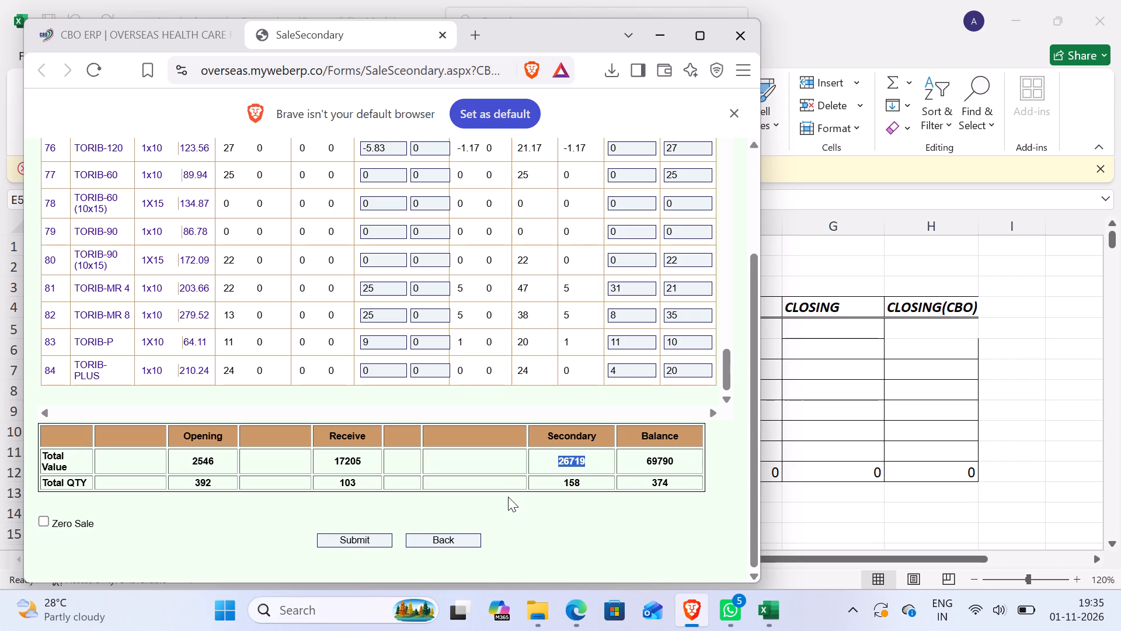
{"action": "left_click", "coordinate": [873, 405]}
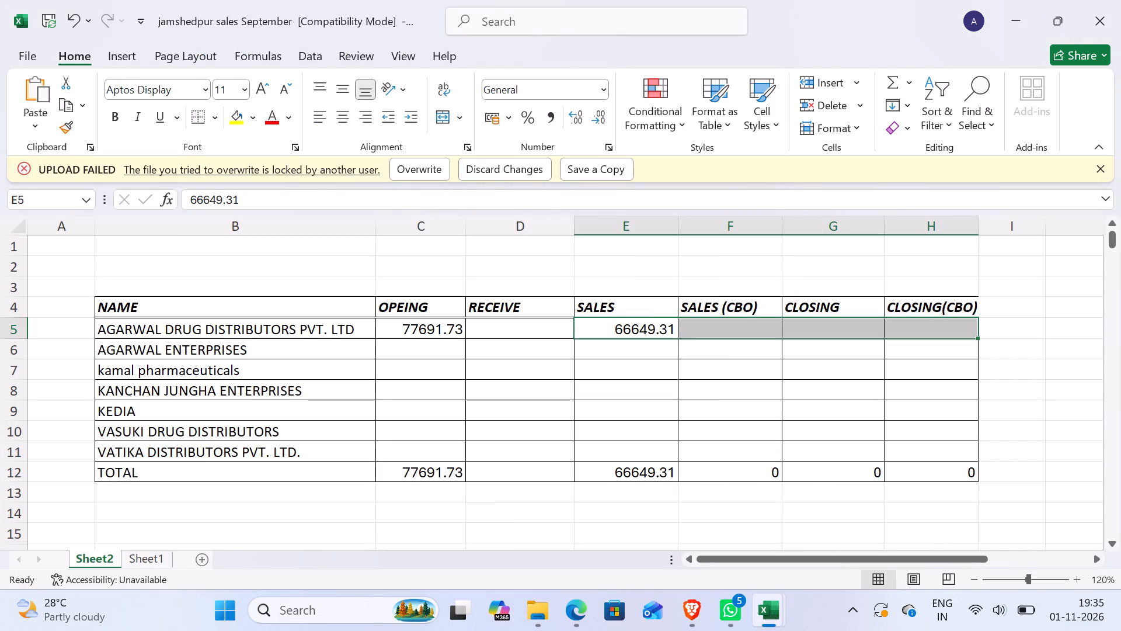
{"action": "left_click", "coordinate": [715, 335]}
{"action": "key", "text": "ctrl+v"}
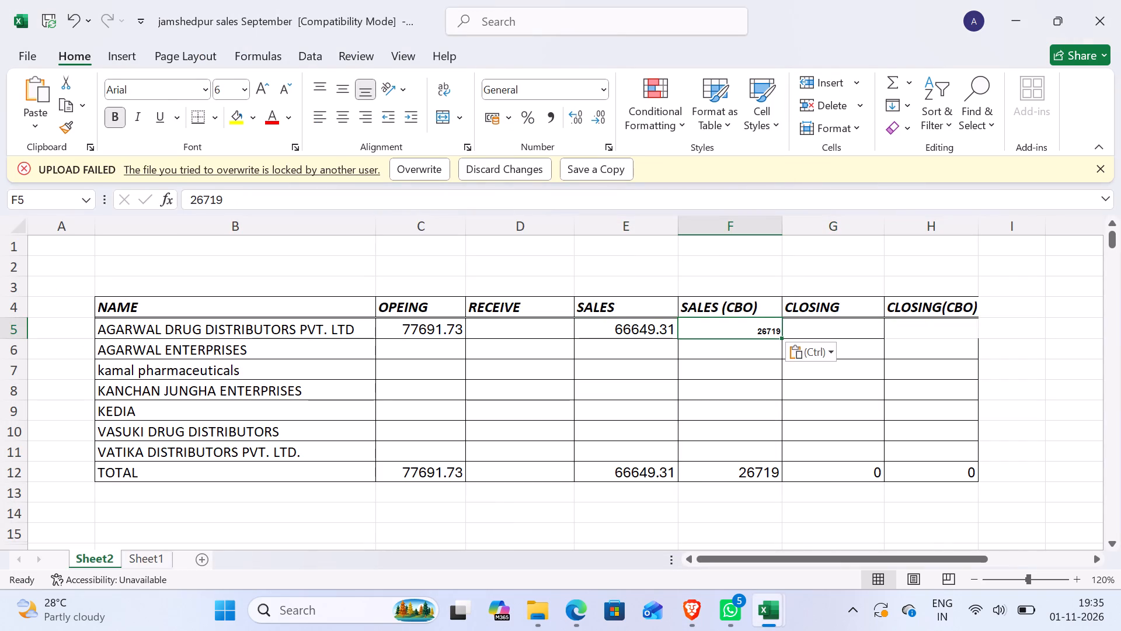
{"action": "left_click", "coordinate": [713, 353]}
Copy the Balance total value 69790 from the ERP statement into AGARWAL DRUG DISTRIBUTORS' CLOSING(CBO) cell in the sales summary.
{"action": "left_click", "coordinate": [925, 429]}
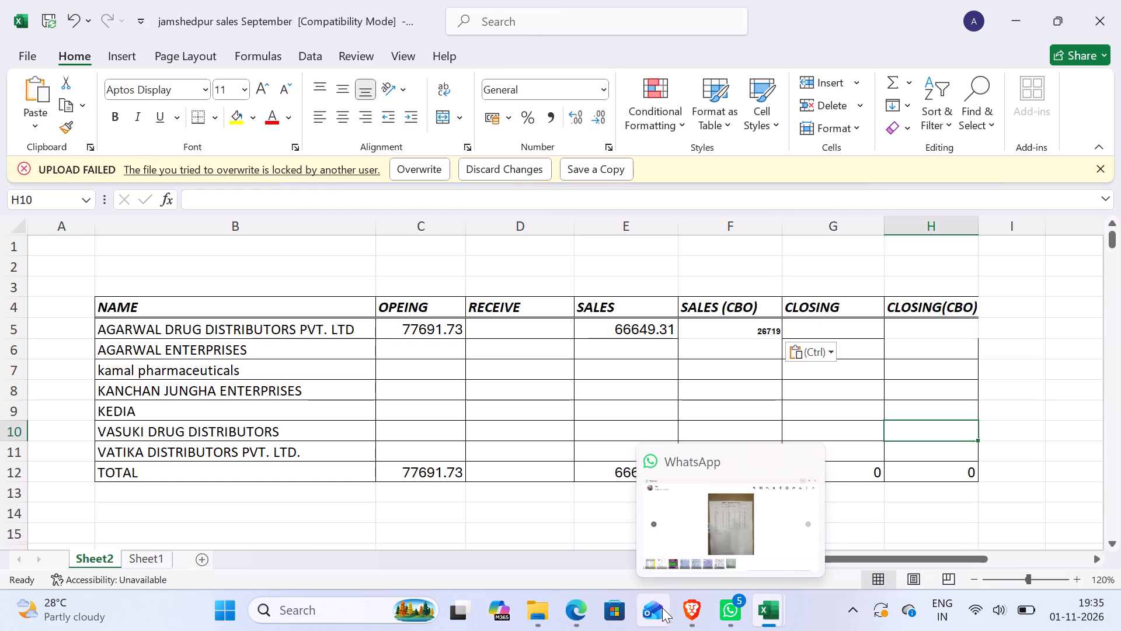
{"action": "left_click", "coordinate": [687, 611]}
{"action": "left_click_drag", "start_coordinate": [684, 452], "coordinate": [676, 453]}
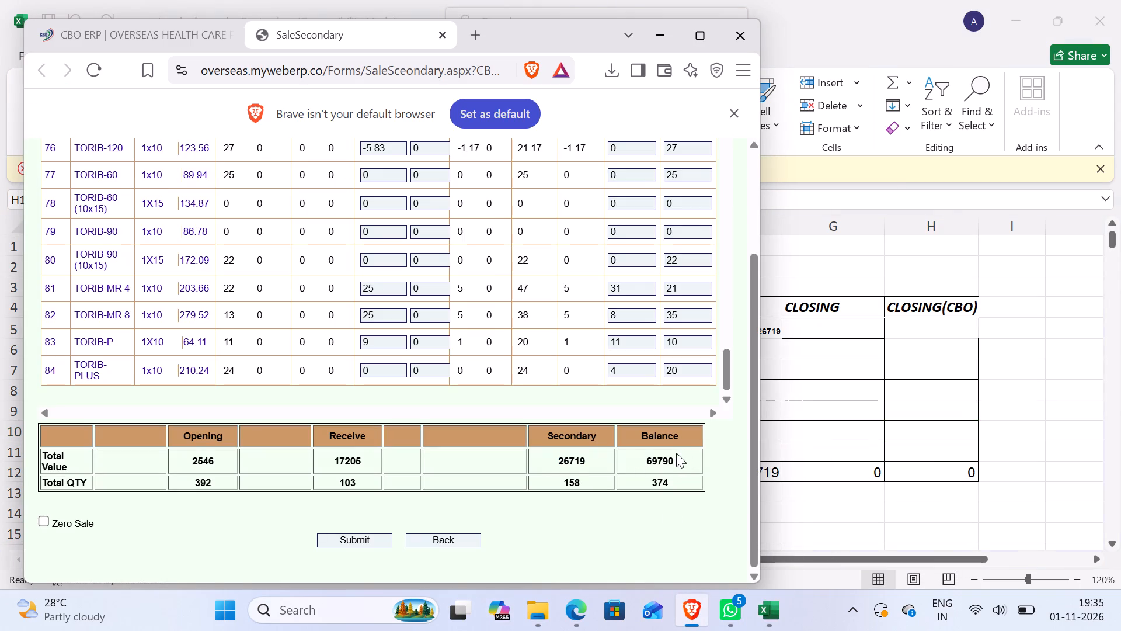
{"action": "left_click_drag", "start_coordinate": [676, 453], "coordinate": [635, 453]}
{"action": "left_click_drag", "start_coordinate": [670, 464], "coordinate": [646, 459]}
{"action": "left_click_drag", "start_coordinate": [682, 460], "coordinate": [649, 460]}
{"action": "key", "text": "ctrl+c"}
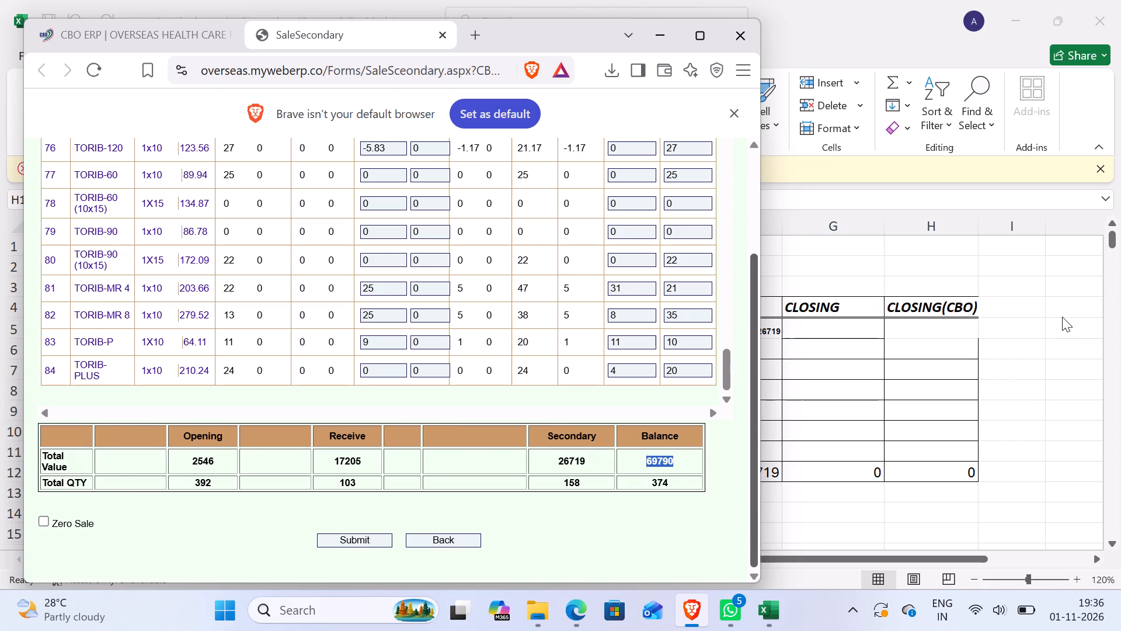
{"action": "left_click", "coordinate": [1062, 317]}
{"action": "left_click", "coordinate": [919, 328]}
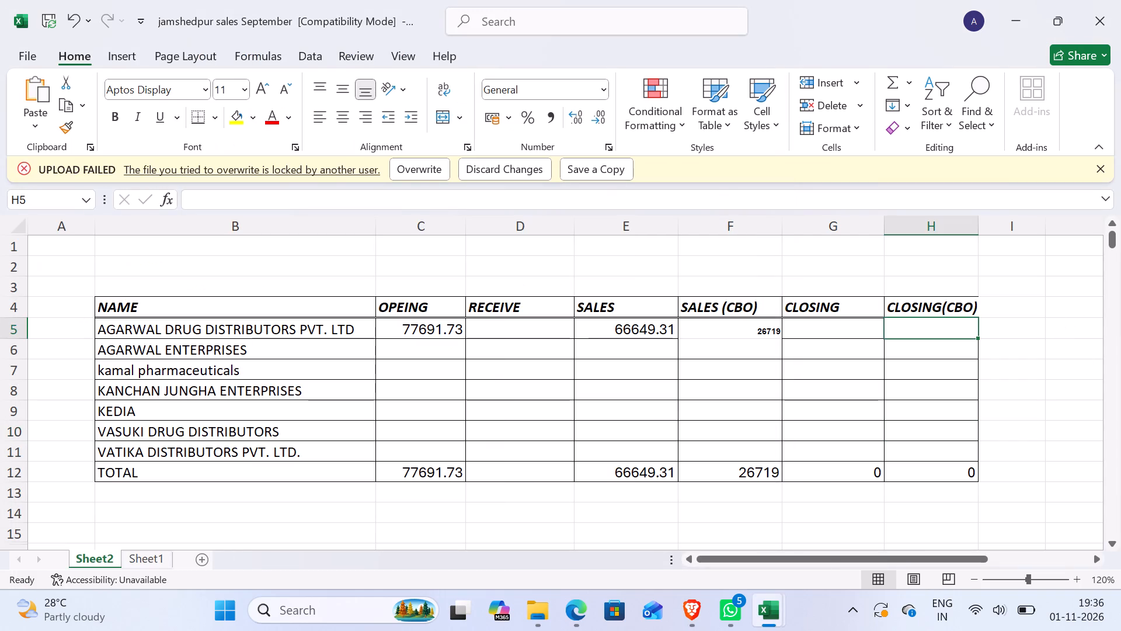
{"action": "key", "text": "ctrl+v"}
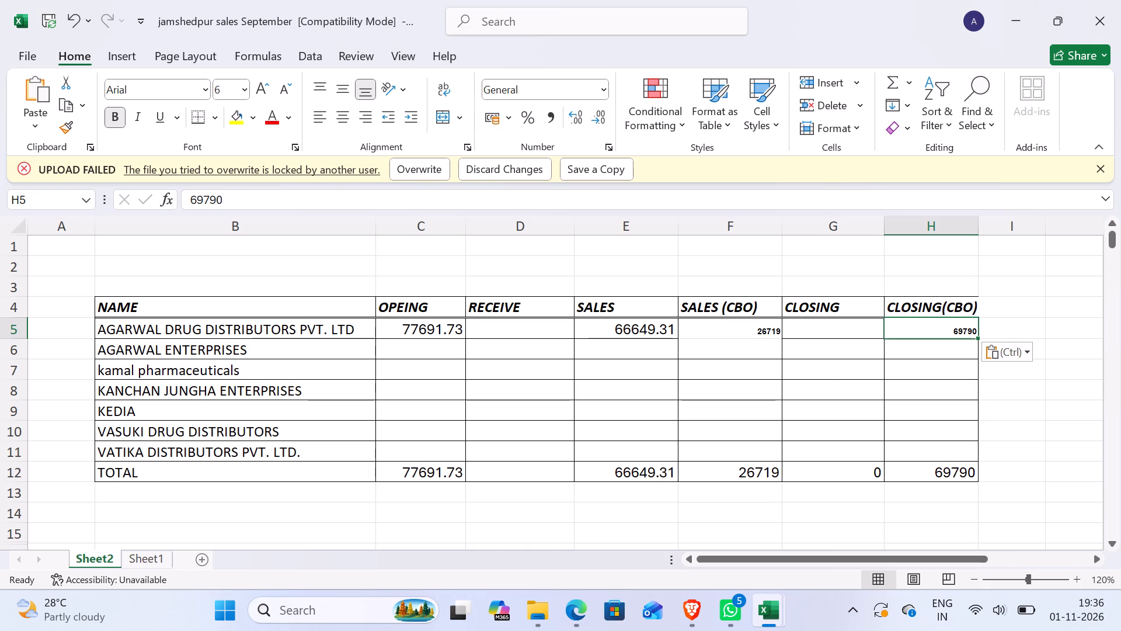
Apply the OPEING cell's formatting to the SALES through CLOSING(CBO) cells in the AGARWAL DRUG DISTRIBUTORS row with Format Painter.
{"action": "left_click", "coordinate": [454, 329]}
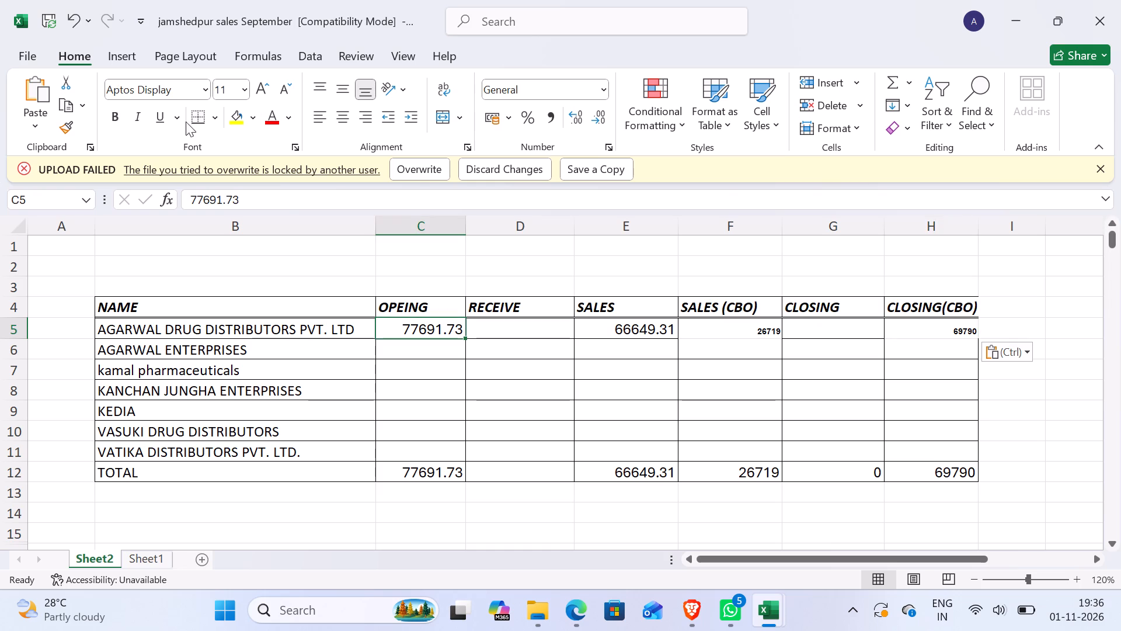
{"action": "left_click", "coordinate": [68, 124]}
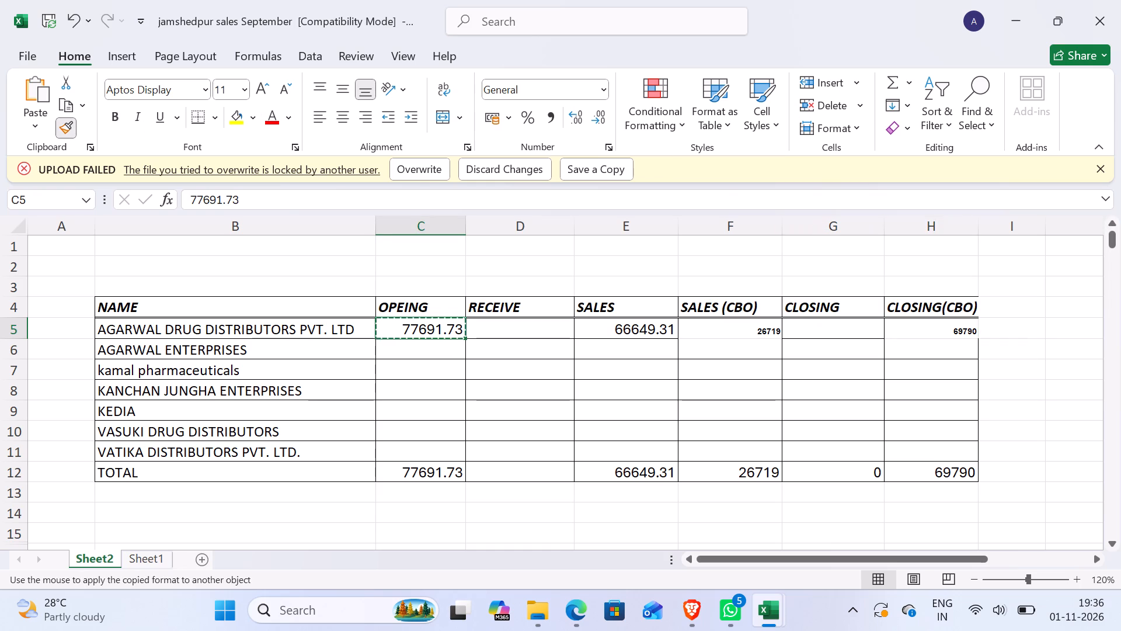
{"action": "left_click_drag", "start_coordinate": [625, 322], "coordinate": [931, 334]}
{"action": "left_click", "coordinate": [915, 392]}
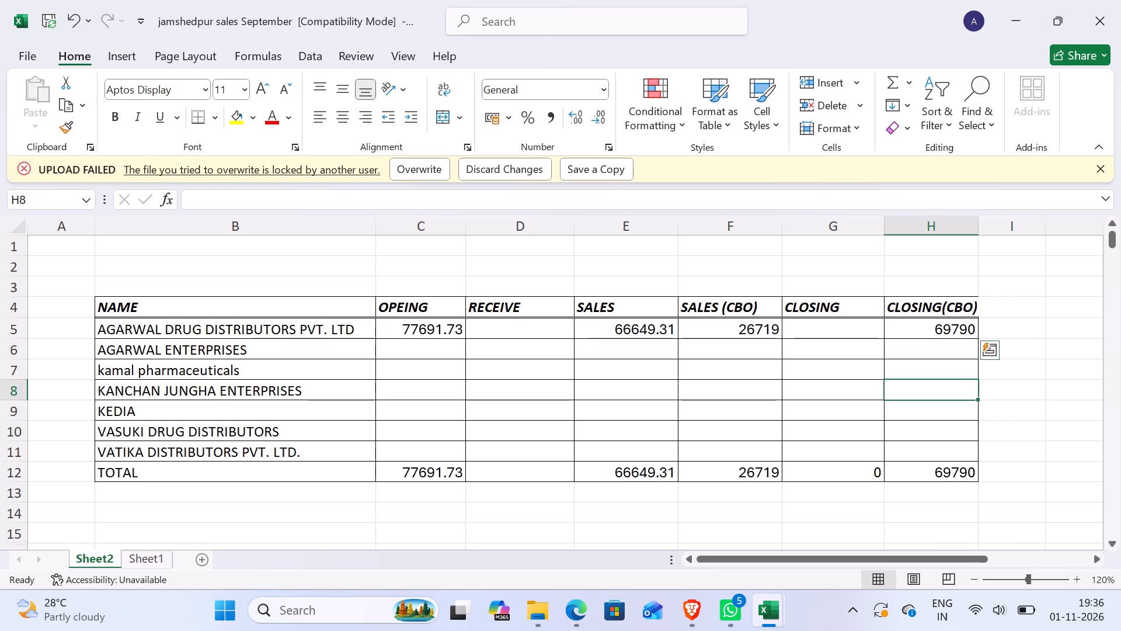
Move the value 66649.31 from AGARWAL DRUG DISTRIBUTORS' SALES cell to its CLOSING cell.
{"action": "left_click", "coordinate": [776, 610]}
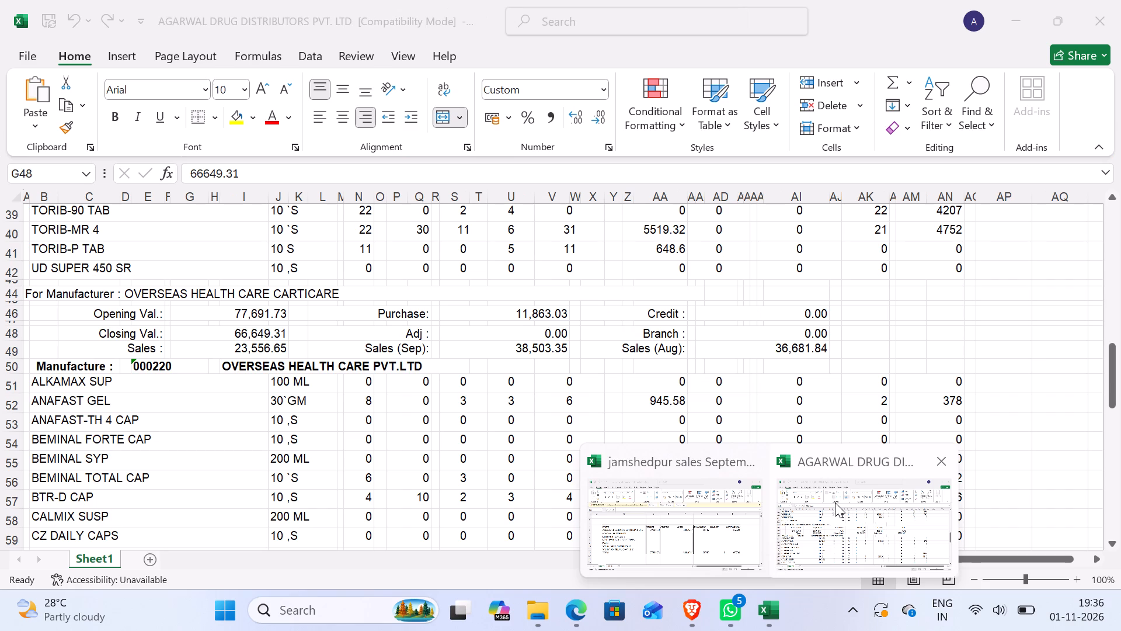
{"action": "left_click", "coordinate": [835, 502]}
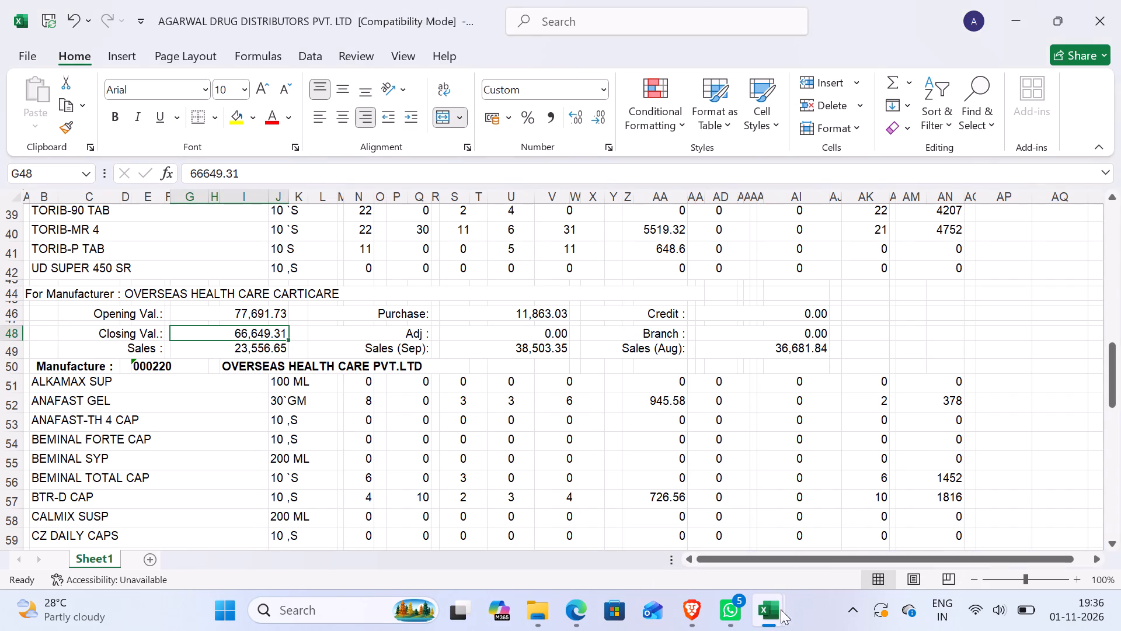
{"action": "left_click", "coordinate": [767, 605]}
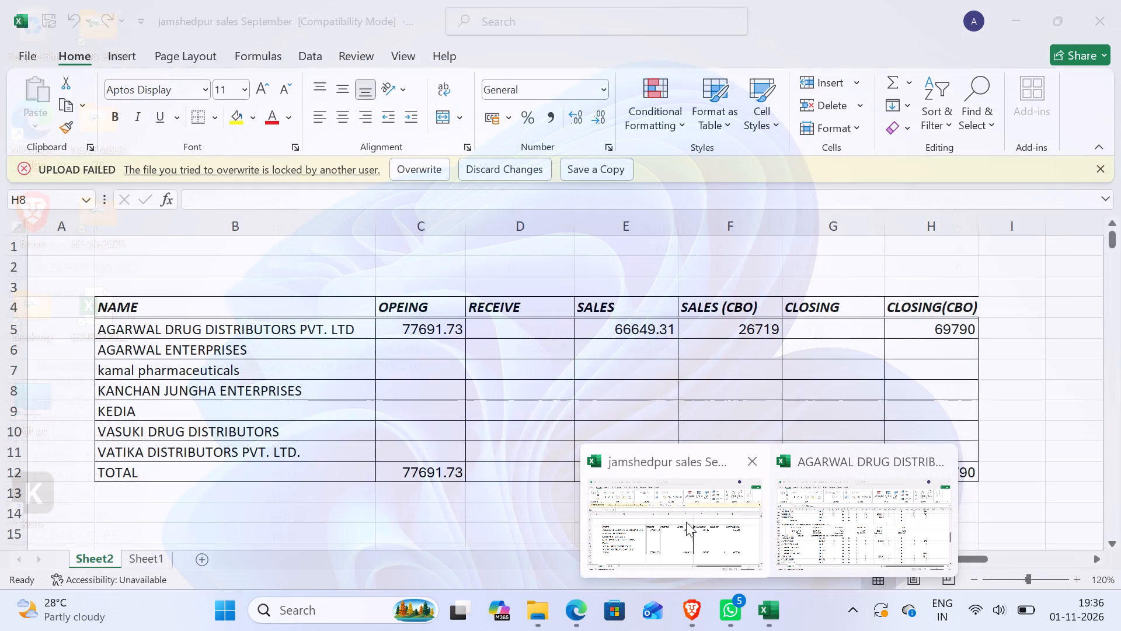
{"action": "left_click", "coordinate": [686, 522]}
{"action": "left_click", "coordinate": [642, 321]}
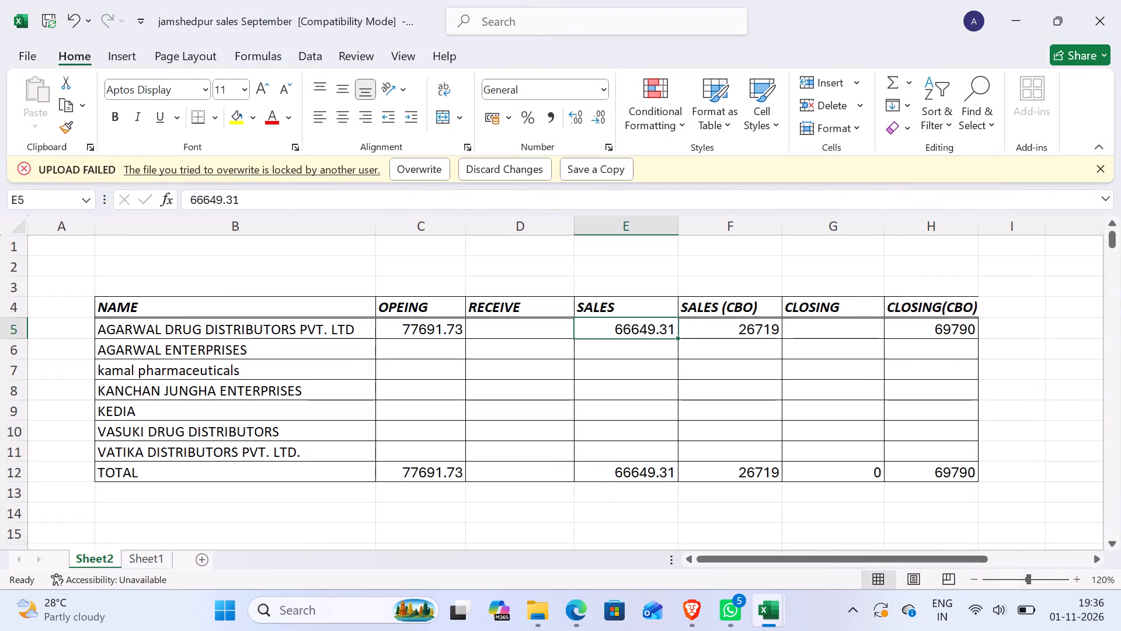
{"action": "key", "text": "ctrl+x"}
{"action": "left_click", "coordinate": [856, 327]}
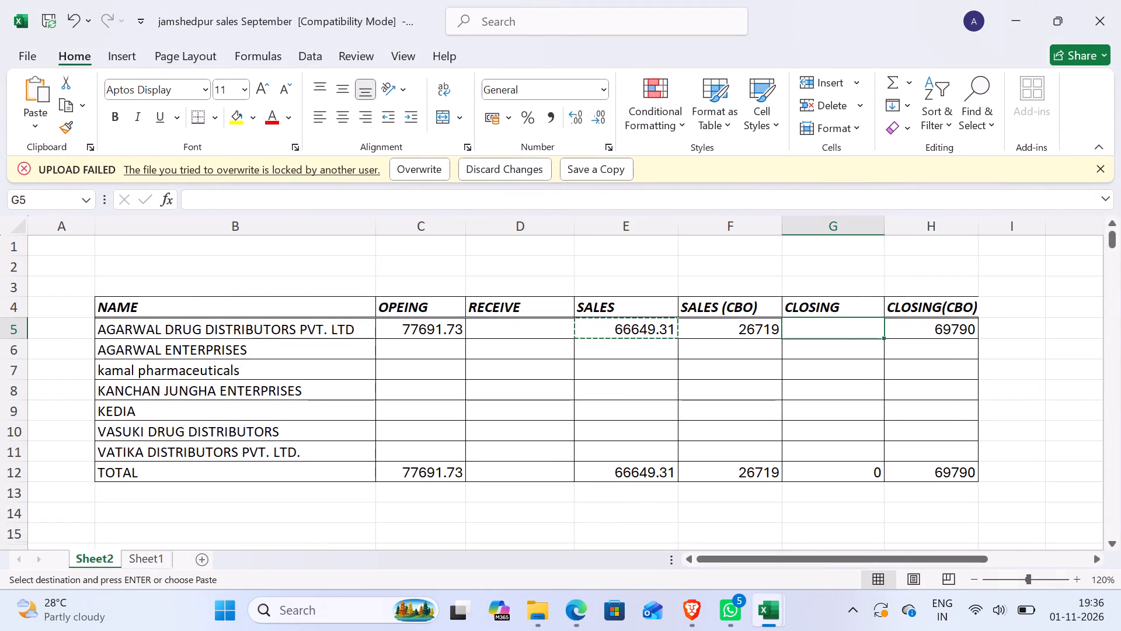
{"action": "key", "text": "ctrl+v"}
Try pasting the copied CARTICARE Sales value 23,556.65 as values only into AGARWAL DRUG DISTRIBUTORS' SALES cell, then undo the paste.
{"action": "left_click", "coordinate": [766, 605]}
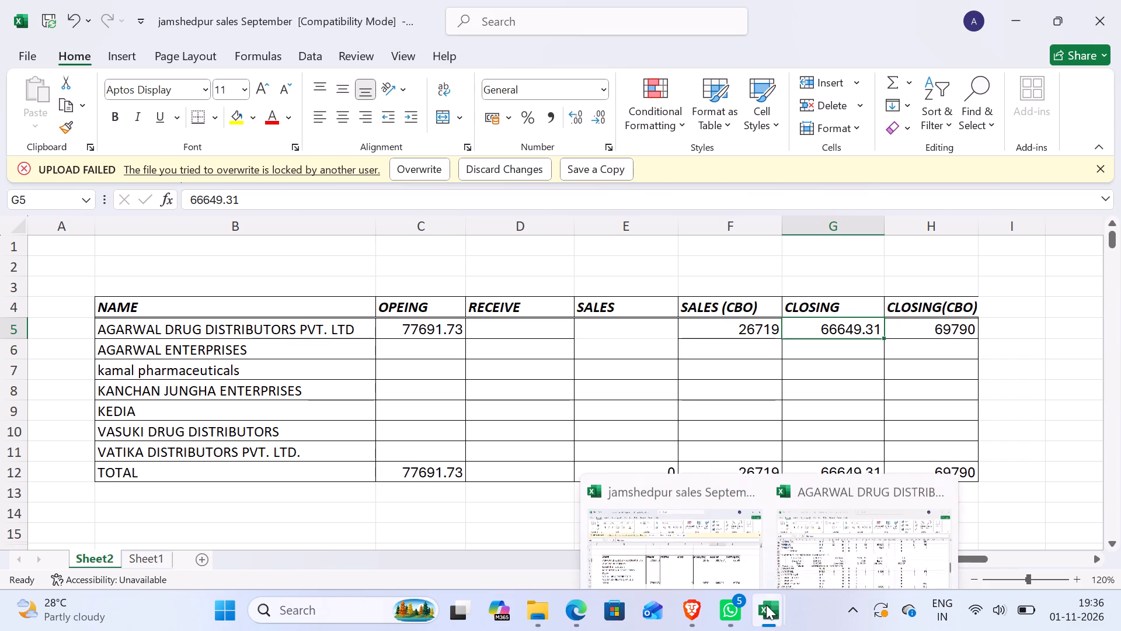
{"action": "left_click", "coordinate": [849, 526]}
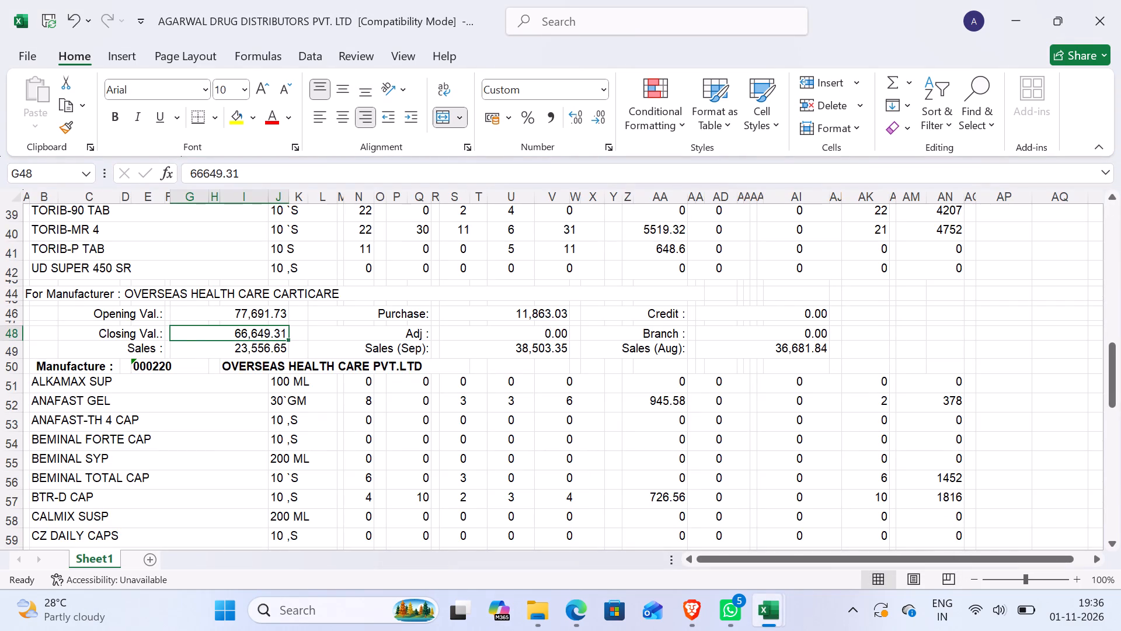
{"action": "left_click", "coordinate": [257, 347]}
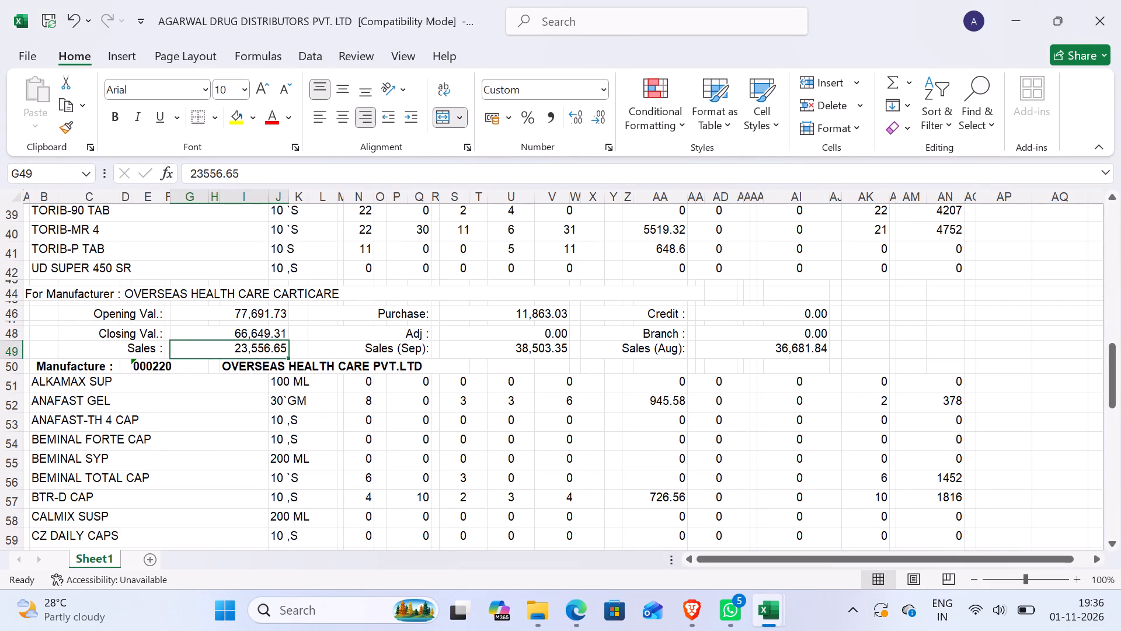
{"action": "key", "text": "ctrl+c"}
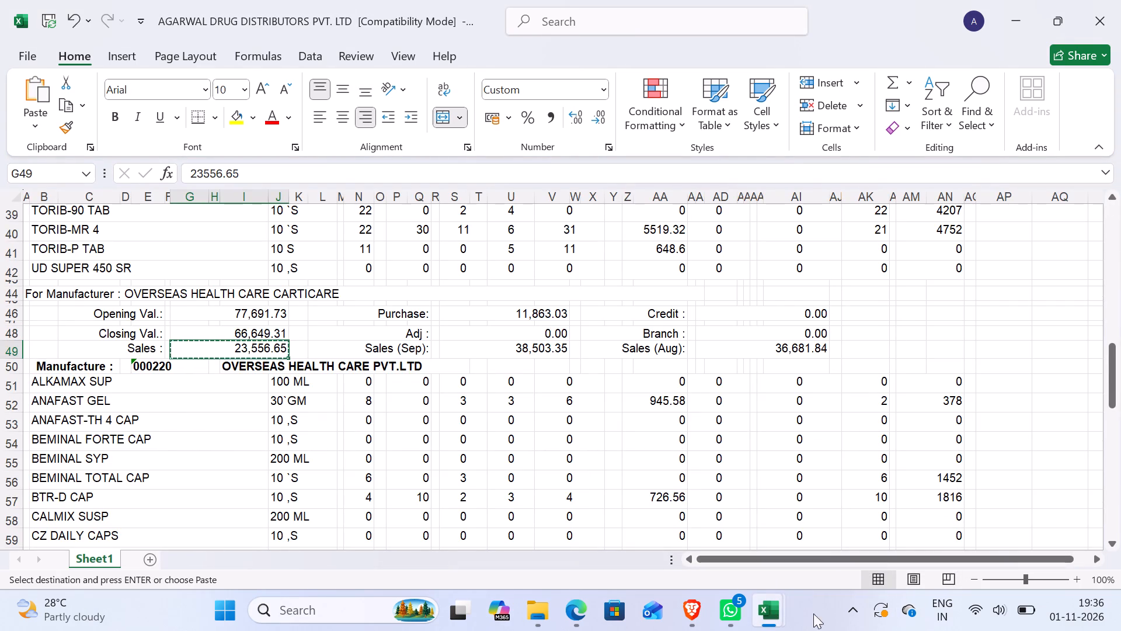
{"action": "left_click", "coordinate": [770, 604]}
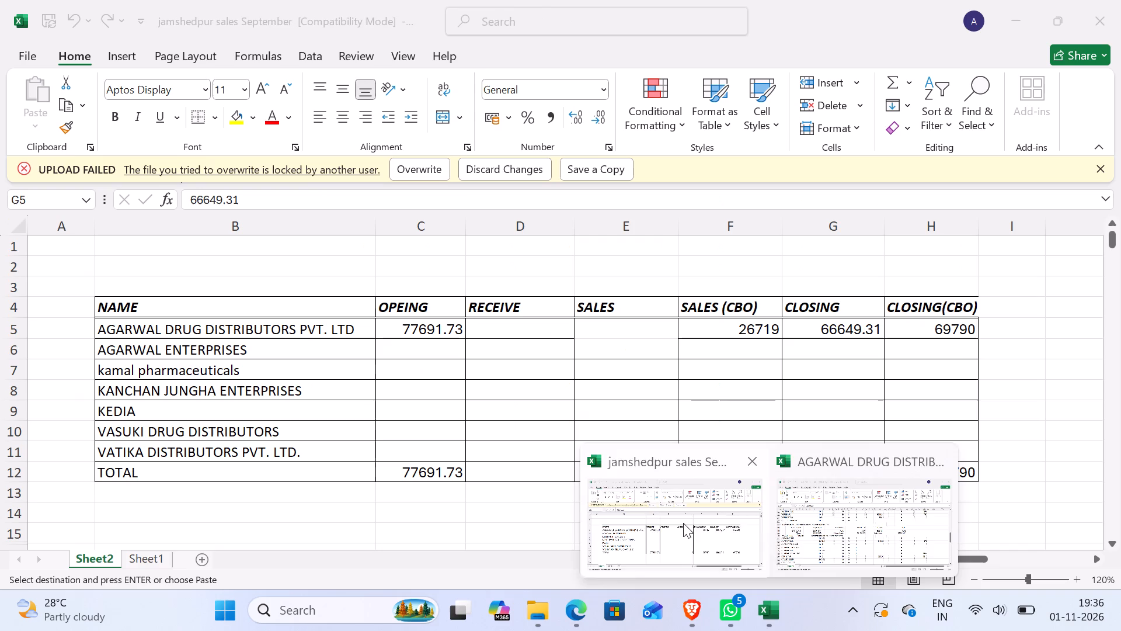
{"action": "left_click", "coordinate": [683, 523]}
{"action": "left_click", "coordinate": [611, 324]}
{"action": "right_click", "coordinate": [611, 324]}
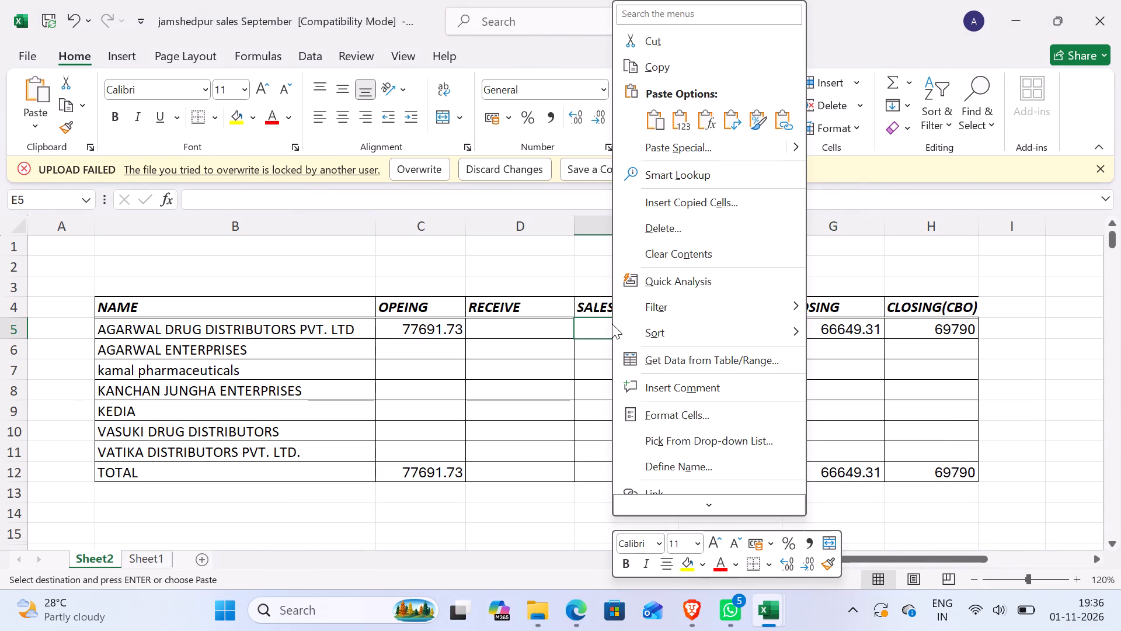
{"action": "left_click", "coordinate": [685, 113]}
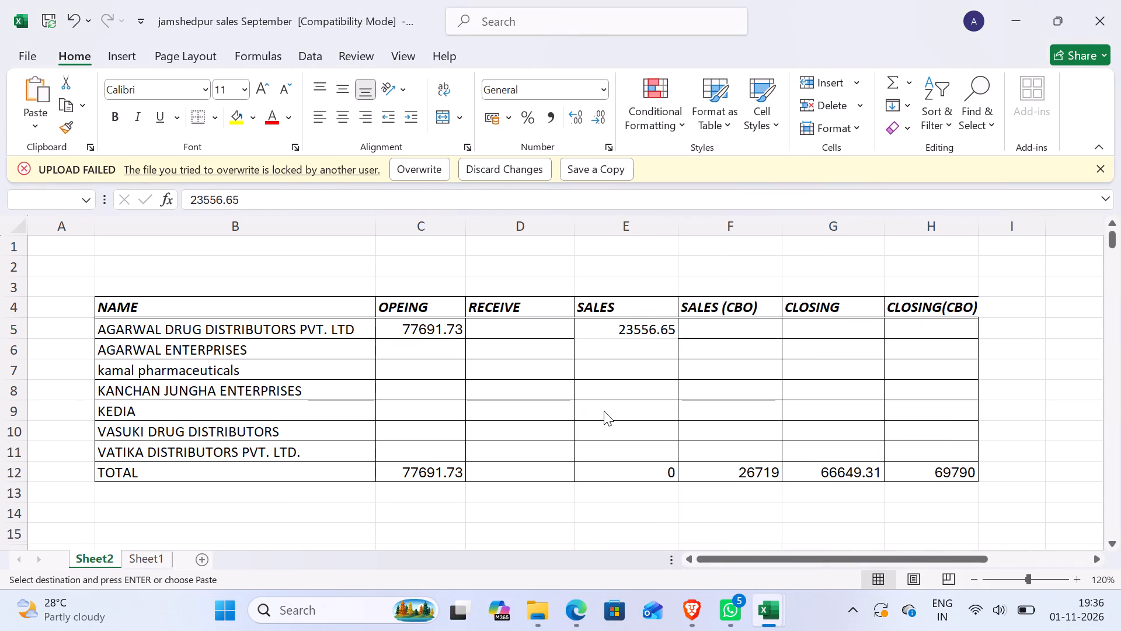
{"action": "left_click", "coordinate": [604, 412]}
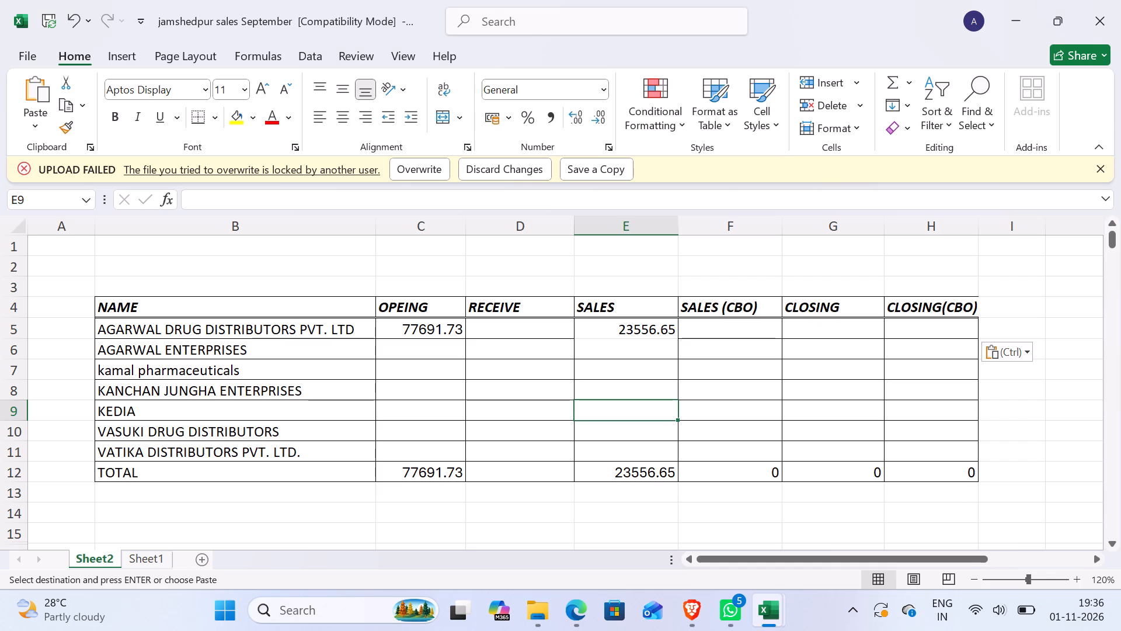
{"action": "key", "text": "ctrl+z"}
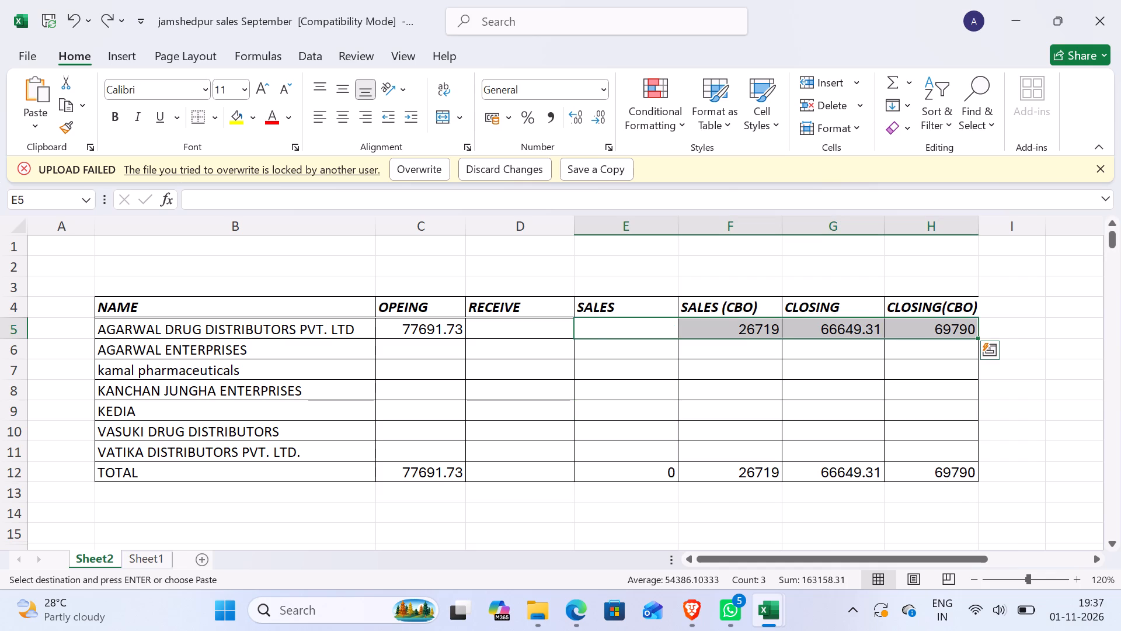
Enter 23557 in the SALES cell for AGARWAL DRUG DISTRIBUTORS PVT. LTD.
{"action": "left_click", "coordinate": [645, 320]}
{"action": "type", "text": "23"}
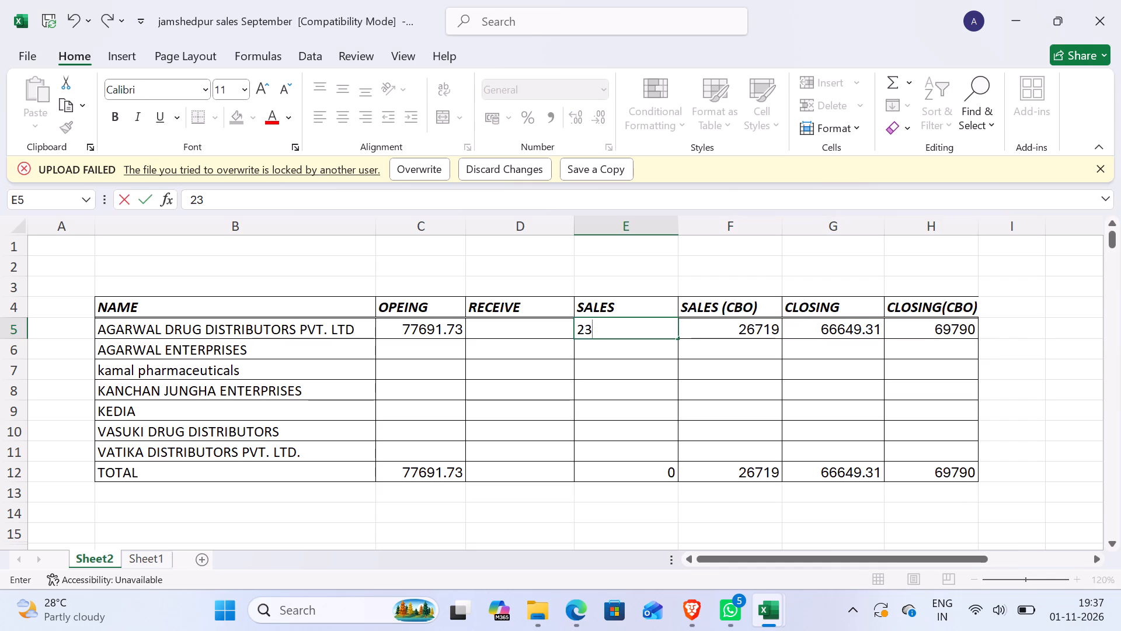
{"action": "type", "text": "557"}
{"action": "left_click", "coordinate": [659, 394]}
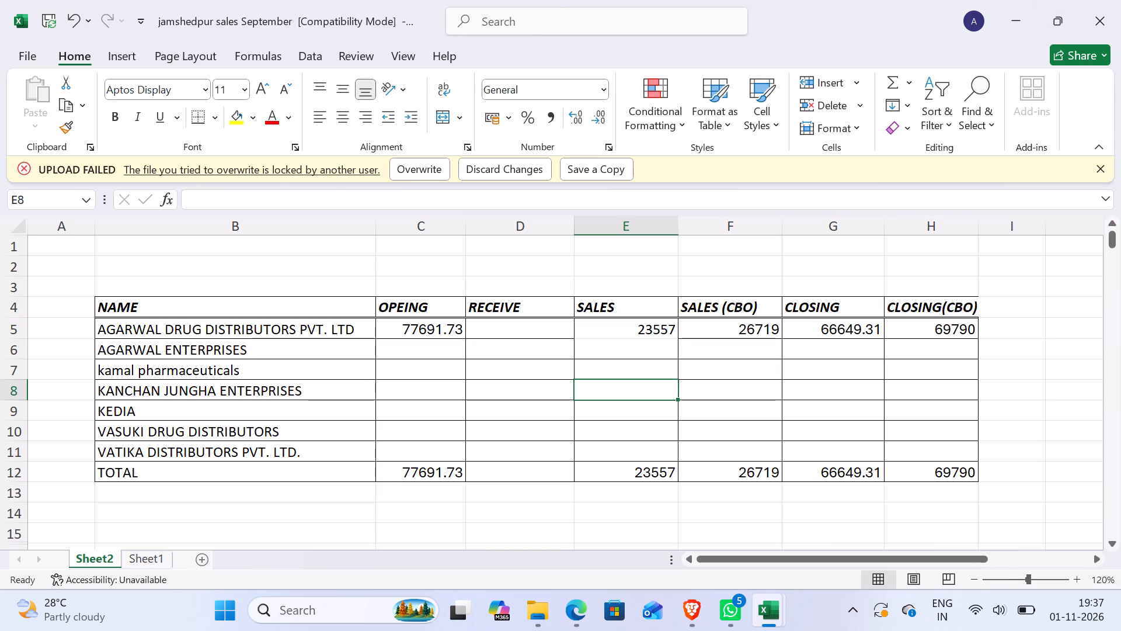
Copy the formatting of RECEIVE cells D5:D6 onto SALES cells E5:E6 with Format Painter.
{"action": "left_click_drag", "start_coordinate": [530, 327], "coordinate": [534, 351]}
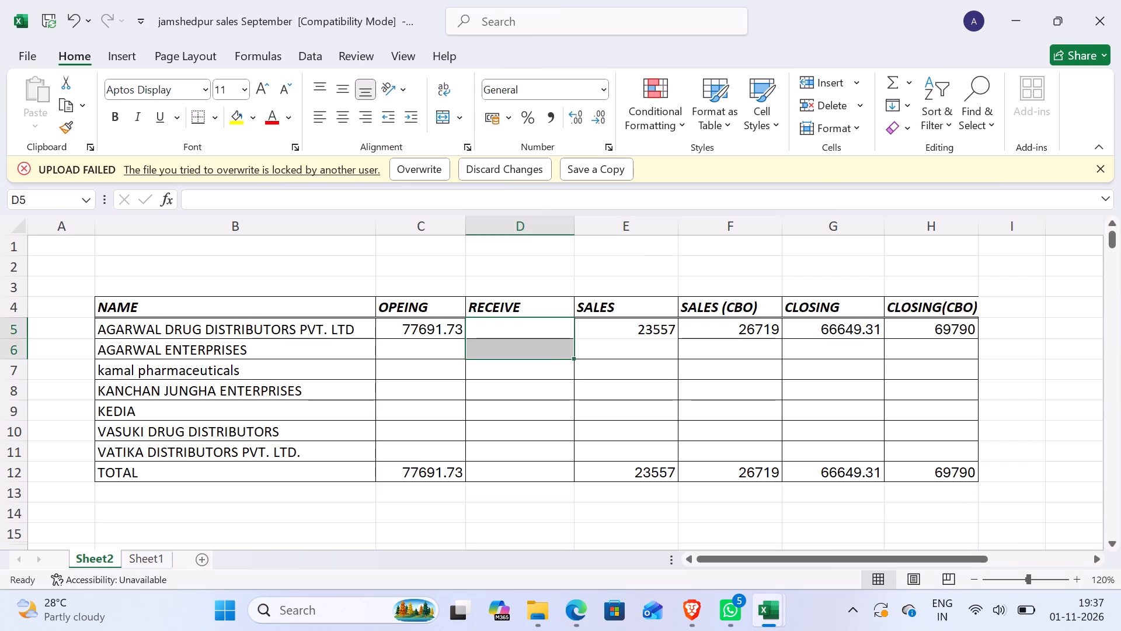
{"action": "left_click", "coordinate": [69, 124]}
{"action": "left_click_drag", "start_coordinate": [600, 325], "coordinate": [629, 351]}
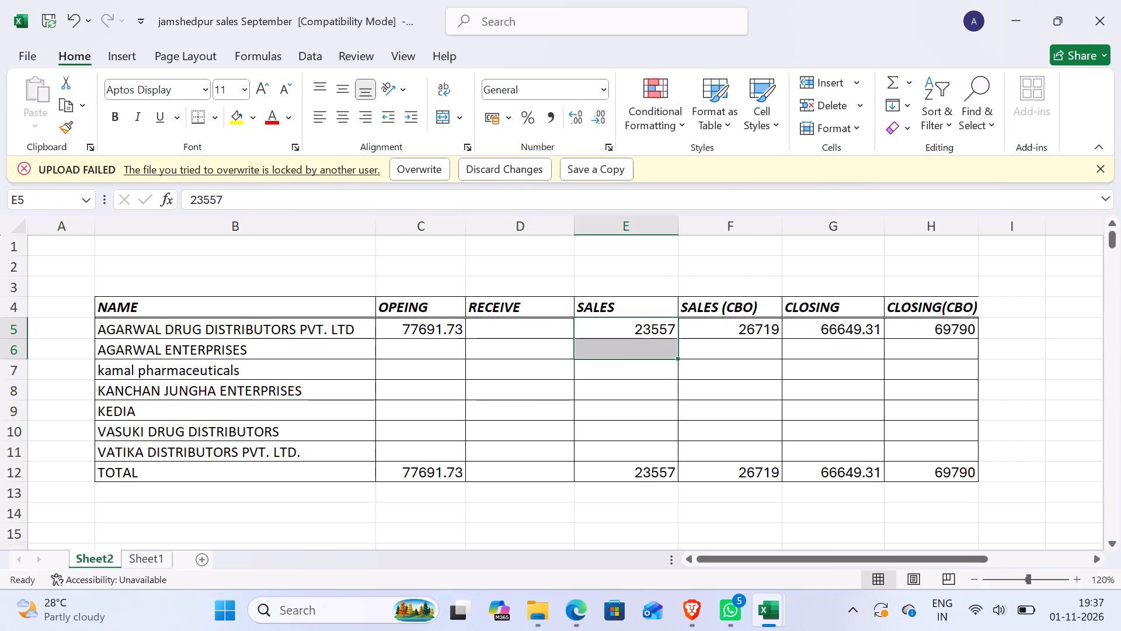
{"action": "left_click", "coordinate": [638, 424]}
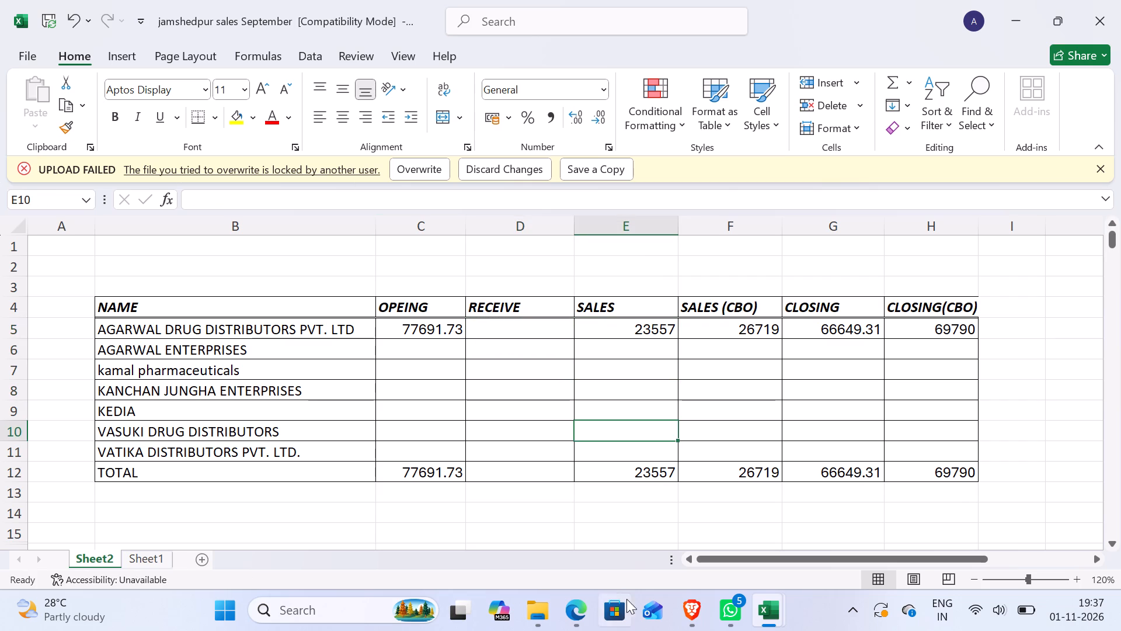
Close the AGARWAL DRUG DISTRIBUTORS workbook without saving its changes.
{"action": "left_click", "coordinate": [779, 615]}
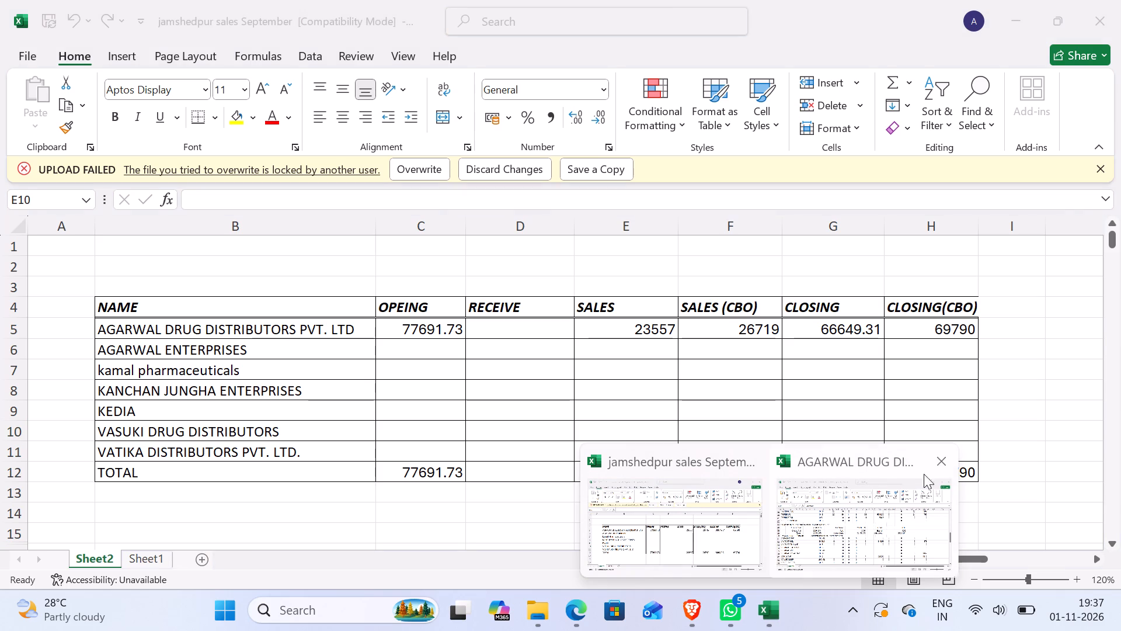
{"action": "left_click", "coordinate": [937, 464]}
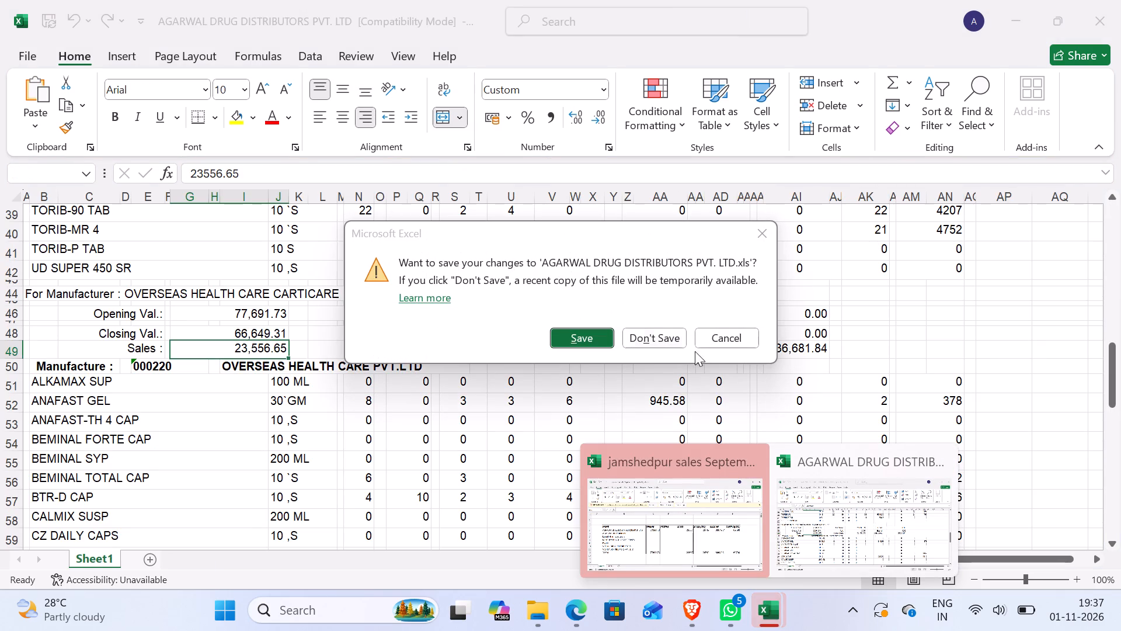
{"action": "left_click", "coordinate": [671, 336]}
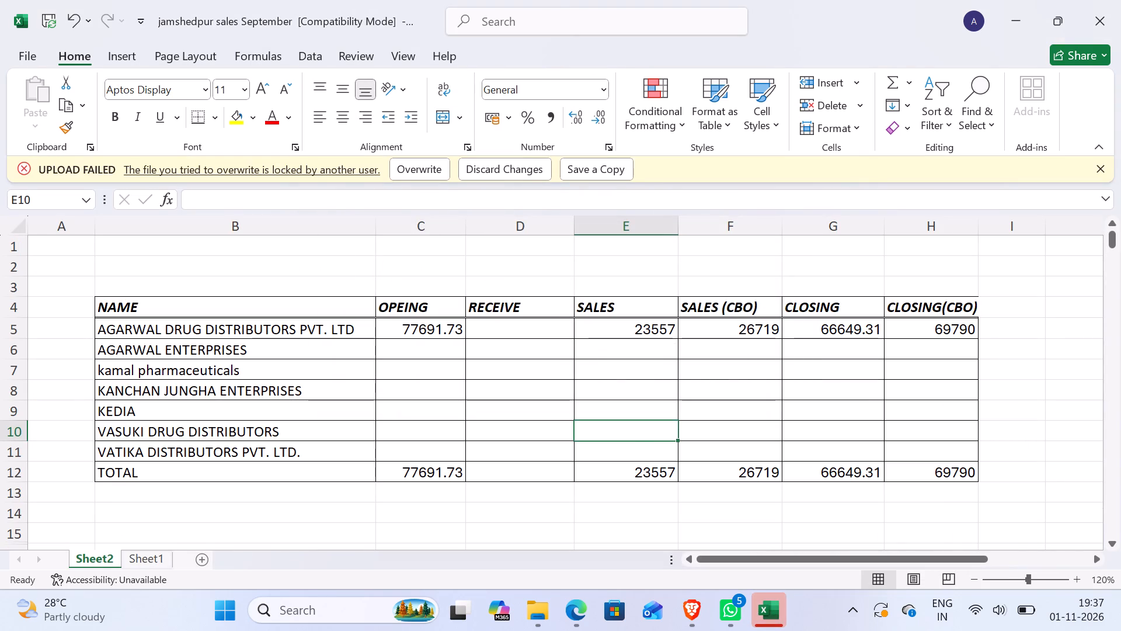
Save the Jamshedpur sales summary workbook.
{"action": "key", "text": "ctrl+s"}
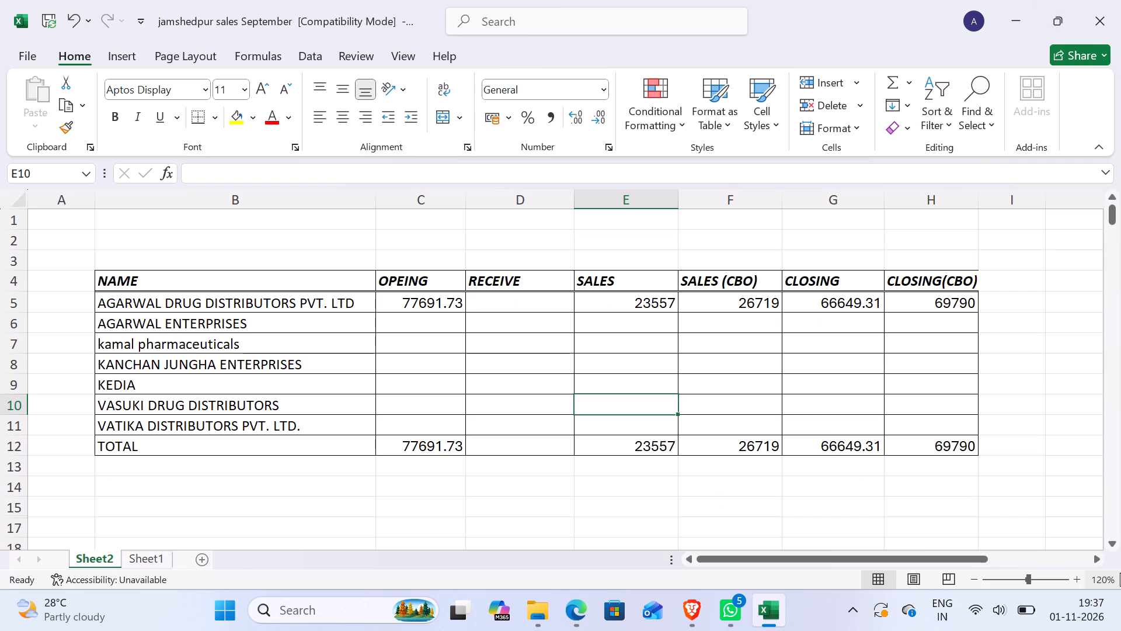
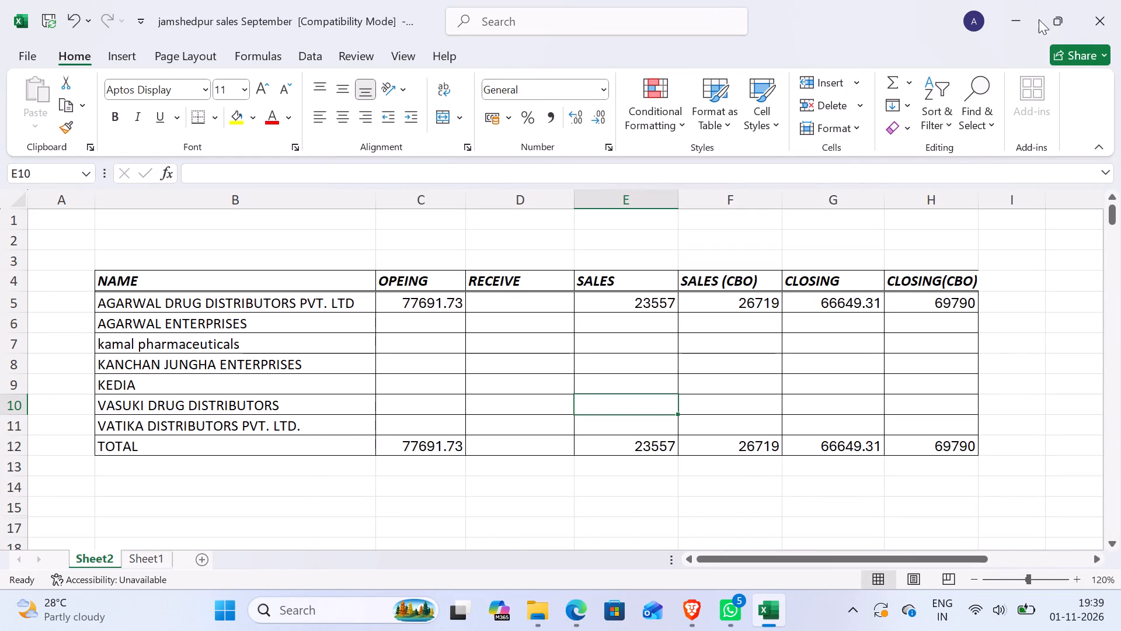
Open the AGARWAL ENTERPRISES workbook from the ssss folder.
{"action": "left_click", "coordinate": [1017, 15]}
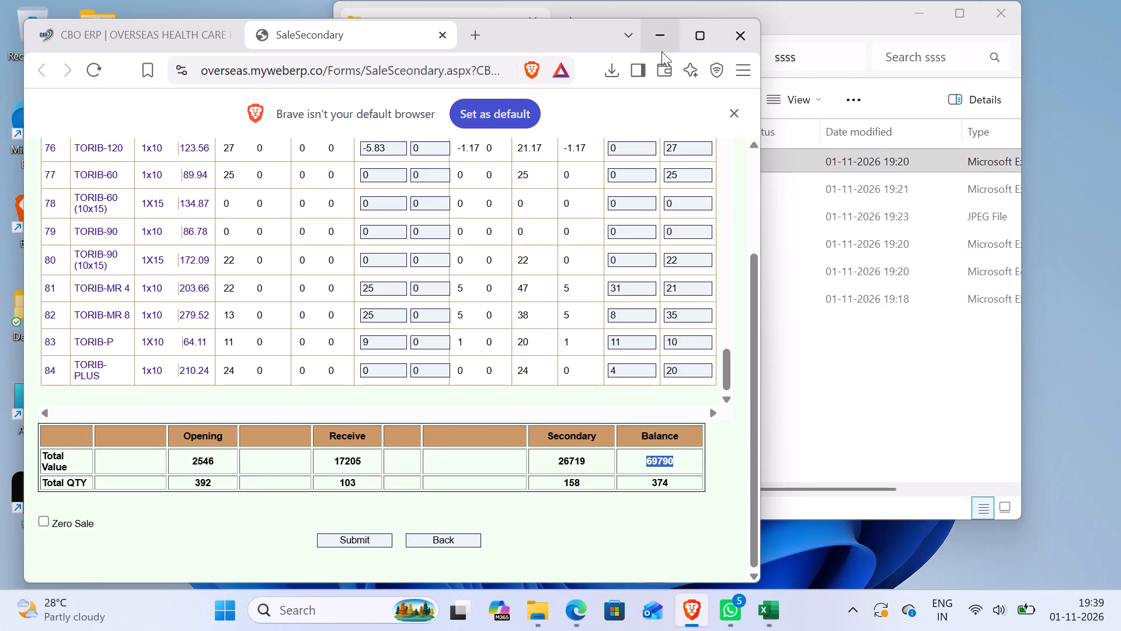
{"action": "left_click", "coordinate": [913, 423]}
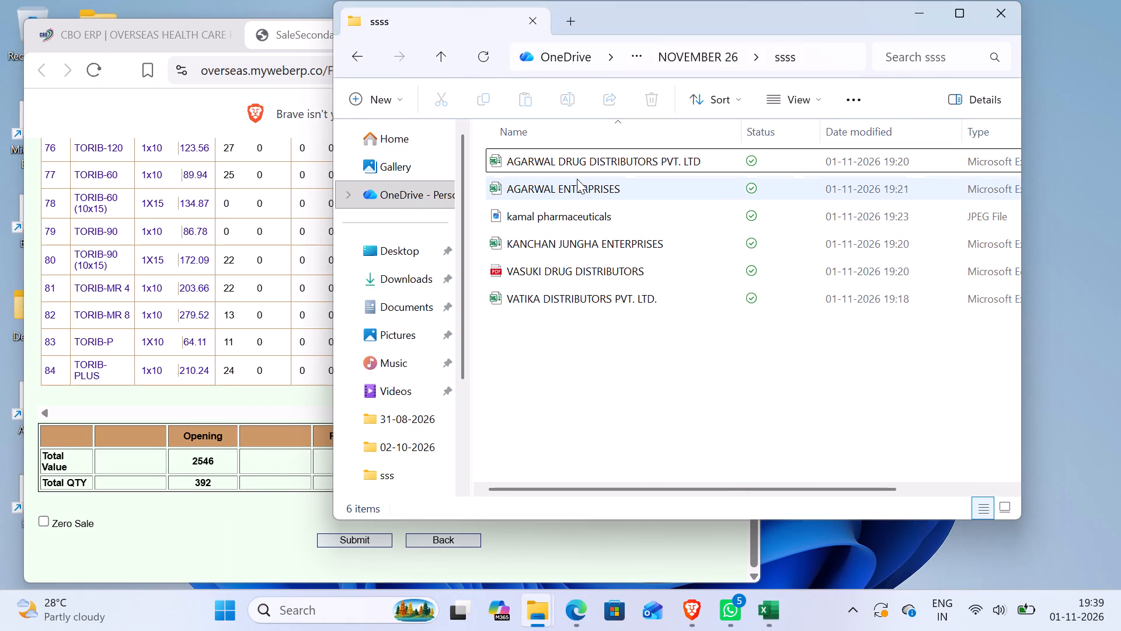
{"action": "double_click", "coordinate": [577, 185]}
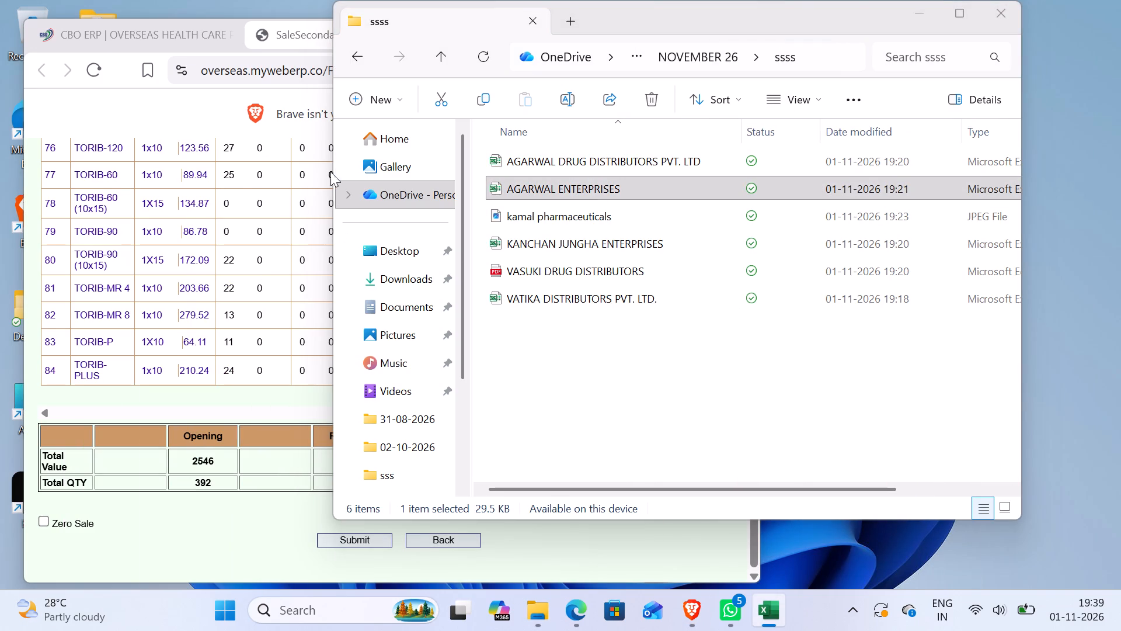
Copy the total OPENING VALUE, 101189.21, from the AGARWAL ENTERPRISES statement into that distributor's OPEING cell in the Jamshedpur sales summary.
{"action": "scroll", "coordinate": [603, 341], "scroll_direction": "up", "scroll_amount": 17}
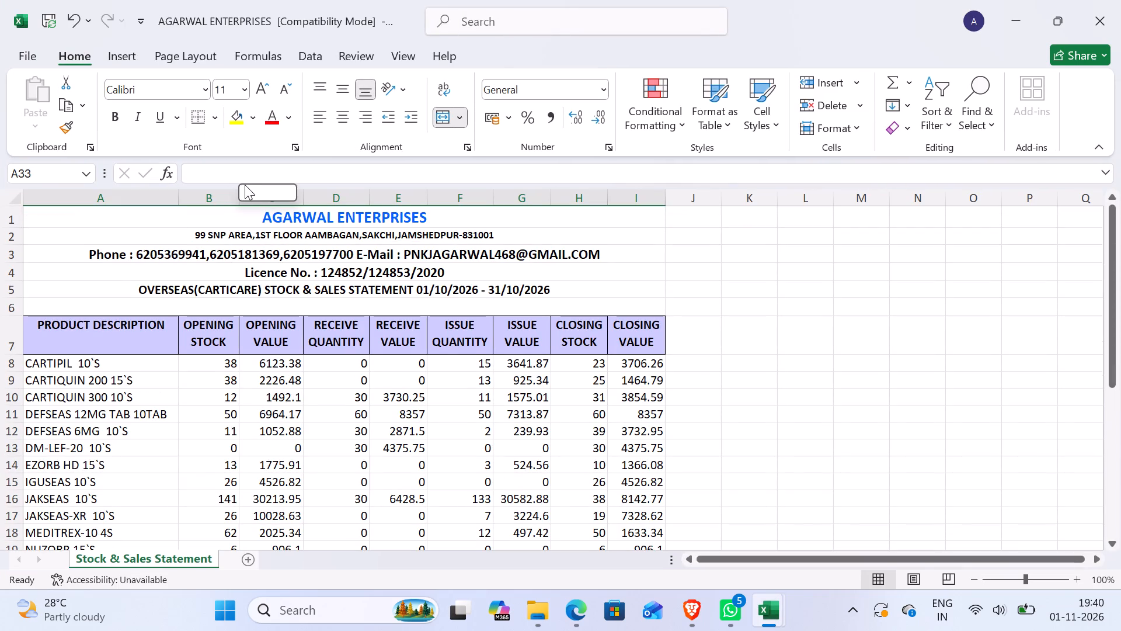
{"action": "scroll", "coordinate": [360, 317], "scroll_direction": "down", "scroll_amount": 4}
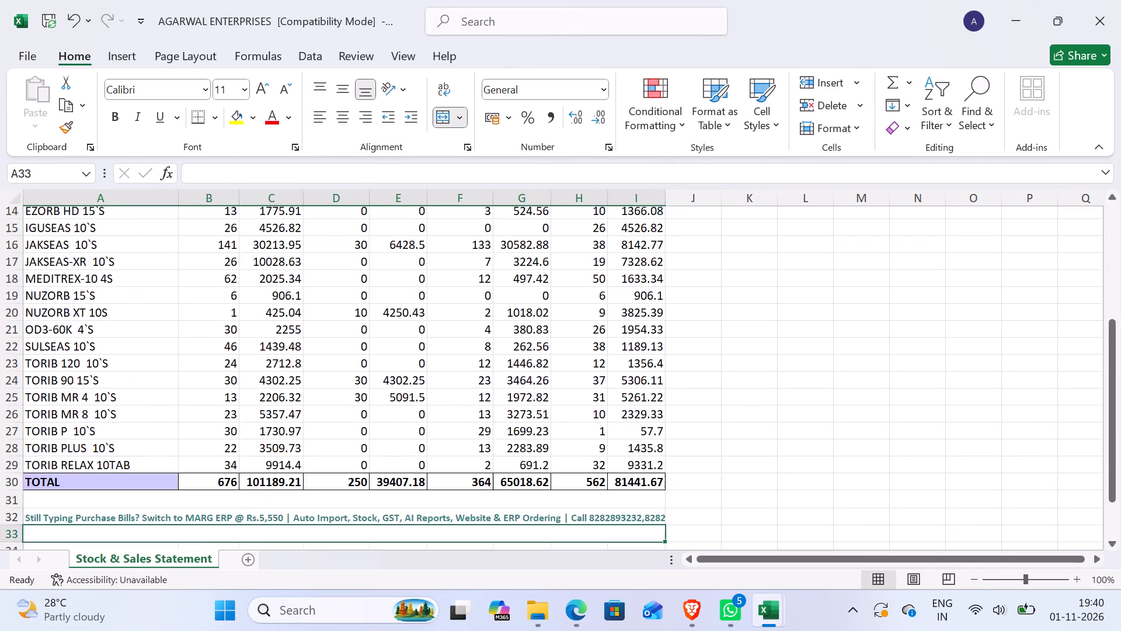
{"action": "scroll", "coordinate": [360, 317], "scroll_direction": "down", "scroll_amount": 3}
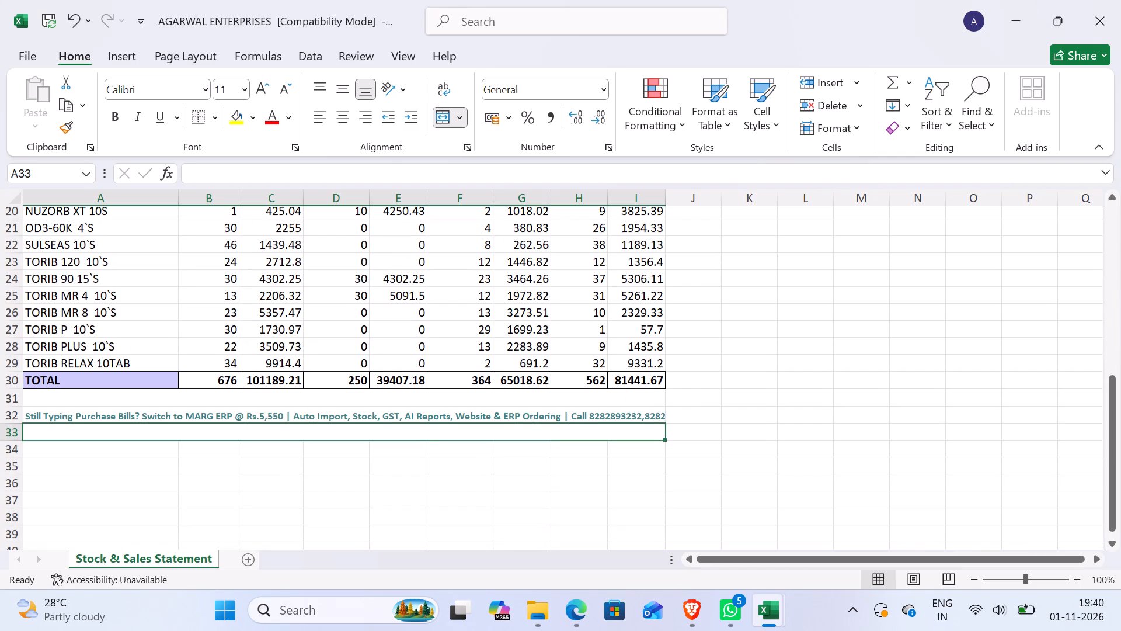
{"action": "left_click", "coordinate": [265, 382]}
{"action": "key", "text": "ctrl+c"}
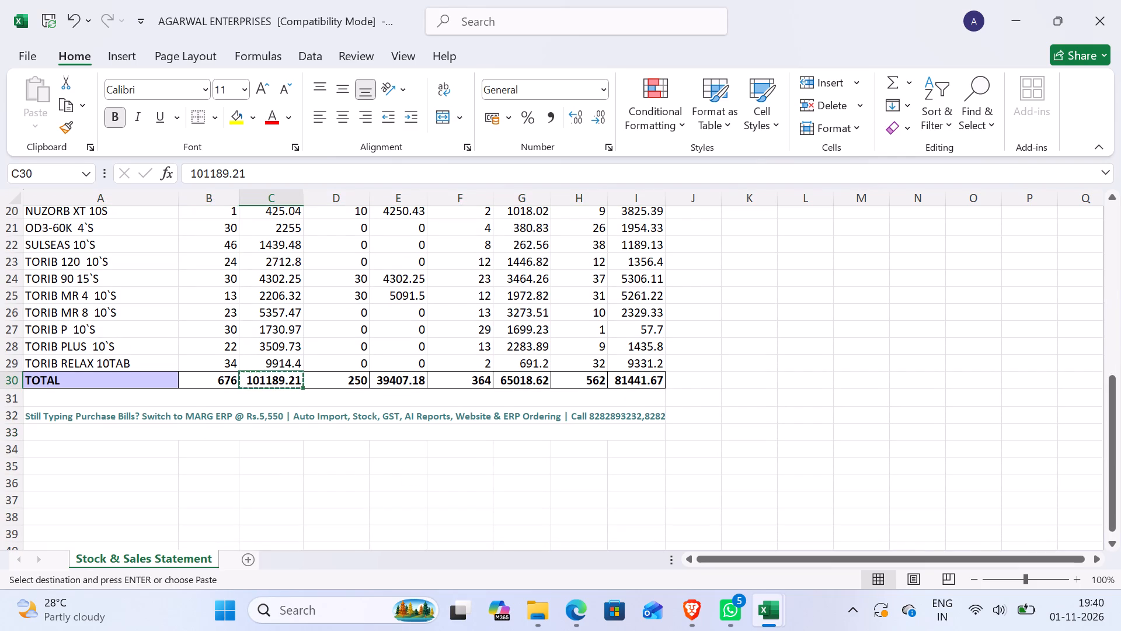
{"action": "left_click", "coordinate": [768, 608]}
{"action": "left_click", "coordinate": [732, 495]}
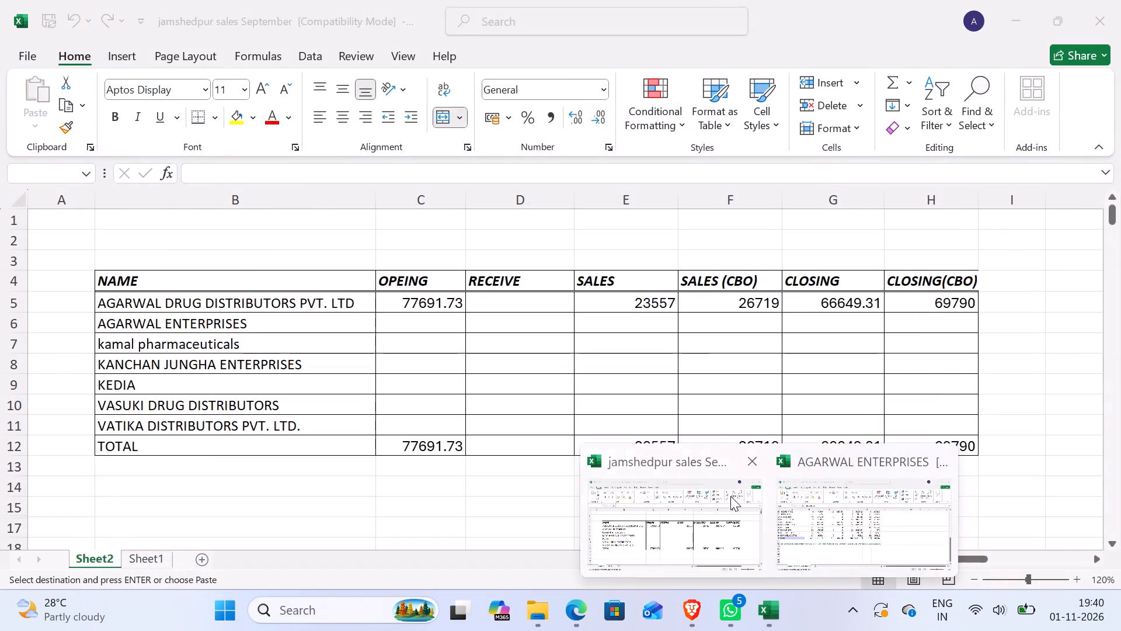
{"action": "left_click", "coordinate": [404, 325]}
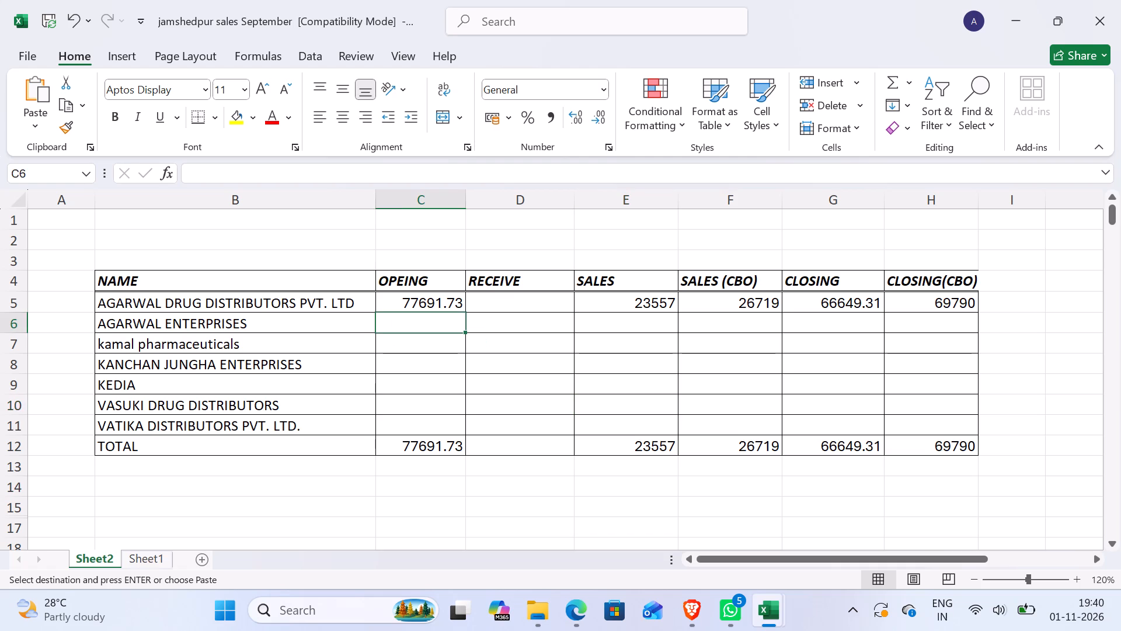
{"action": "key", "text": "ctrl+v"}
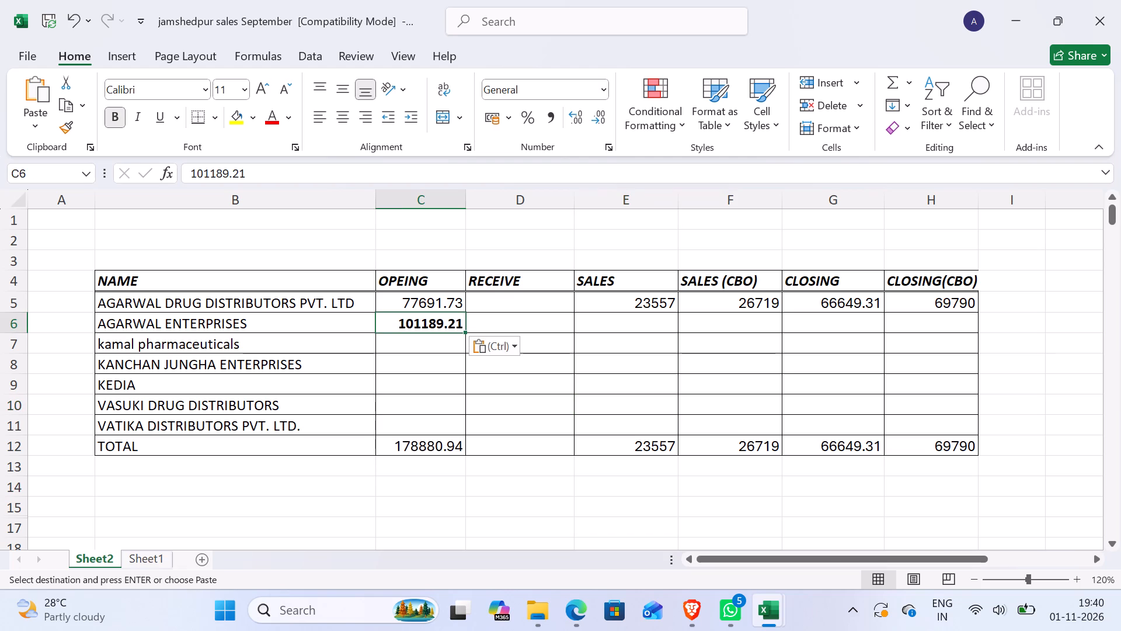
Copy the total ISSUE VALUE, 65018.62, from the AGARWAL ENTERPRISES statement into its SALES cell in the Jamshedpur sales summary.
{"action": "left_click", "coordinate": [763, 606]}
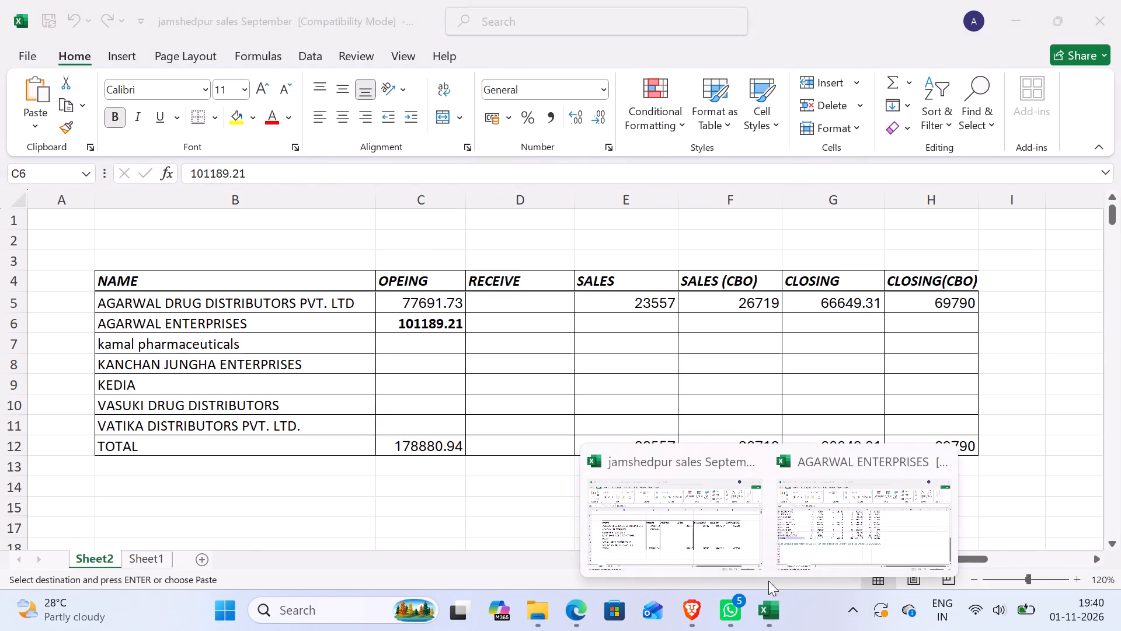
{"action": "left_click", "coordinate": [855, 530]}
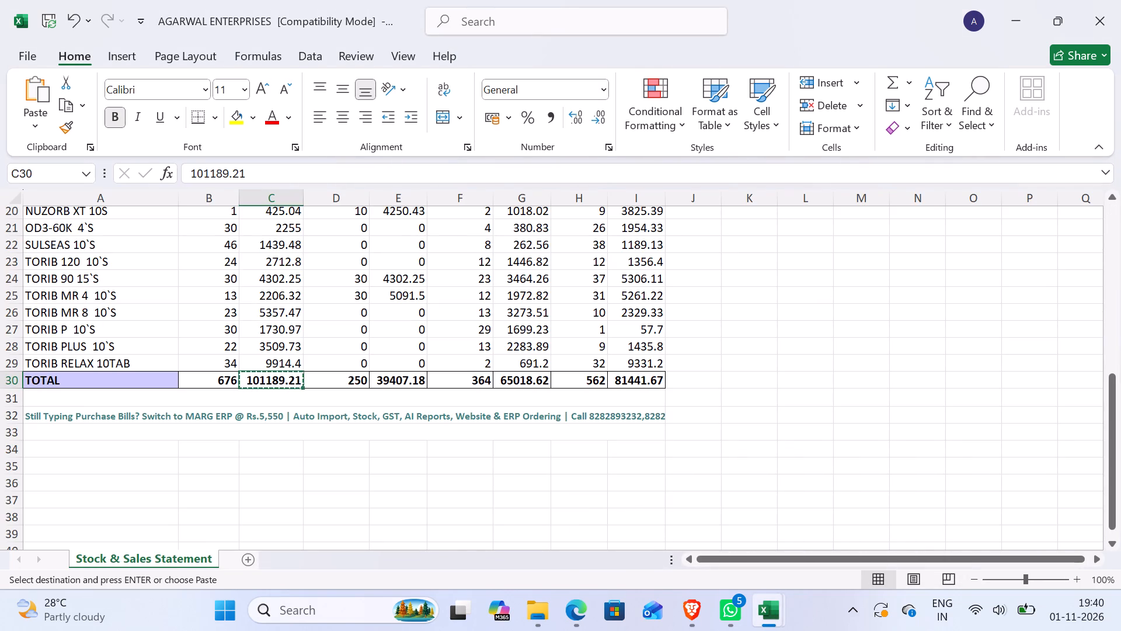
{"action": "left_click", "coordinate": [511, 376]}
{"action": "key", "text": "ctrl+c"}
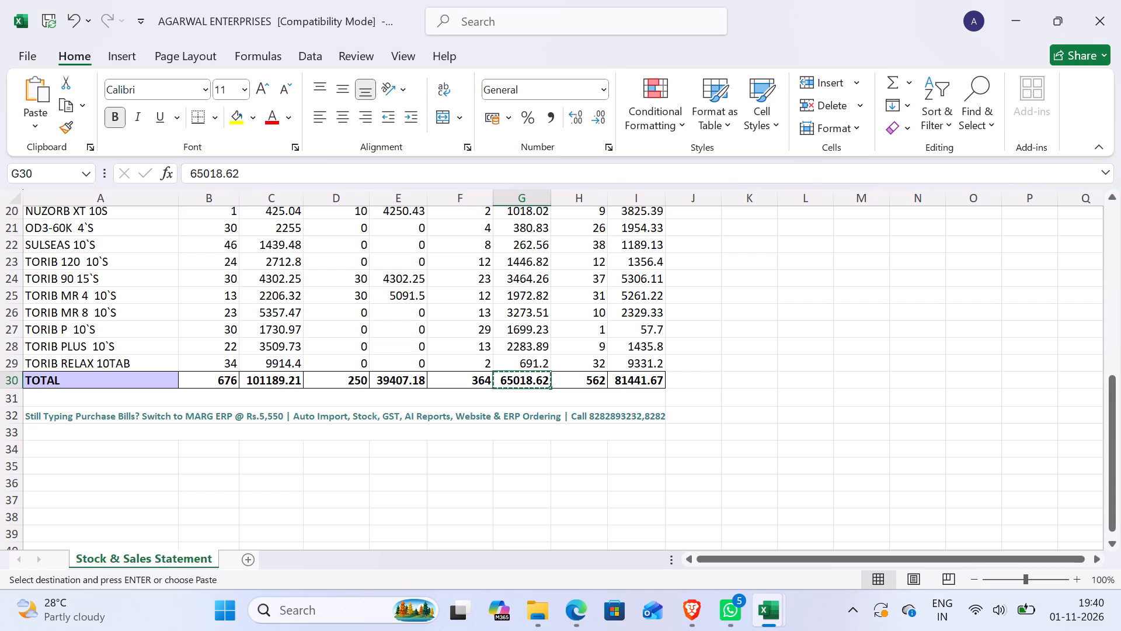
{"action": "left_click", "coordinate": [781, 612]}
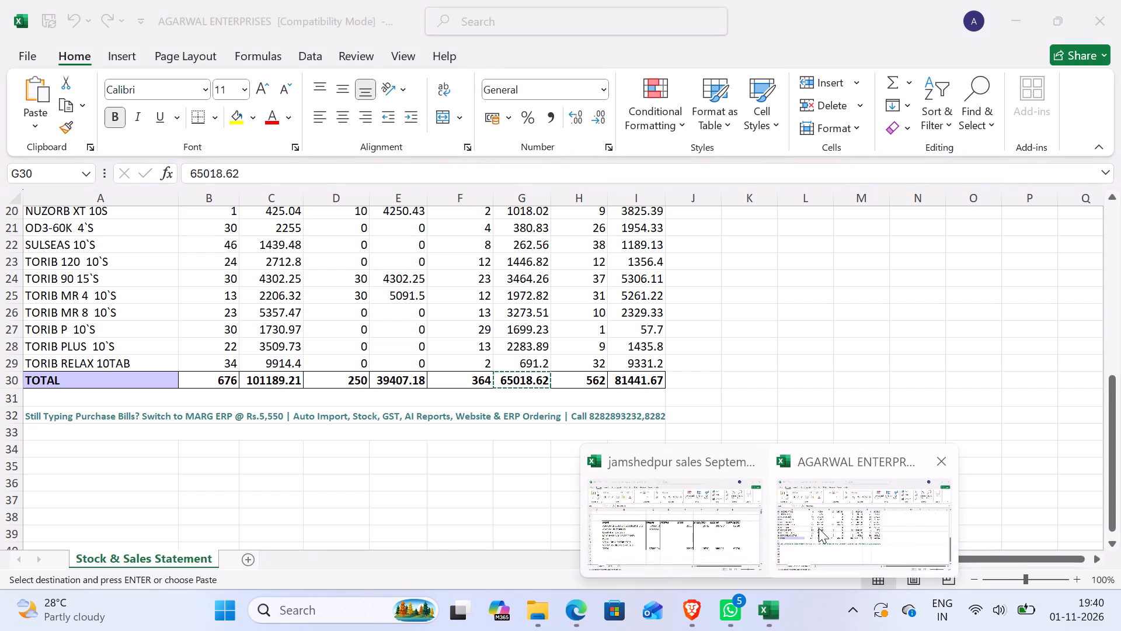
{"action": "left_click", "coordinate": [704, 504]}
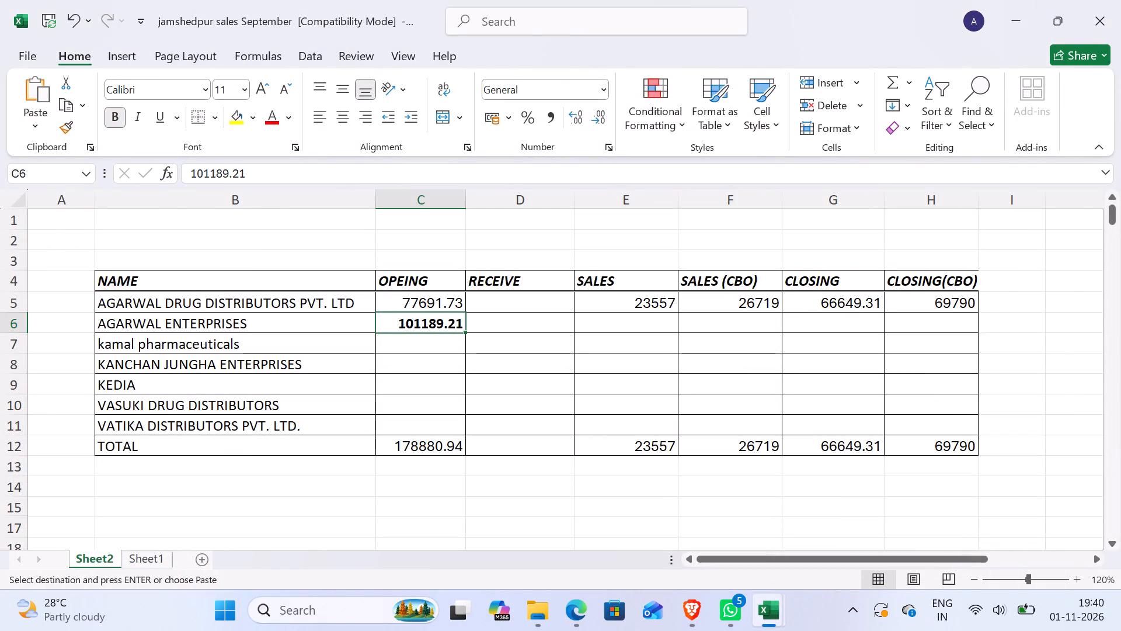
{"action": "left_click", "coordinate": [642, 323]}
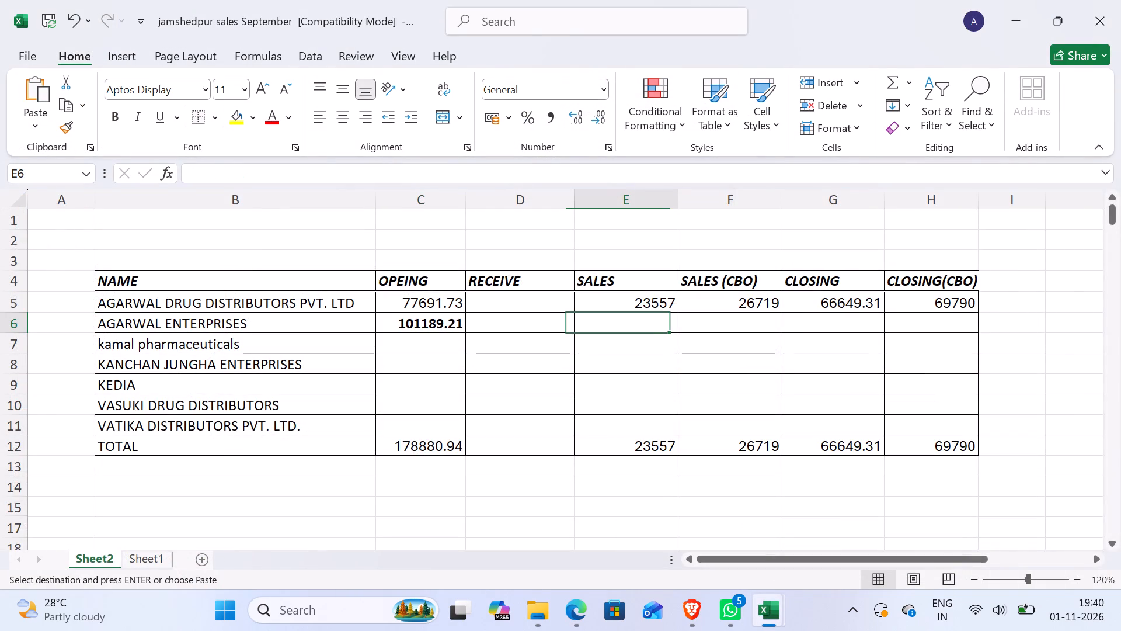
{"action": "key", "text": "ctrl+v"}
Copy the total CLOSING VALUE, 81441.67, from the AGARWAL ENTERPRISES statement into its CLOSING cell in the Jamshedpur sales summary.
{"action": "left_click", "coordinate": [763, 611]}
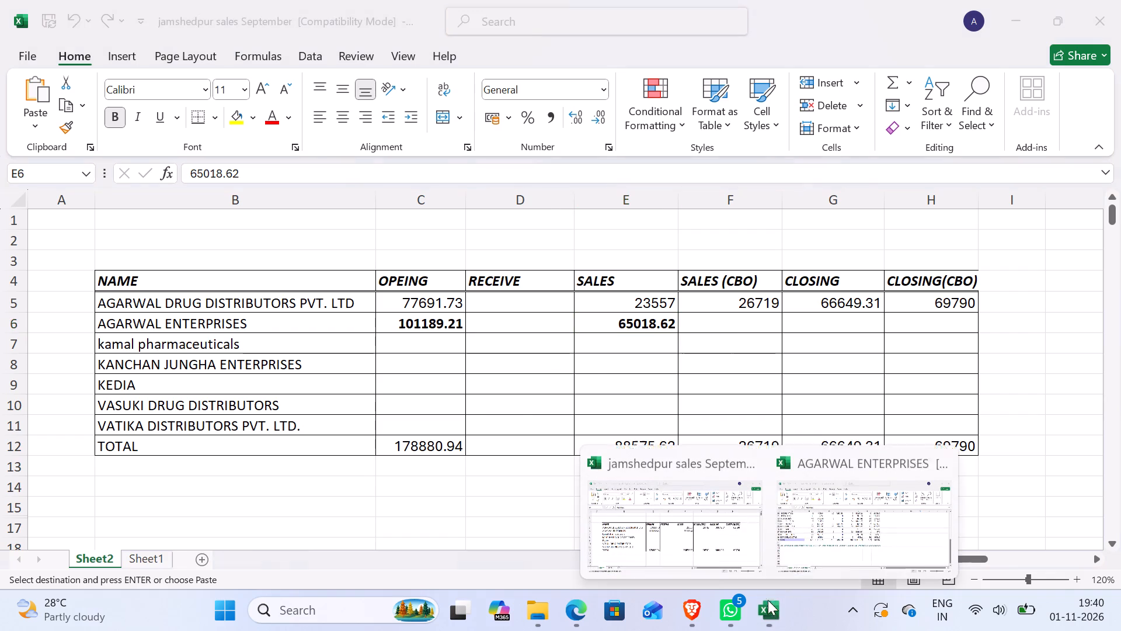
{"action": "left_click", "coordinate": [806, 538]}
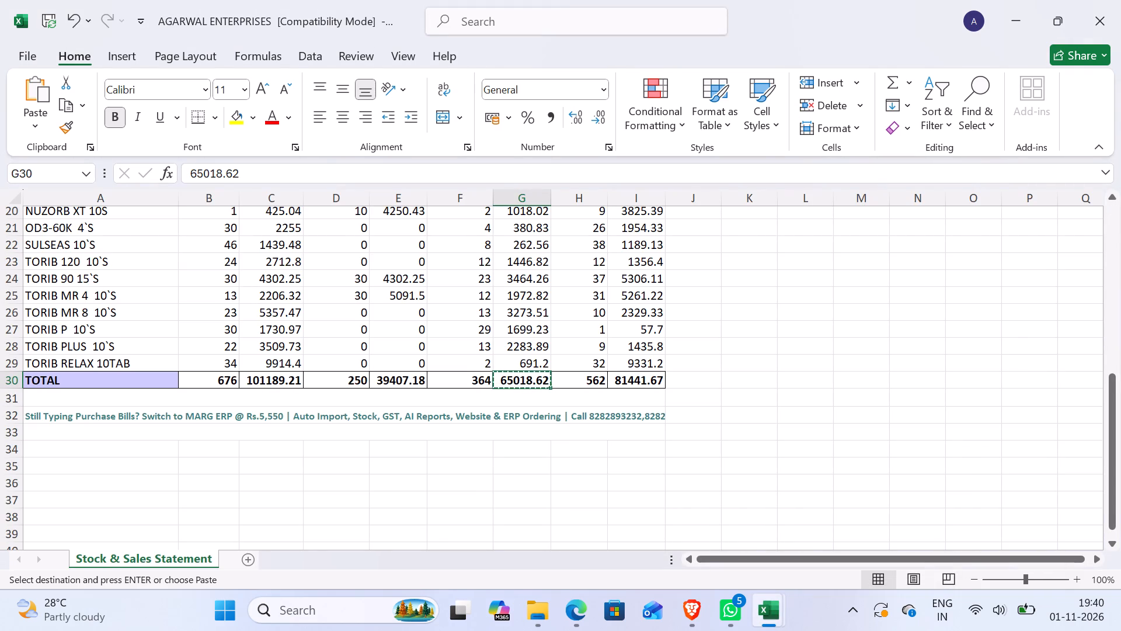
{"action": "left_click", "coordinate": [652, 379]}
{"action": "key", "text": "ctrl+c"}
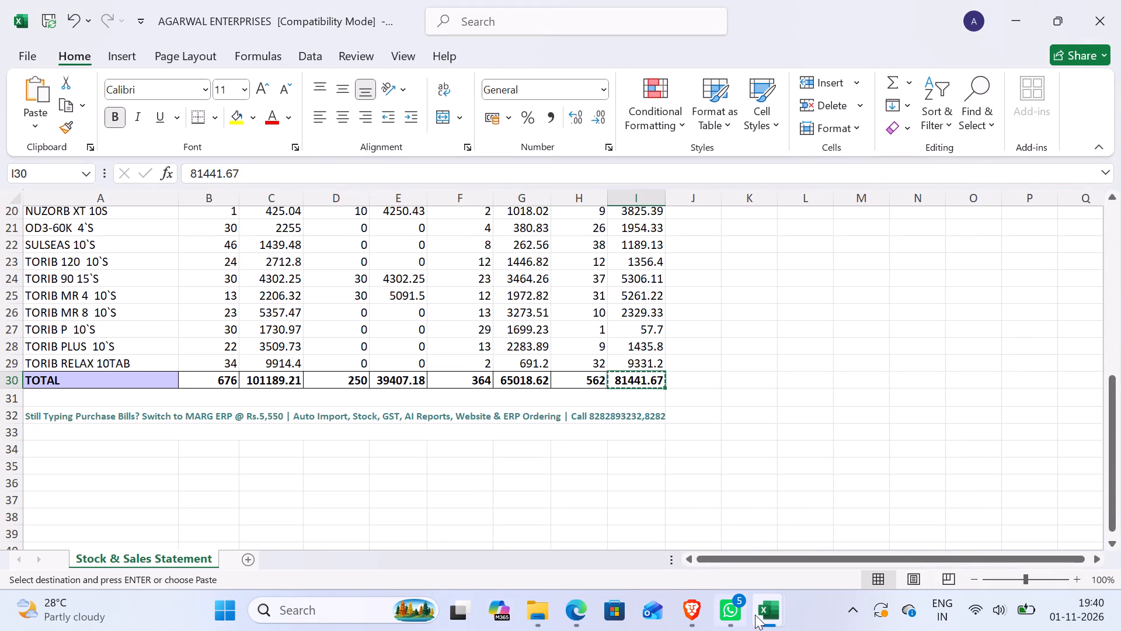
{"action": "left_click", "coordinate": [765, 611]}
{"action": "left_click", "coordinate": [667, 514]}
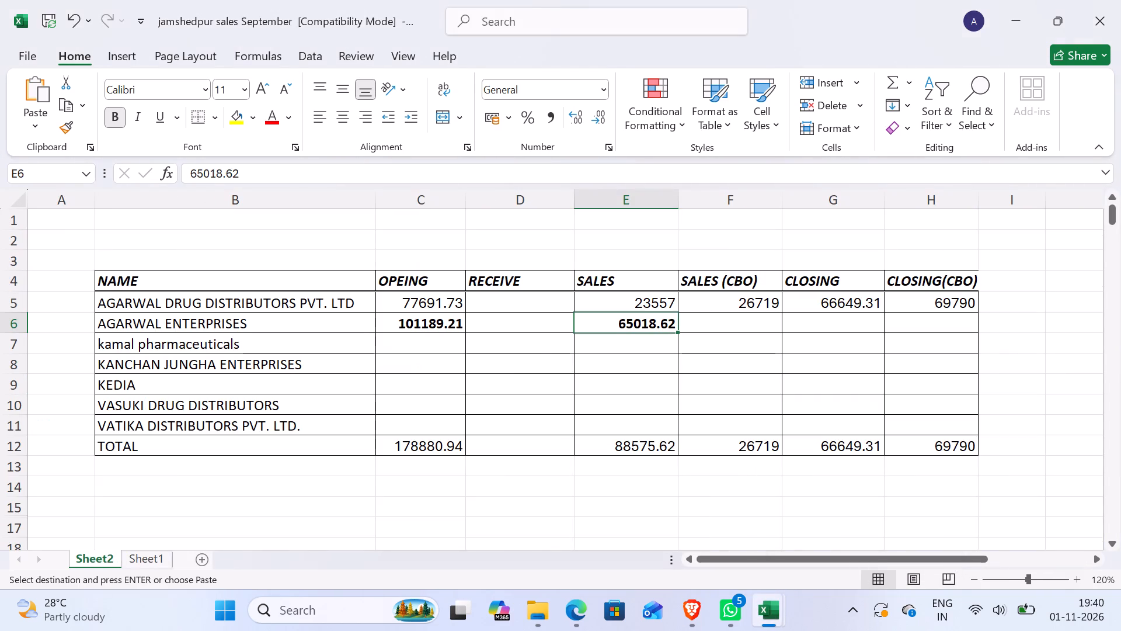
{"action": "left_click", "coordinate": [869, 326]}
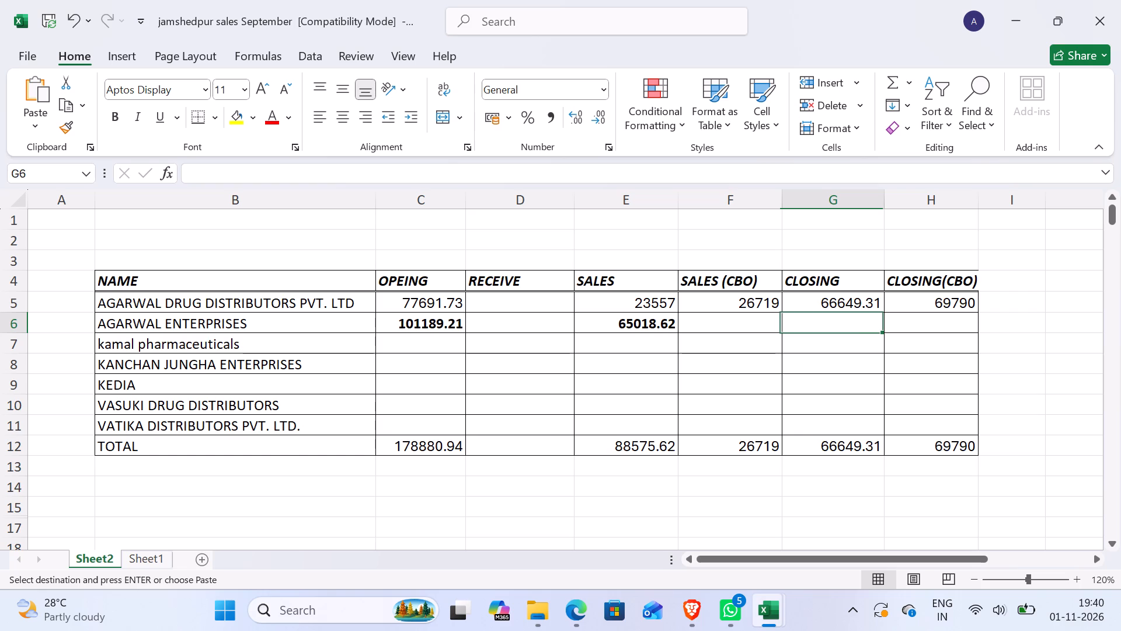
{"action": "key", "text": "ctrl+v"}
{"action": "left_click", "coordinate": [793, 487]}
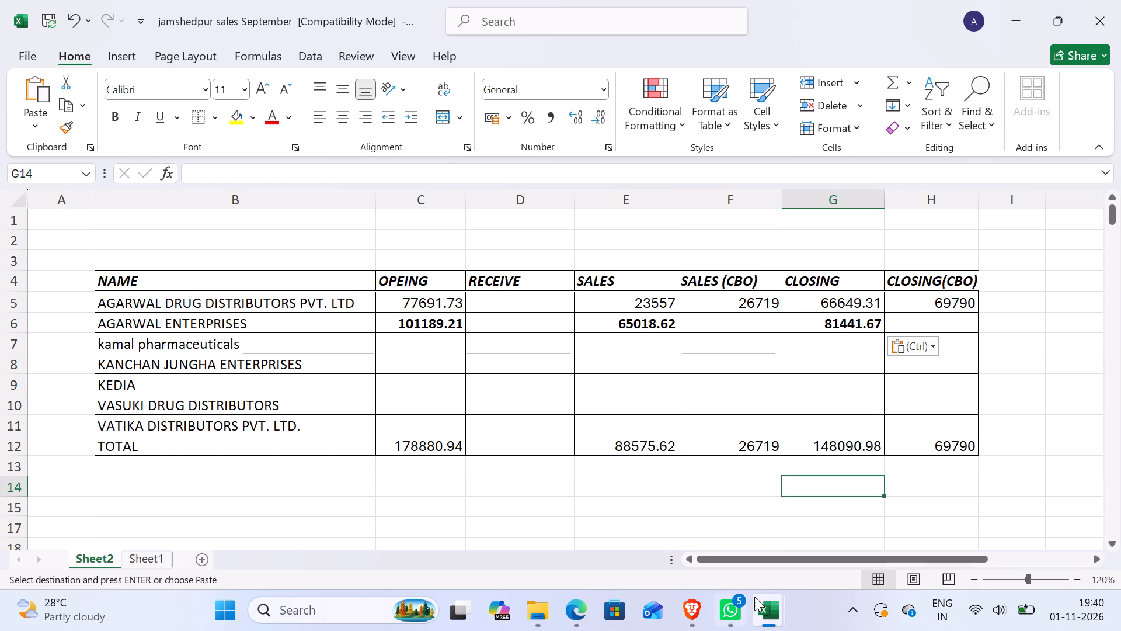
Hide the opening and receive columns B to E, ISSUE VALUE column G and CLOSING VALUE column I in the AGARWAL ENTERPRISES statement.
{"action": "left_click", "coordinate": [774, 612]}
{"action": "left_click", "coordinate": [810, 522]}
{"action": "scroll", "coordinate": [524, 269], "scroll_direction": "up", "scroll_amount": 2}
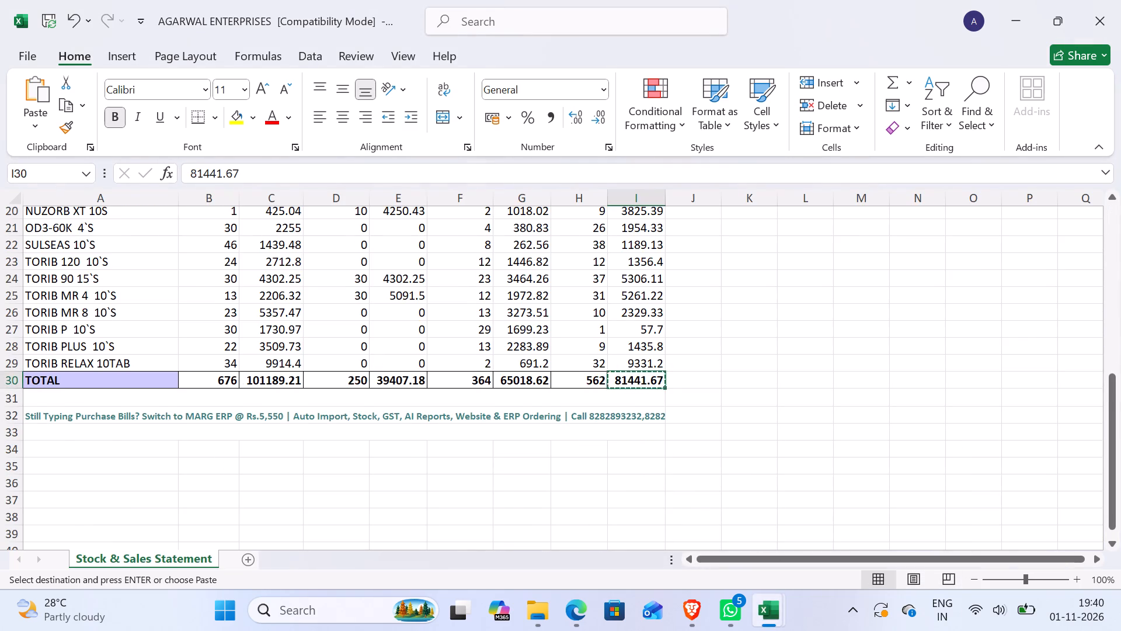
{"action": "scroll", "coordinate": [524, 269], "scroll_direction": "up", "scroll_amount": 14}
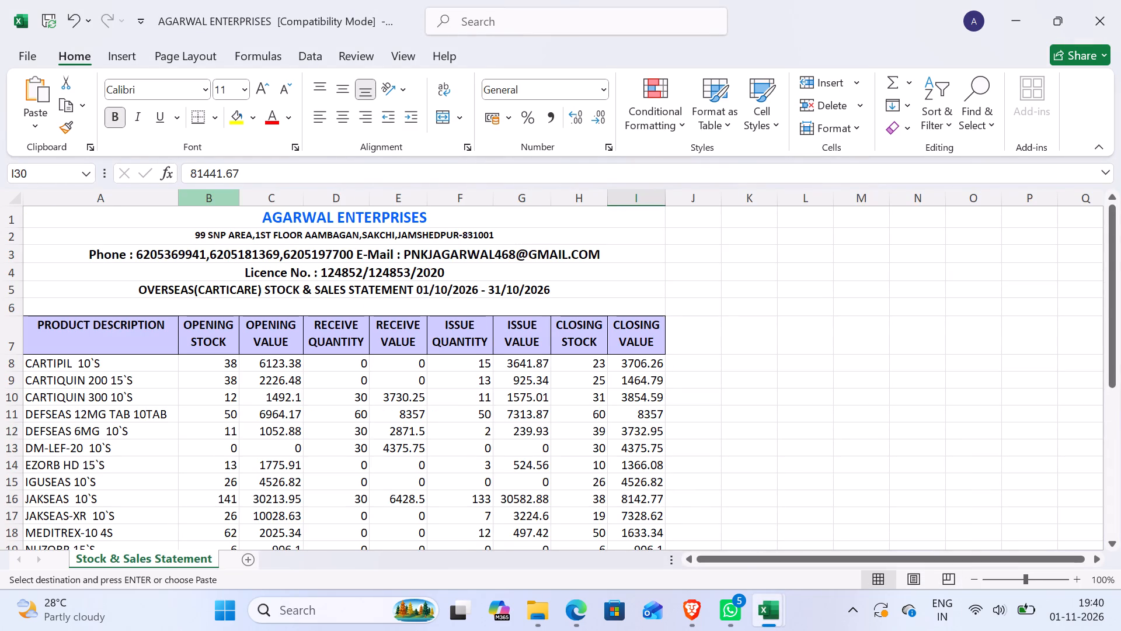
{"action": "left_click_drag", "start_coordinate": [221, 197], "coordinate": [377, 202]}
{"action": "right_click", "coordinate": [394, 189]}
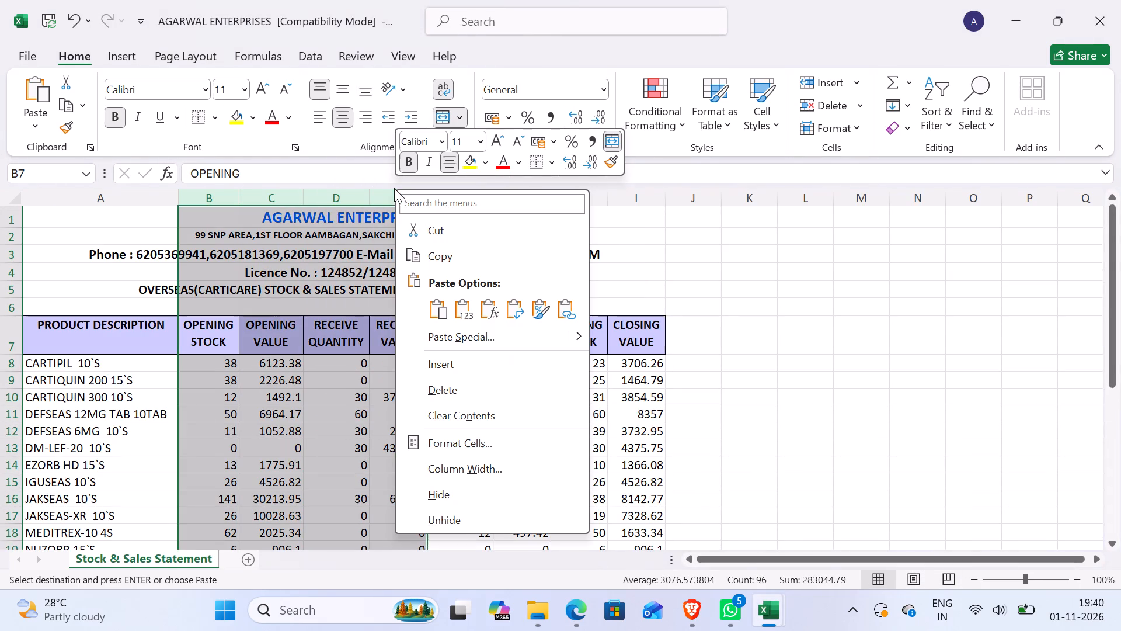
{"action": "right_click", "coordinate": [224, 195]}
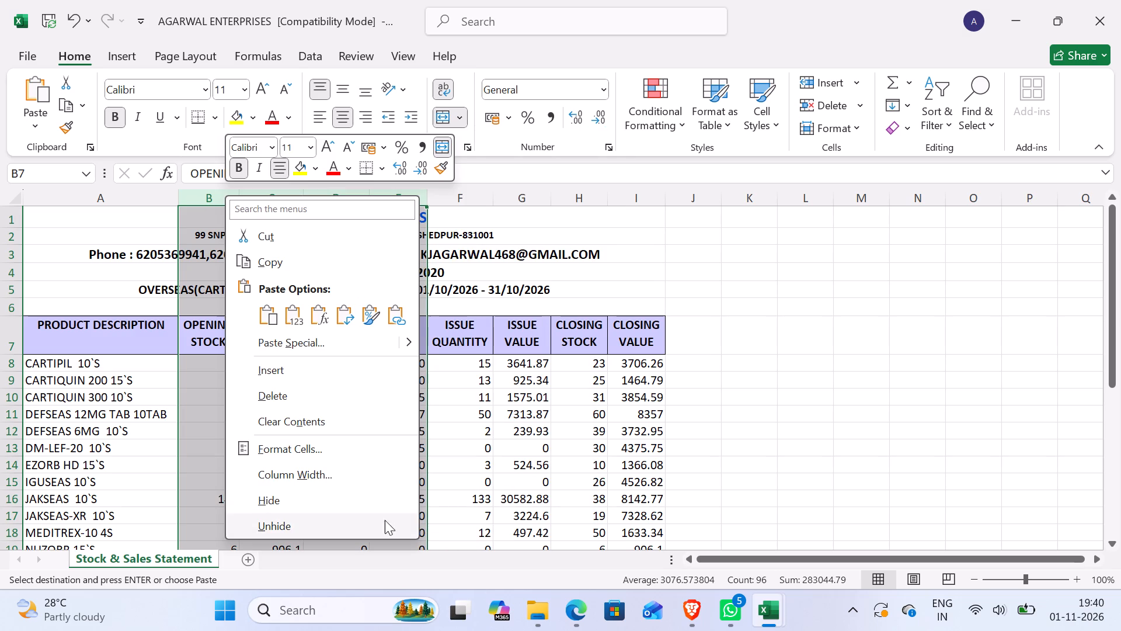
{"action": "left_click", "coordinate": [286, 502]}
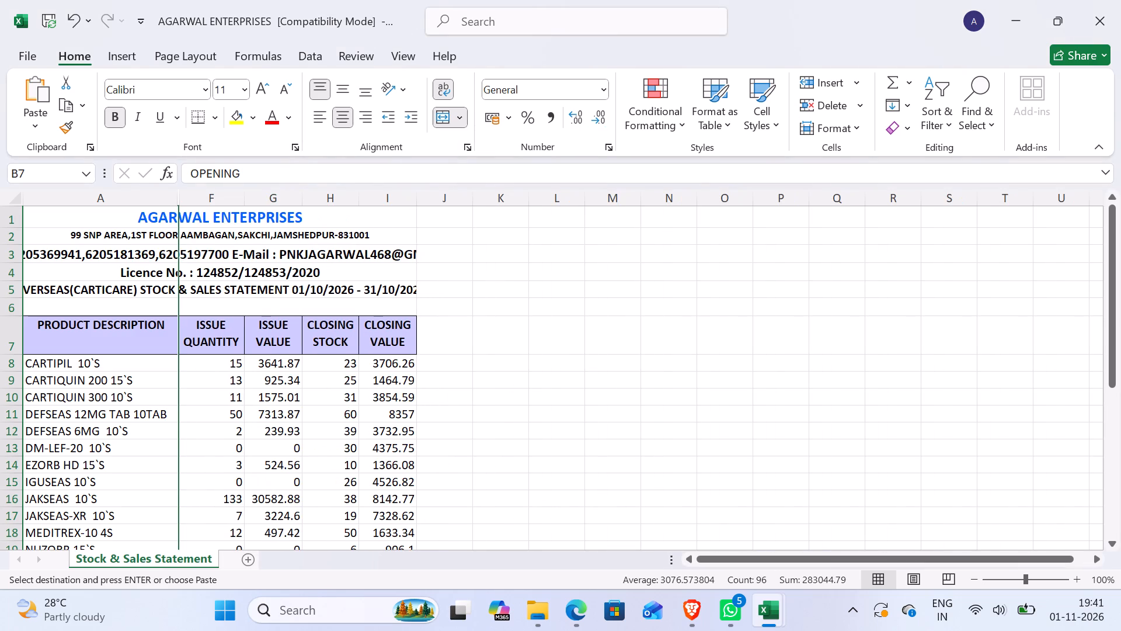
{"action": "right_click", "coordinate": [273, 195]}
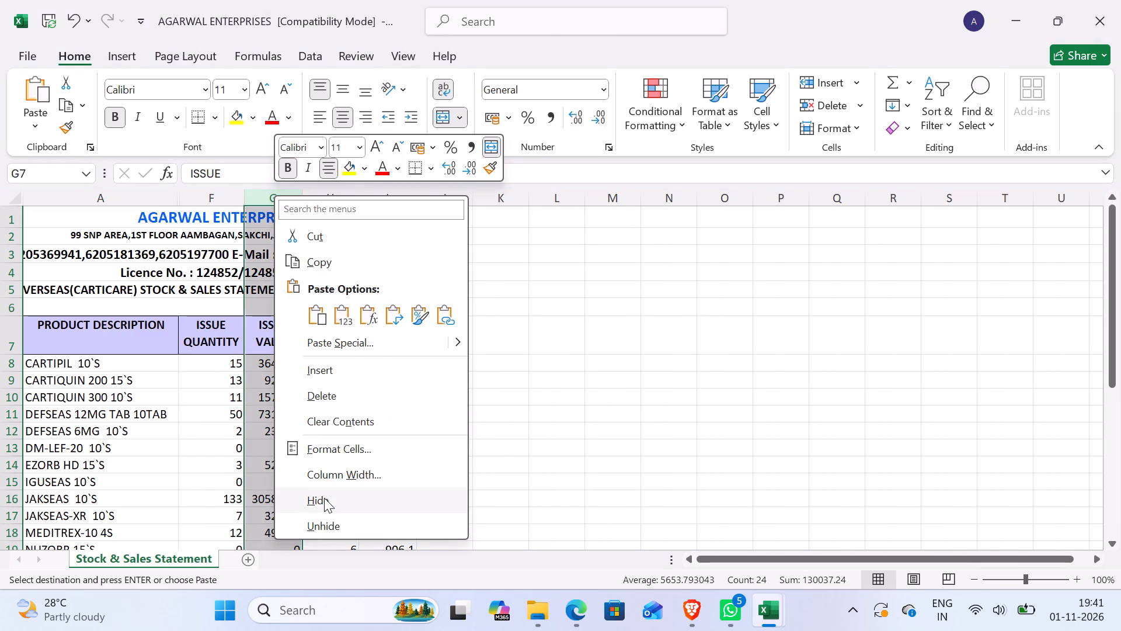
{"action": "left_click", "coordinate": [324, 498]}
{"action": "right_click", "coordinate": [335, 199]}
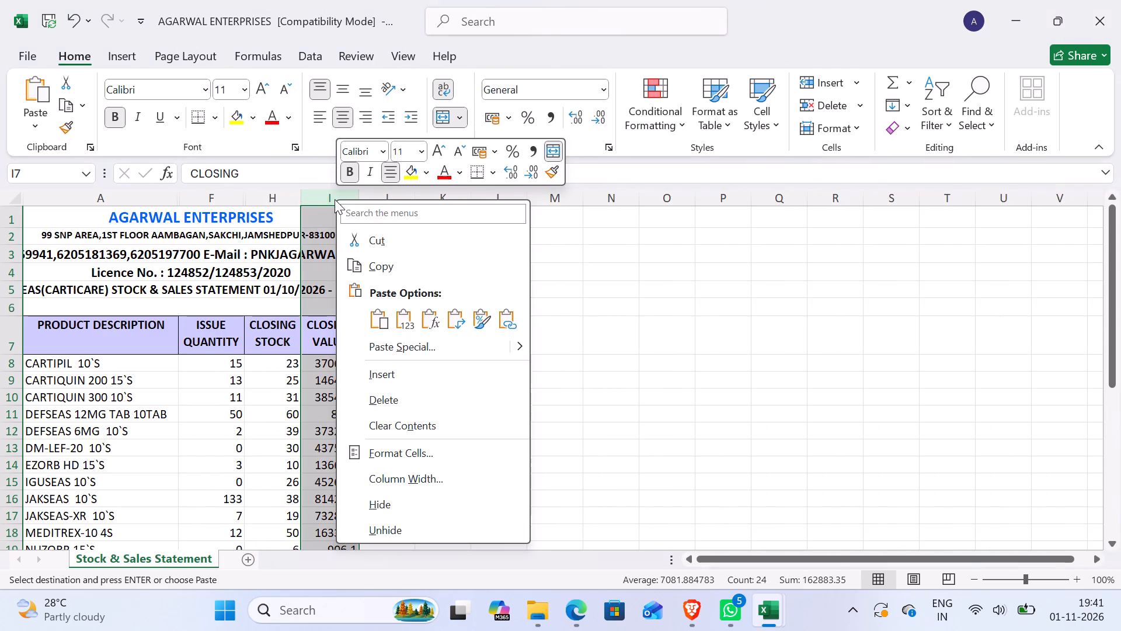
{"action": "left_click", "coordinate": [402, 502]}
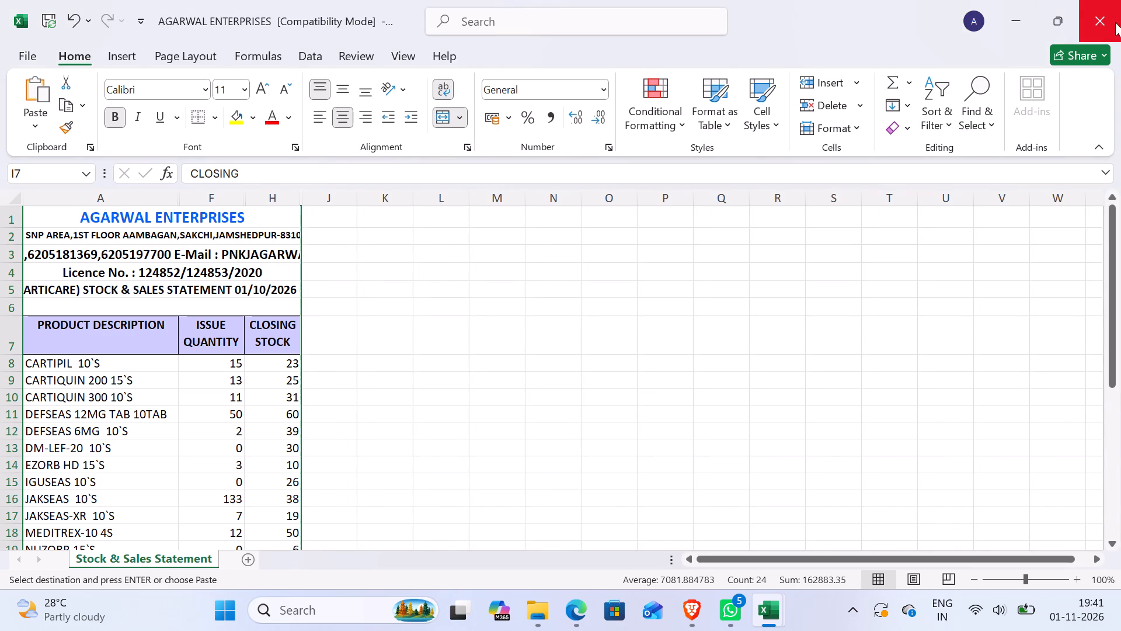
Arrange the AGARWAL ENTERPRISES statement beside the ERP secondary sales entry so both can be read together.
{"action": "left_click", "coordinate": [1061, 12]}
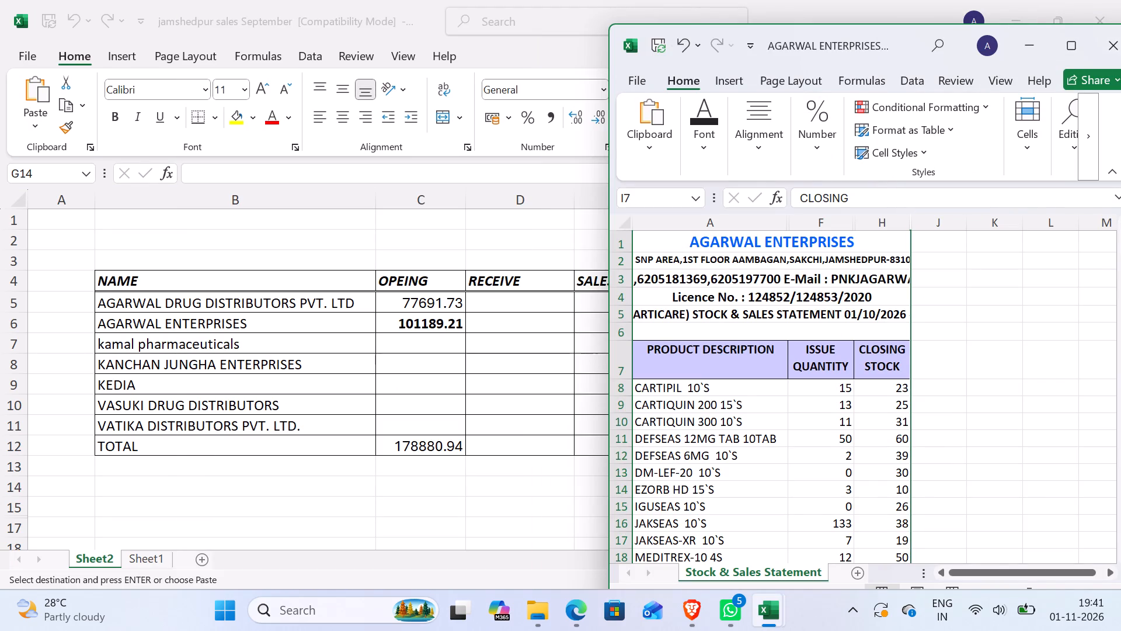
{"action": "left_click", "coordinate": [444, 491]}
{"action": "left_click", "coordinate": [1003, 14]}
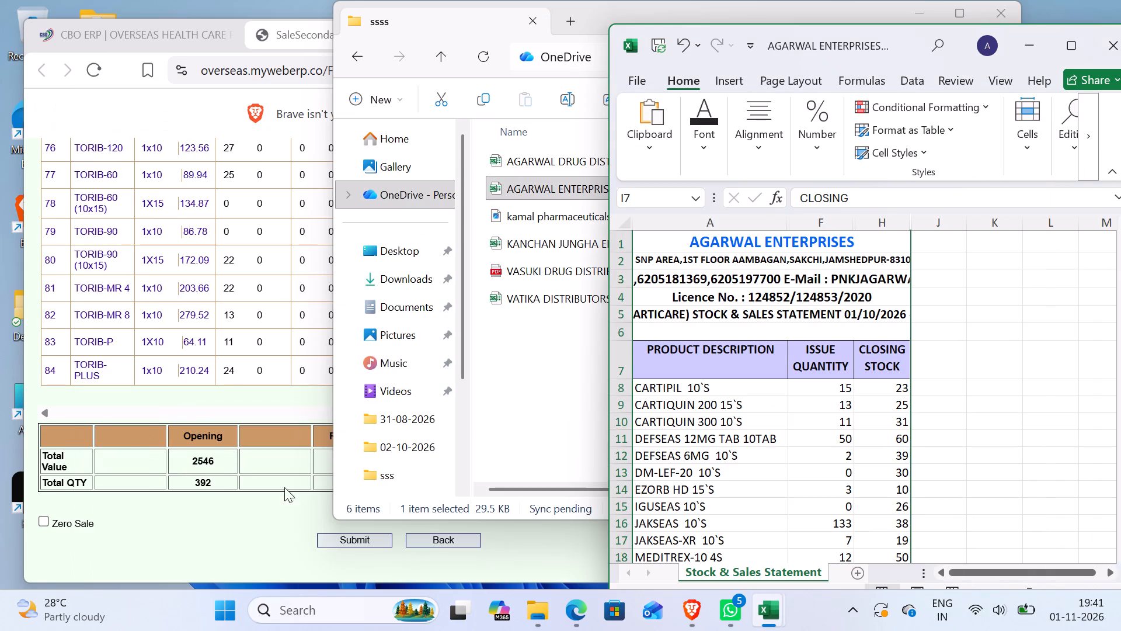
{"action": "left_click", "coordinate": [268, 396]}
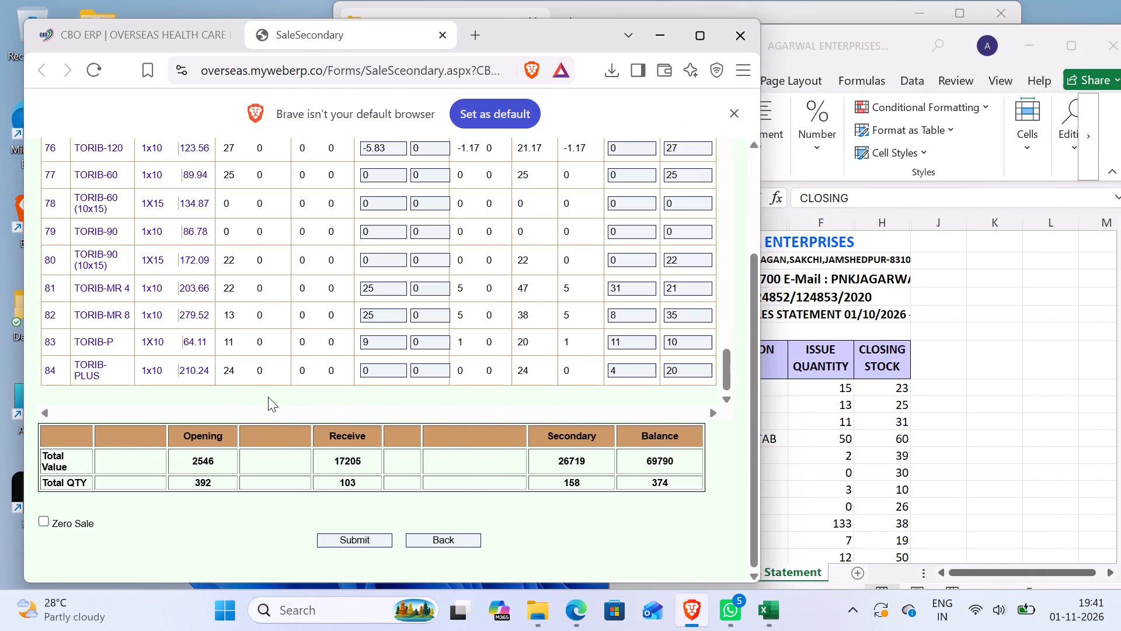
{"action": "left_click", "coordinate": [984, 309]}
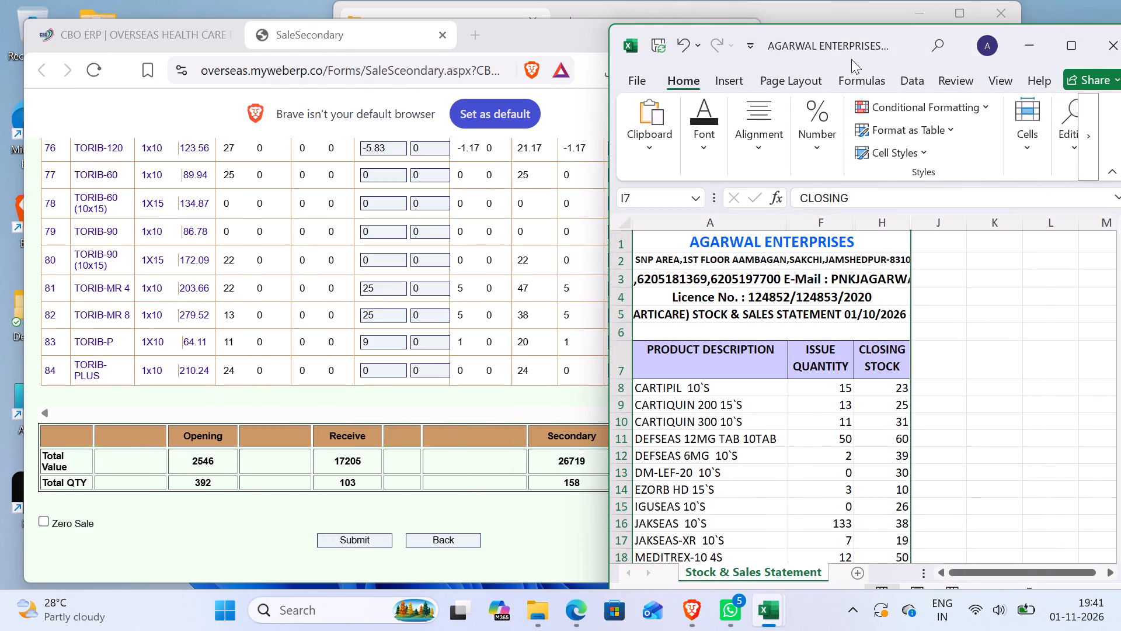
{"action": "left_click", "coordinate": [836, 45]}
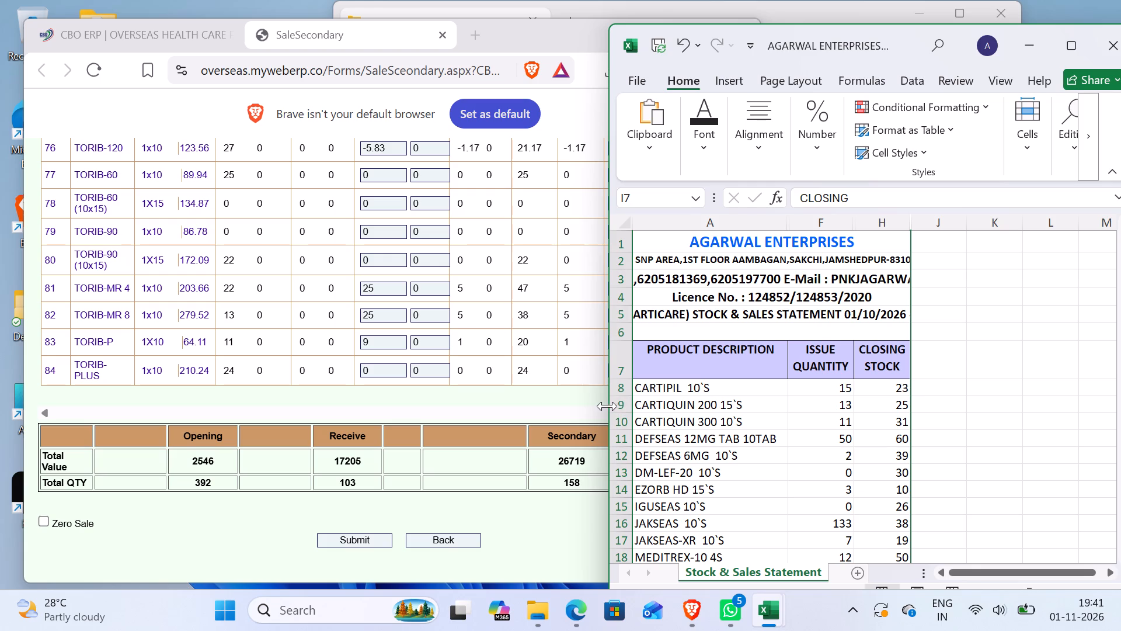
{"action": "left_click_drag", "start_coordinate": [606, 405], "coordinate": [777, 383]}
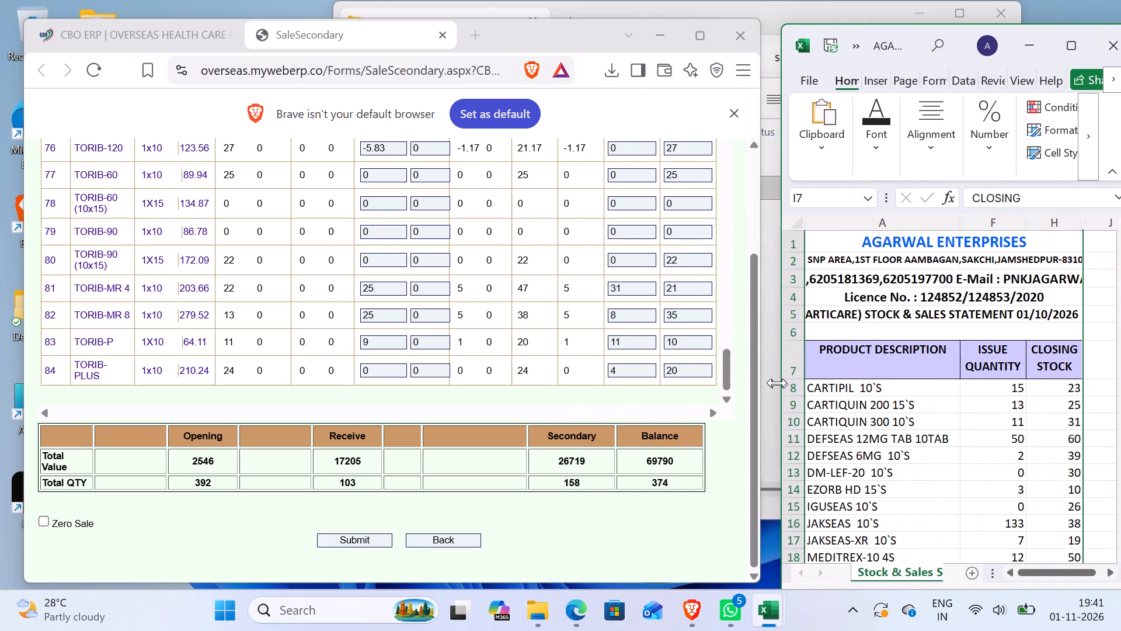
{"action": "left_click_drag", "start_coordinate": [777, 383], "coordinate": [764, 377]}
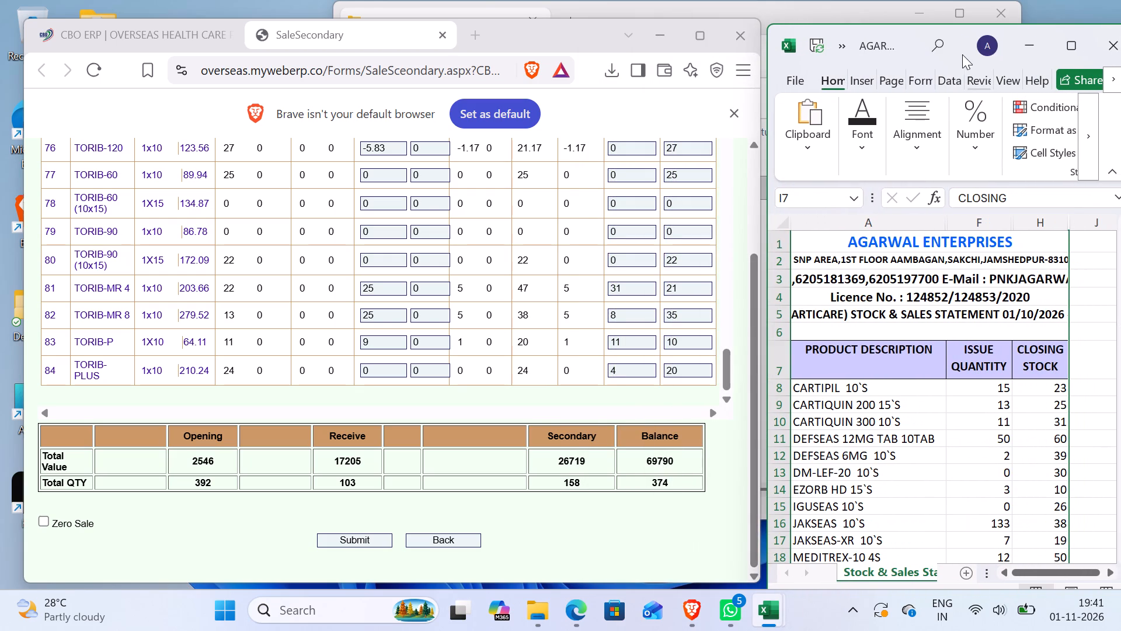
{"action": "left_click", "coordinate": [953, 40]}
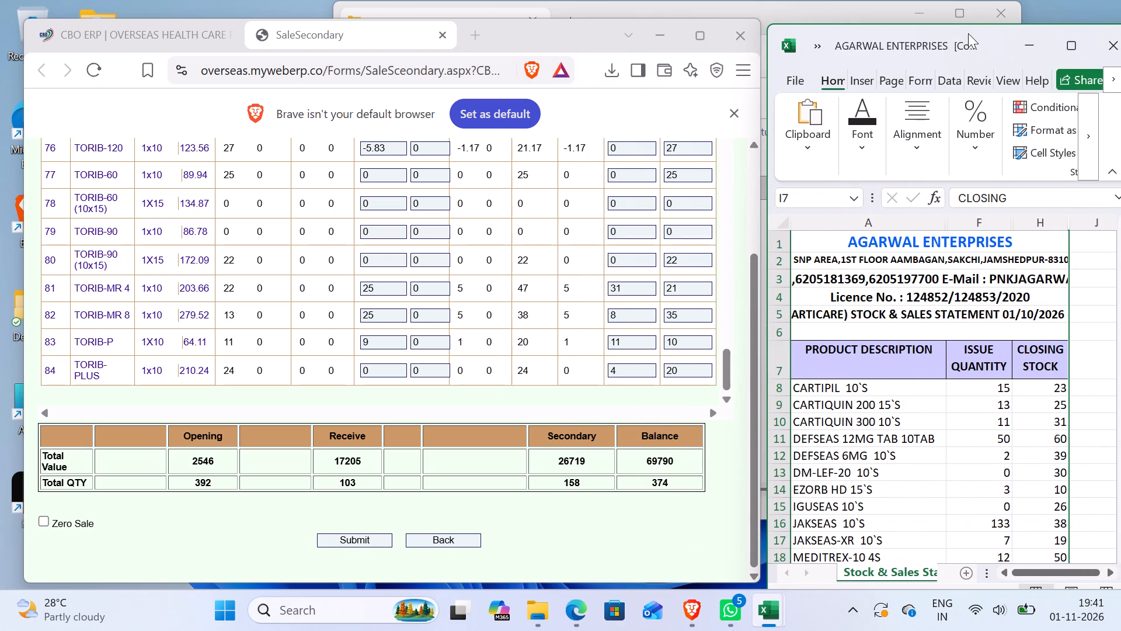
{"action": "left_click_drag", "start_coordinate": [970, 31], "coordinate": [967, 15]}
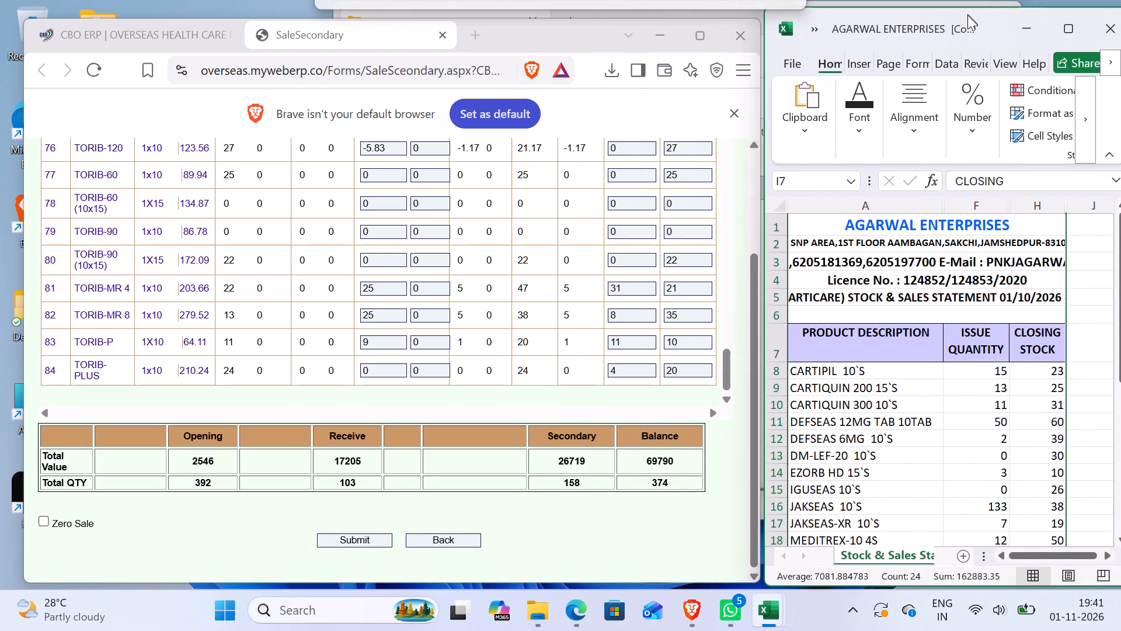
{"action": "left_click_drag", "start_coordinate": [967, 15], "coordinate": [963, 23]}
{"action": "left_click", "coordinate": [962, 22]}
{"action": "left_click", "coordinate": [945, 436]}
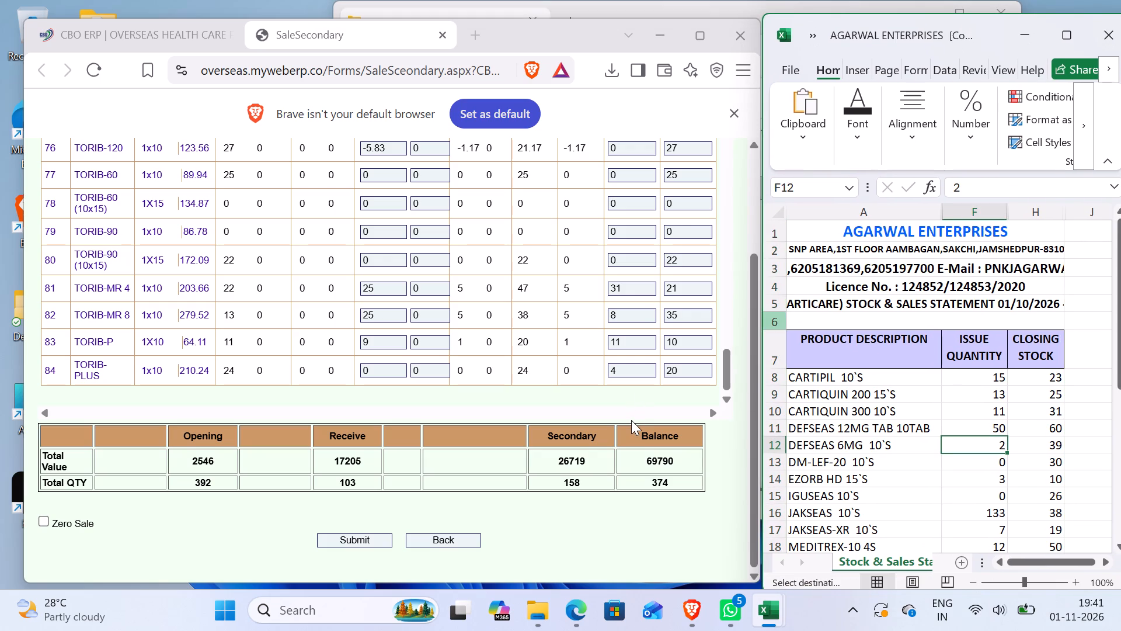
Submit the completed October 2026 stock and sales entry for AGARWAL DRUG DISTRIBUTORS PVT. LTD. in the ERP.
{"action": "left_click", "coordinate": [366, 539]}
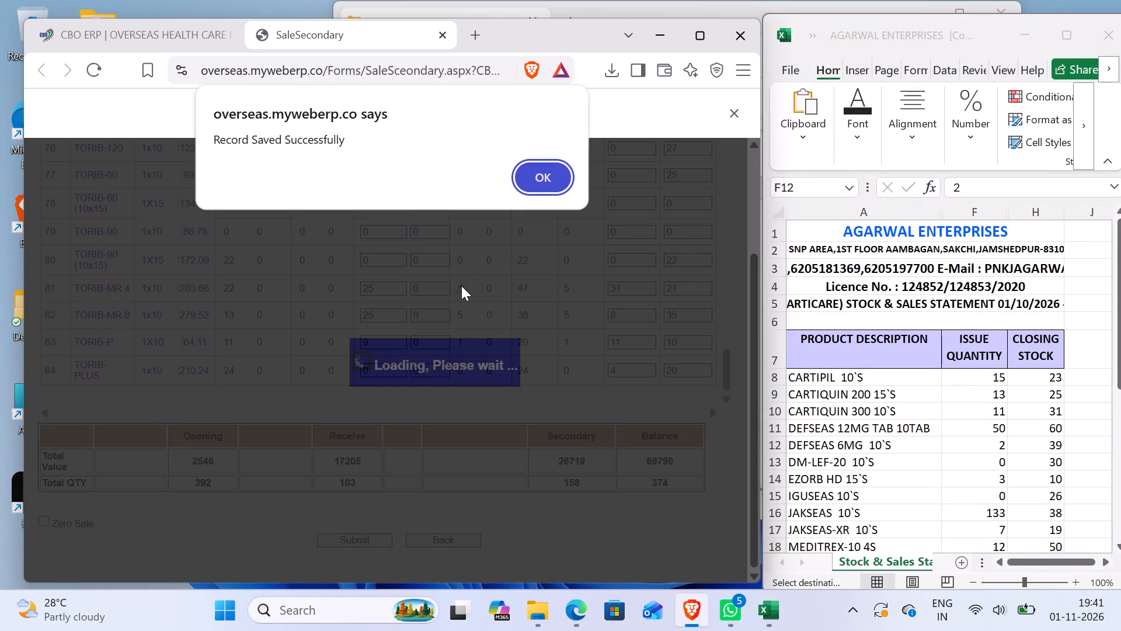
{"action": "left_click", "coordinate": [560, 172]}
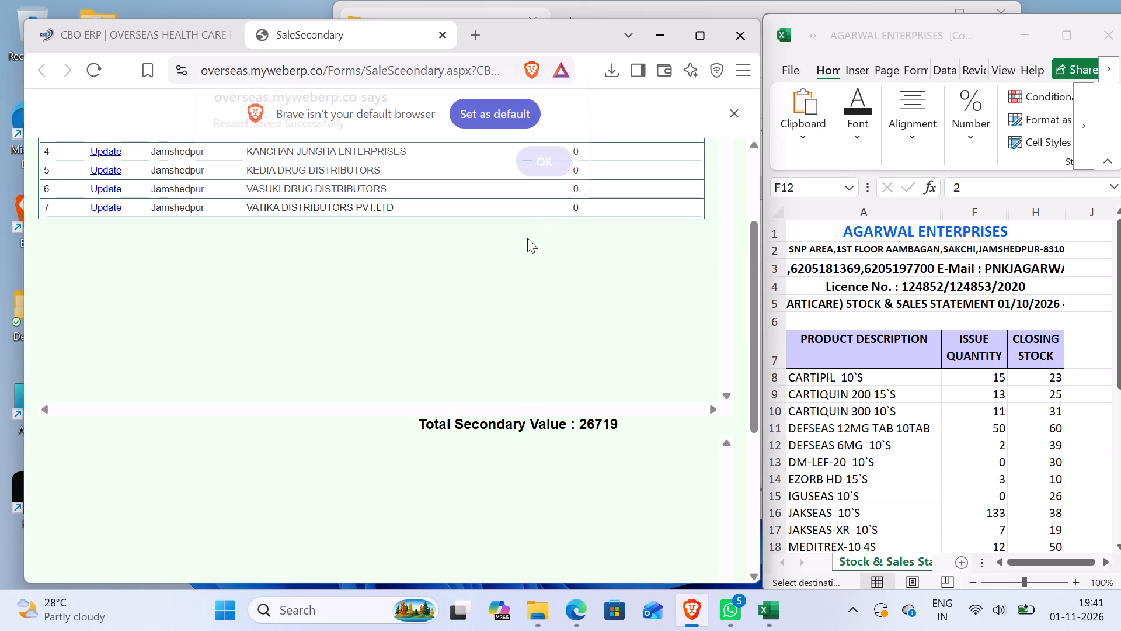
Open the Oct-2026 stock and sales statement entry of AGARWAL ENTERPRISES for updating.
{"action": "scroll", "coordinate": [445, 271], "scroll_direction": "up", "scroll_amount": 9}
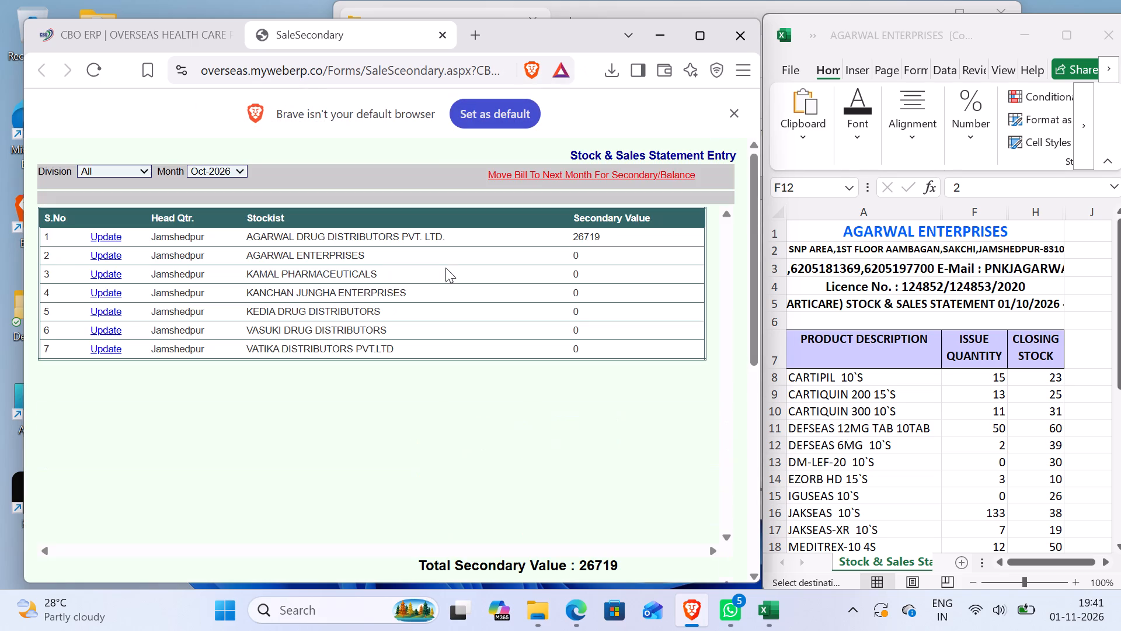
{"action": "left_click", "coordinate": [110, 256]}
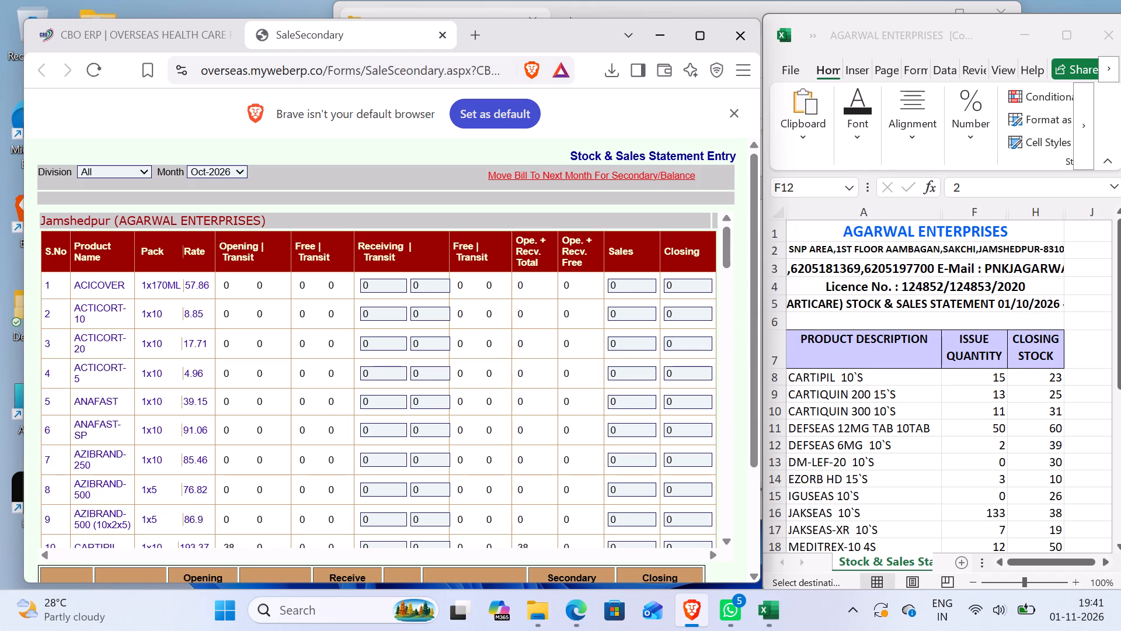
Enter sales 15 and closing 23 for CARTIPIL in the AGARWAL ENTERPRISES entry.
{"action": "scroll", "coordinate": [617, 461], "scroll_direction": "down", "scroll_amount": 2}
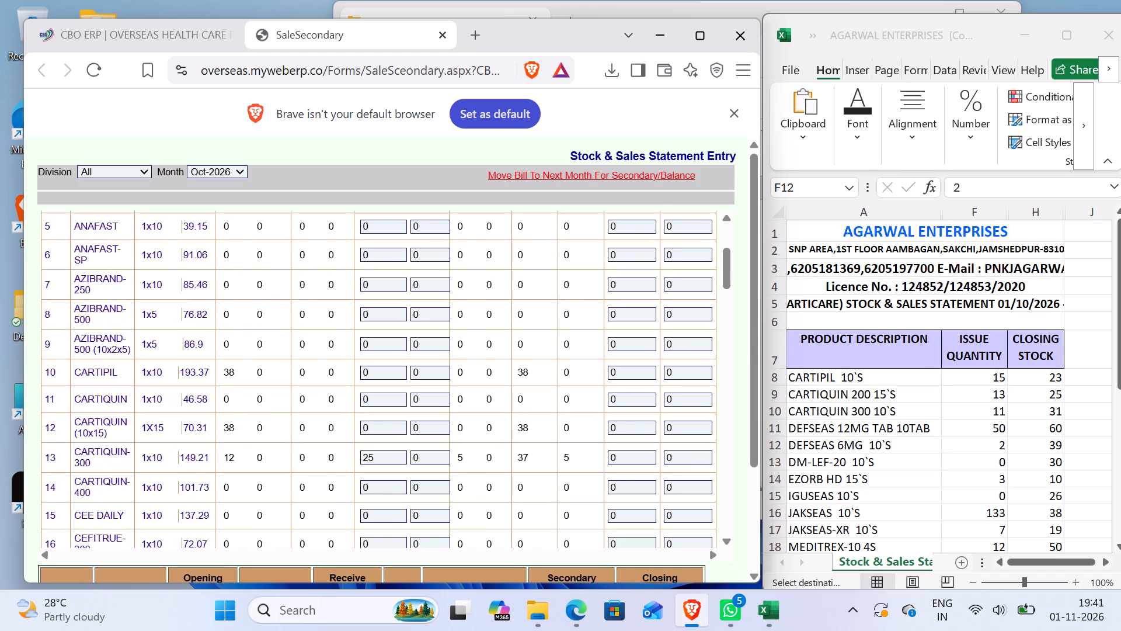
{"action": "left_click", "coordinate": [640, 373]}
{"action": "key", "text": "BackSpace"}
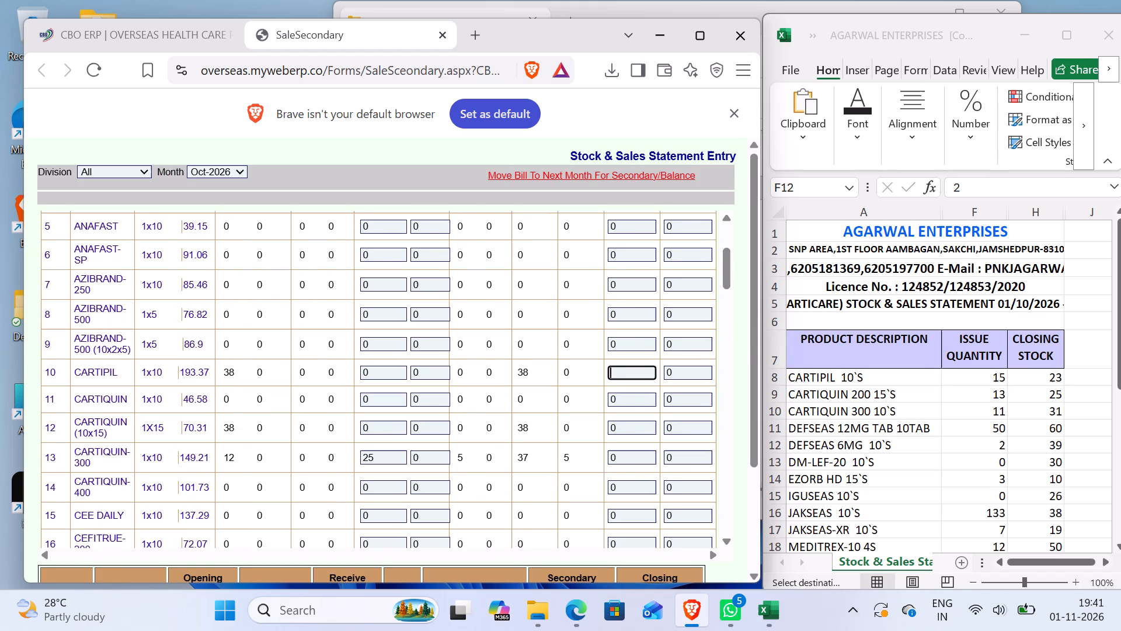
{"action": "type", "text": "15"}
{"action": "key", "text": "Tab"}
{"action": "type", "text": "23"}
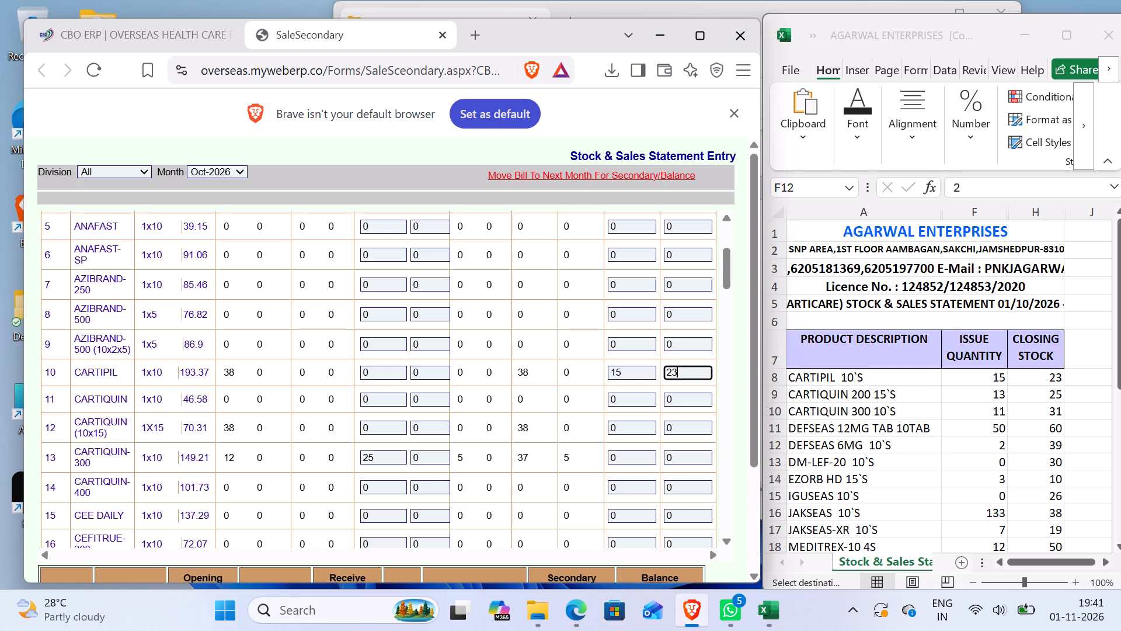
Enter sales 13 and closing 25 for CARTIQUIN (10x15), matching CARTIQUIN 200 15`S in the statement.
{"action": "left_click", "coordinate": [634, 427]}
{"action": "key", "text": "BackSpace"}
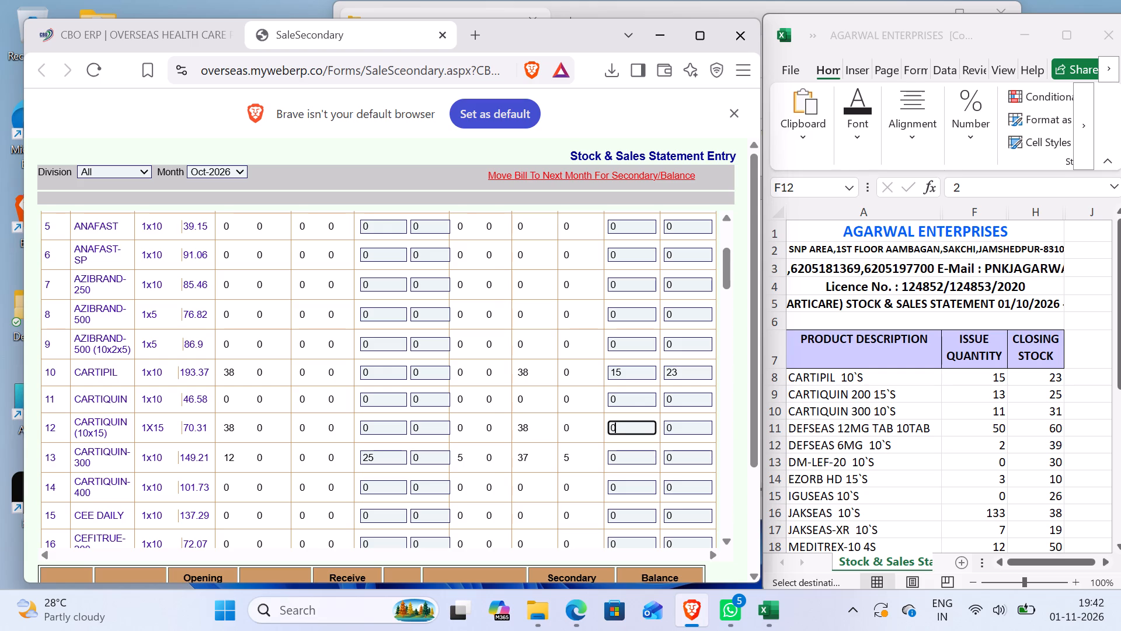
{"action": "type", "text": "13"}
{"action": "key", "text": "Tab"}
{"action": "type", "text": "25"}
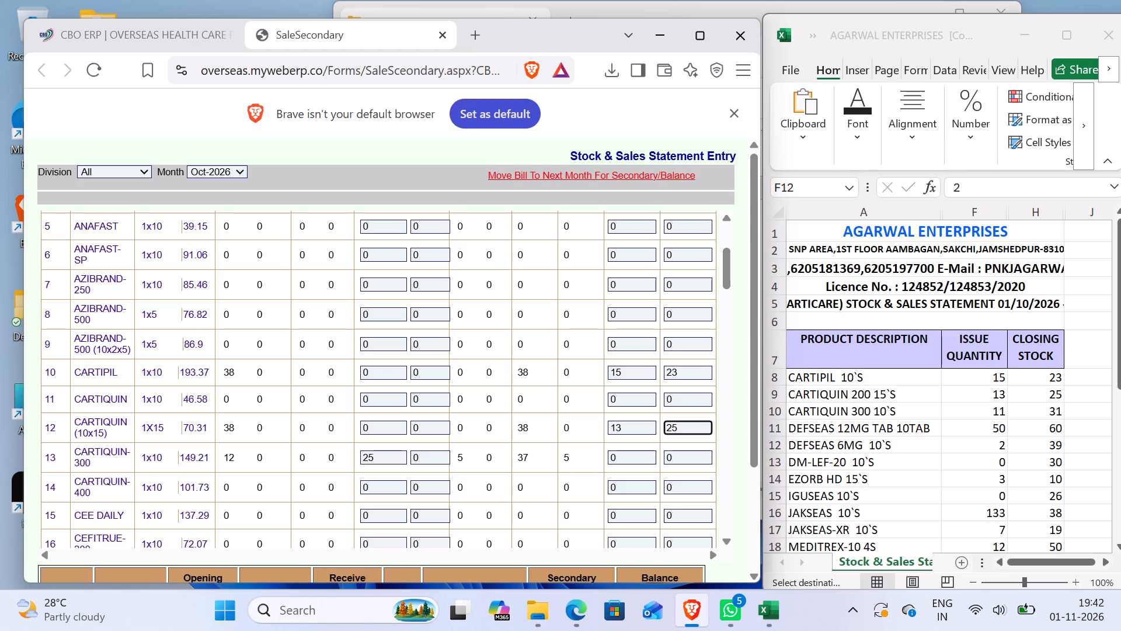
Enter sales 11 and closing 31 for CARTIQUIN-300 in the AGARWAL ENTERPRISES entry.
{"action": "scroll", "coordinate": [639, 428], "scroll_direction": "down", "scroll_amount": 1}
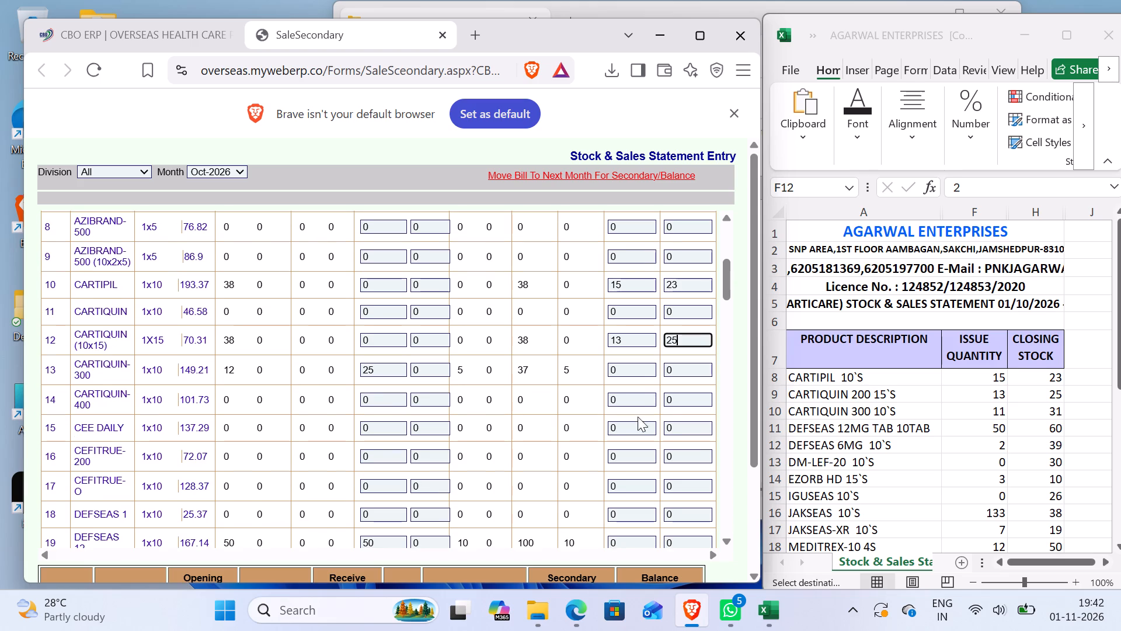
{"action": "left_click", "coordinate": [646, 373]}
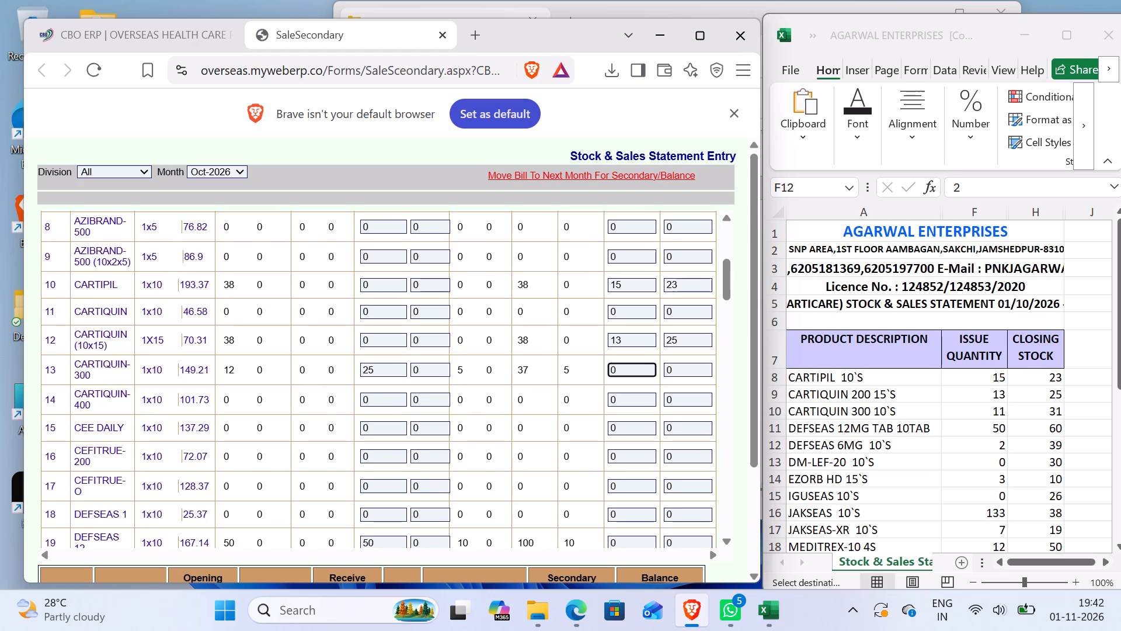
{"action": "key", "text": "BackSpace"}
{"action": "type", "text": "11"}
{"action": "key", "text": "Tab"}
{"action": "type", "text": "31"}
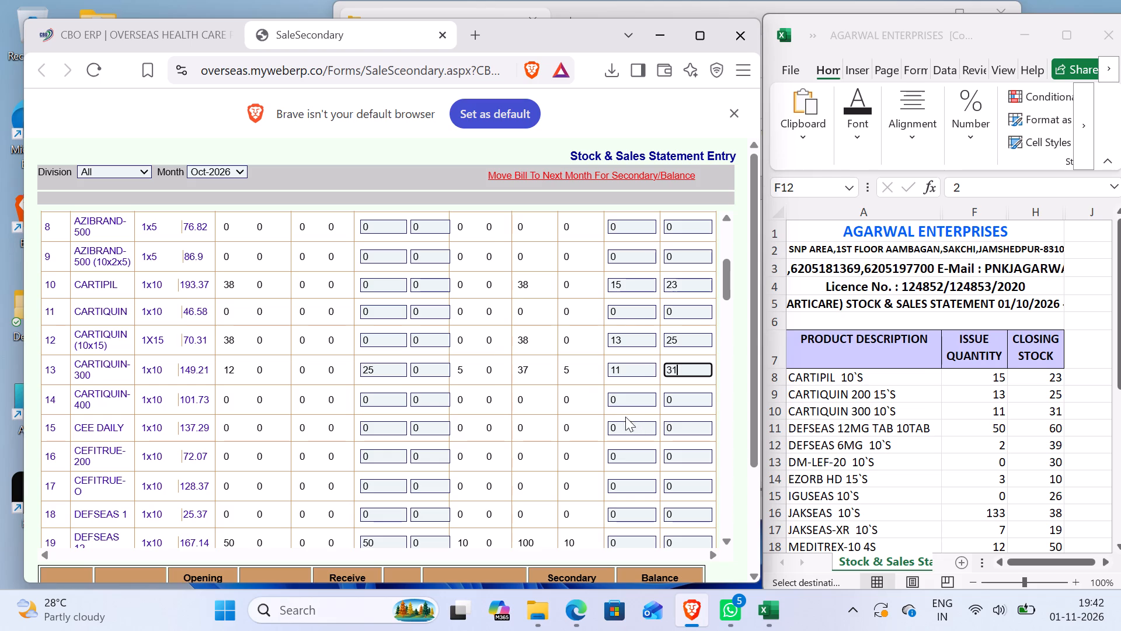
Enter sales 50 and closing 60 for DEFSEAS 12 in the AGARWAL ENTERPRISES entry.
{"action": "scroll", "coordinate": [621, 466], "scroll_direction": "down", "scroll_amount": 2}
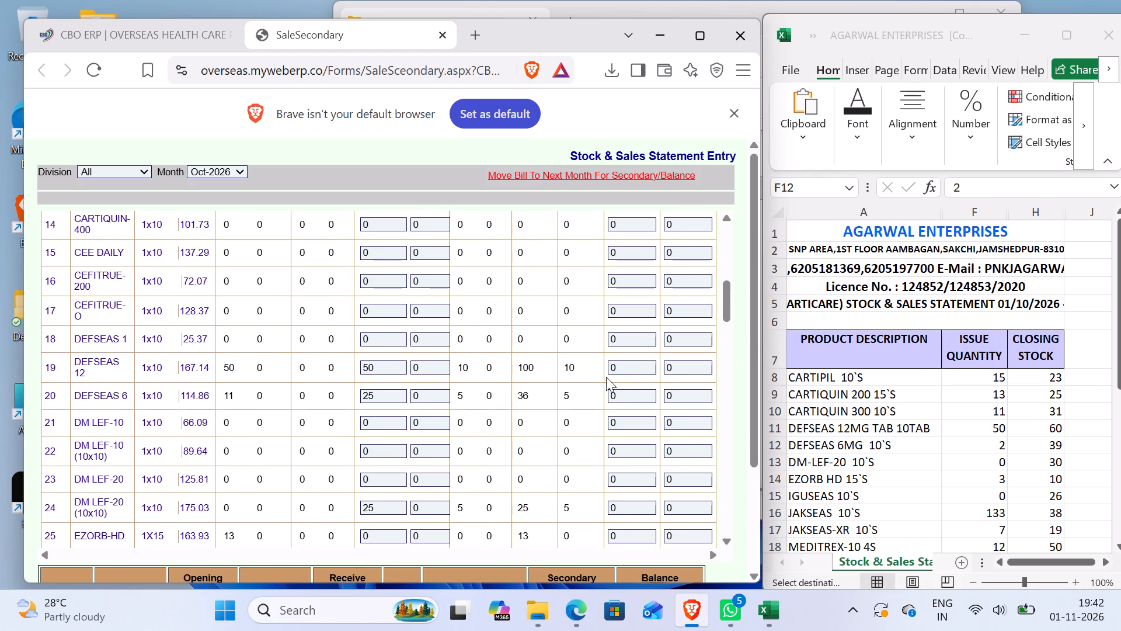
{"action": "left_click", "coordinate": [628, 365]}
{"action": "key", "text": "BackSpace"}
{"action": "type", "text": "50"}
{"action": "key", "text": "Tab"}
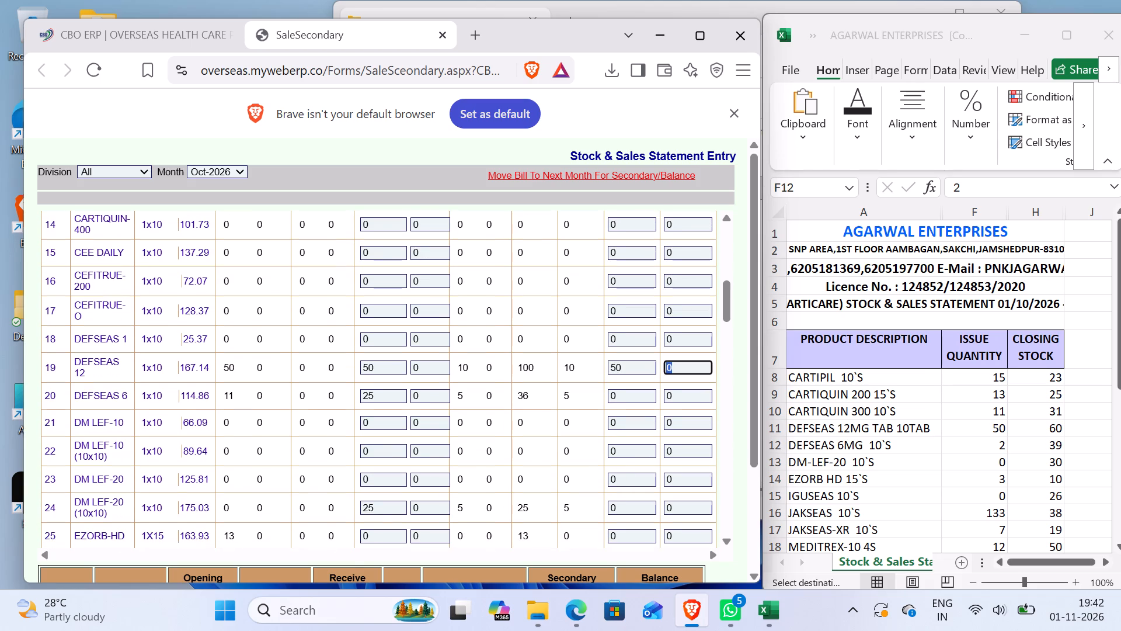
{"action": "type", "text": "60"}
Enter sales 2 and closing 39 for DEFSEAS 6 in the AGARWAL ENTERPRISES entry.
{"action": "left_click", "coordinate": [618, 397]}
{"action": "key", "text": "BackSpace"}
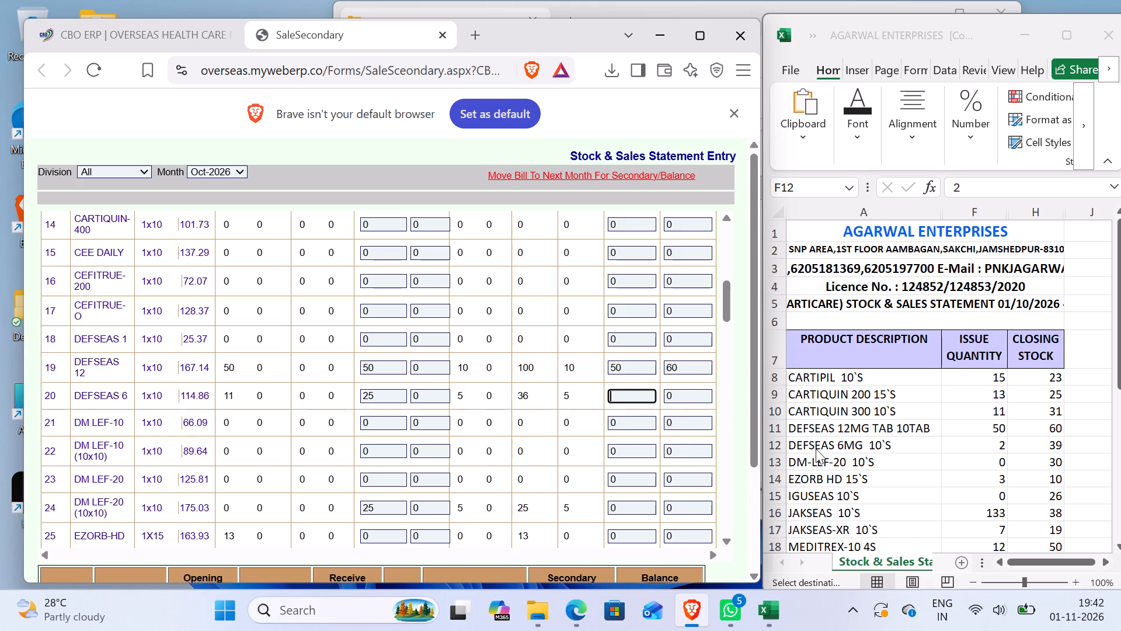
{"action": "key", "text": "2"}
{"action": "key", "text": "Tab"}
{"action": "type", "text": "39"}
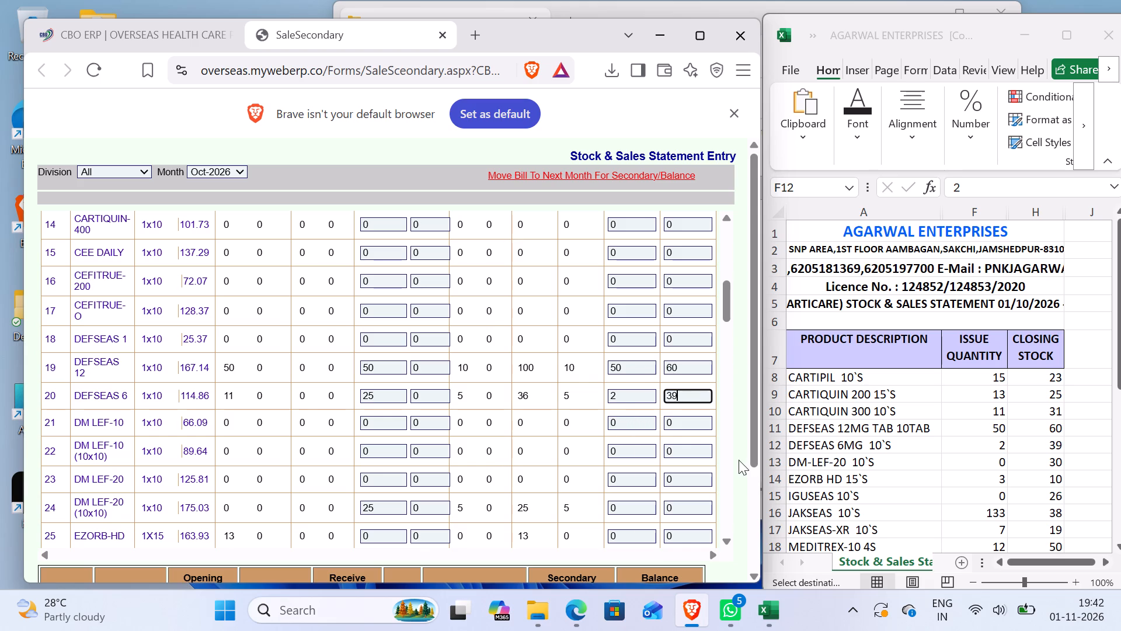
Enter closing 30 for DM LEF-20 (10x10) in the AGARWAL ENTERPRISES entry.
{"action": "left_click", "coordinate": [688, 508]}
{"action": "key", "text": "BackSpace"}
{"action": "type", "text": "30"}
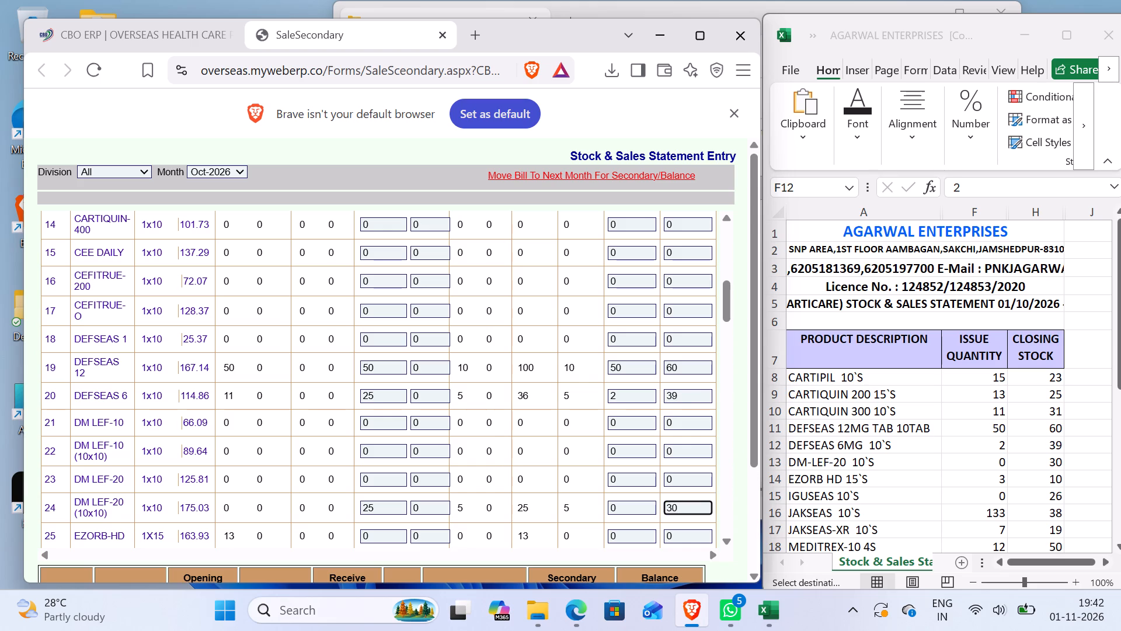
Enter sales 3 and closing 10 for EZORB-HD in the AGARWAL ENTERPRISES entry.
{"action": "scroll", "coordinate": [640, 516], "scroll_direction": "down", "scroll_amount": 1}
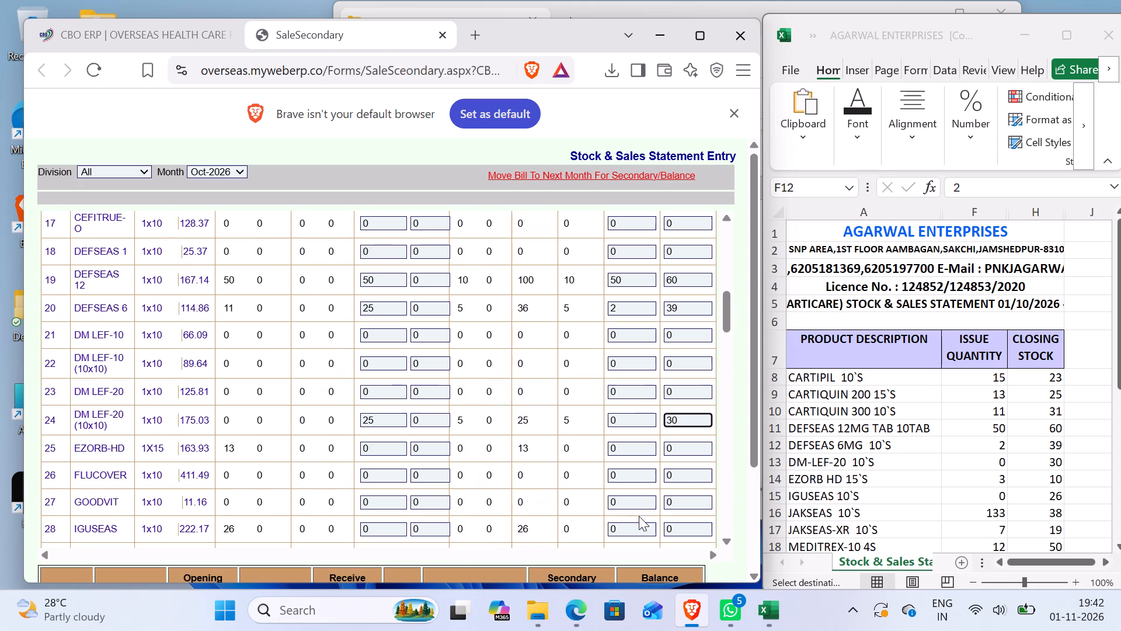
{"action": "left_click", "coordinate": [634, 455]}
{"action": "left_click", "coordinate": [633, 444]}
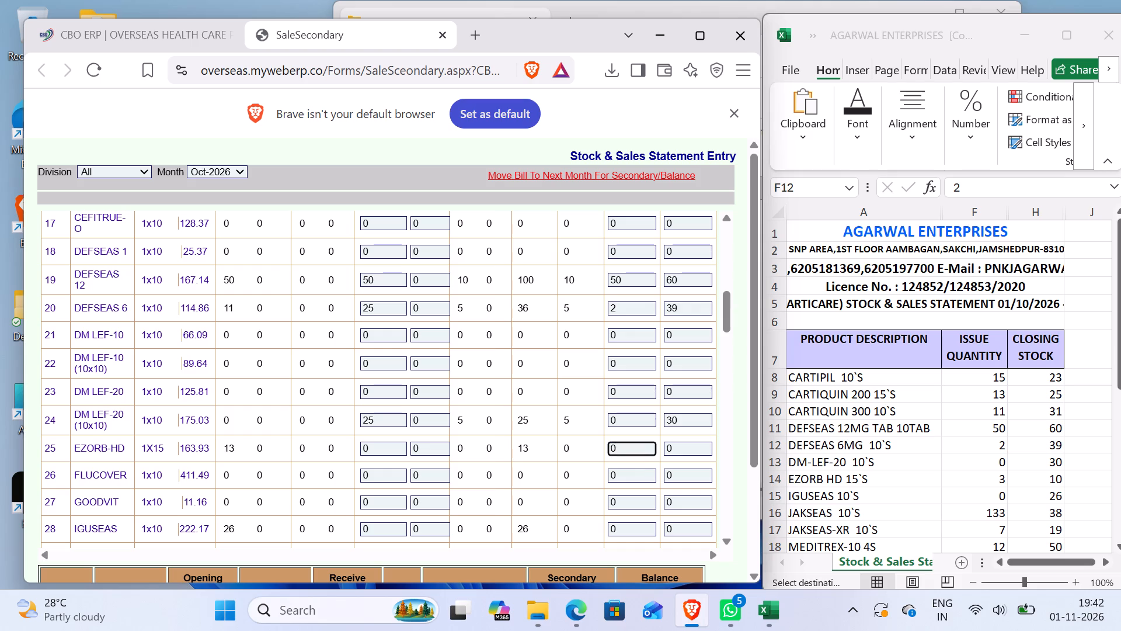
{"action": "key", "text": "BackSpace"}
{"action": "key", "text": "3"}
{"action": "key", "text": "Tab"}
{"action": "type", "text": "10"}
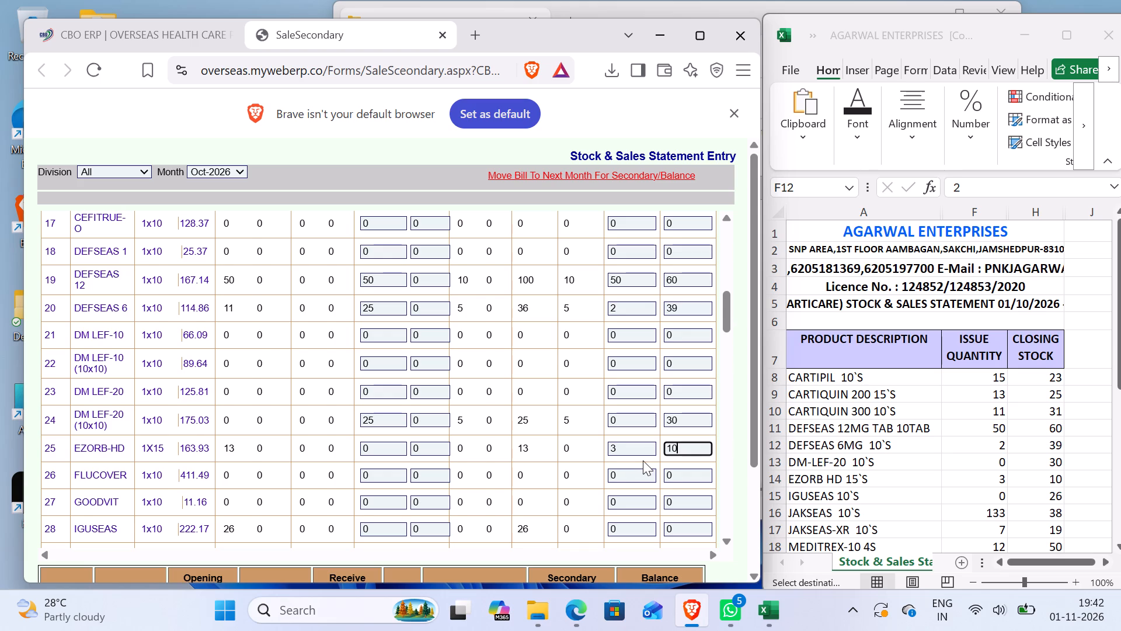
Enter closing 26 for IGUSEAS in the AGARWAL ENTERPRISES entry.
{"action": "scroll", "coordinate": [643, 460], "scroll_direction": "down", "scroll_amount": 1}
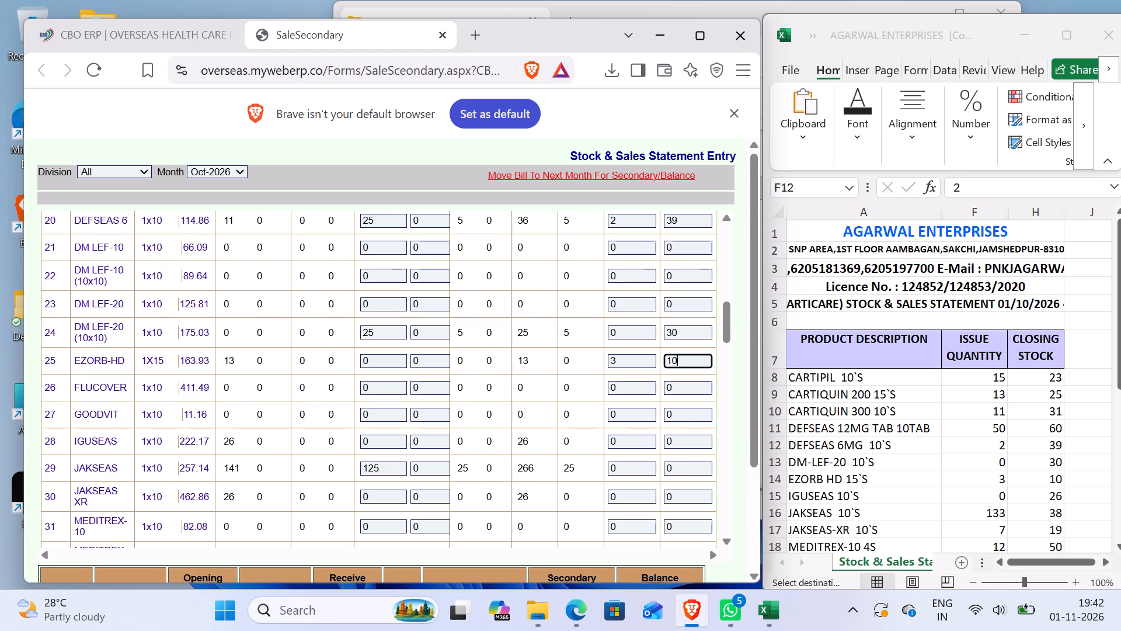
{"action": "left_click", "coordinate": [681, 441]}
{"action": "key", "text": "BackSpace"}
{"action": "type", "text": "26"}
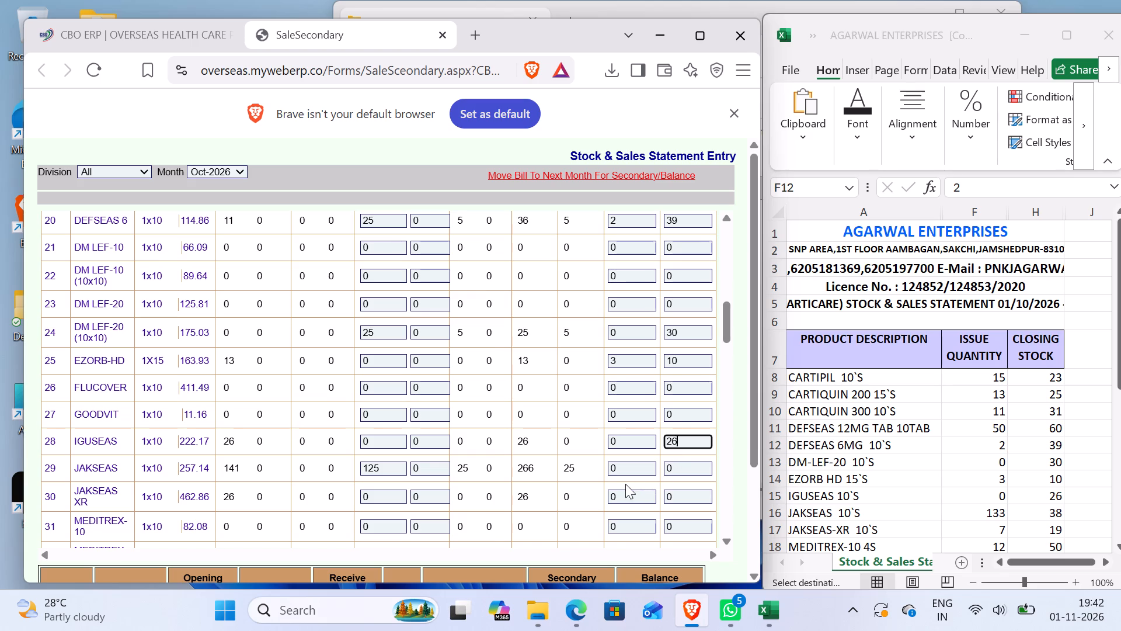
Enter sales 133 and closing 38 for JAKSEAS in the AGARWAL ENTERPRISES entry.
{"action": "left_click", "coordinate": [624, 467]}
{"action": "key", "text": "BackSpace"}
{"action": "type", "text": "133"}
{"action": "key", "text": "Tab"}
{"action": "key", "text": "3"}
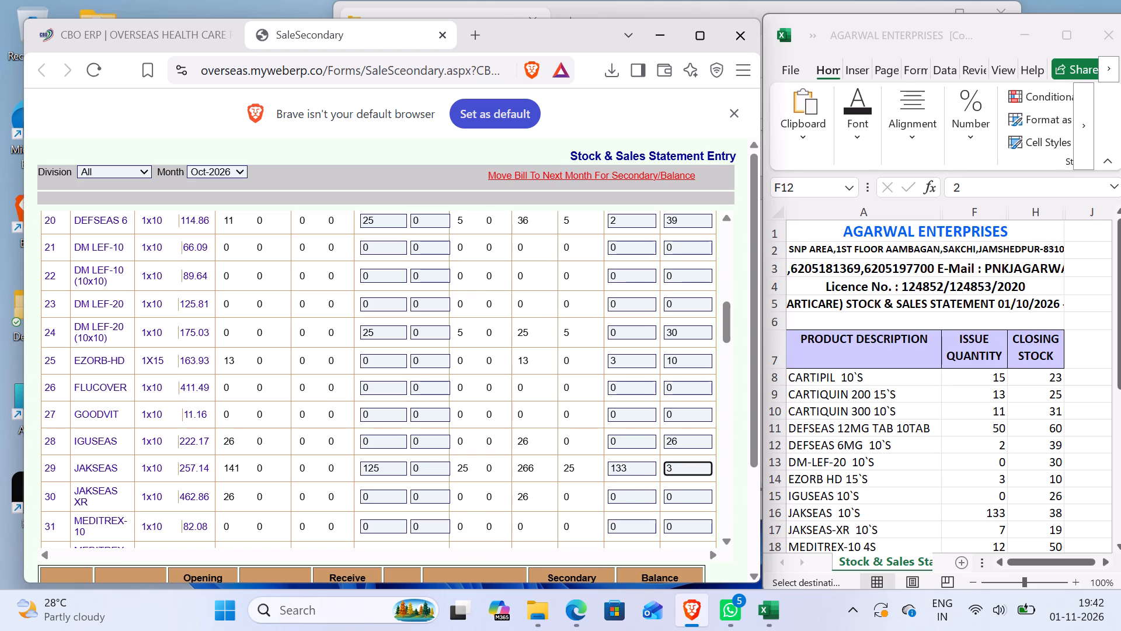
{"action": "key", "text": "8"}
Enter sales 7 and closing 19 for JAKSEAS XR in the AGARWAL ENTERPRISES entry.
{"action": "scroll", "coordinate": [624, 467], "scroll_direction": "down", "scroll_amount": 1}
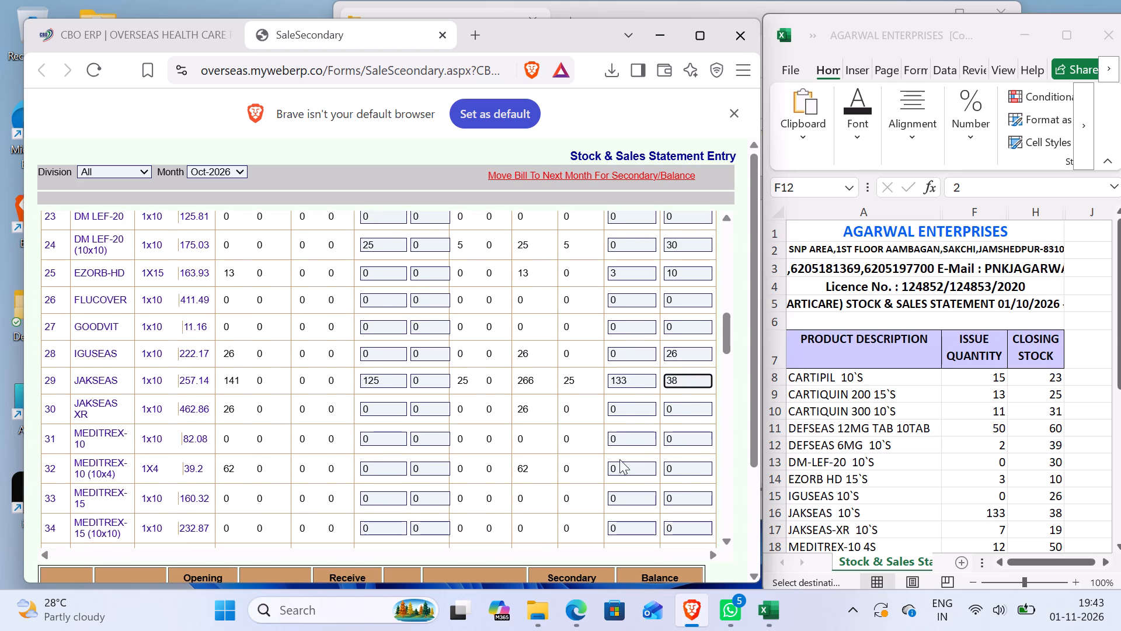
{"action": "left_click", "coordinate": [633, 404]}
{"action": "key", "text": "BackSpace"}
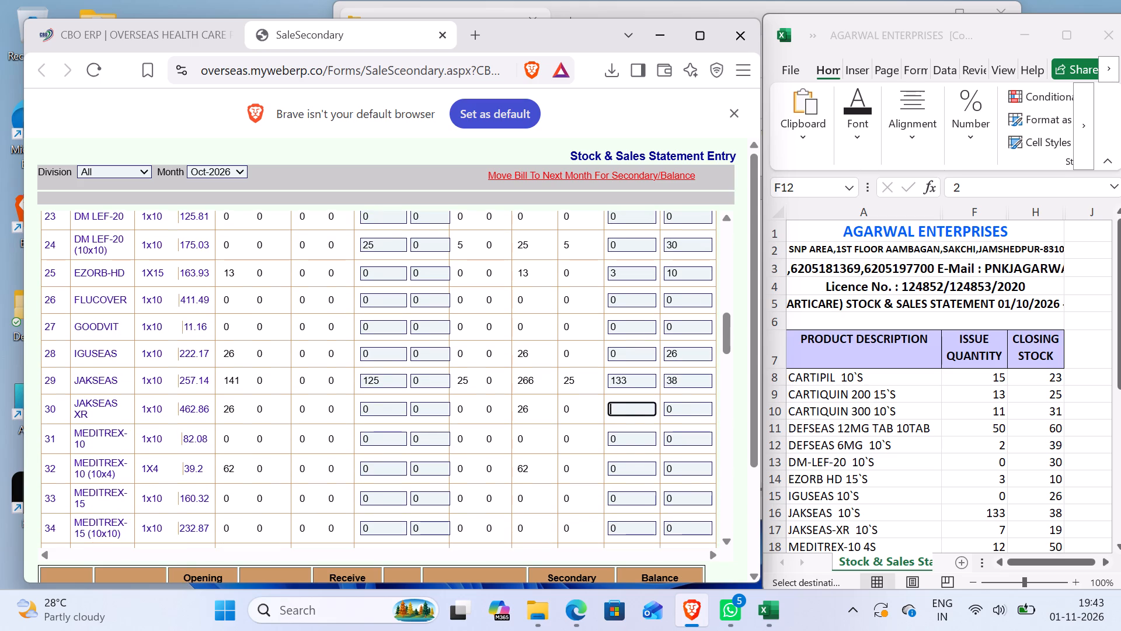
{"action": "key", "text": "7"}
{"action": "key", "text": "Tab"}
{"action": "type", "text": "18"}
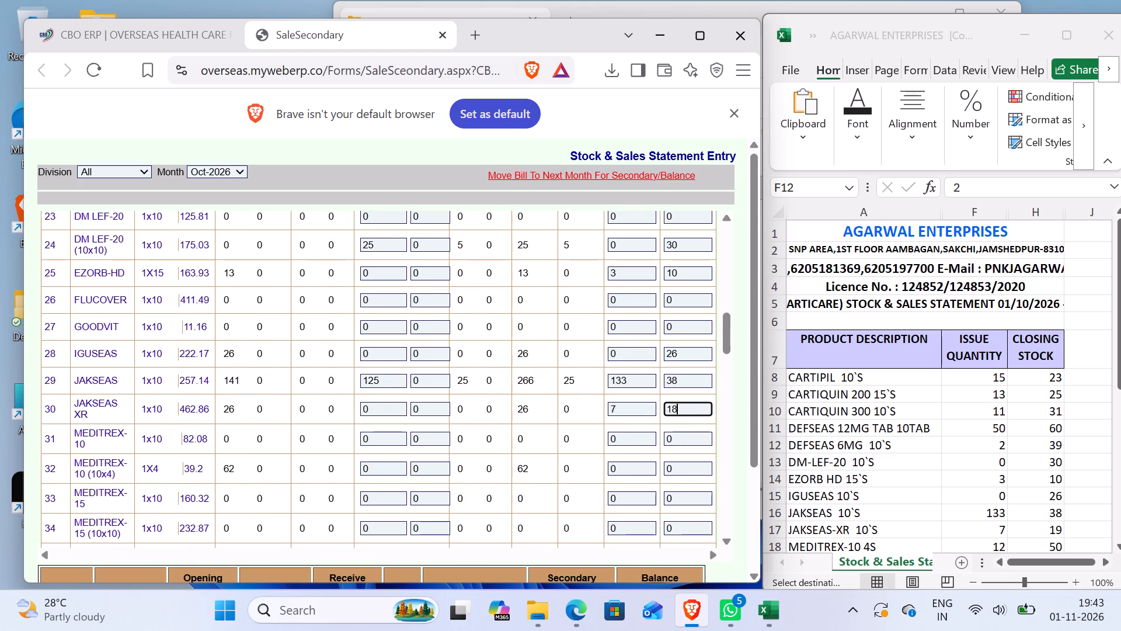
{"action": "key", "text": "BackSpace"}
{"action": "key", "text": "9"}
Enter sales 12 and closing 50 for MEDITREX-10 (10x4) in the AGARWAL ENTERPRISES entry.
{"action": "scroll", "coordinate": [635, 408], "scroll_direction": "down", "scroll_amount": 1}
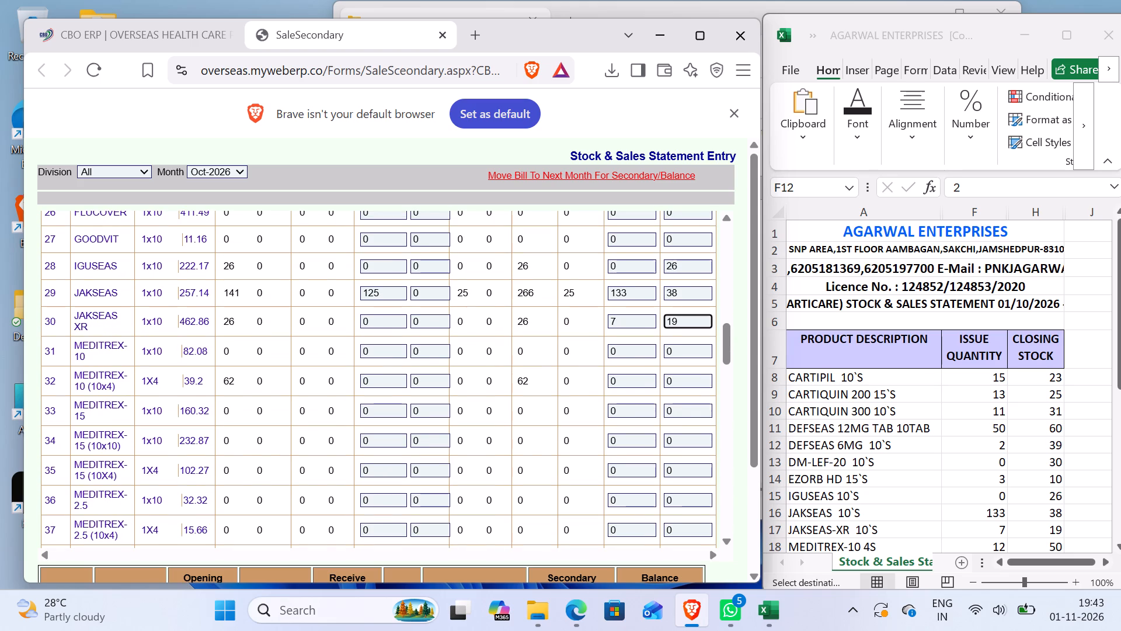
{"action": "left_click", "coordinate": [628, 380]}
{"action": "key", "text": "BackSpace"}
{"action": "type", "text": "12"}
{"action": "key", "text": "Tab"}
{"action": "key", "text": "5"}
{"action": "key", "text": "0"}
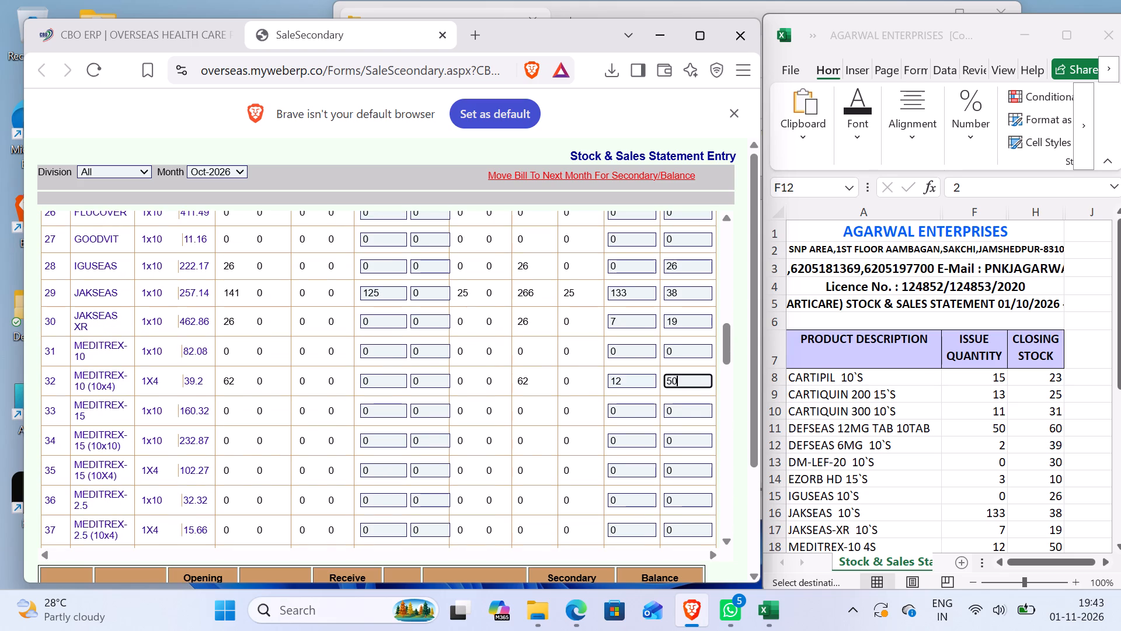
Review the remaining product rows of the AGARWAL ENTERPRISES statement in Excel, down to the total.
{"action": "left_click", "coordinate": [854, 463]}
{"action": "scroll", "coordinate": [854, 463], "scroll_direction": "down", "scroll_amount": 4}
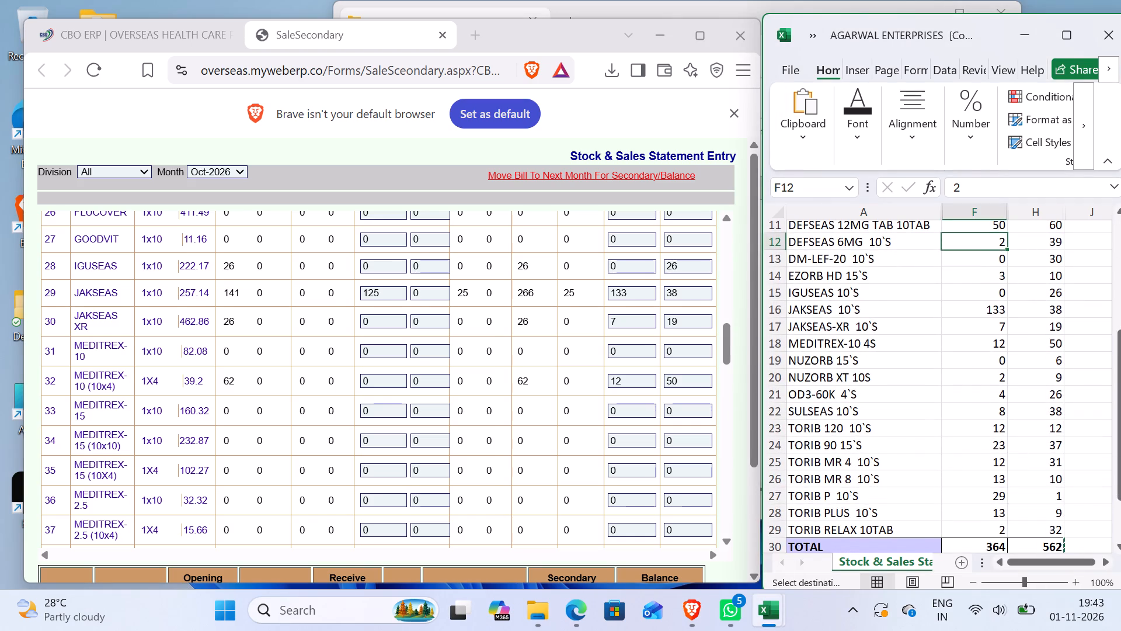
{"action": "scroll", "coordinate": [854, 460], "scroll_direction": "down", "scroll_amount": 1}
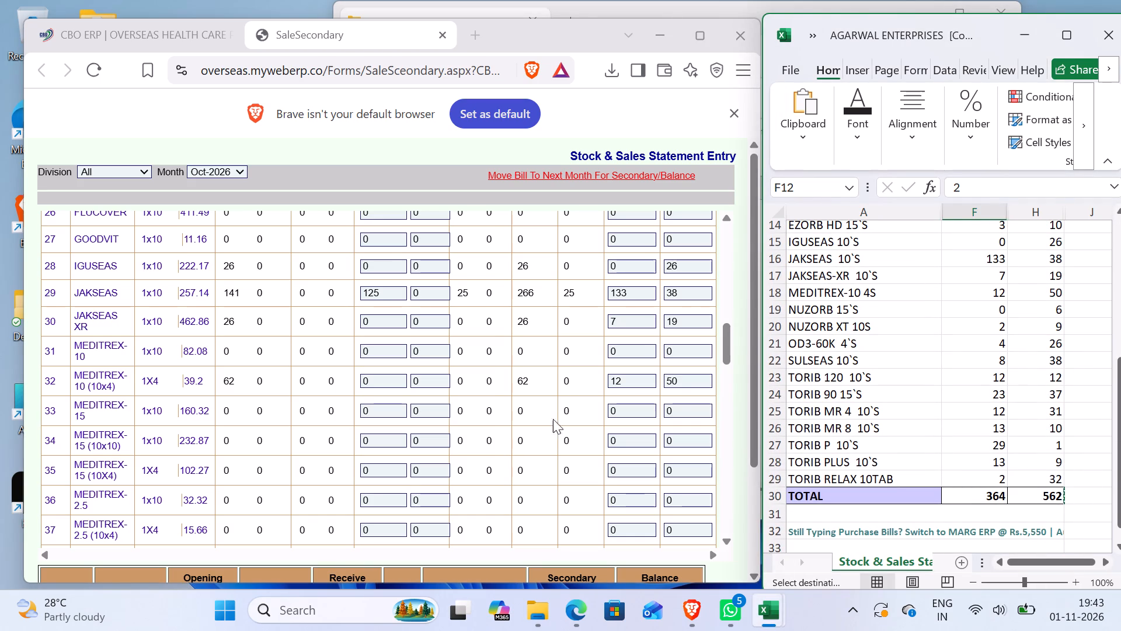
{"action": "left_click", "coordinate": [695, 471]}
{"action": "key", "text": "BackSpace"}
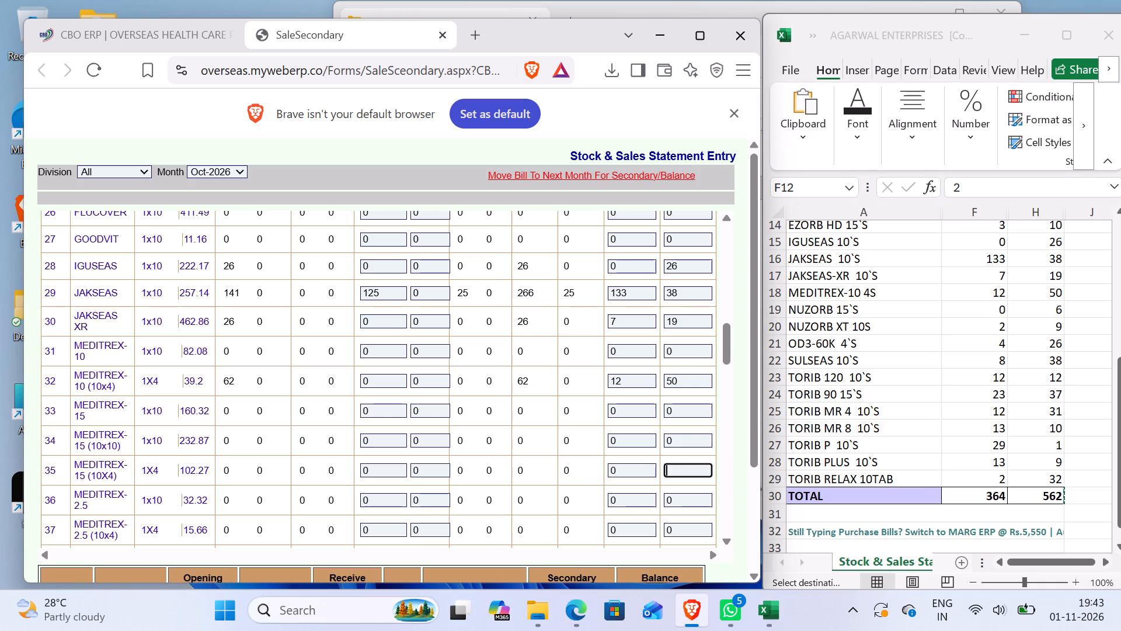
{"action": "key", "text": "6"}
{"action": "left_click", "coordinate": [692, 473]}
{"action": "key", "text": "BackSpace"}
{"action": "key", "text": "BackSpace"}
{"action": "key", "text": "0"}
Enter closing 6 for NUZORB in the AGARWAL ENTERPRISES entry.
{"action": "scroll", "coordinate": [690, 469], "scroll_direction": "down", "scroll_amount": 4}
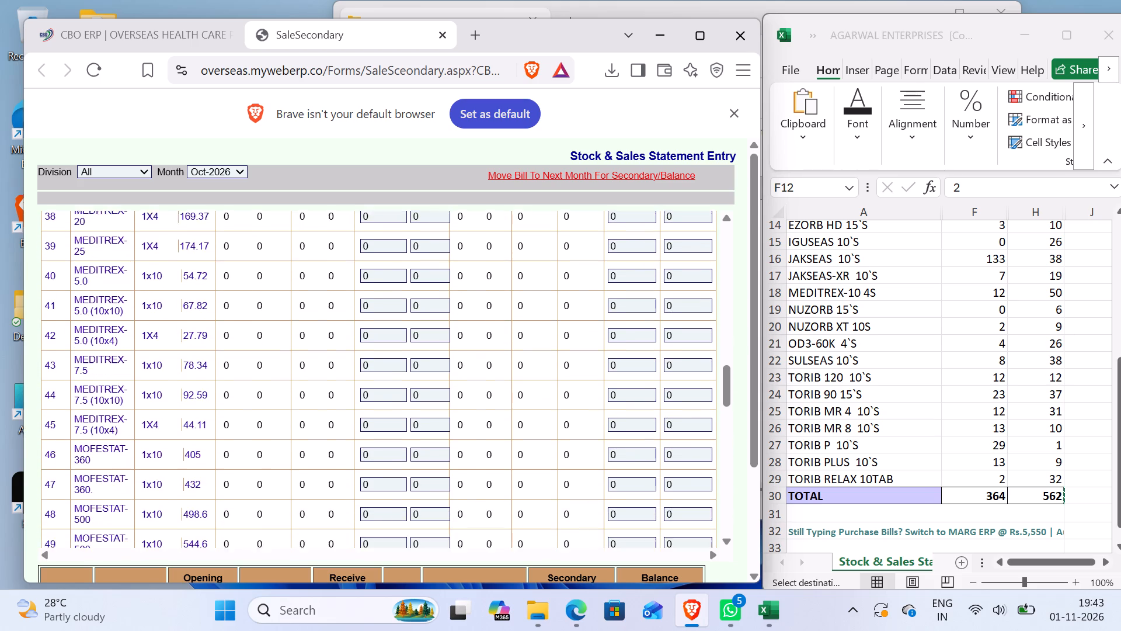
{"action": "scroll", "coordinate": [689, 467], "scroll_direction": "down", "scroll_amount": 3}
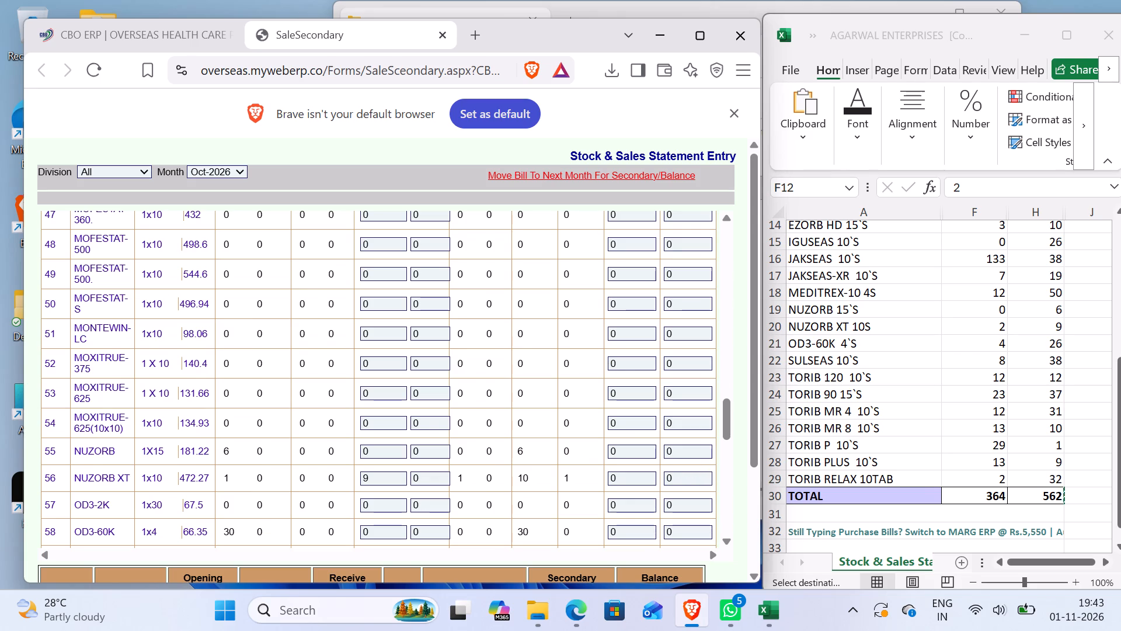
{"action": "left_click", "coordinate": [690, 453]}
{"action": "key", "text": "BackSpace"}
{"action": "key", "text": "6"}
Enter sales 2 and closing 9 for NUZORB XT in the AGARWAL ENTERPRISES entry.
{"action": "left_click", "coordinate": [632, 471]}
{"action": "key", "text": "BackSpace"}
{"action": "key", "text": "2"}
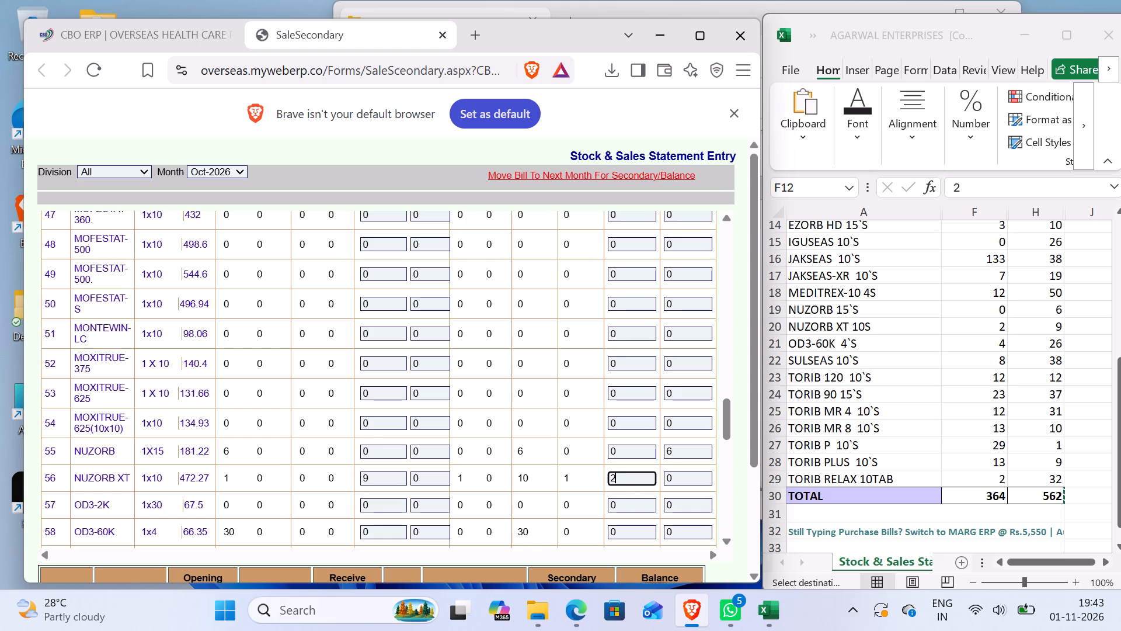
{"action": "key", "text": "Tab"}
{"action": "key", "text": "9"}
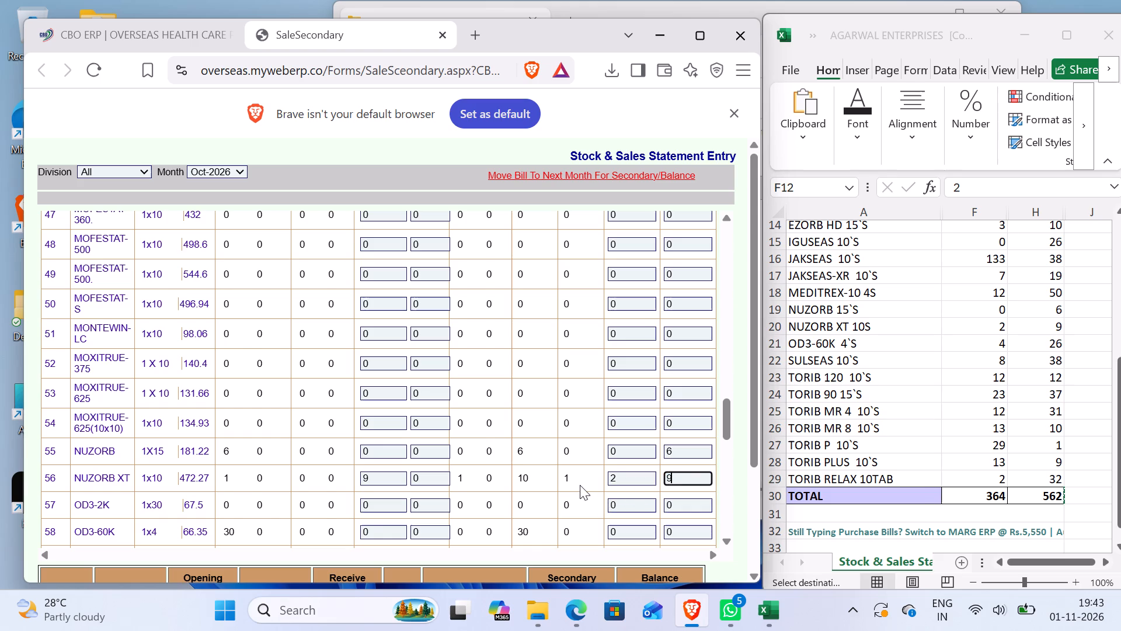
Enter sales 4 and closing 26 for OD3-60K SOFTGEL in the AGARWAL ENTERPRISES entry.
{"action": "scroll", "coordinate": [579, 485], "scroll_direction": "down", "scroll_amount": 1}
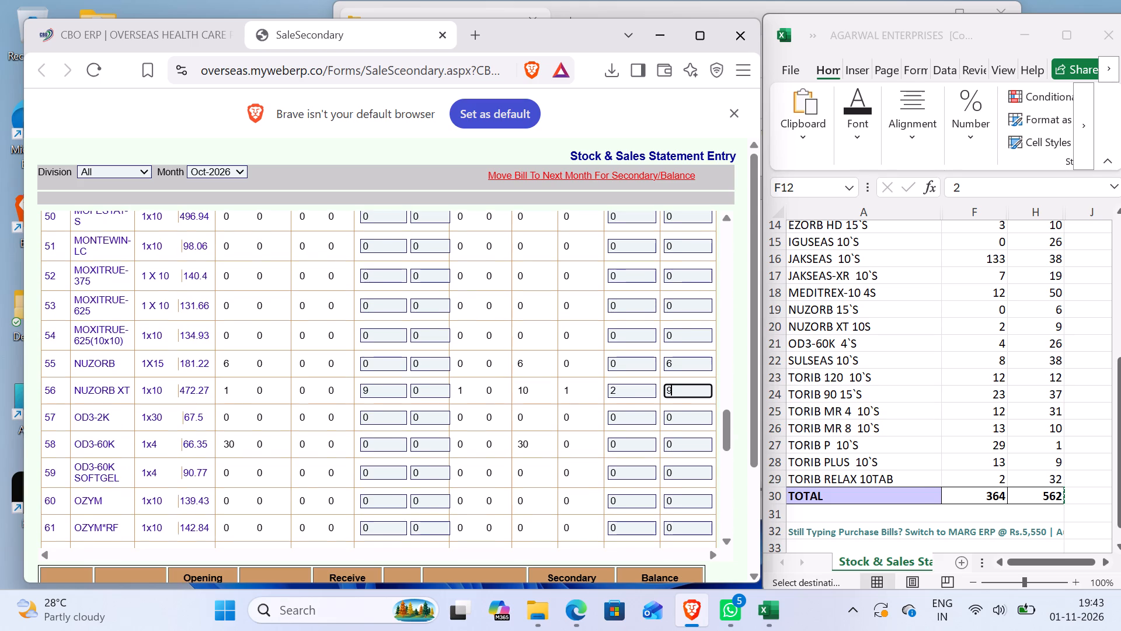
{"action": "left_click", "coordinate": [648, 446]}
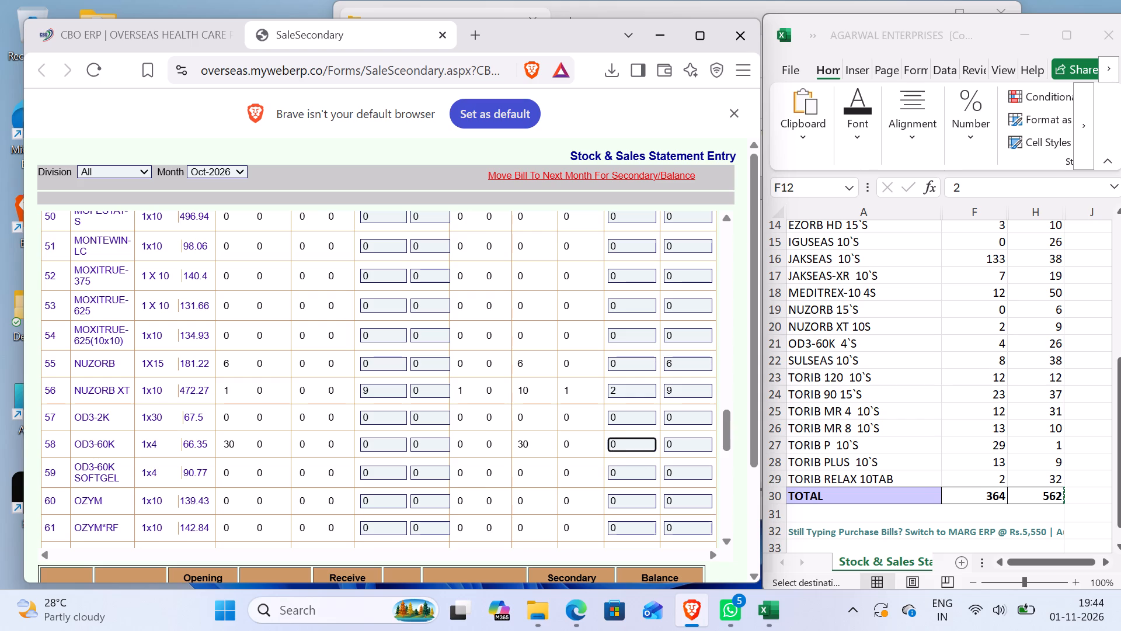
{"action": "left_click", "coordinate": [637, 474]}
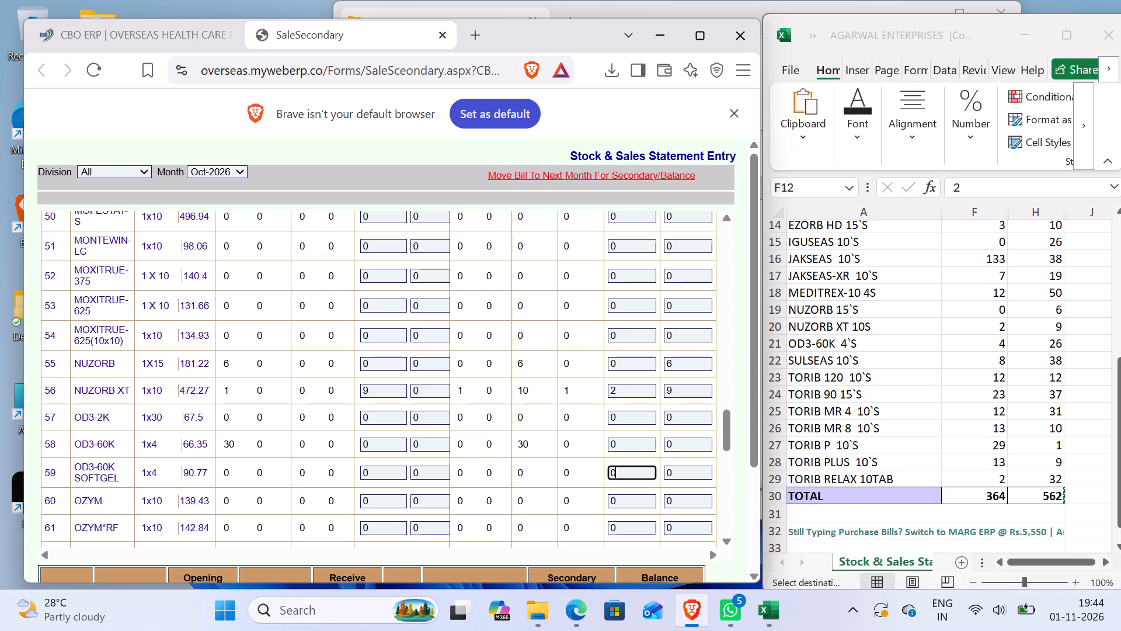
{"action": "key", "text": "BackSpace"}
{"action": "key", "text": "BackSpace"}
{"action": "key", "text": "4"}
{"action": "key", "text": "Tab"}
{"action": "type", "text": "26"}
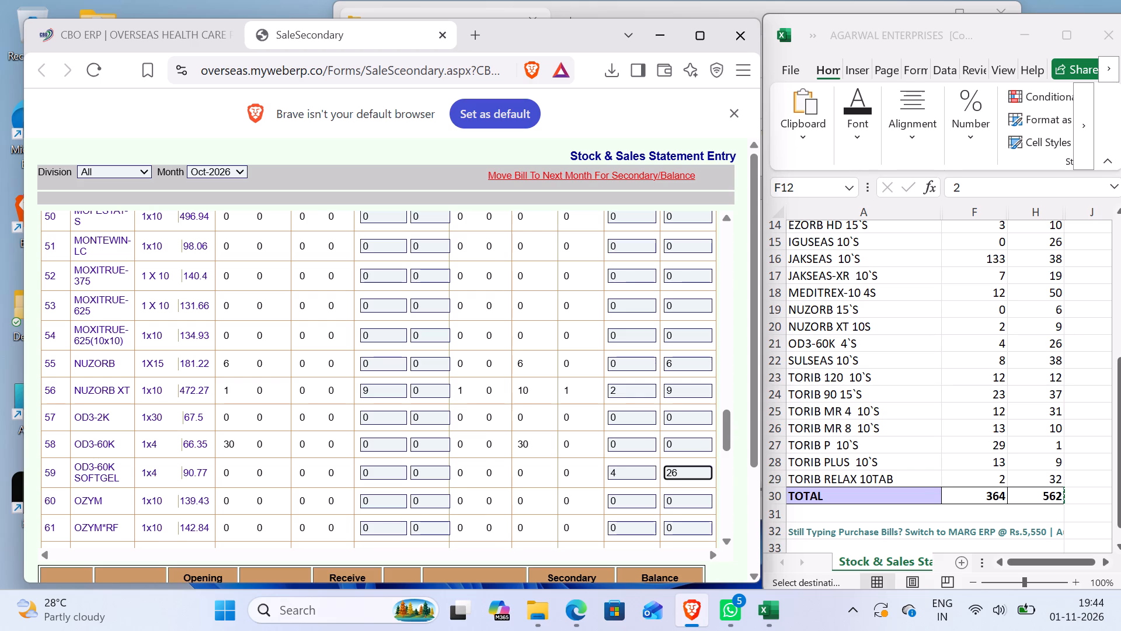
Enter sales 8 and closing 38 for SULSEAS in the AGARWAL ENTERPRISES entry.
{"action": "scroll", "coordinate": [635, 472], "scroll_direction": "down", "scroll_amount": 2}
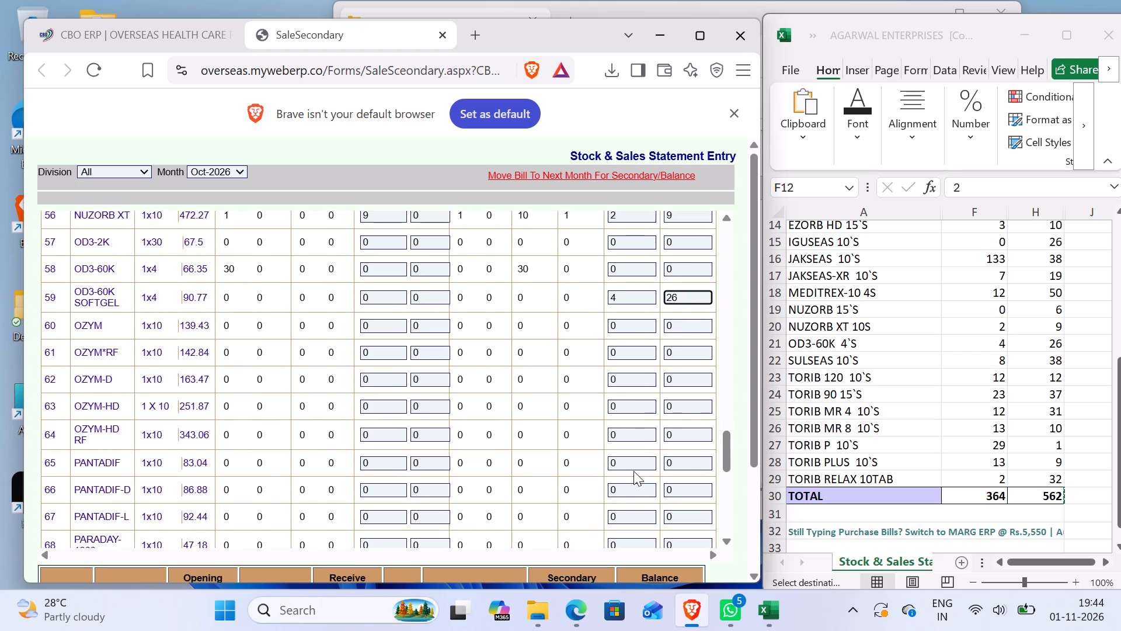
{"action": "scroll", "coordinate": [633, 470], "scroll_direction": "down", "scroll_amount": 2}
{"action": "left_click", "coordinate": [624, 455]}
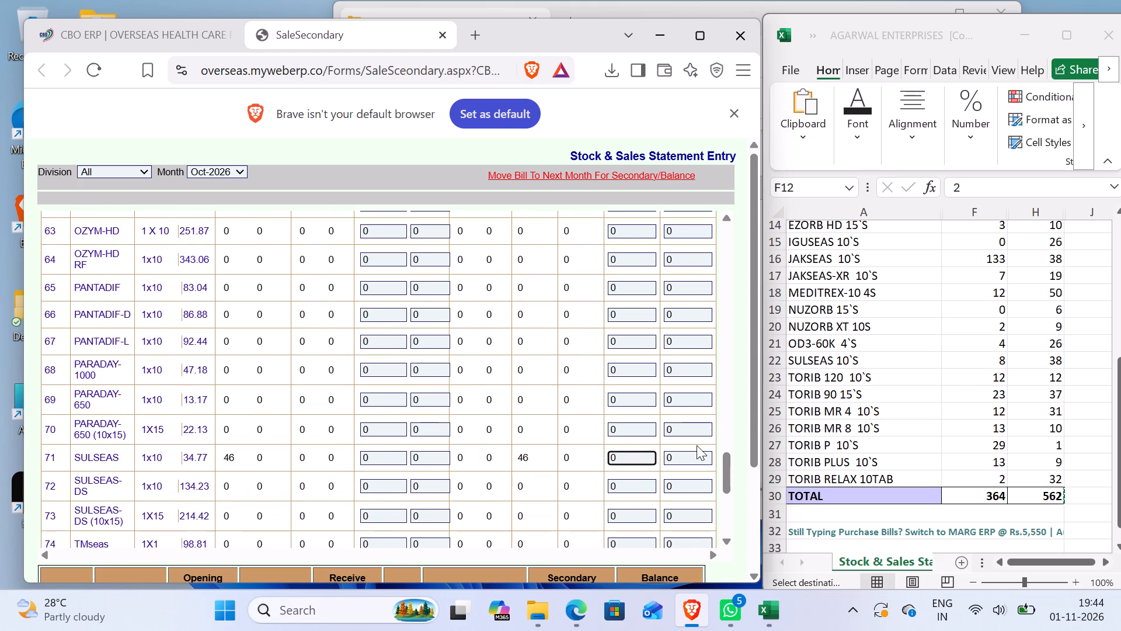
{"action": "key", "text": "BackSpace"}
{"action": "key", "text": "8"}
{"action": "key", "text": "Tab"}
{"action": "type", "text": "38"}
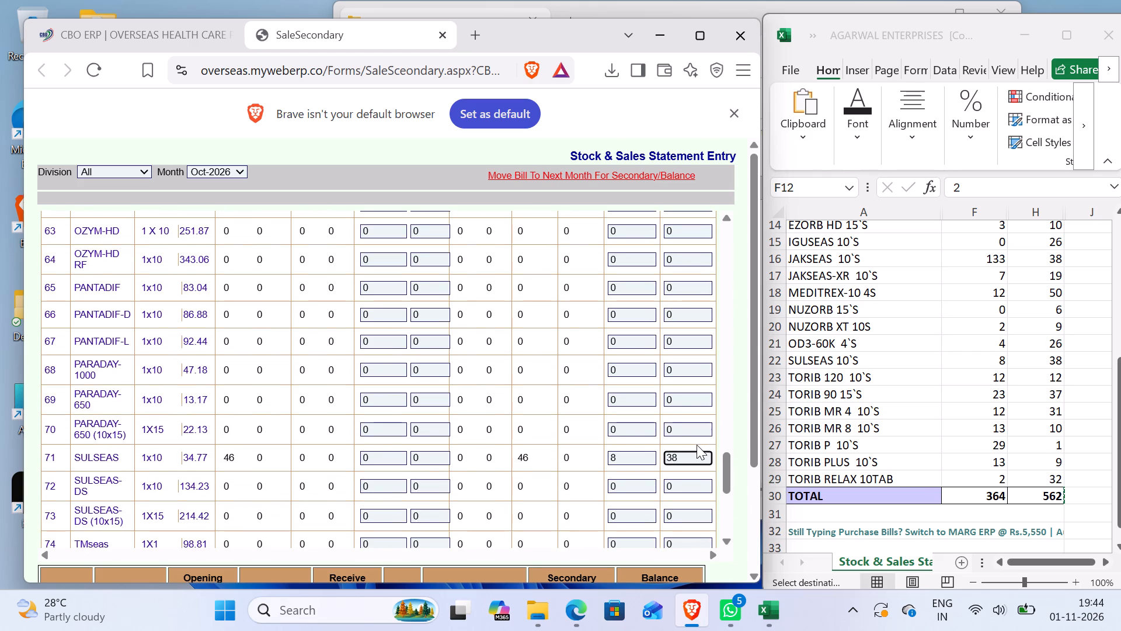
Enter sales 12 and closing 12 for TORIB-120 in the AGARWAL ENTERPRISES entry.
{"action": "scroll", "coordinate": [669, 496], "scroll_direction": "down", "scroll_amount": 1}
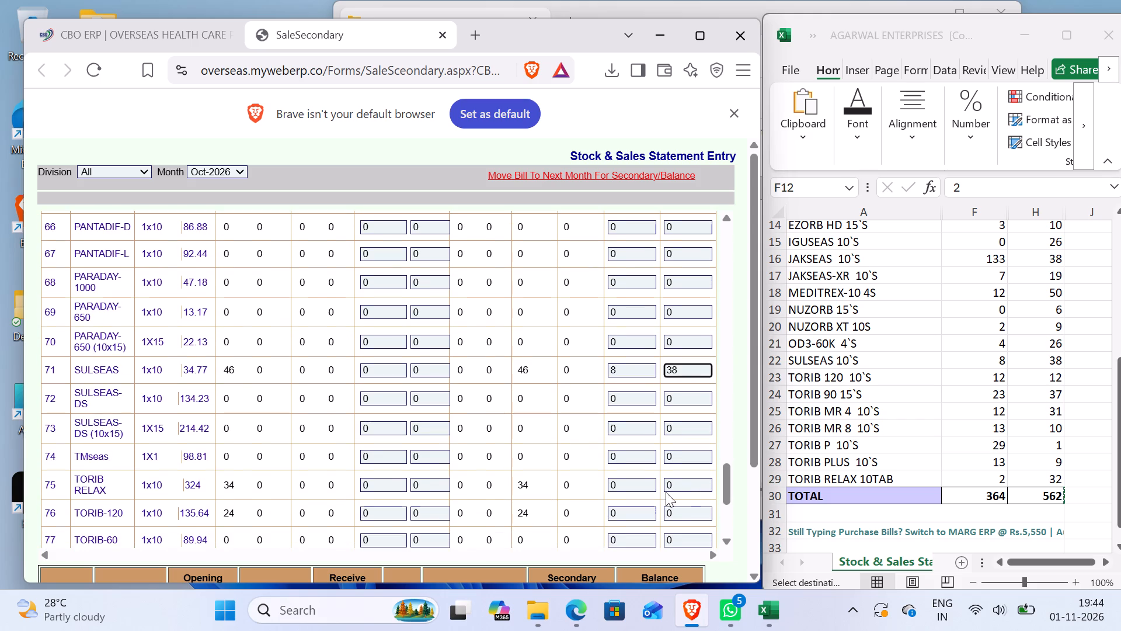
{"action": "scroll", "coordinate": [666, 492], "scroll_direction": "down", "scroll_amount": 2}
{"action": "left_click", "coordinate": [639, 340]}
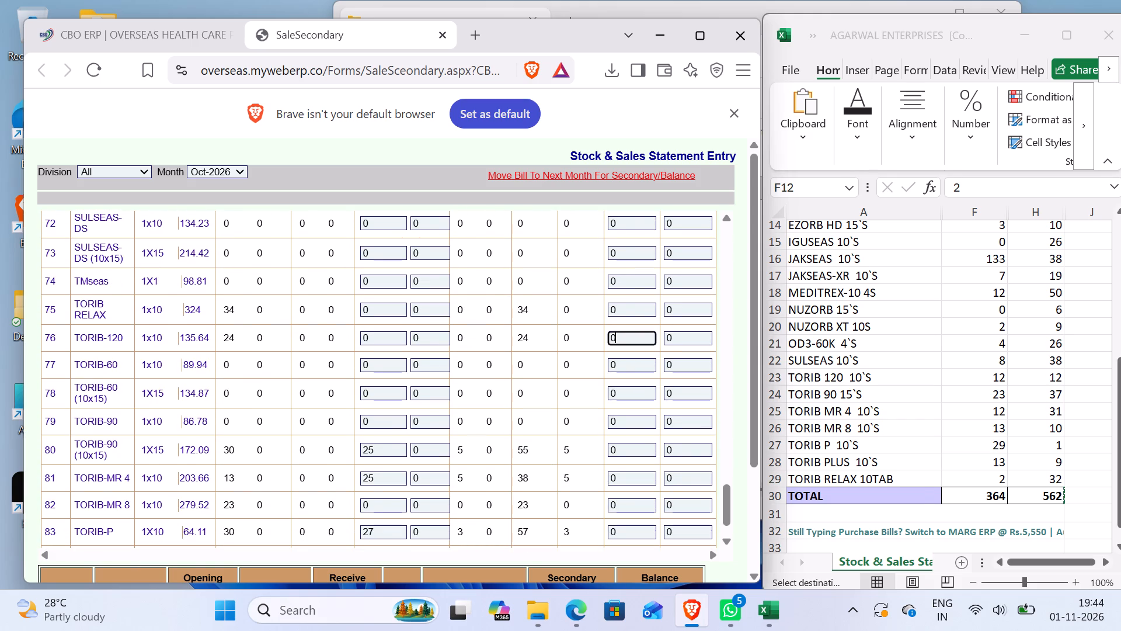
{"action": "key", "text": "BackSpace"}
{"action": "type", "text": "12"}
{"action": "key", "text": "Tab"}
{"action": "type", "text": "12"}
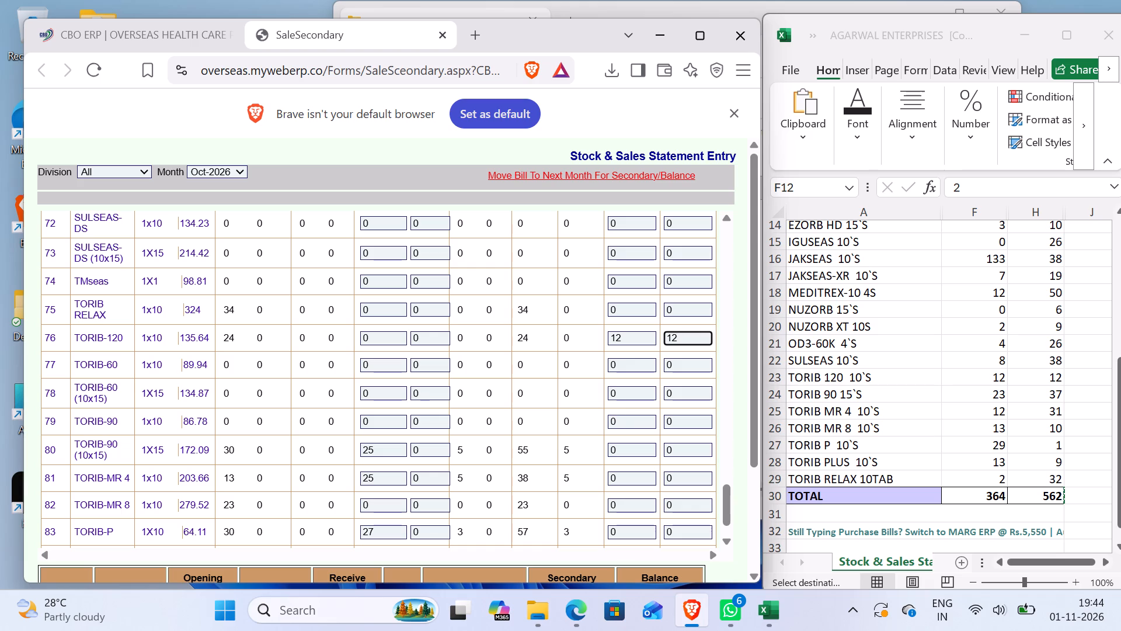
Enter sales 23 and closing 37 for TORIB-90 (10x15) in the AGARWAL ENTERPRISES entry.
{"action": "left_click", "coordinate": [622, 443]}
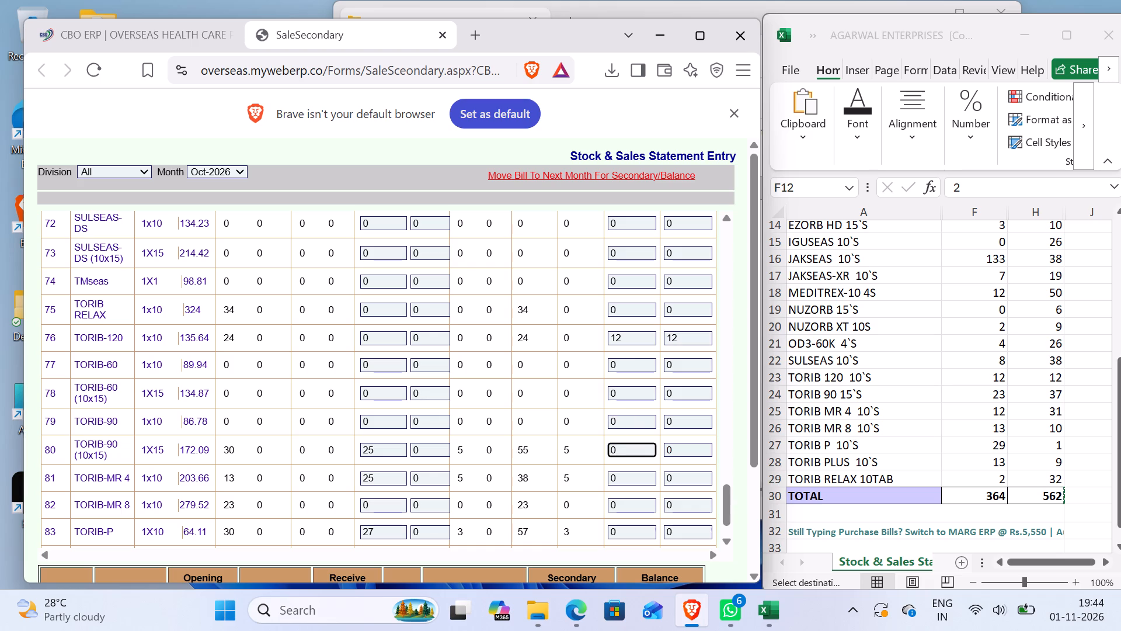
{"action": "key", "text": "BackSpace"}
{"action": "type", "text": "23"}
{"action": "key", "text": "Tab"}
{"action": "key", "text": "3"}
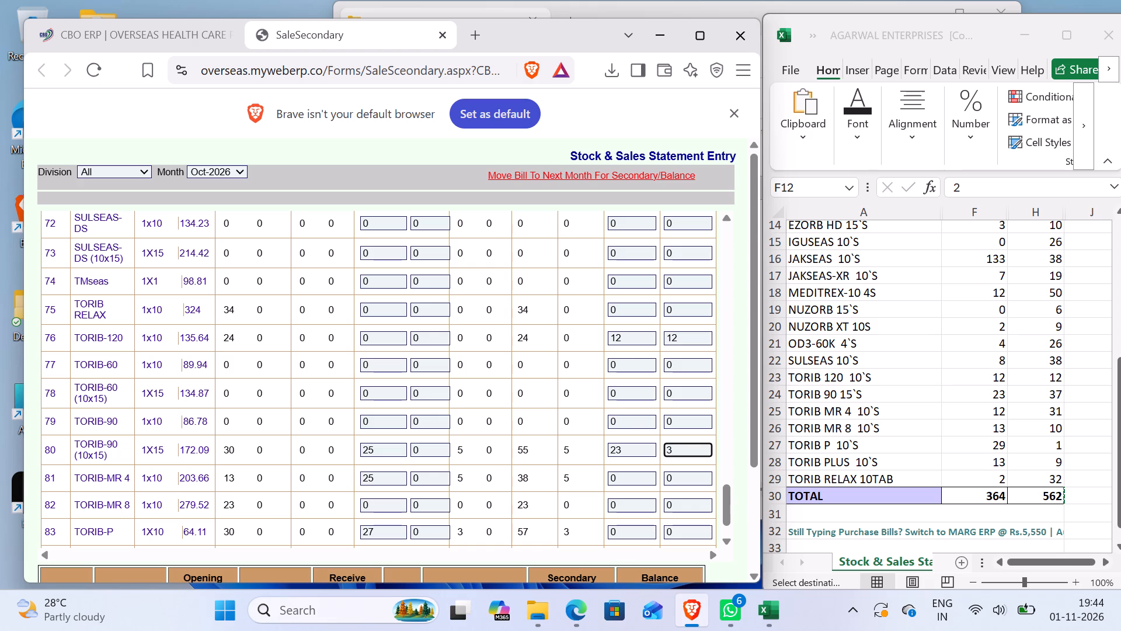
{"action": "key", "text": "7"}
Enter sales 12 and closing 31 for TORIB-MR 4 in the AGARWAL ENTERPRISES entry.
{"action": "left_click", "coordinate": [626, 479]}
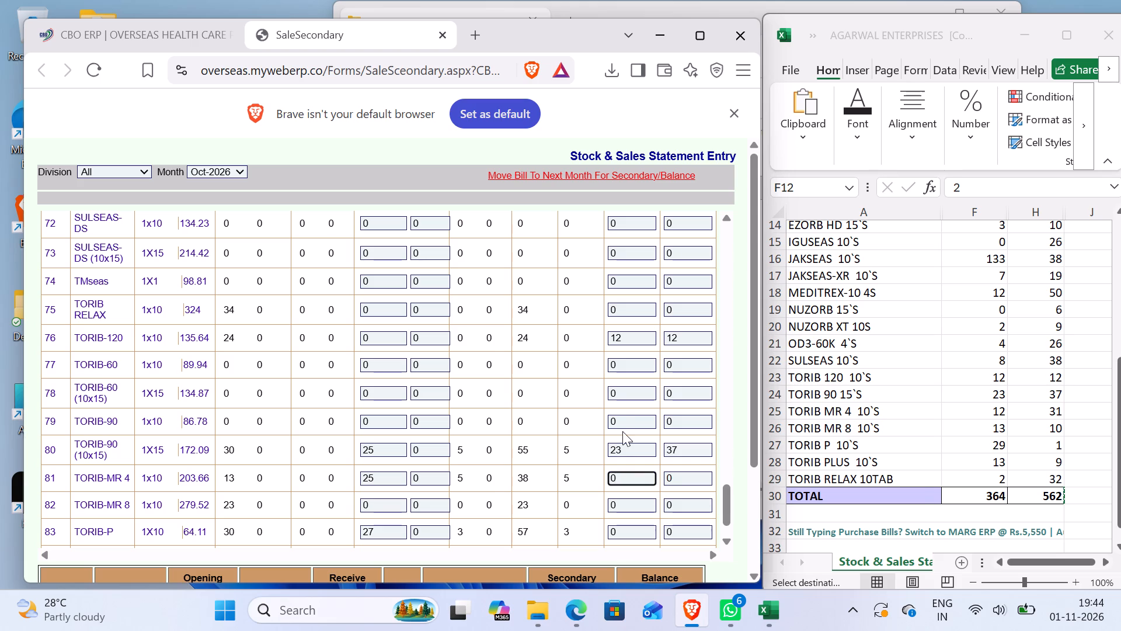
{"action": "key", "text": "BackSpace"}
{"action": "type", "text": "12"}
{"action": "key", "text": "Tab"}
{"action": "type", "text": "31"}
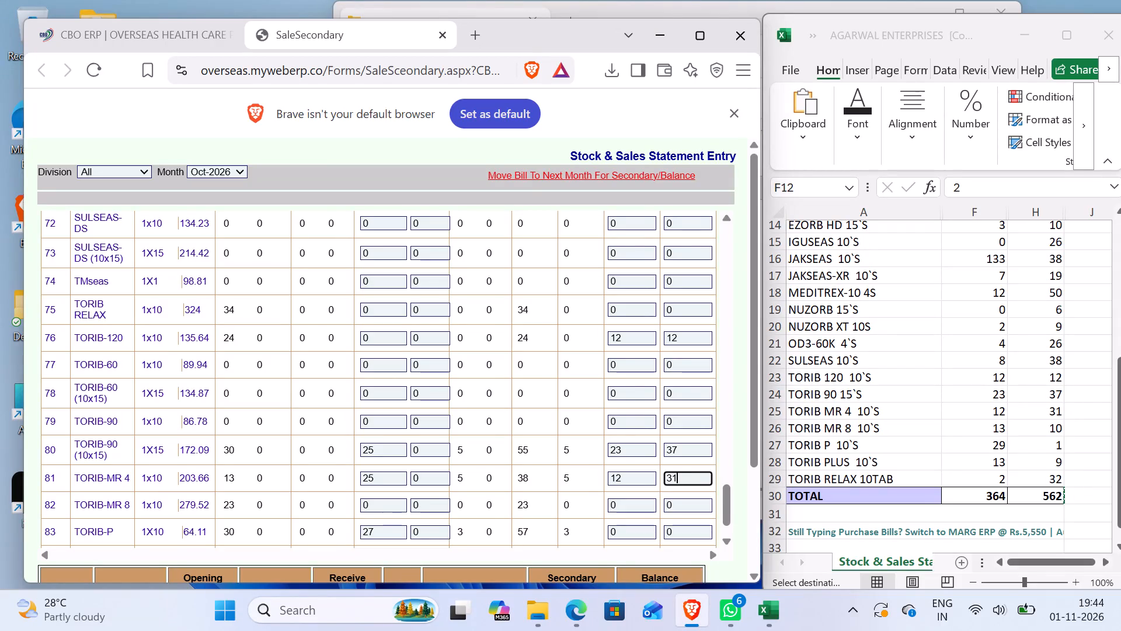
Enter sales 13 and closing 10 for TORIB-MR 8 in the AGARWAL ENTERPRISES entry.
{"action": "left_click", "coordinate": [629, 506]}
{"action": "key", "text": "BackSpace"}
{"action": "type", "text": "13"}
{"action": "key", "text": "Tab"}
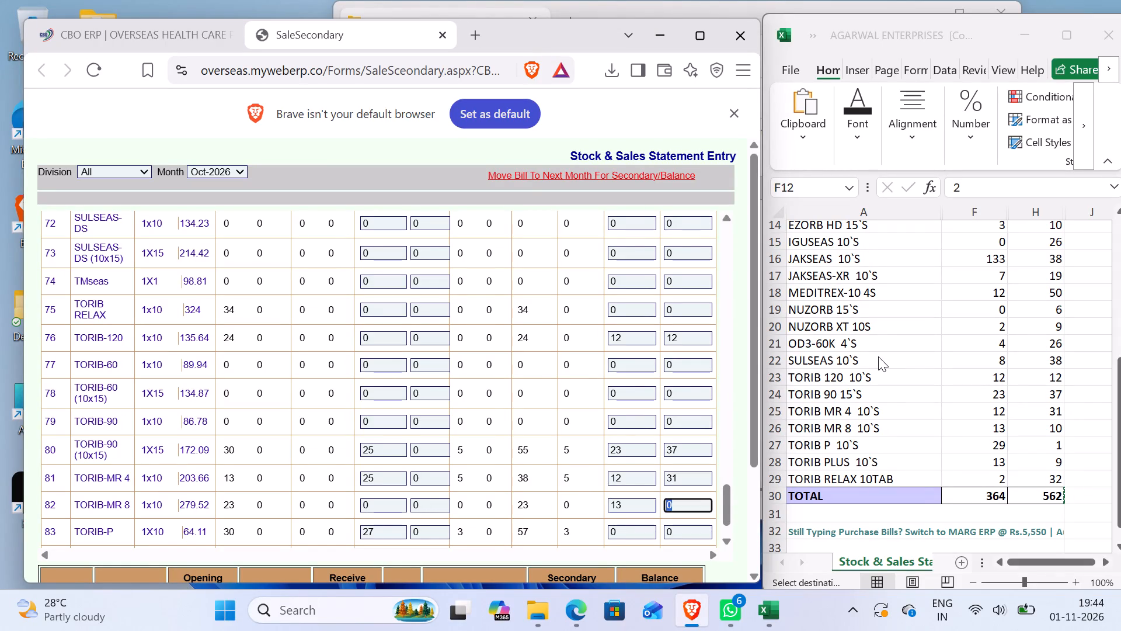
{"action": "type", "text": "10"}
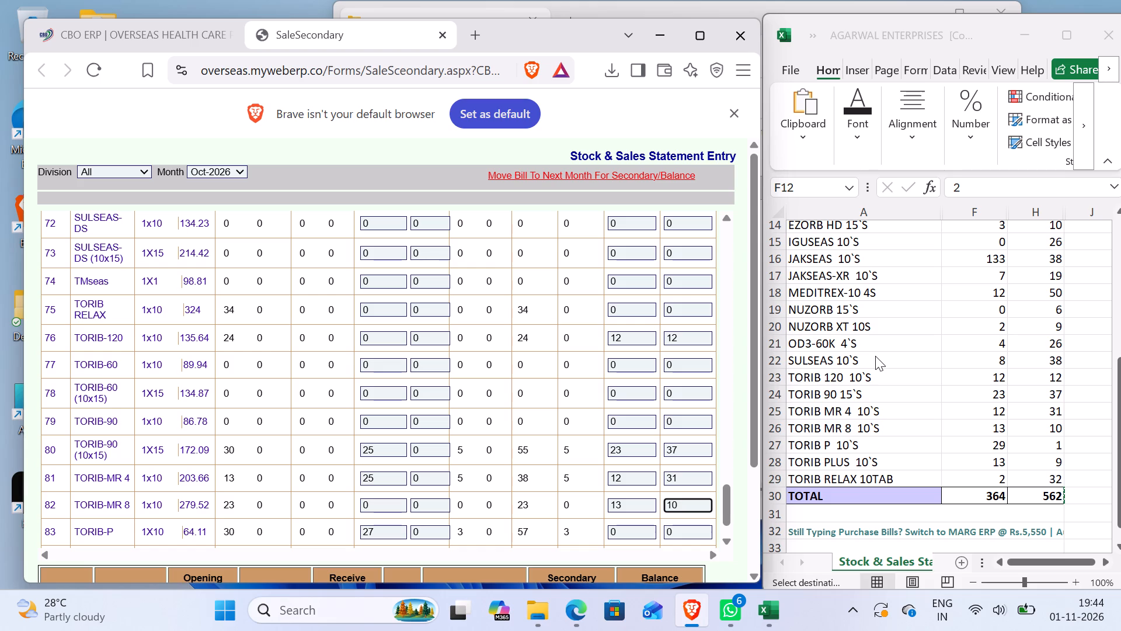
Enter sales 29 and closing 1 for TORIB-P in the AGARWAL ENTERPRISES entry.
{"action": "scroll", "coordinate": [745, 473], "scroll_direction": "down", "scroll_amount": 1}
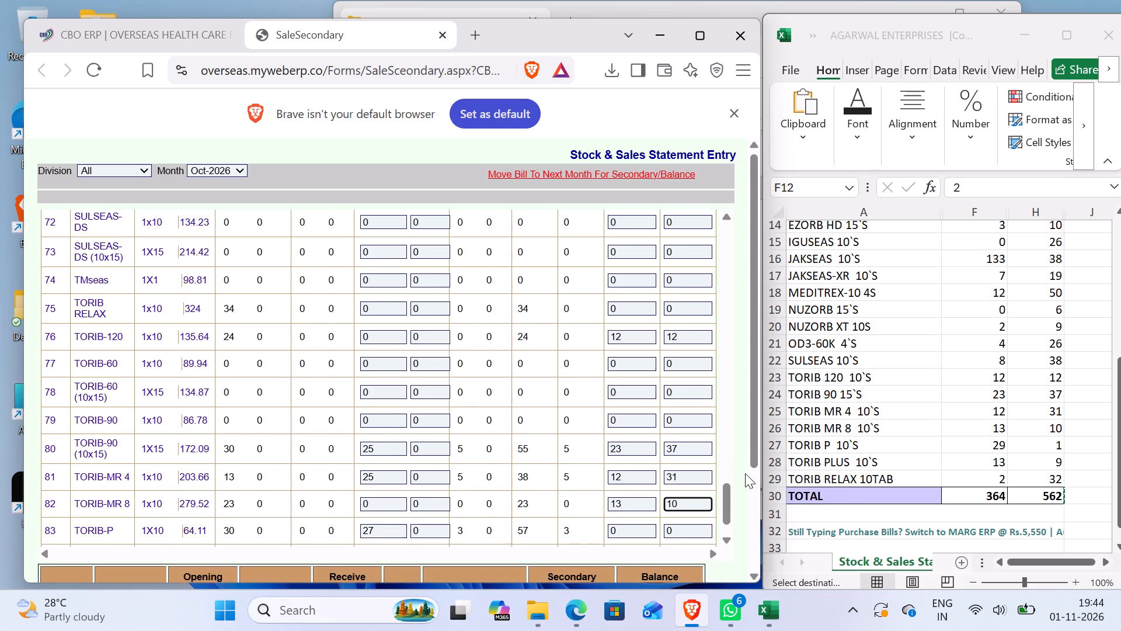
{"action": "scroll", "coordinate": [745, 473], "scroll_direction": "down", "scroll_amount": 1}
{"action": "left_click", "coordinate": [639, 388]}
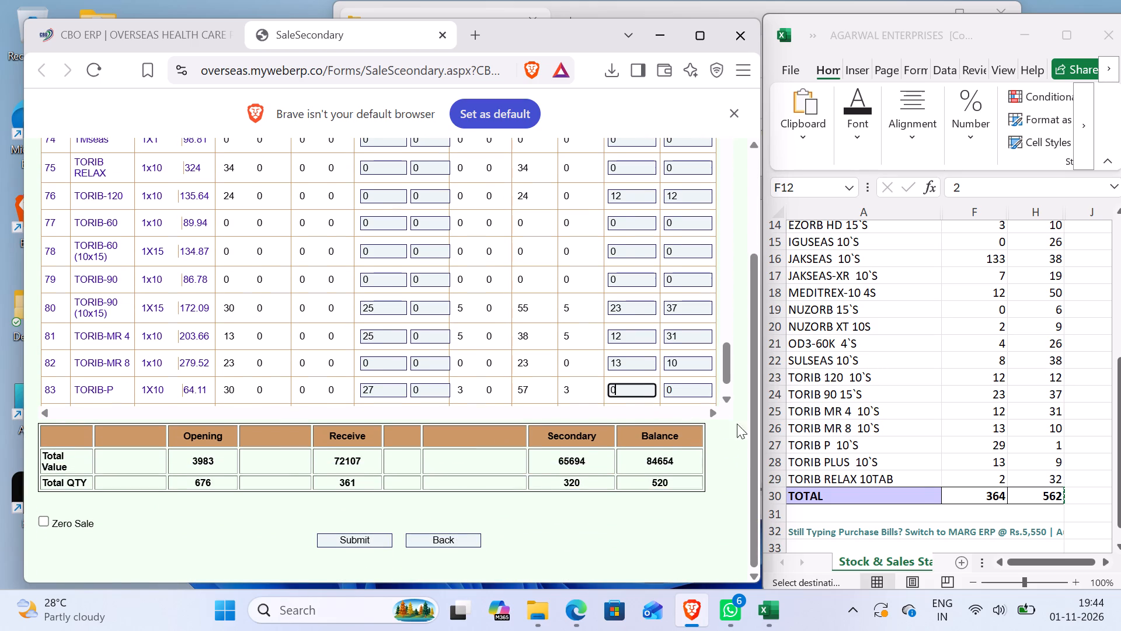
{"action": "key", "text": "BackSpace"}
{"action": "type", "text": "29"}
{"action": "key", "text": "Tab"}
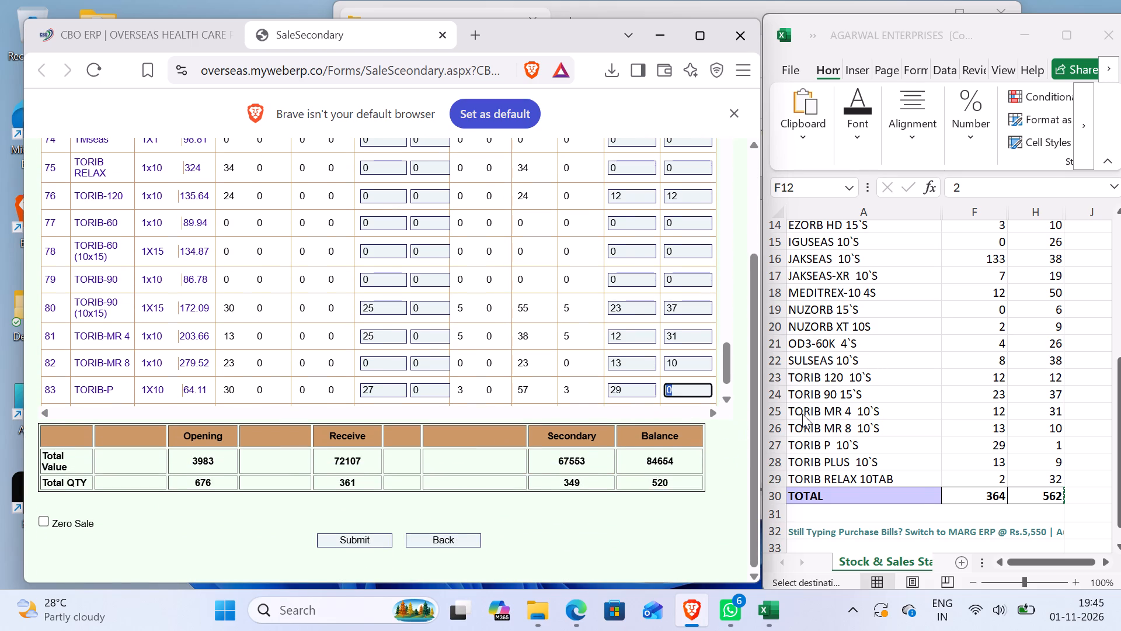
{"action": "key", "text": "1"}
Enter sales 13 and closing 9 for TORIB-PLUS in the AGARWAL ENTERPRISES entry.
{"action": "scroll", "coordinate": [673, 367], "scroll_direction": "up", "scroll_amount": 1}
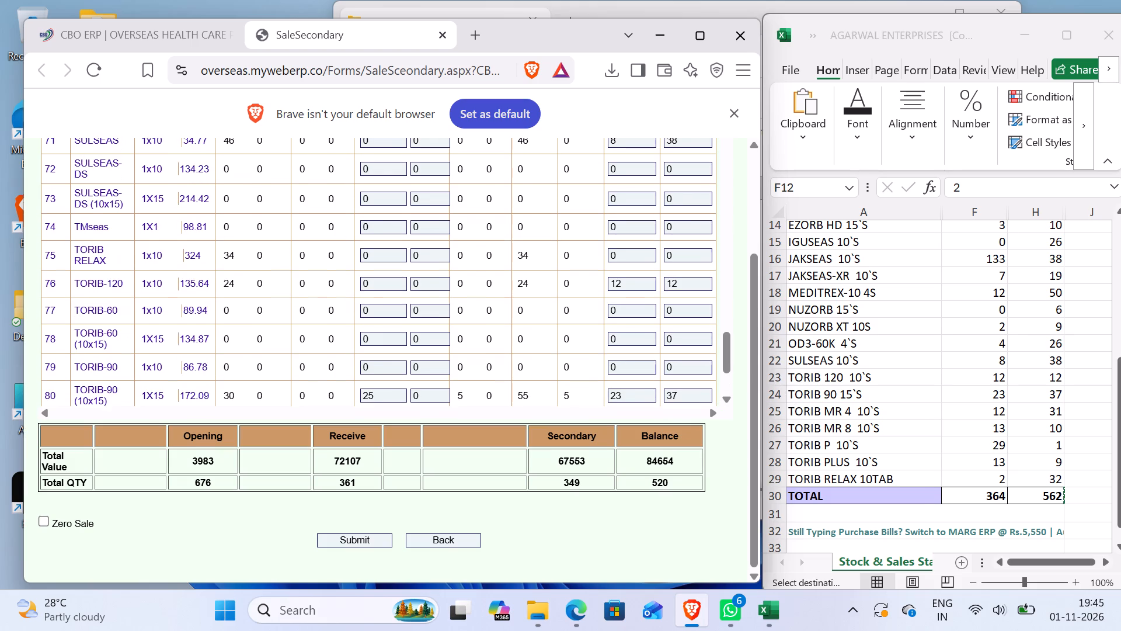
{"action": "scroll", "coordinate": [672, 363], "scroll_direction": "down", "scroll_amount": 3}
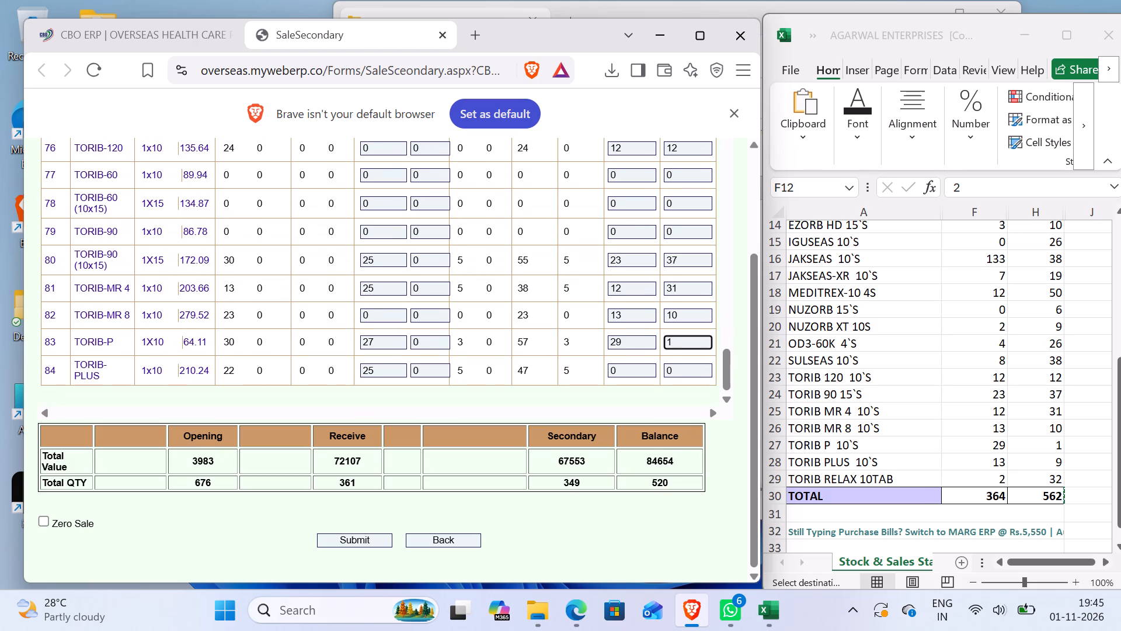
{"action": "left_click", "coordinate": [646, 373]}
{"action": "key", "text": "BackSpace"}
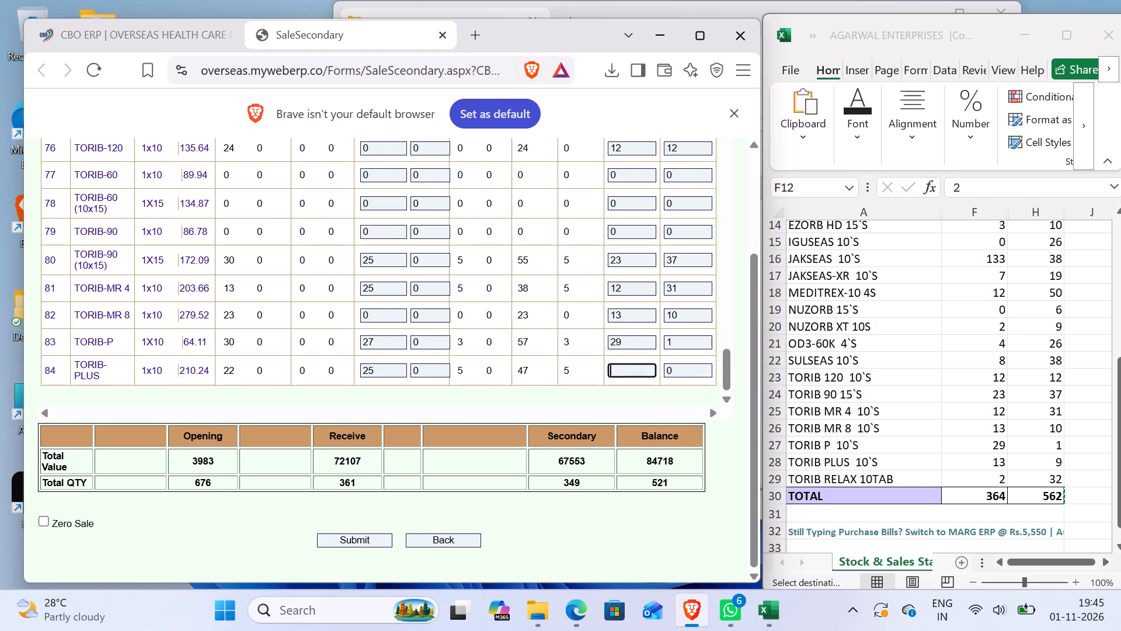
{"action": "type", "text": "13"}
{"action": "key", "text": "Tab"}
{"action": "key", "text": "9"}
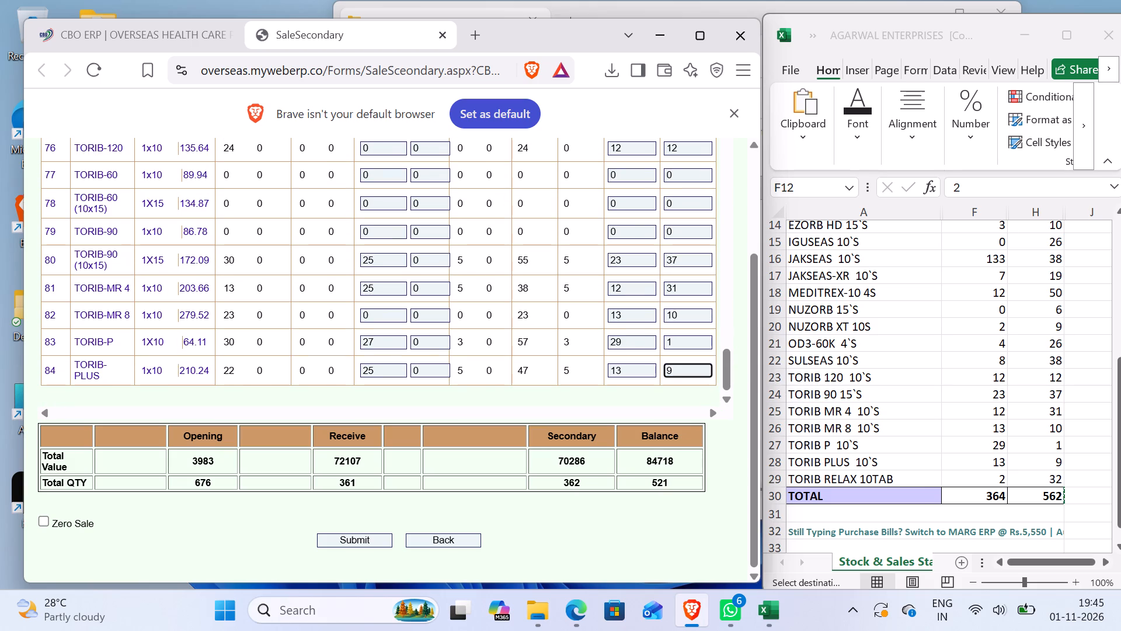
Enter sales 2 and closing 32 for TORIB RELAX in the AGARWAL ENTERPRISES entry.
{"action": "scroll", "coordinate": [643, 356], "scroll_direction": "up", "scroll_amount": 3}
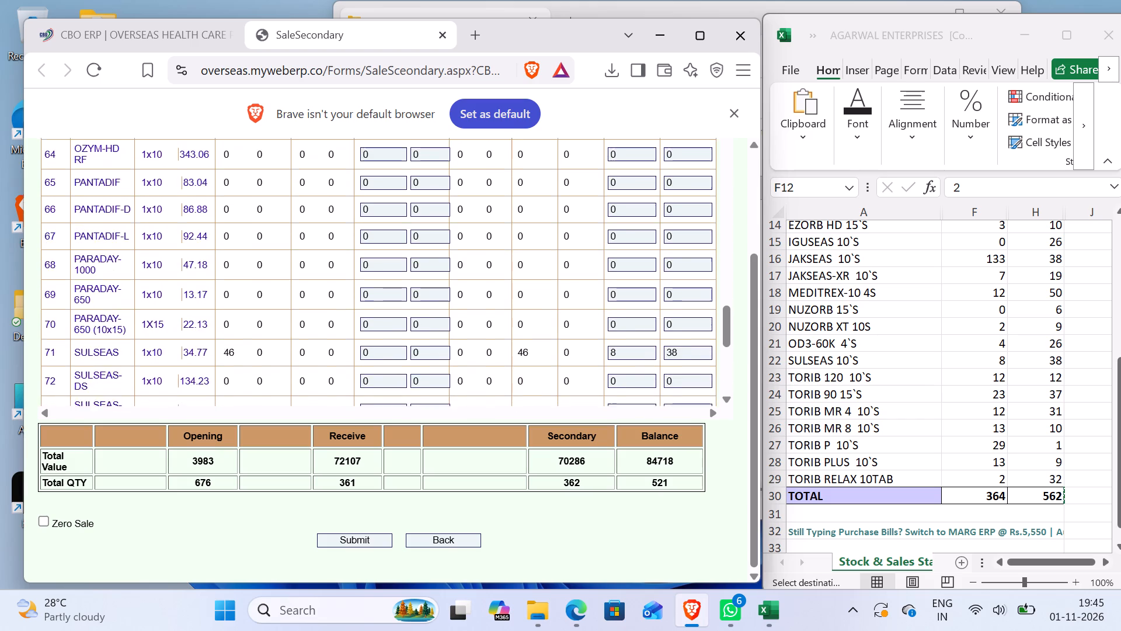
{"action": "scroll", "coordinate": [643, 356], "scroll_direction": "up", "scroll_amount": 2}
{"action": "scroll", "coordinate": [636, 346], "scroll_direction": "down", "scroll_amount": 2}
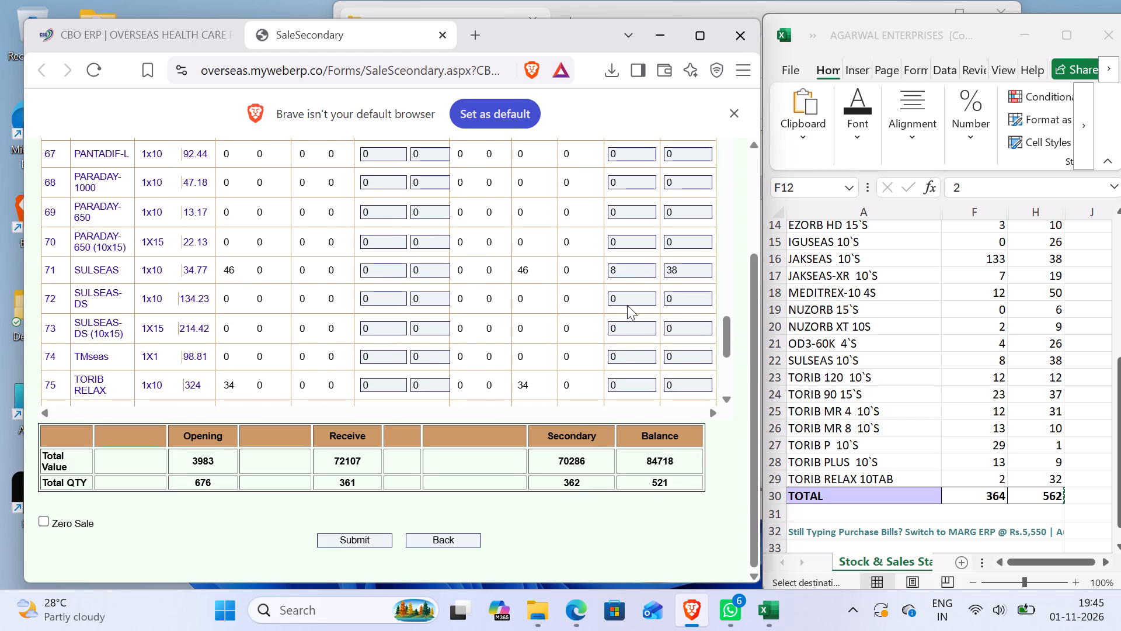
{"action": "scroll", "coordinate": [627, 305], "scroll_direction": "down", "scroll_amount": 1}
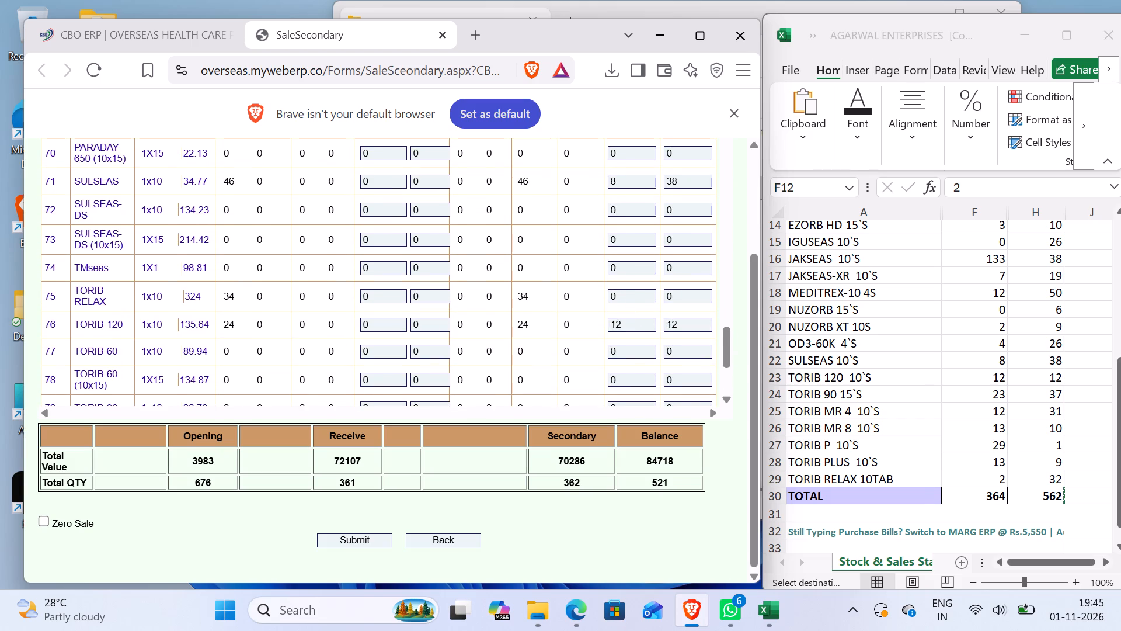
{"action": "left_click", "coordinate": [621, 292]}
{"action": "key", "text": "BackSpace"}
{"action": "key", "text": "2"}
{"action": "key", "text": "Tab"}
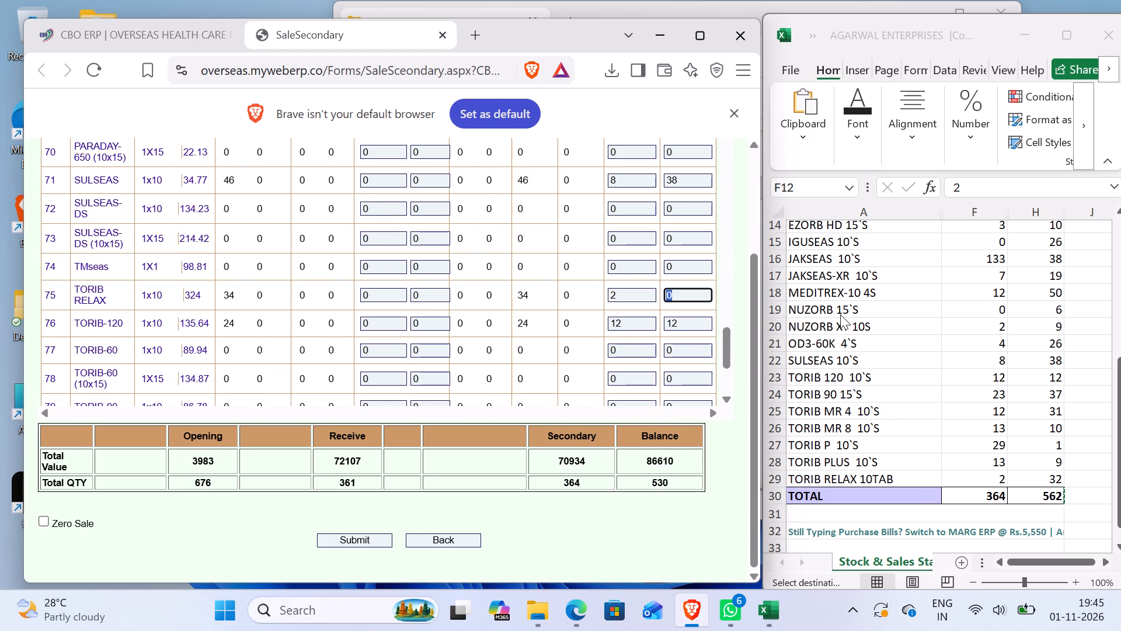
{"action": "type", "text": "32"}
{"action": "left_click", "coordinate": [639, 325]}
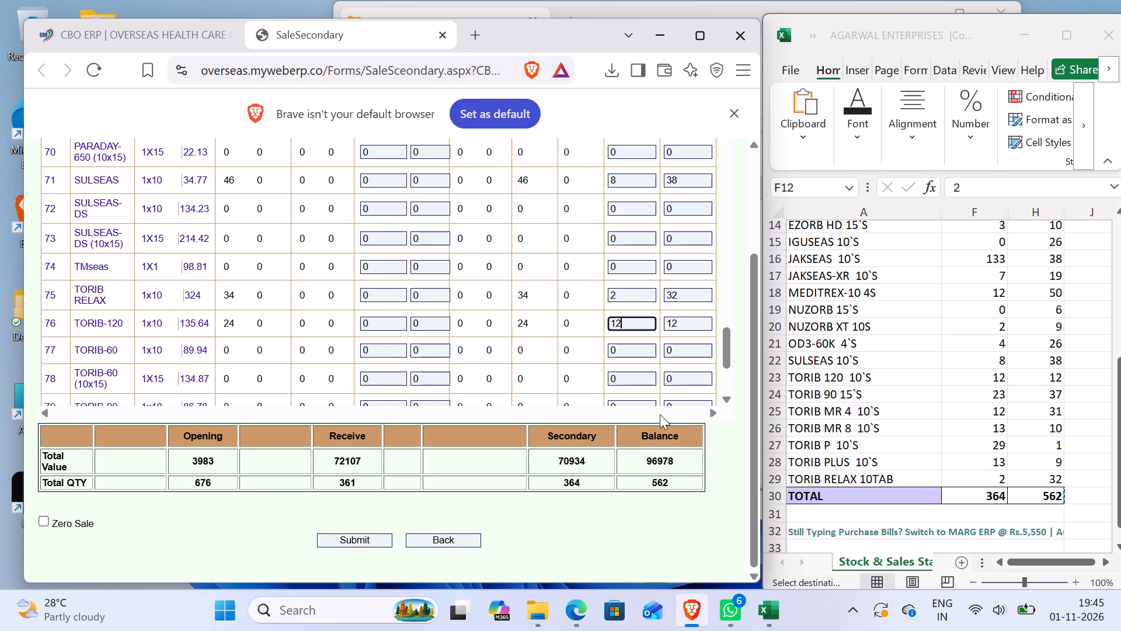
Copy the entry's Secondary total value into the SALES (CBO) cell for AGARWAL ENTERPRISES in the Jamshedpur sales workbook in Excel.
{"action": "left_click_drag", "start_coordinate": [596, 460], "coordinate": [573, 461]}
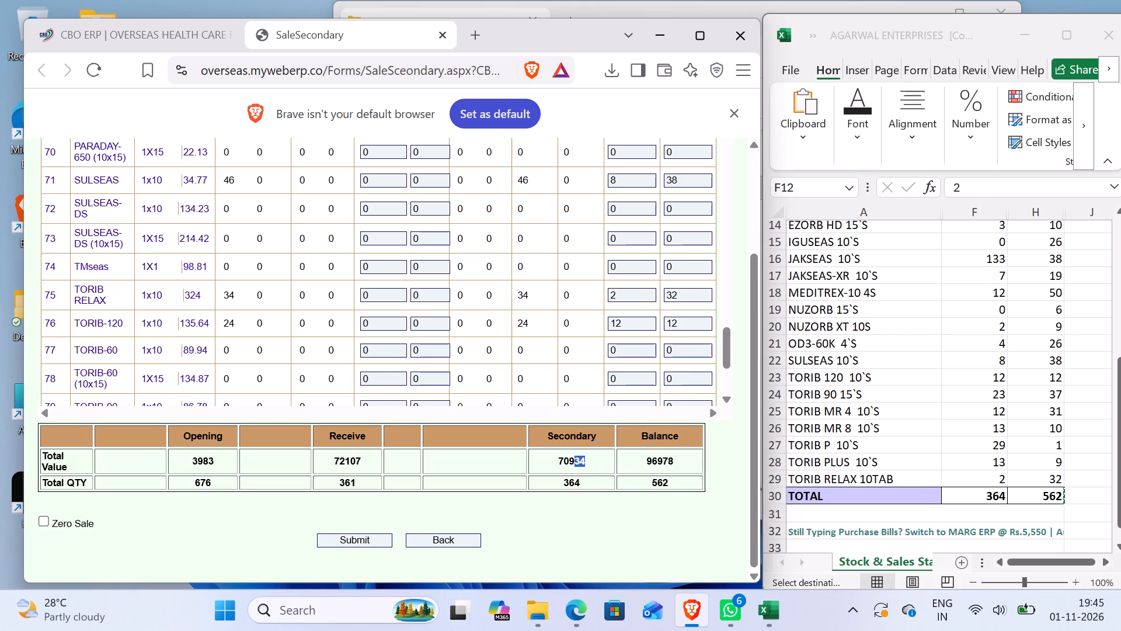
{"action": "left_click_drag", "start_coordinate": [573, 461], "coordinate": [555, 461]}
{"action": "key", "text": "ctrl+c"}
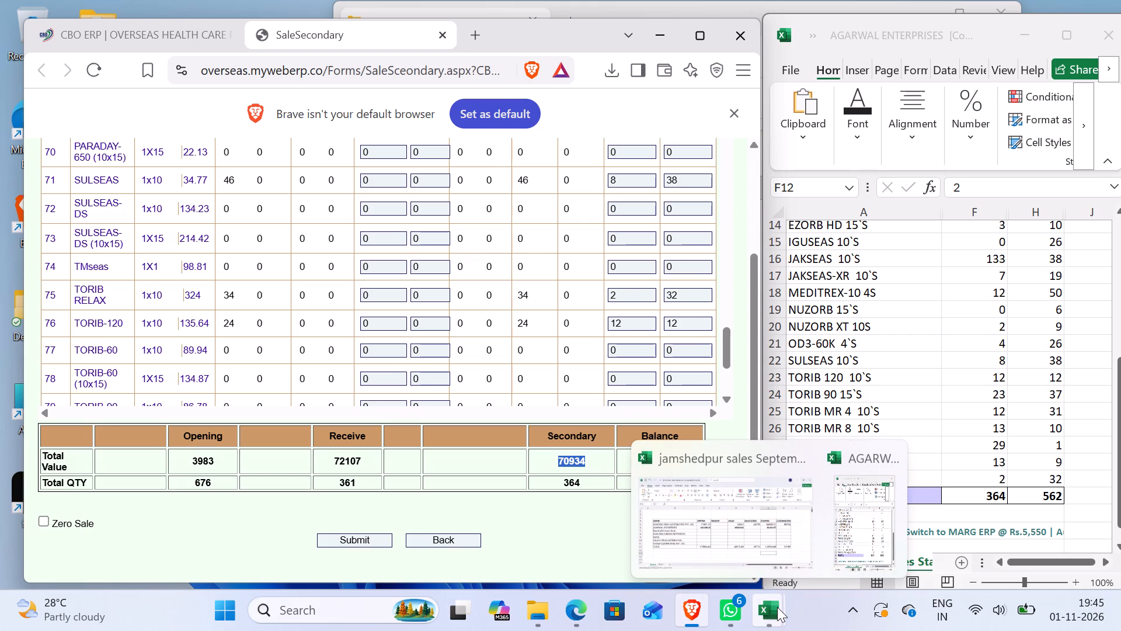
{"action": "left_click", "coordinate": [703, 512]}
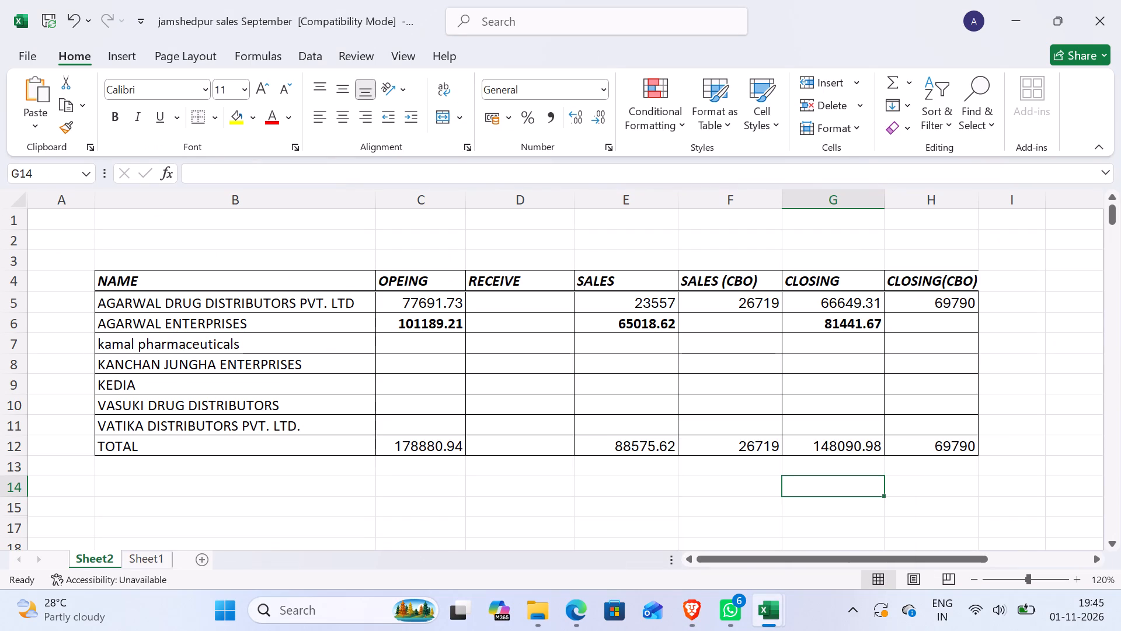
{"action": "left_click", "coordinate": [751, 321]}
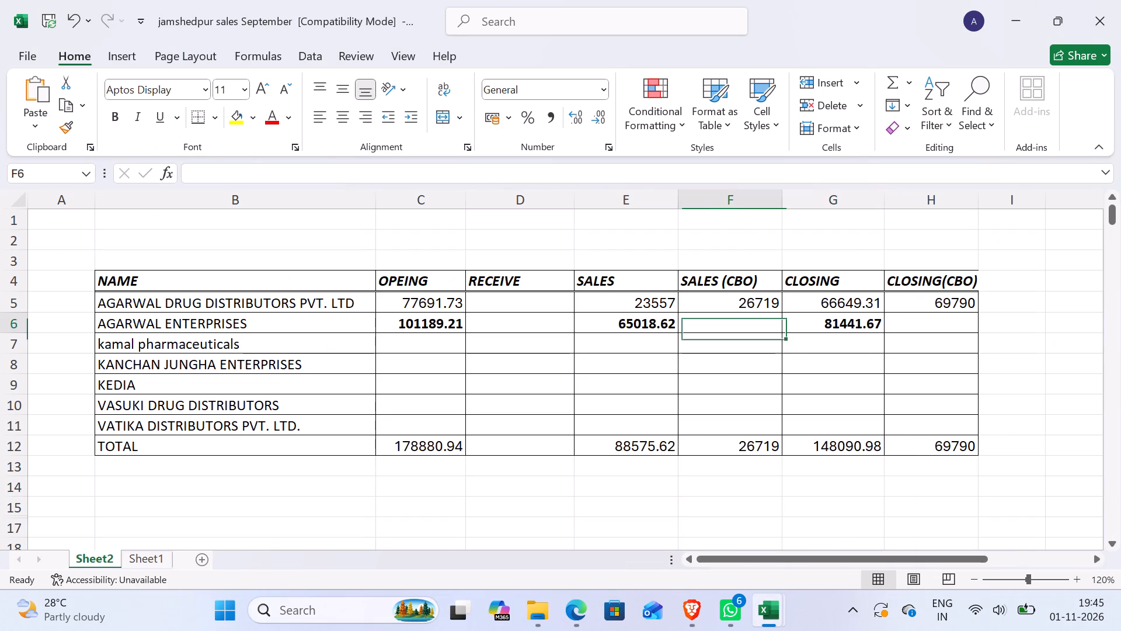
Paste the copied Secondary total 70934 into the SALES (CBO) cell for AGARWAL ENTERPRISES.
{"action": "key", "text": "ctrl+v"}
{"action": "left_click", "coordinate": [741, 351]}
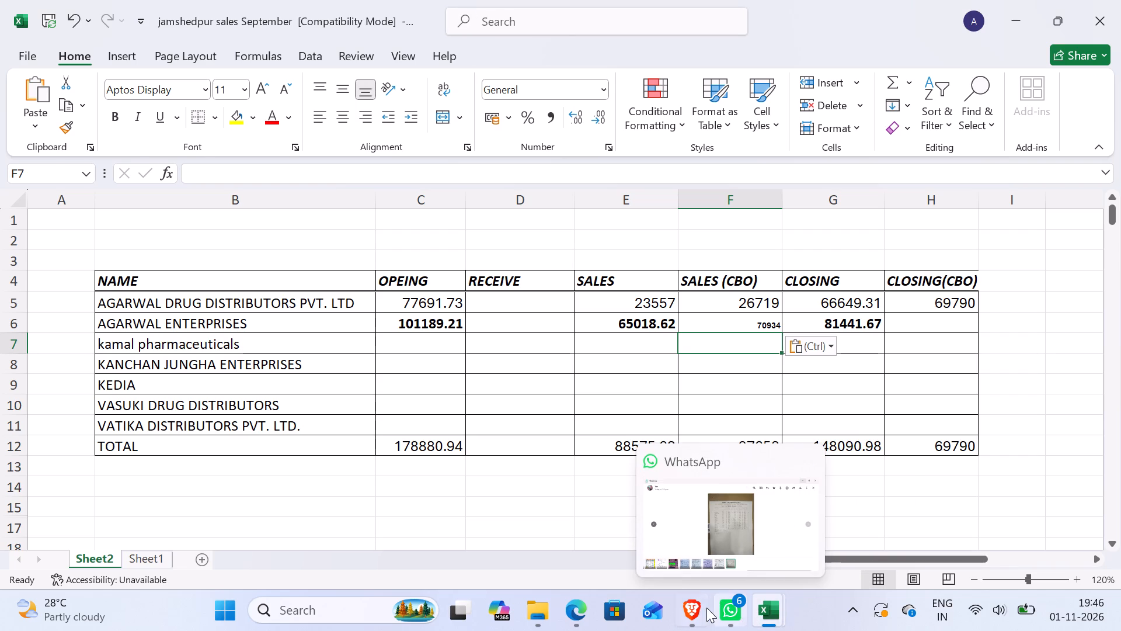
Switch to the Brave browser, maximise its window and open Google in a new tab.
{"action": "left_click", "coordinate": [686, 608]}
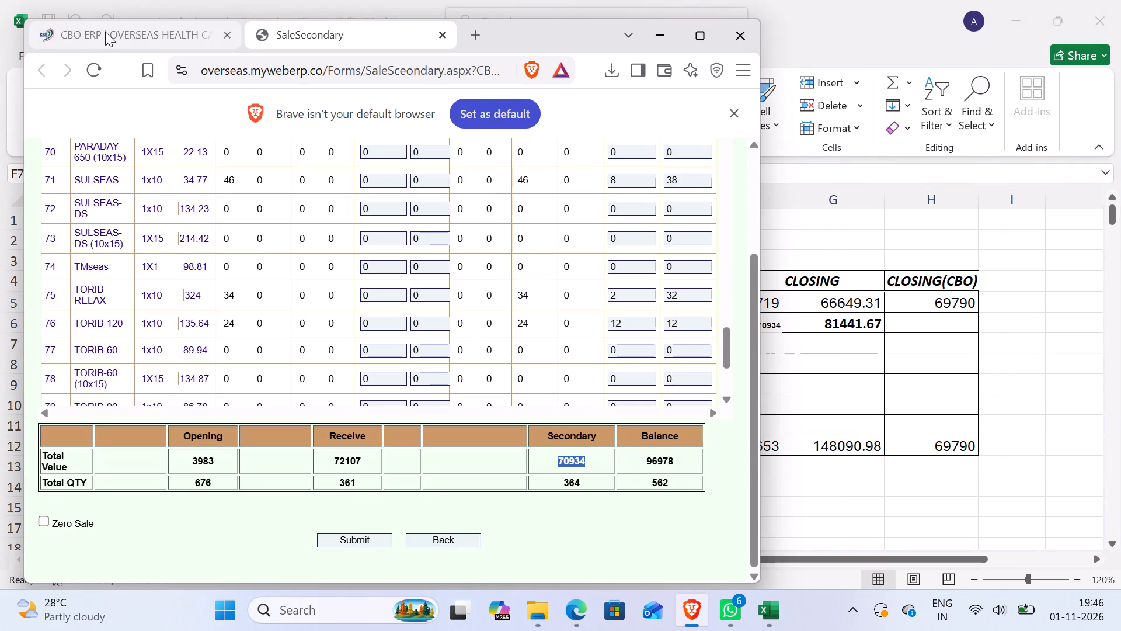
{"action": "left_click", "coordinate": [473, 40]}
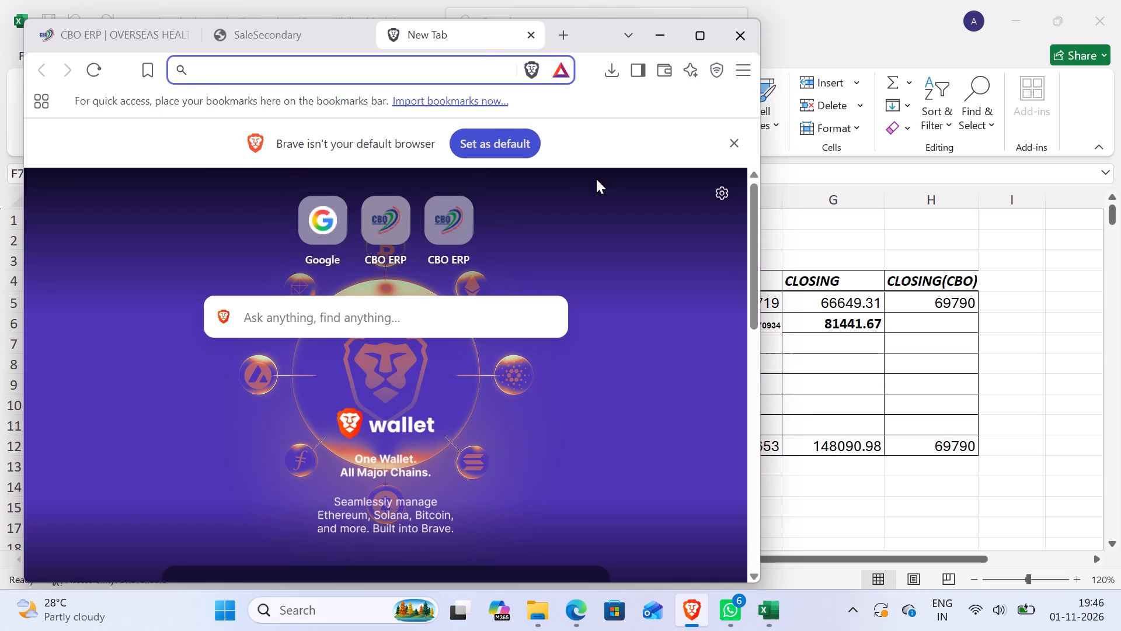
{"action": "left_click", "coordinate": [705, 33]}
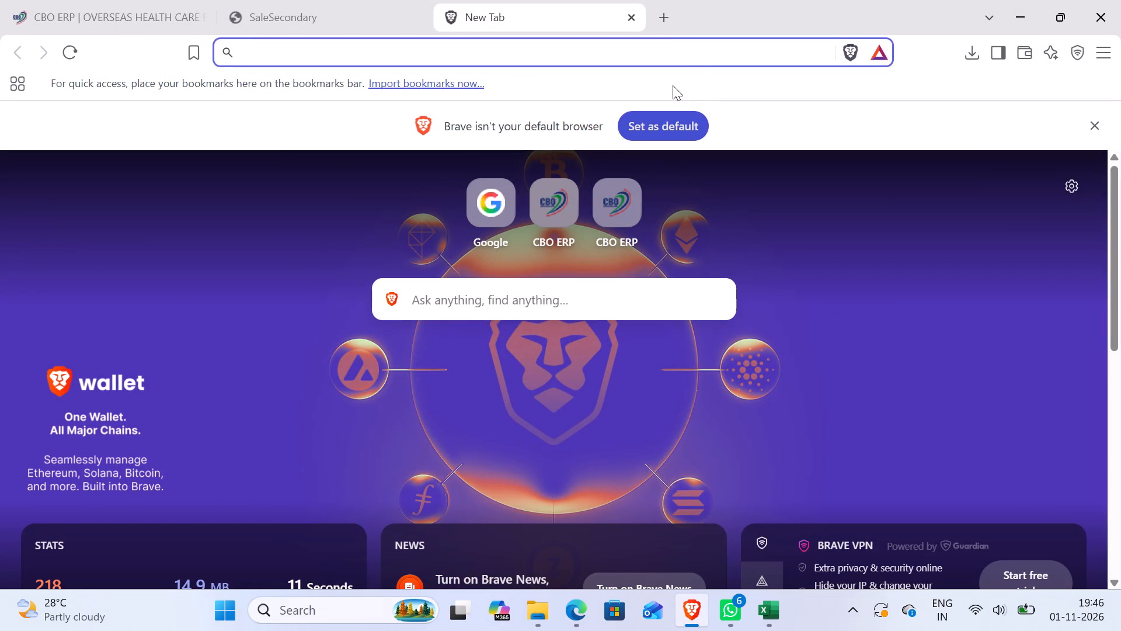
{"action": "left_click", "coordinate": [483, 192]}
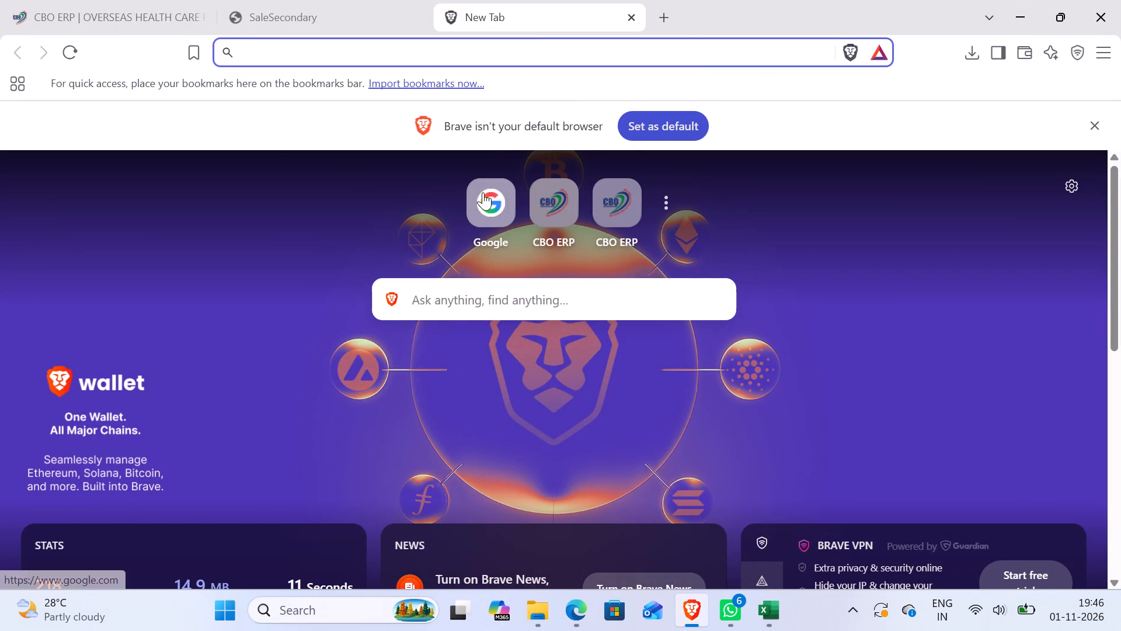
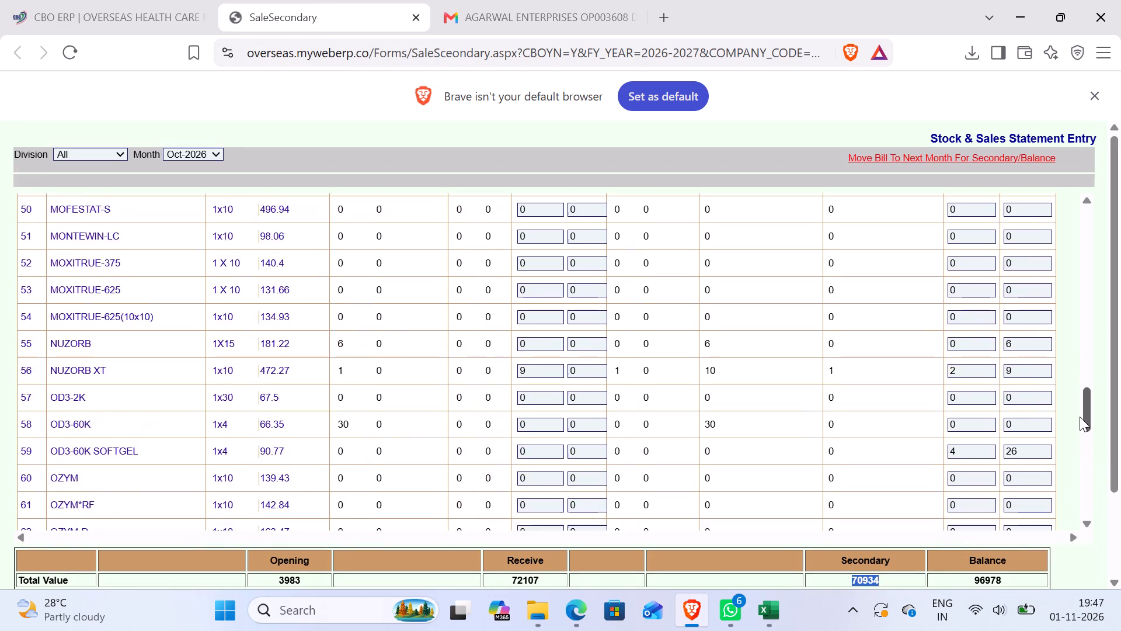
Change the JAKSEAS closing stock to 158 in the AGARWAL ENTERPRISES entry.
{"action": "left_click_drag", "start_coordinate": [1080, 417], "coordinate": [1075, 324]}
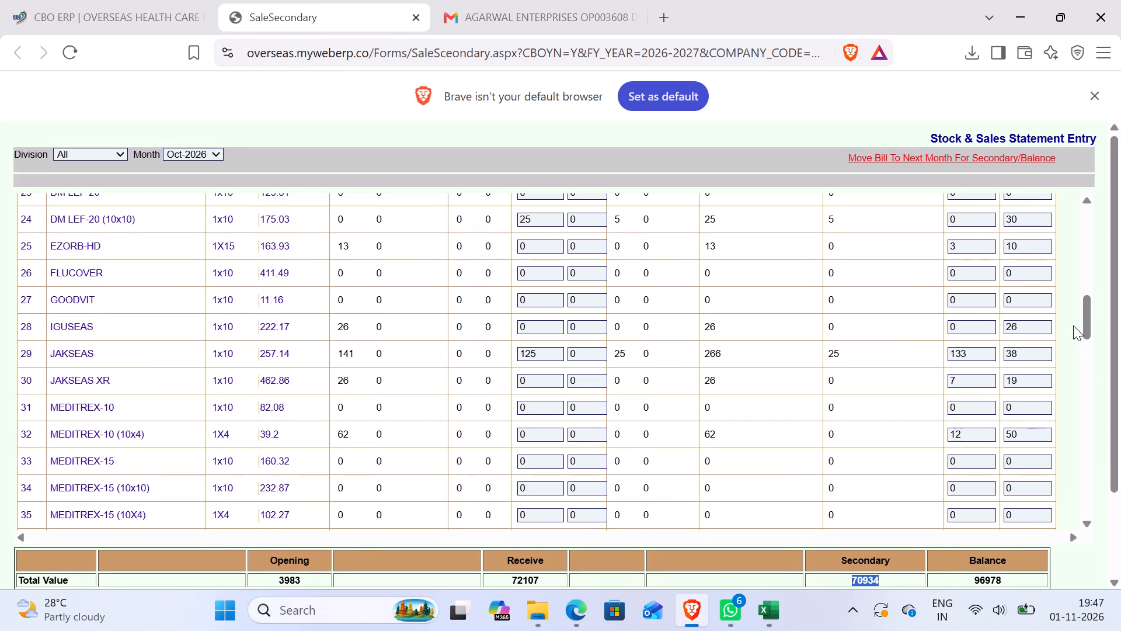
{"action": "left_click", "coordinate": [1031, 351]}
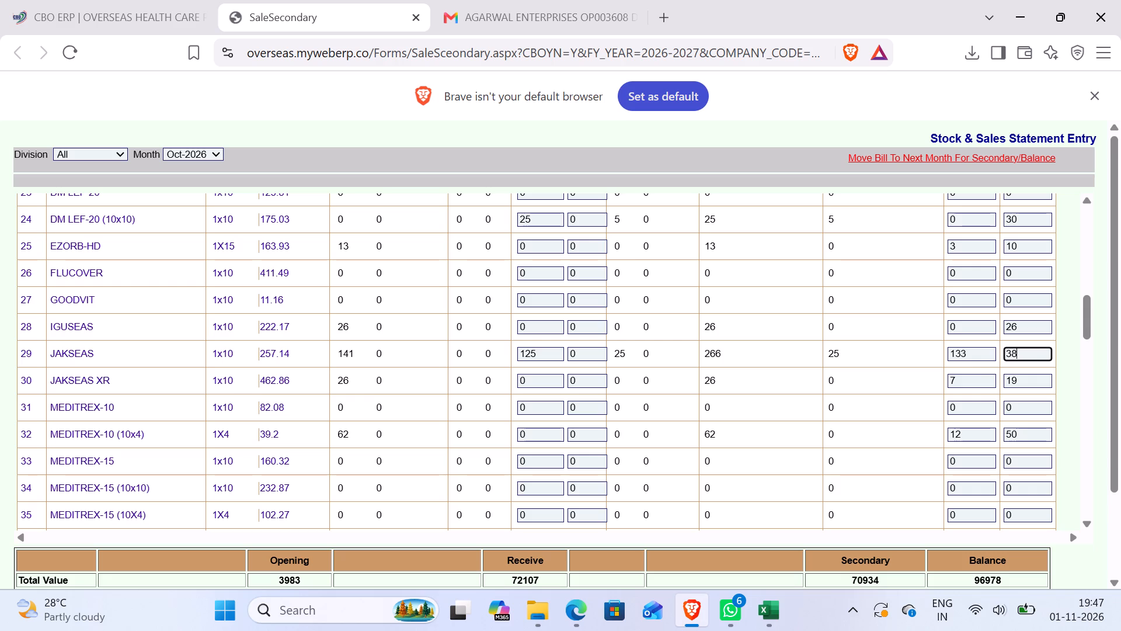
{"action": "key", "text": "BackSpace"}
{"action": "key", "text": "BackSpace"}
{"action": "key", "text": "BackSpace"}
{"action": "type", "text": "158"}
{"action": "left_click", "coordinate": [1028, 379]}
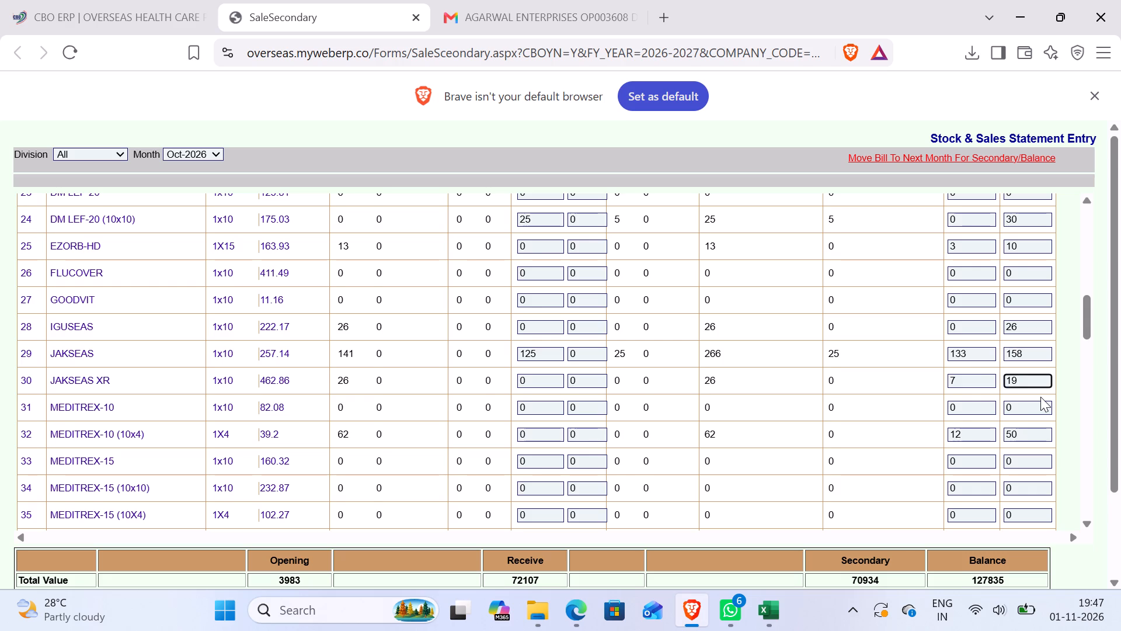
Change the TORIB-P closing stock to 31 in the AGARWAL ENTERPRISES entry.
{"action": "scroll", "coordinate": [1040, 397], "scroll_direction": "down", "scroll_amount": 16}
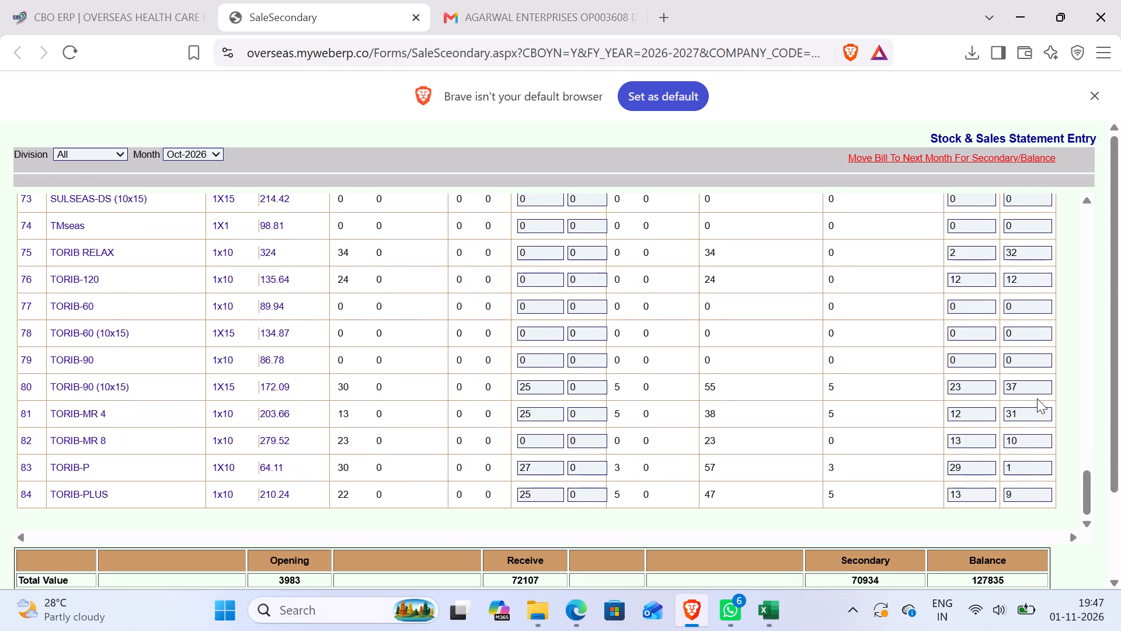
{"action": "left_click", "coordinate": [1029, 459]}
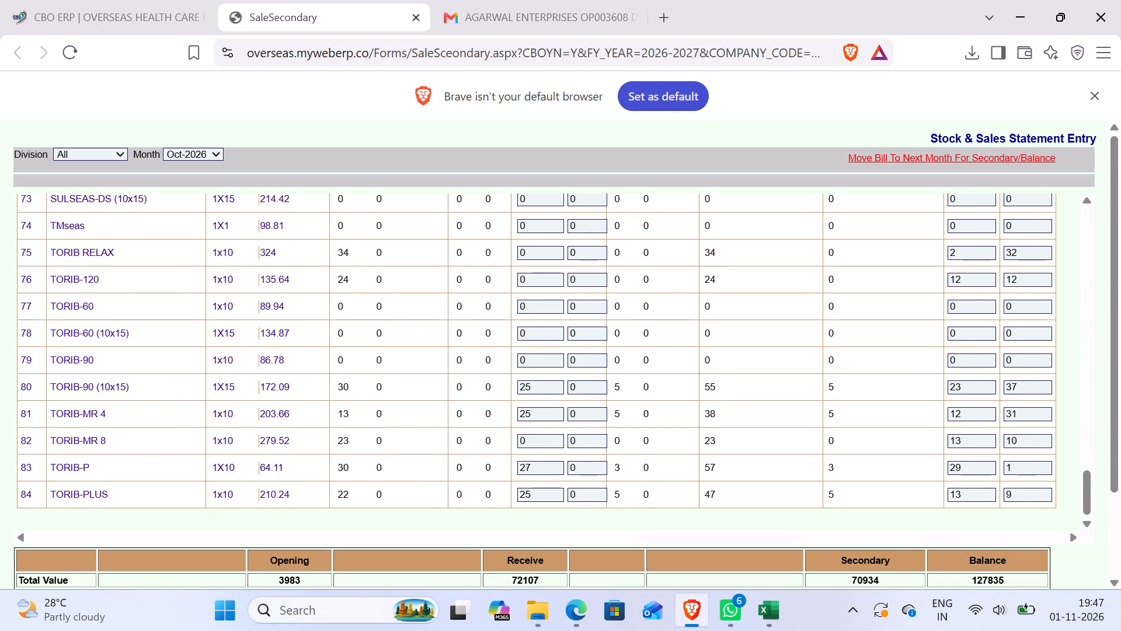
{"action": "left_click", "coordinate": [1028, 466]}
{"action": "key", "text": "BackSpace"}
{"action": "type", "text": "31"}
Change the TORIB-PLUS closing stock to 39 in the AGARWAL ENTERPRISES entry.
{"action": "left_click", "coordinate": [1038, 494]}
{"action": "key", "text": "BackSpace"}
{"action": "key", "text": "BackSpace"}
{"action": "key", "text": "3"}
{"action": "key", "text": "0"}
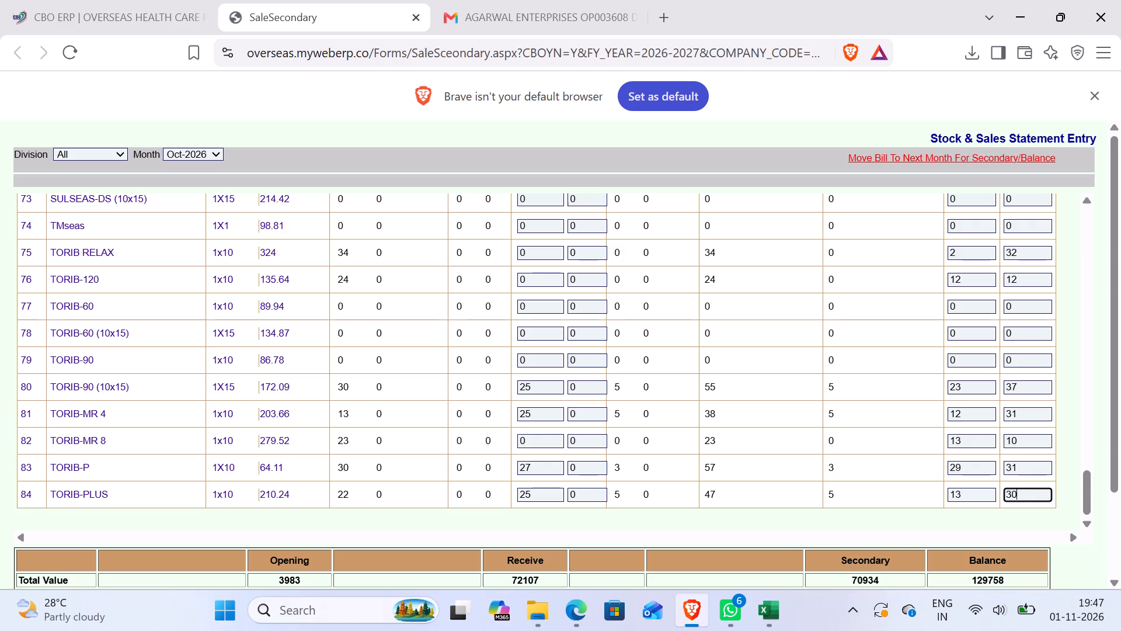
{"action": "key", "text": "BackSpace"}
{"action": "key", "text": "9"}
{"action": "left_click", "coordinate": [1026, 463]}
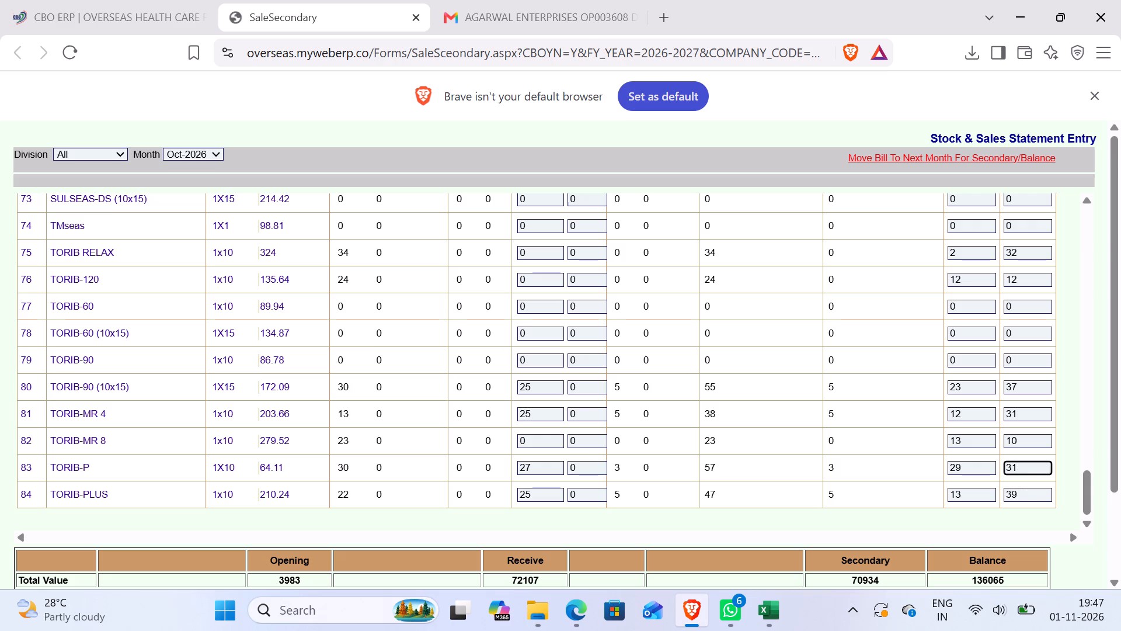
{"action": "left_click", "coordinate": [1018, 493]}
Copy the entry's Balance total value into the CLOSING(CBO) cell for AGARWAL ENTERPRISES in the Jamshedpur sales workbook in Excel.
{"action": "scroll", "coordinate": [1018, 492], "scroll_direction": "down", "scroll_amount": 3}
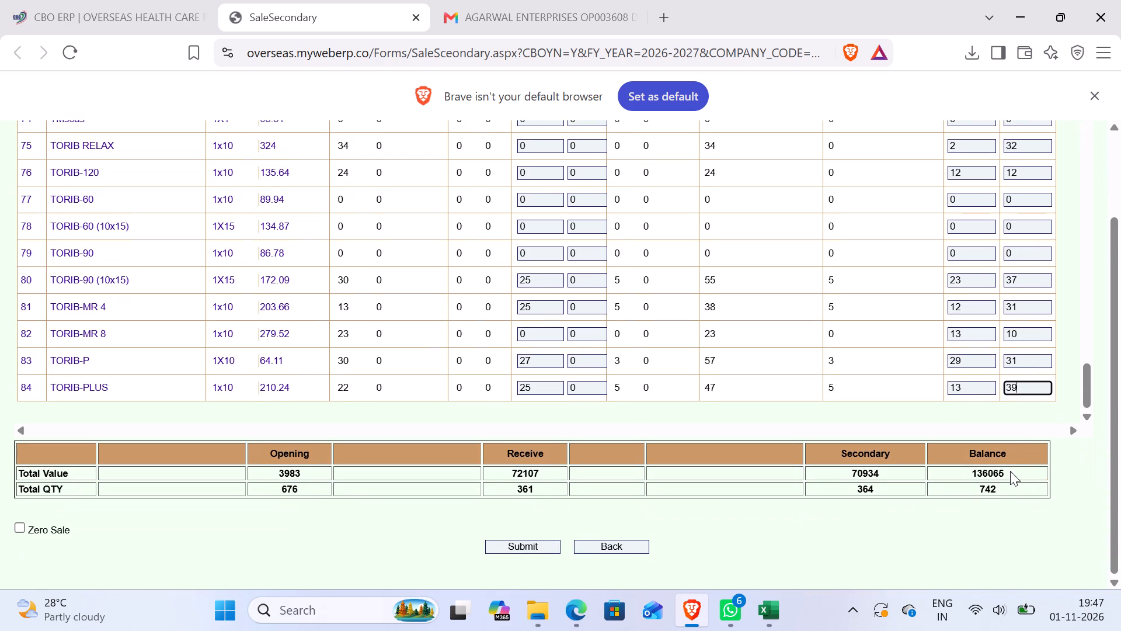
{"action": "left_click_drag", "start_coordinate": [1010, 471], "coordinate": [962, 467]}
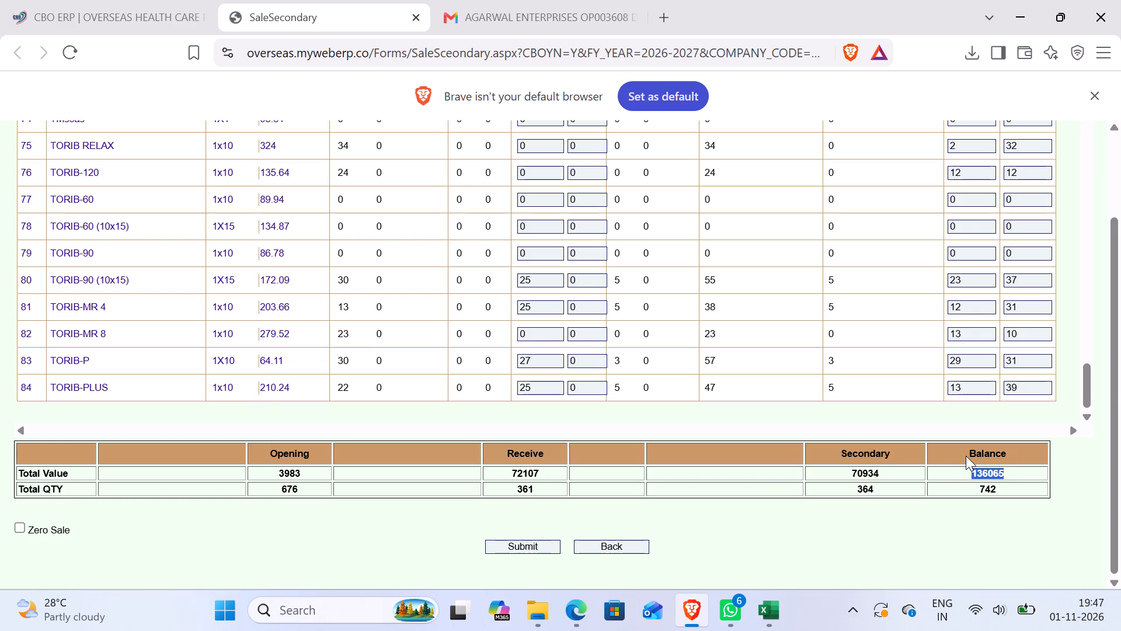
{"action": "key", "text": "ctrl+c"}
{"action": "left_click", "coordinate": [774, 616]}
{"action": "left_click", "coordinate": [744, 542]}
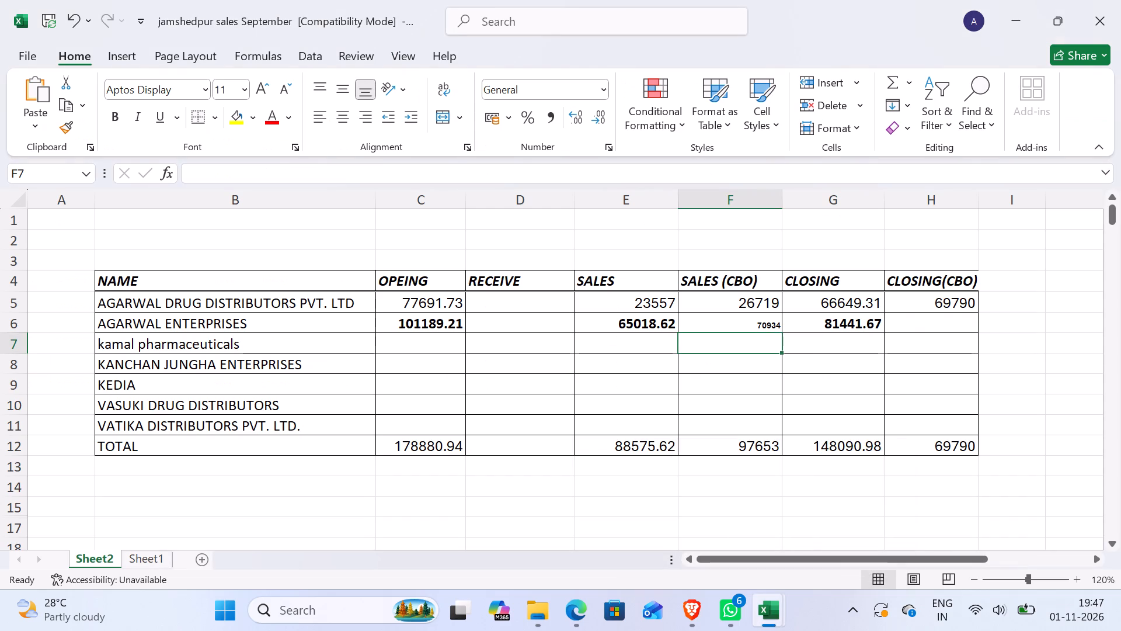
{"action": "left_click", "coordinate": [925, 325]}
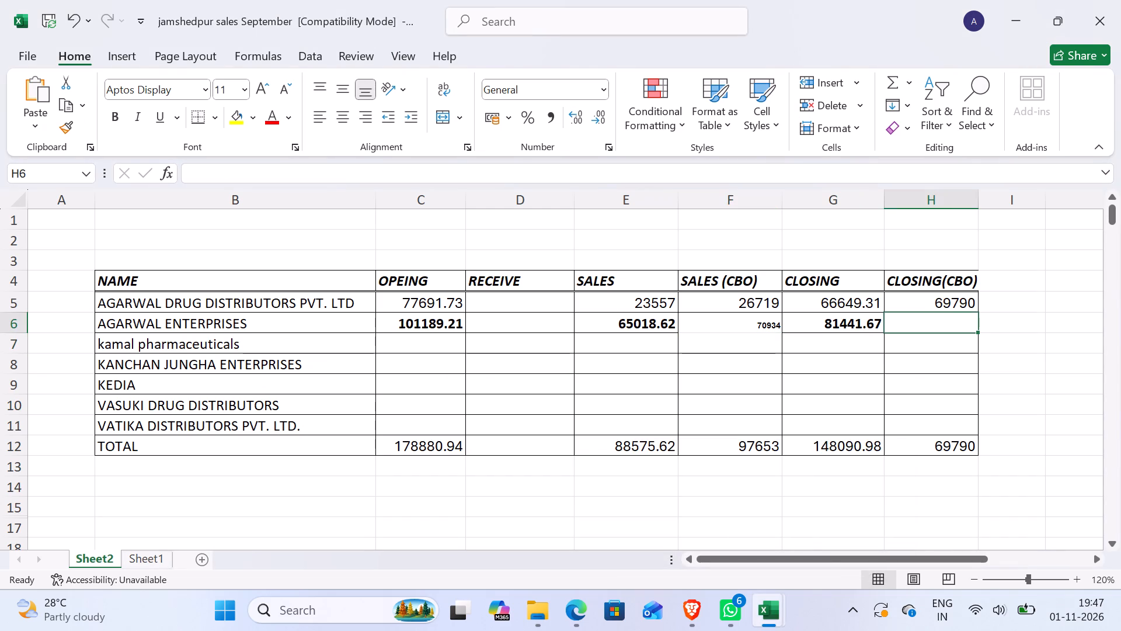
{"action": "key", "text": "ctrl+v"}
{"action": "left_click", "coordinate": [900, 360]}
Apply the formatting of the AGARWAL DRUG DISTRIBUTORS sales cells to the AGARWAL ENTERPRISES figures from OPEING through CLOSING(CBO) with Format Painter.
{"action": "left_click_drag", "start_coordinate": [631, 304], "coordinate": [632, 304]}
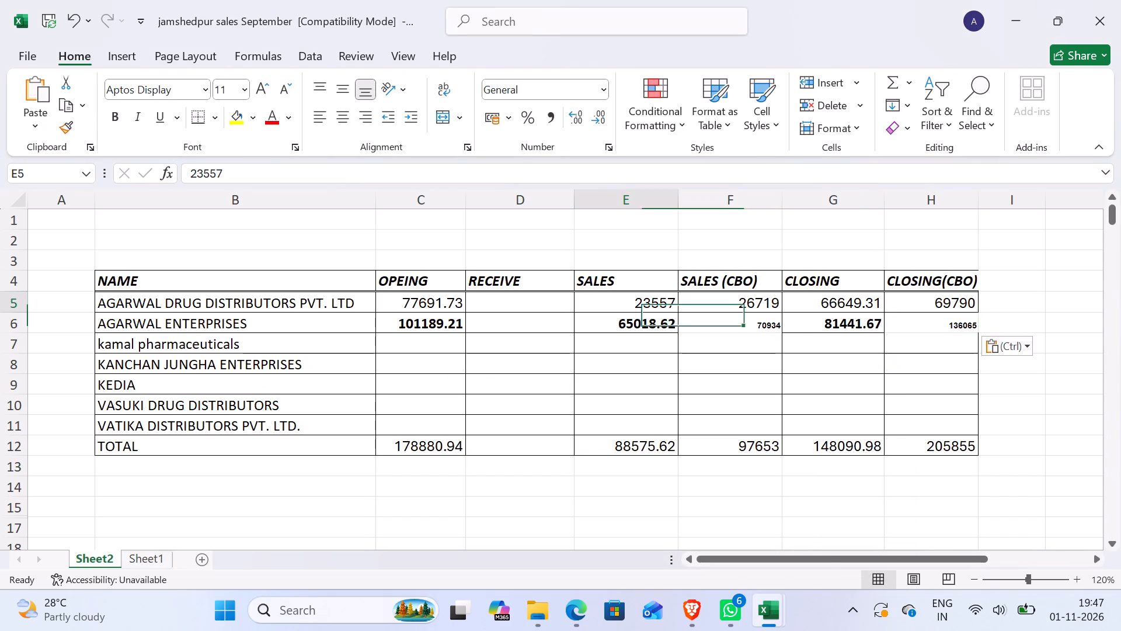
{"action": "left_click_drag", "start_coordinate": [632, 304], "coordinate": [737, 304]}
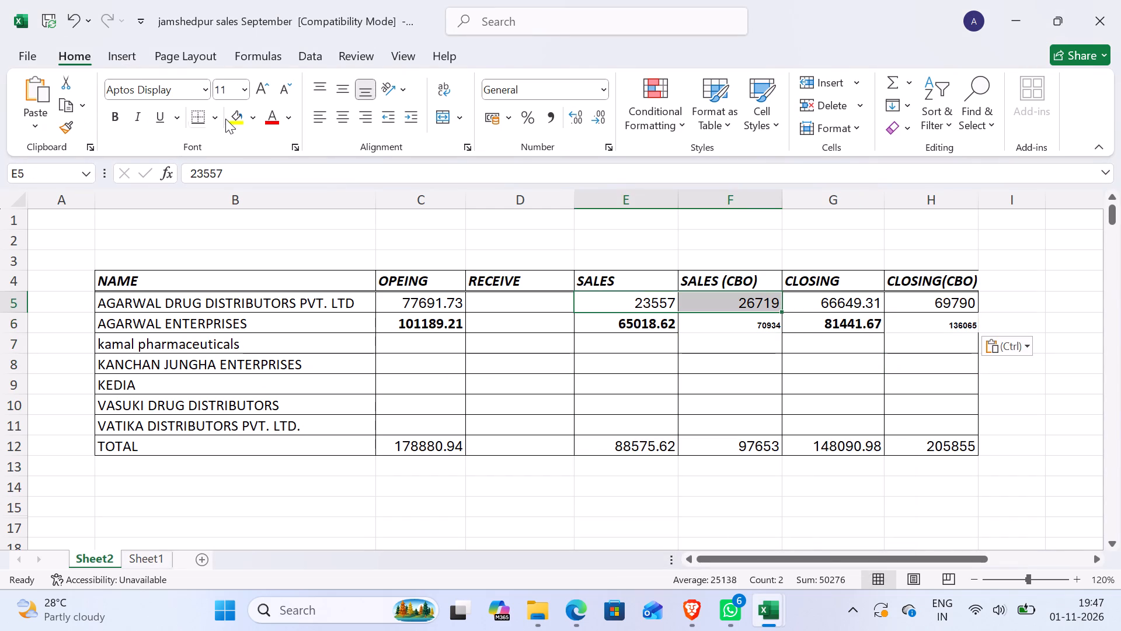
{"action": "left_click", "coordinate": [70, 126]}
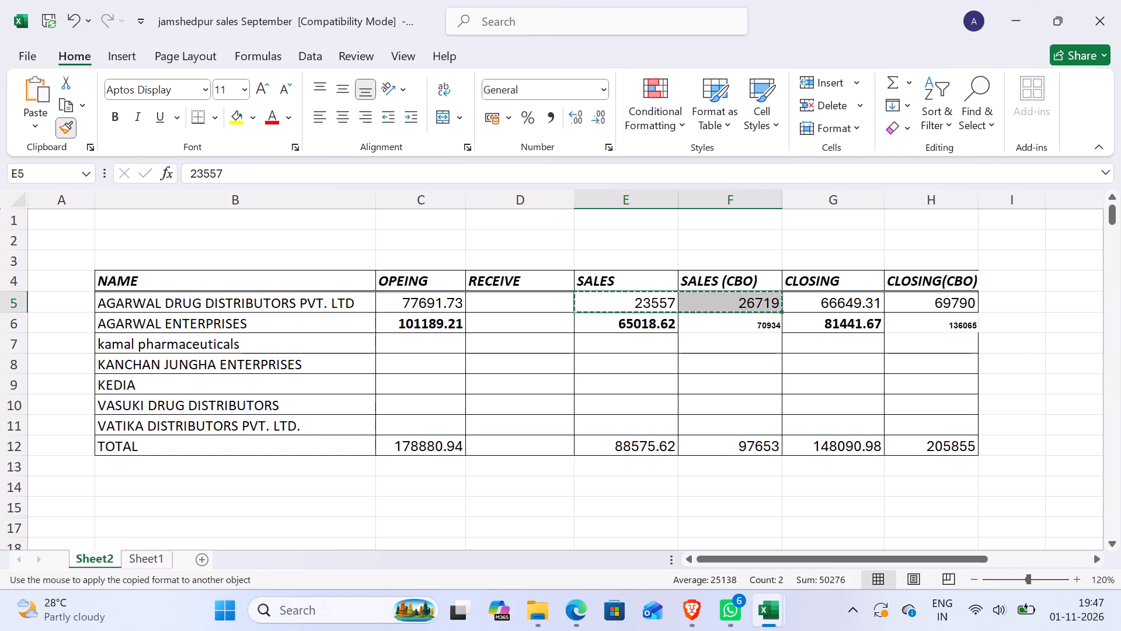
{"action": "left_click_drag", "start_coordinate": [422, 323], "coordinate": [925, 332]}
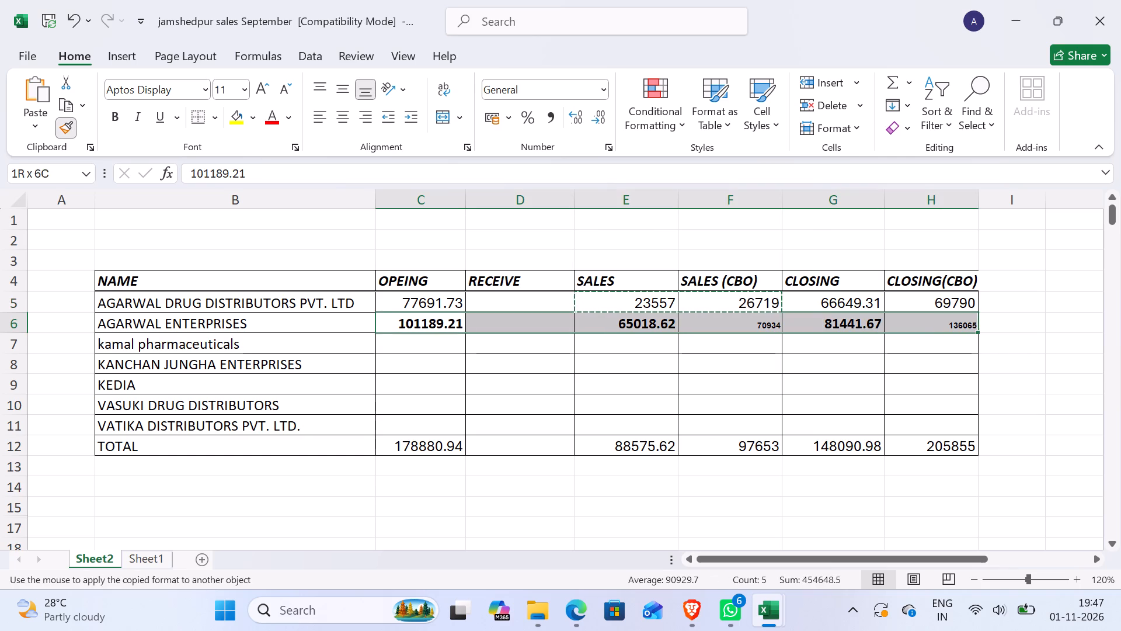
{"action": "left_click_drag", "start_coordinate": [925, 332], "coordinate": [927, 332]}
{"action": "left_click", "coordinate": [923, 382]}
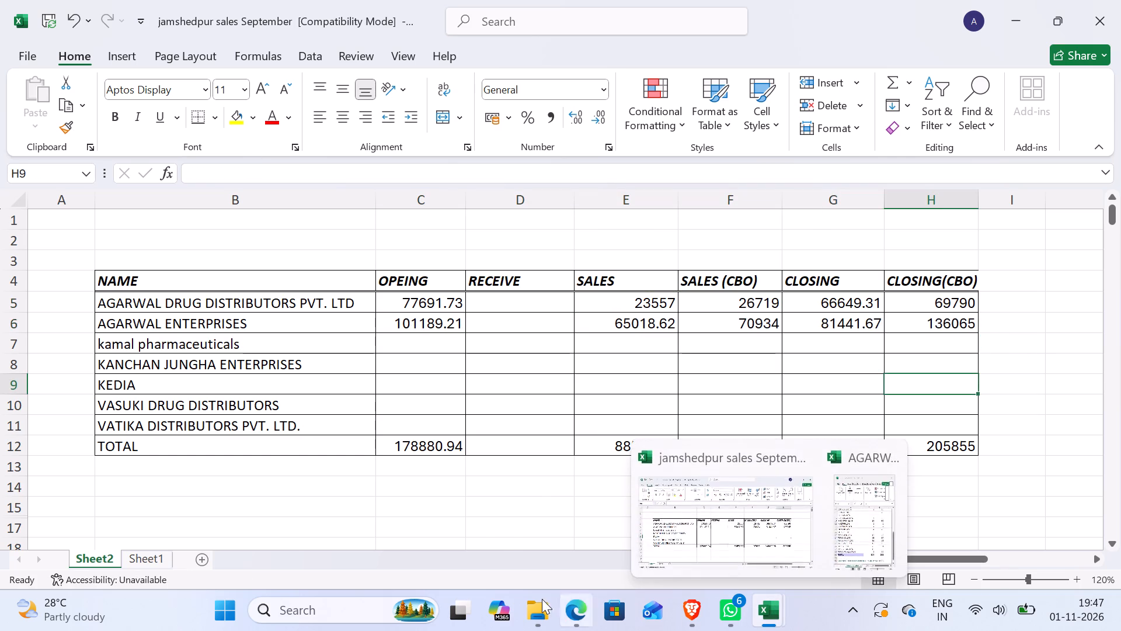
Switch to the ERP in Brave and submit the AGARWAL ENTERPRISES stock and sales statement entry.
{"action": "left_click", "coordinate": [695, 608]}
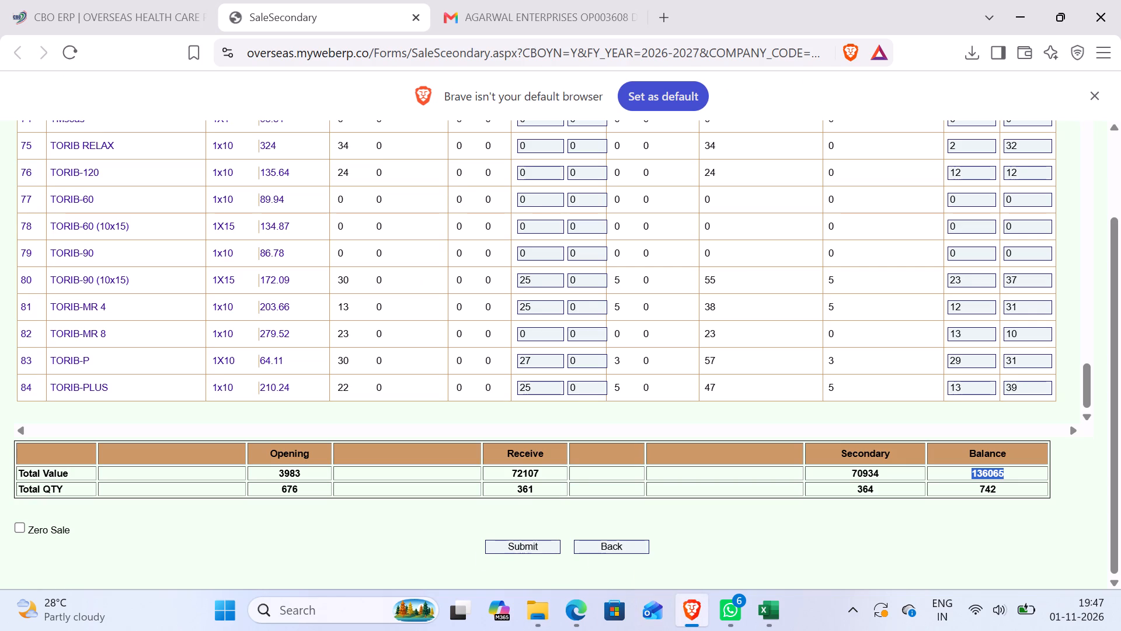
{"action": "left_click", "coordinate": [524, 542]}
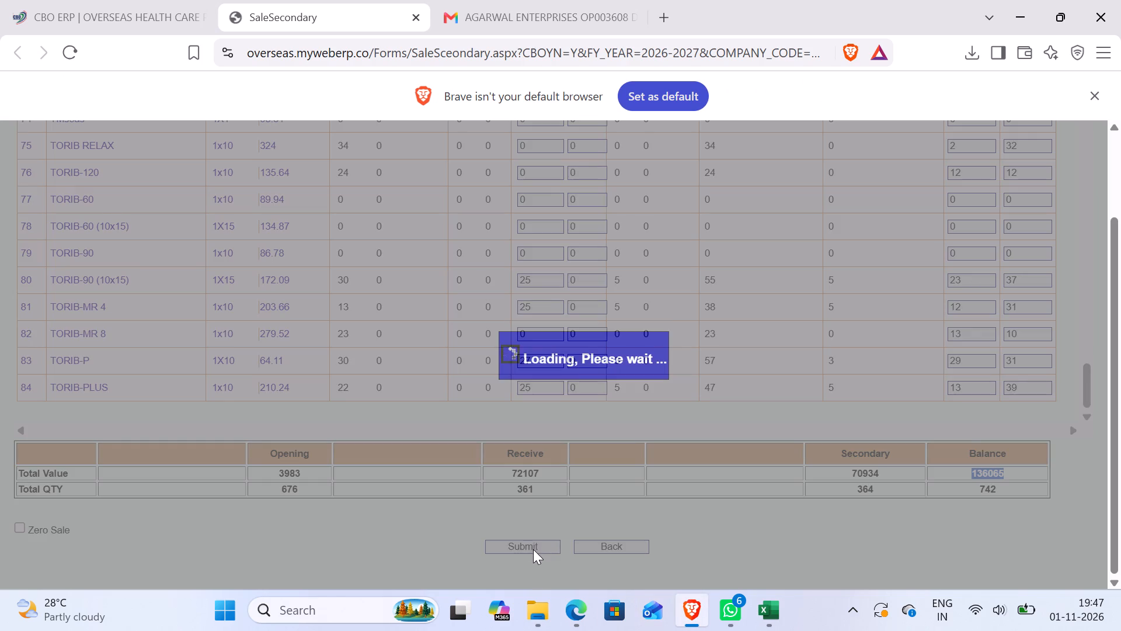
{"action": "left_click", "coordinate": [701, 160]}
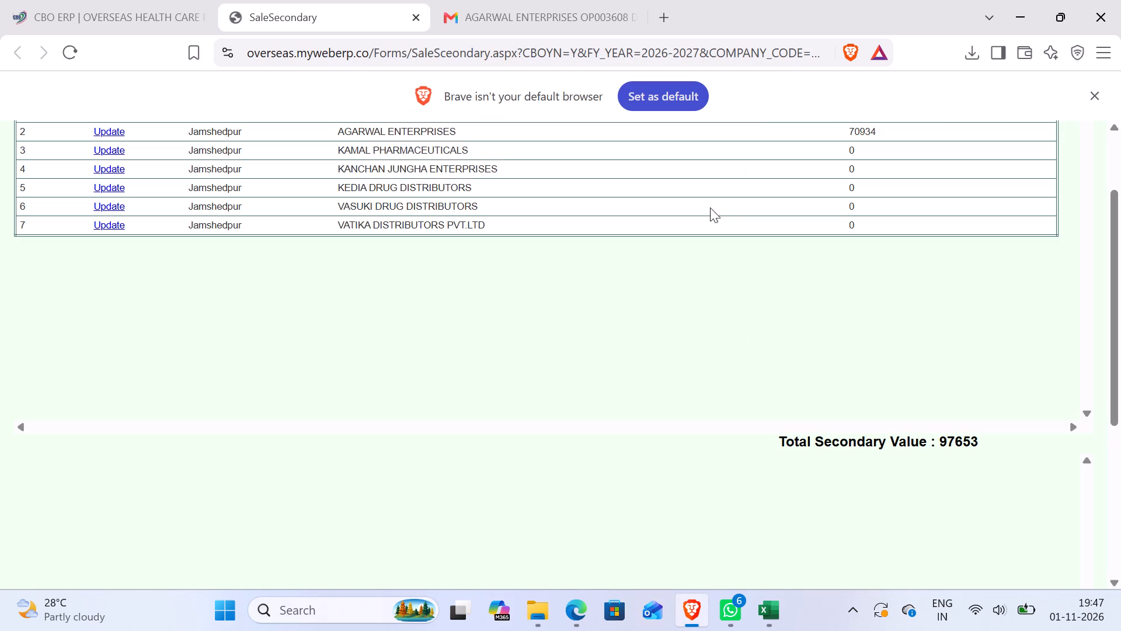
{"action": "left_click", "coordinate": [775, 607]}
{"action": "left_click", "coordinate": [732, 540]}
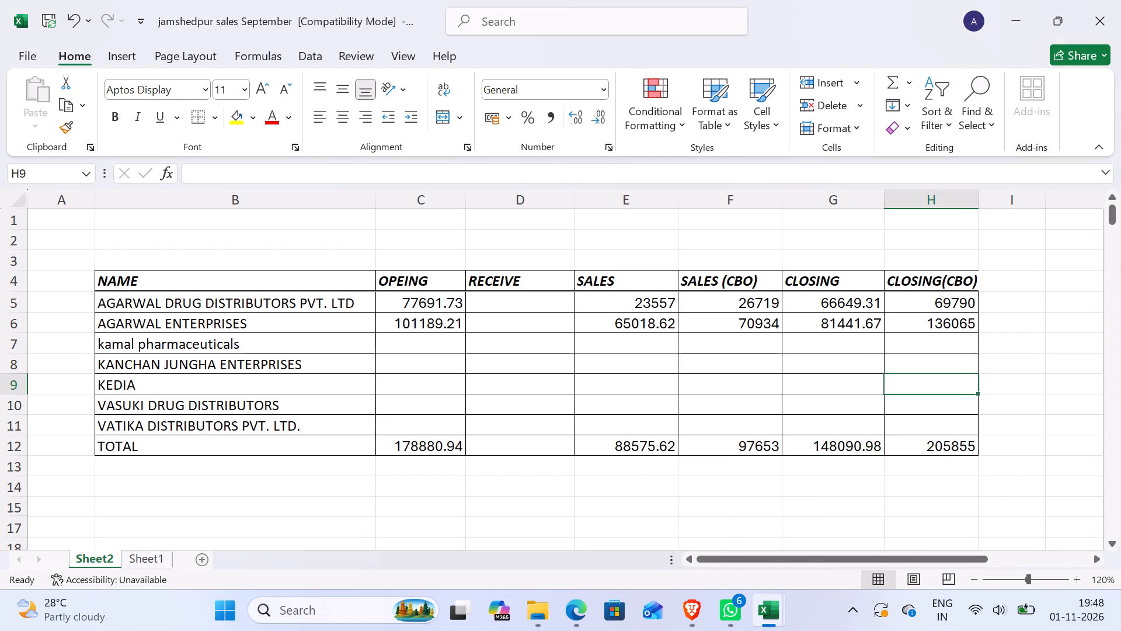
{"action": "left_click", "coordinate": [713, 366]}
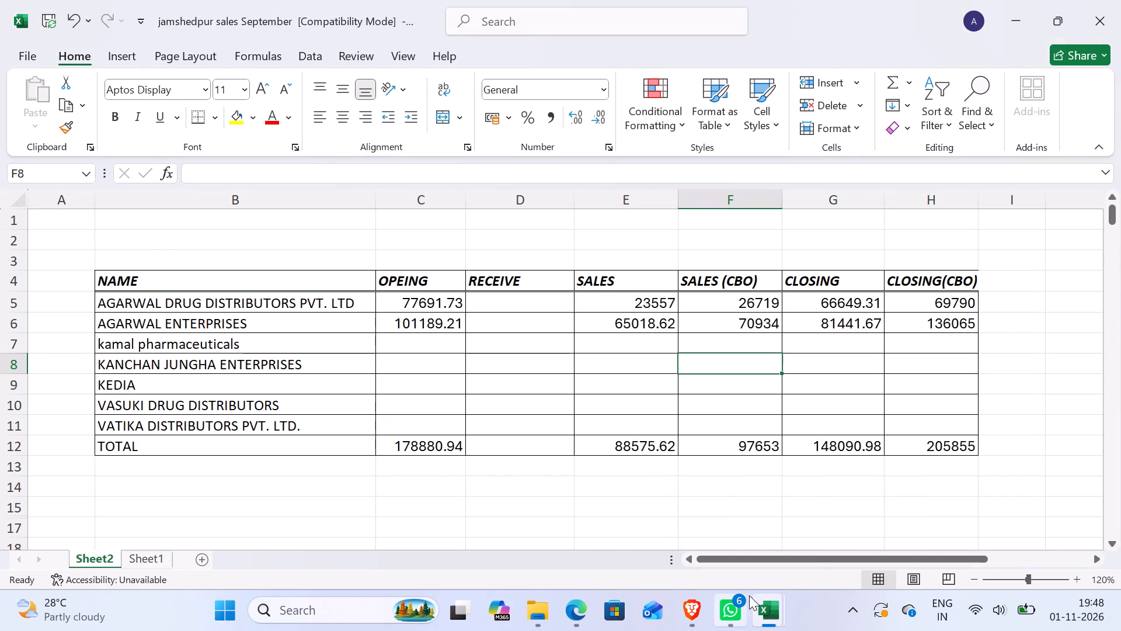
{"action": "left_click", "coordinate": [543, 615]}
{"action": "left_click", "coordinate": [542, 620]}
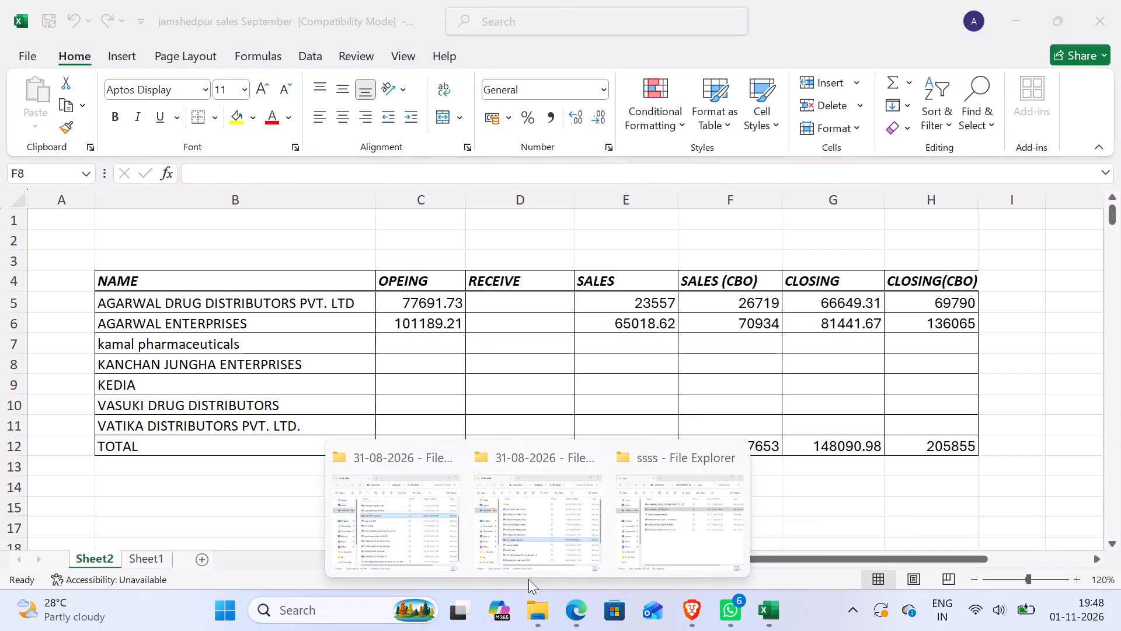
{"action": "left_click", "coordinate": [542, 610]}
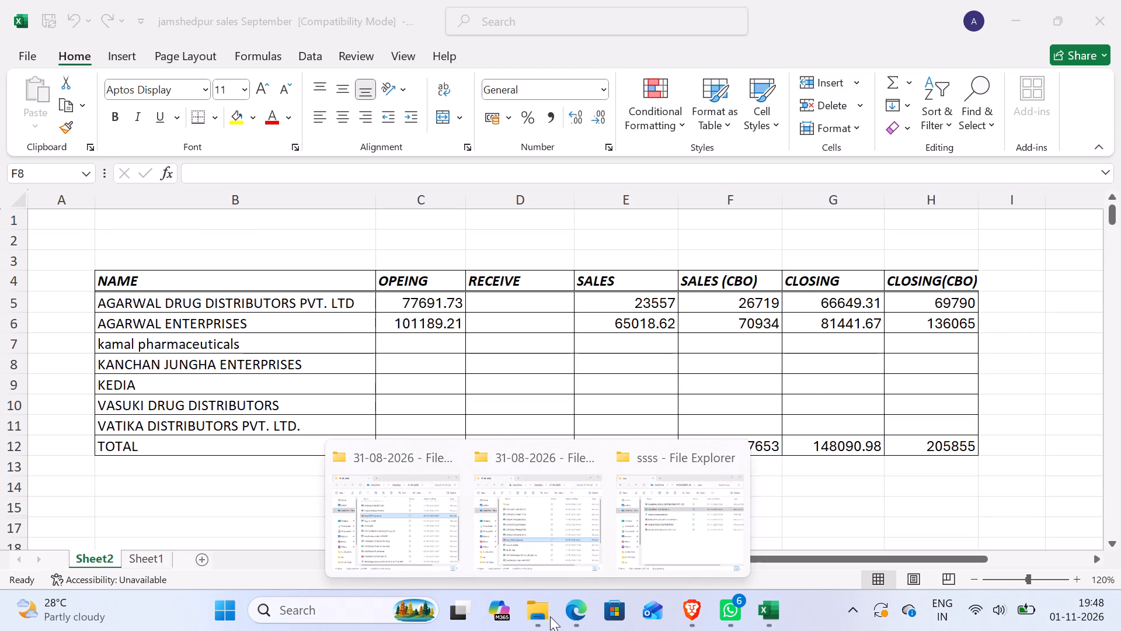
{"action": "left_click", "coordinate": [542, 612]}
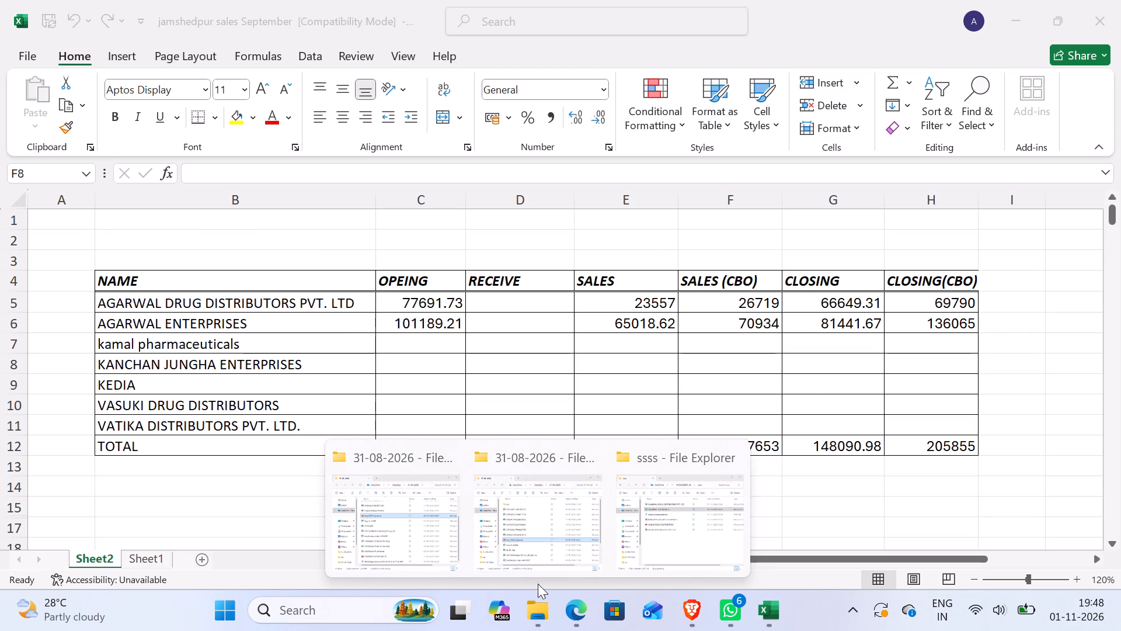
Minimise the summary workbook and the browser, and close the AGARWAL ENTERPRISES statement workbook and the ssss folder window.
{"action": "left_click", "coordinate": [1015, 20]}
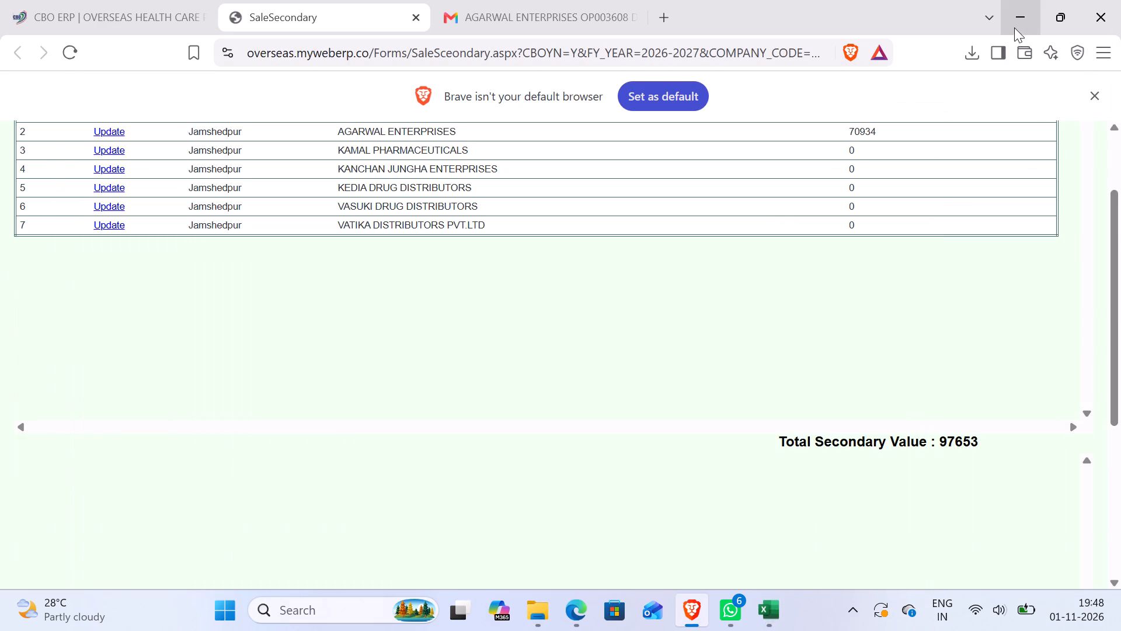
{"action": "left_click", "coordinate": [1016, 16]}
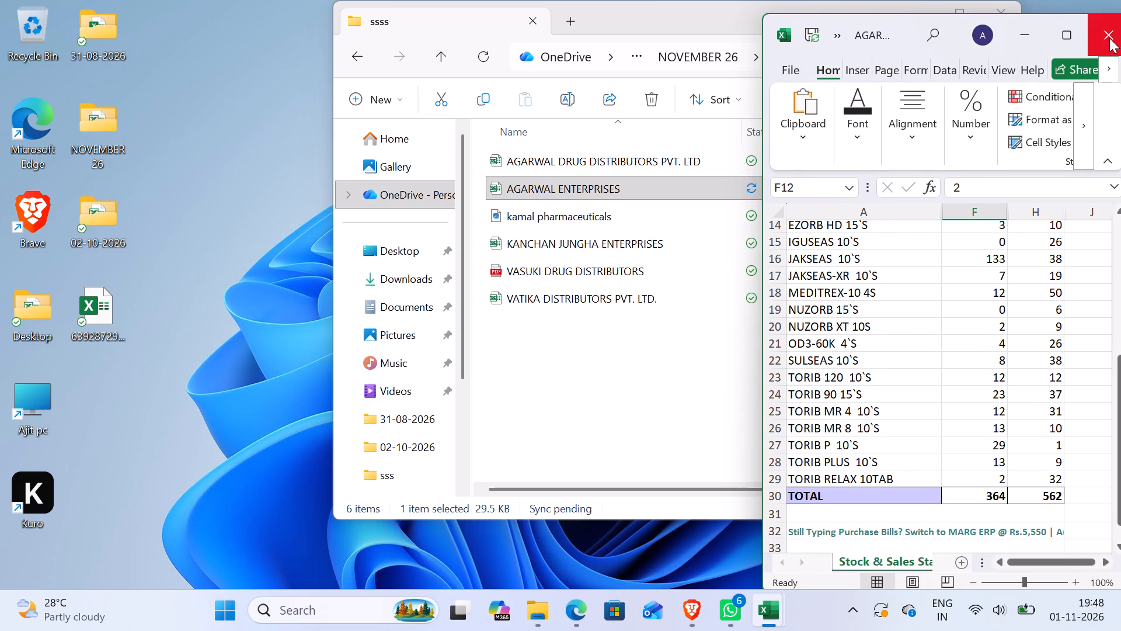
{"action": "left_click", "coordinate": [1108, 34]}
{"action": "left_click", "coordinate": [666, 335]}
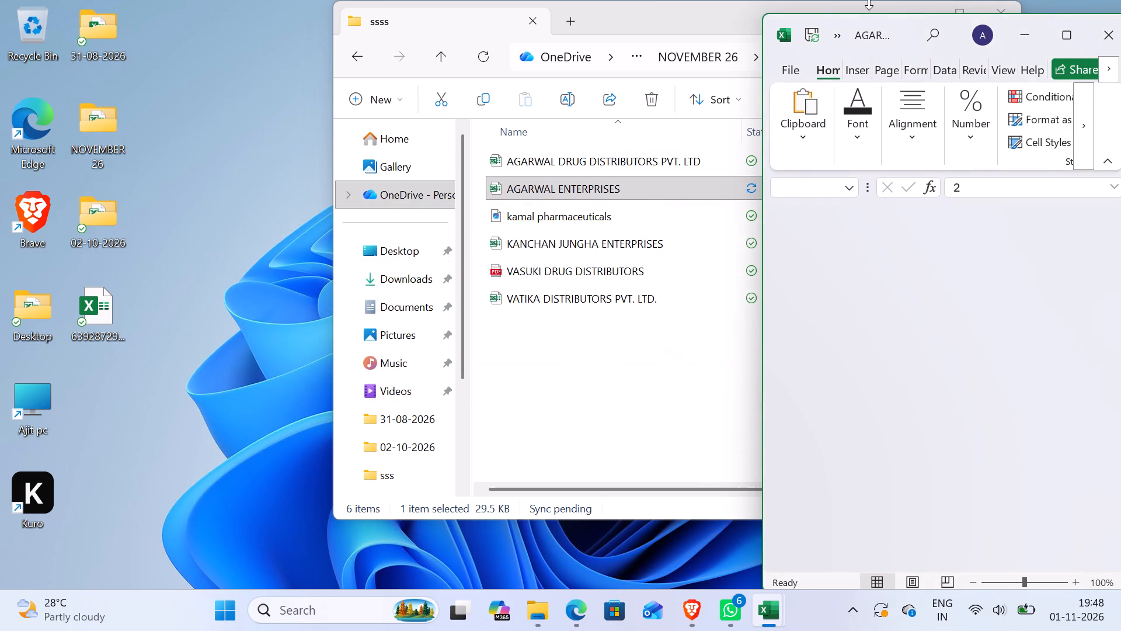
{"action": "left_click", "coordinate": [1002, 13]}
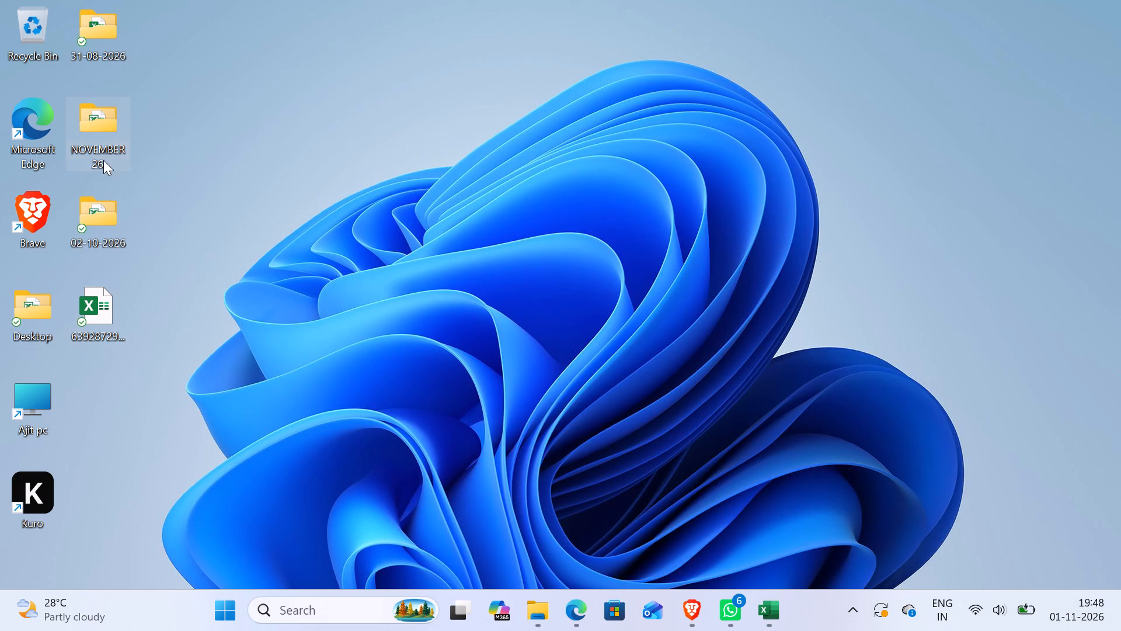
Open the ssss folder inside the NOVEMBER 26 desktop folder.
{"action": "double_click", "coordinate": [100, 139]}
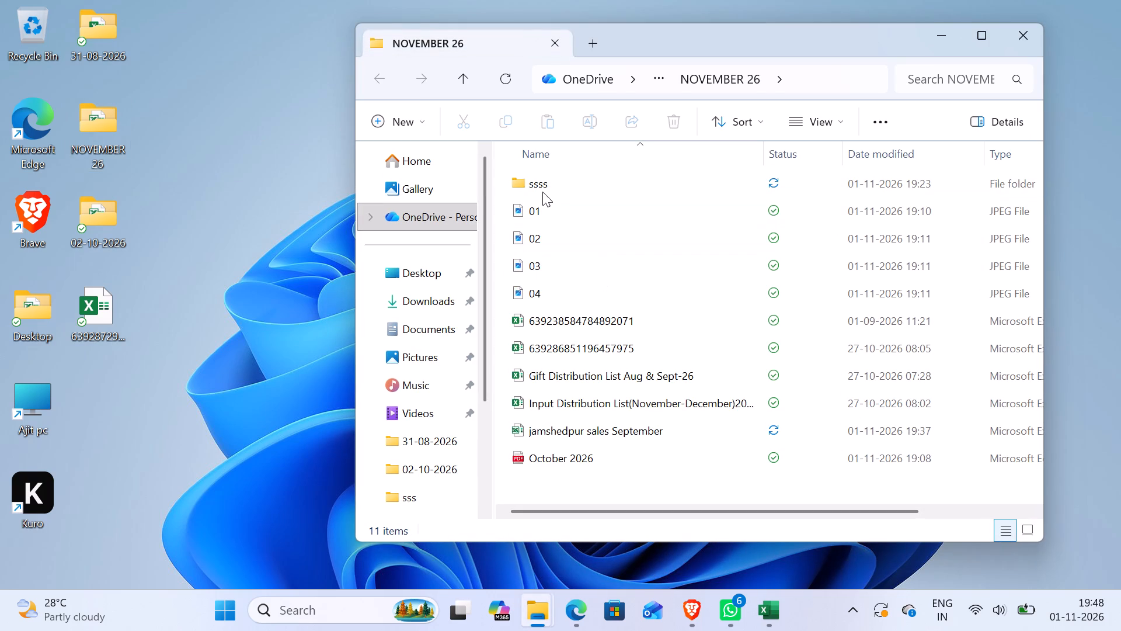
{"action": "double_click", "coordinate": [542, 193]}
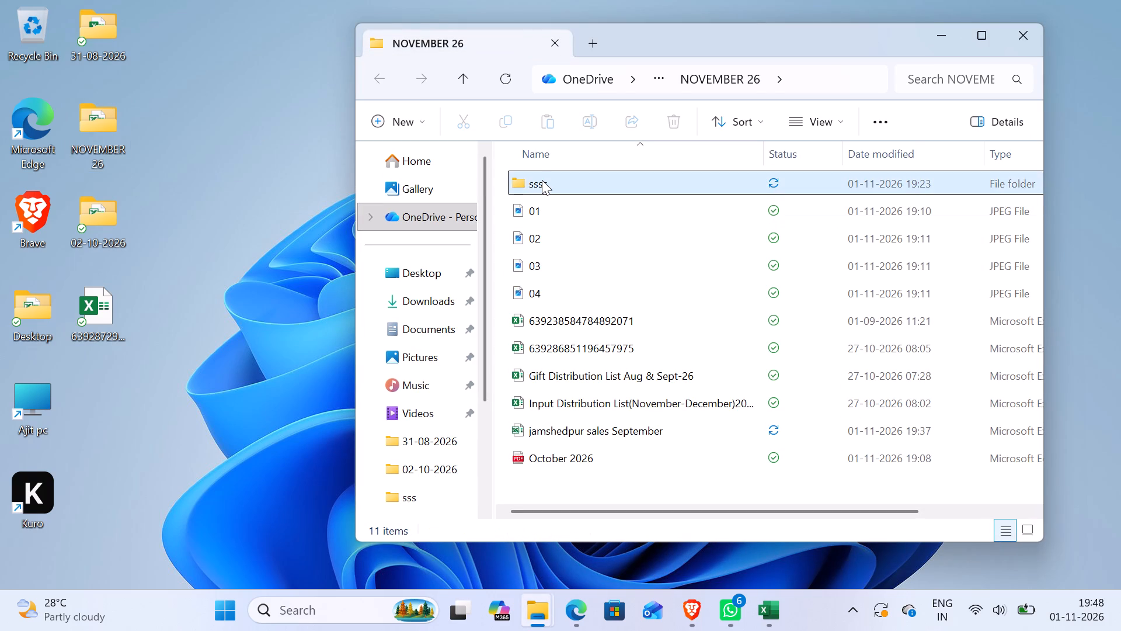
{"action": "double_click", "coordinate": [542, 181]}
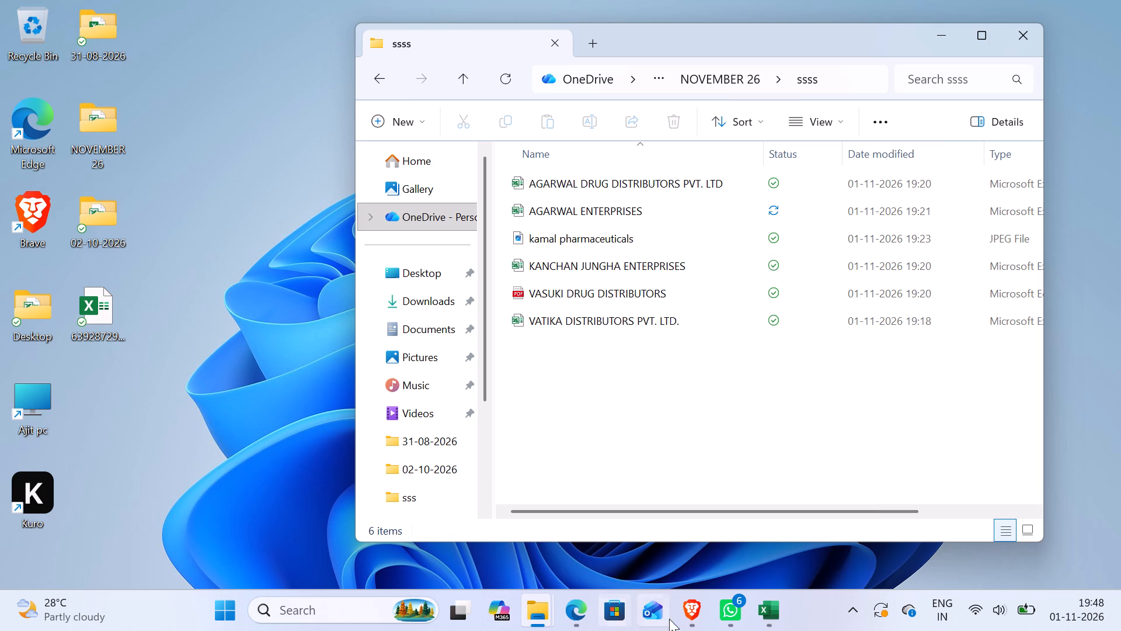
Switch to the ERP in Brave and open the stock and sales statement entry for KAMAL PHARMACEUTICALS.
{"action": "left_click", "coordinate": [699, 610]}
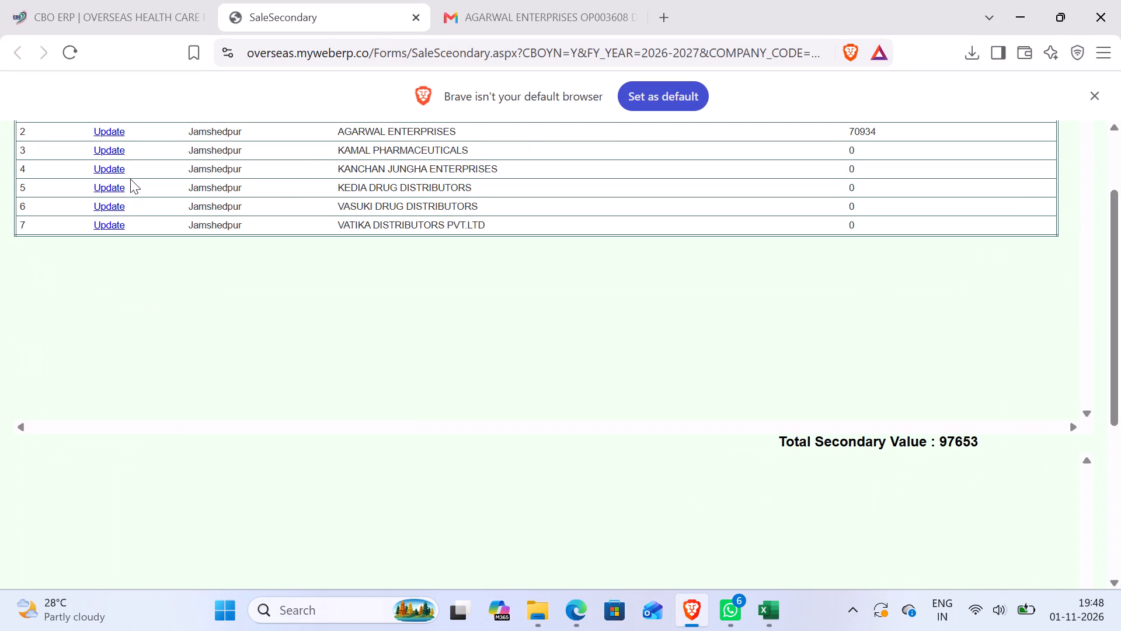
{"action": "left_click", "coordinate": [112, 150]}
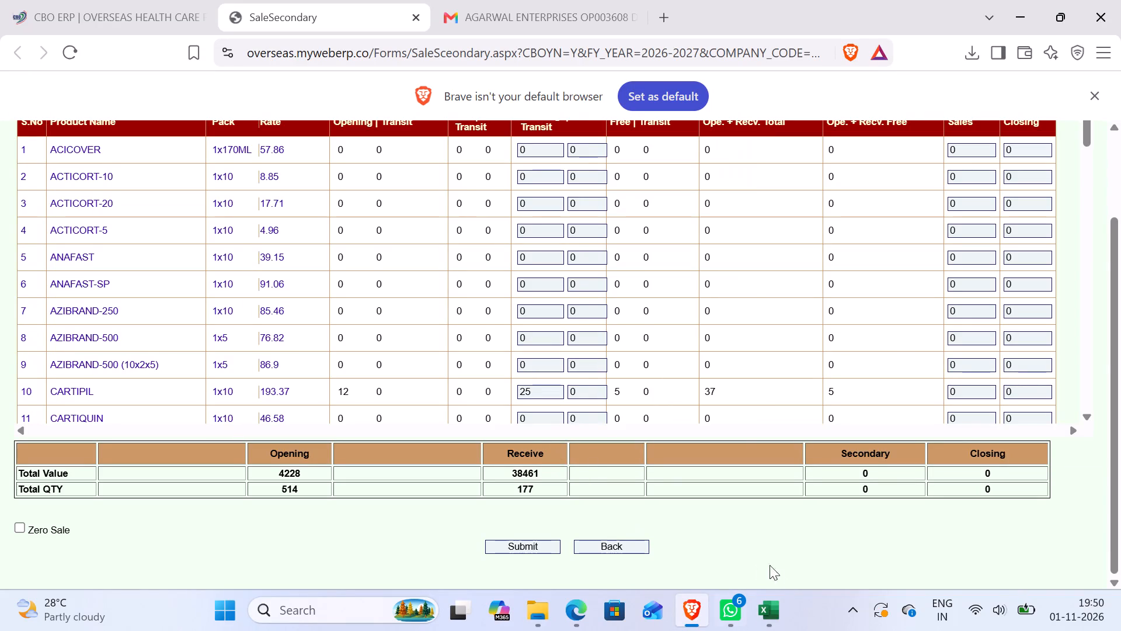
In the Jamshedpur sales workbook in Excel, enter OPEING 85062, SALES 46146 and CLOSING 89380 for kamal pharmaceuticals, and save.
{"action": "left_click", "coordinate": [775, 609]}
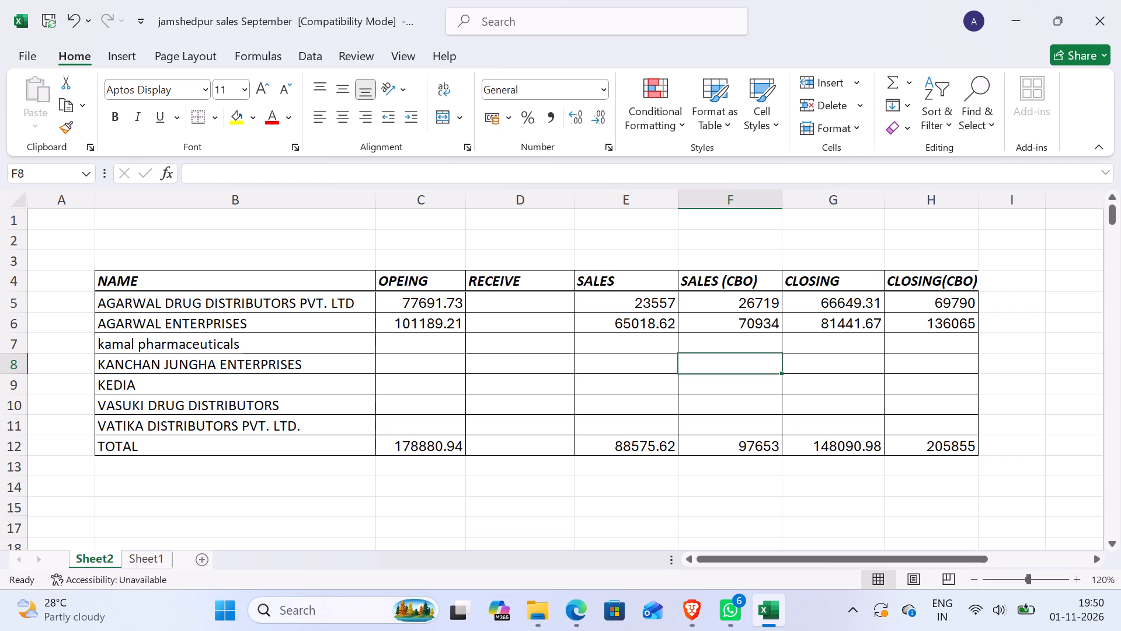
{"action": "left_click", "coordinate": [415, 347]}
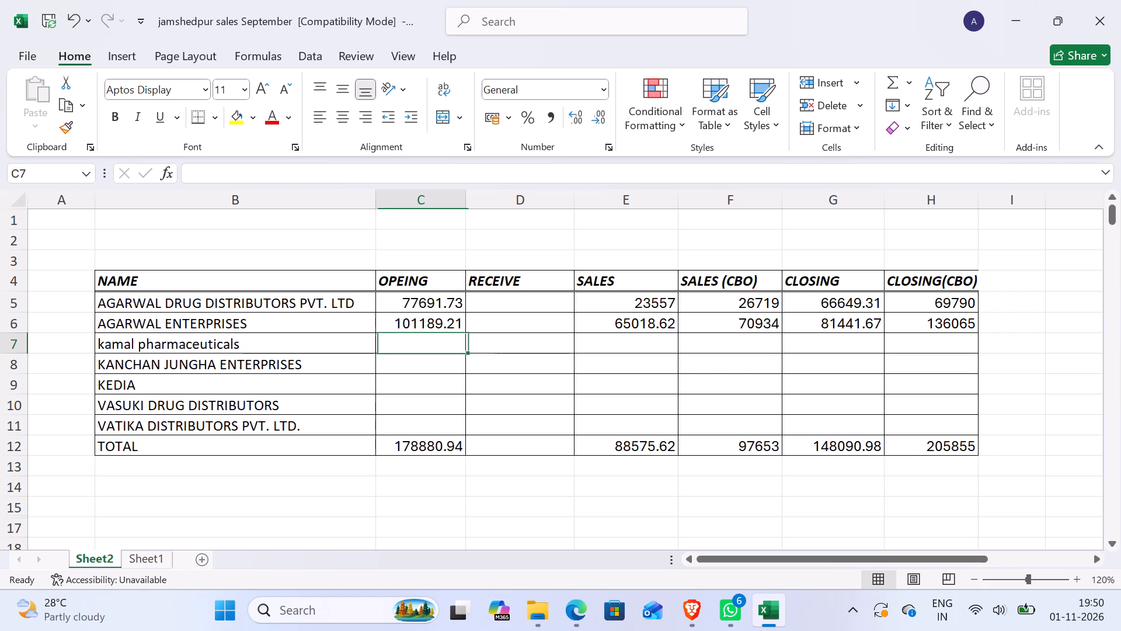
{"action": "type", "text": "85"}
{"action": "type", "text": "062"}
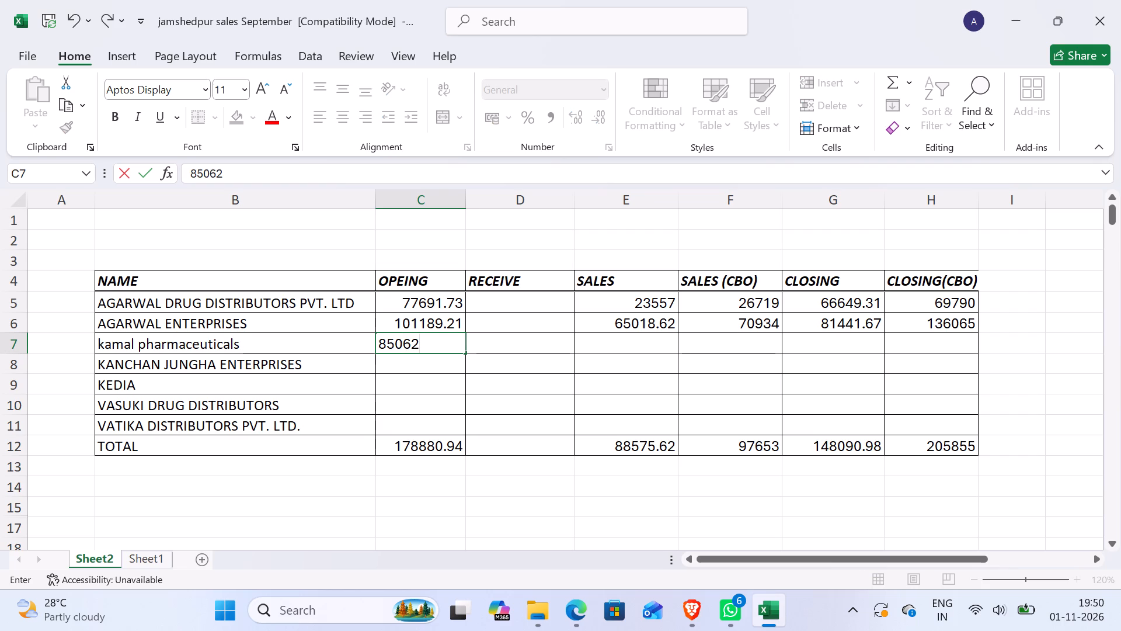
{"action": "left_click", "coordinate": [639, 342]}
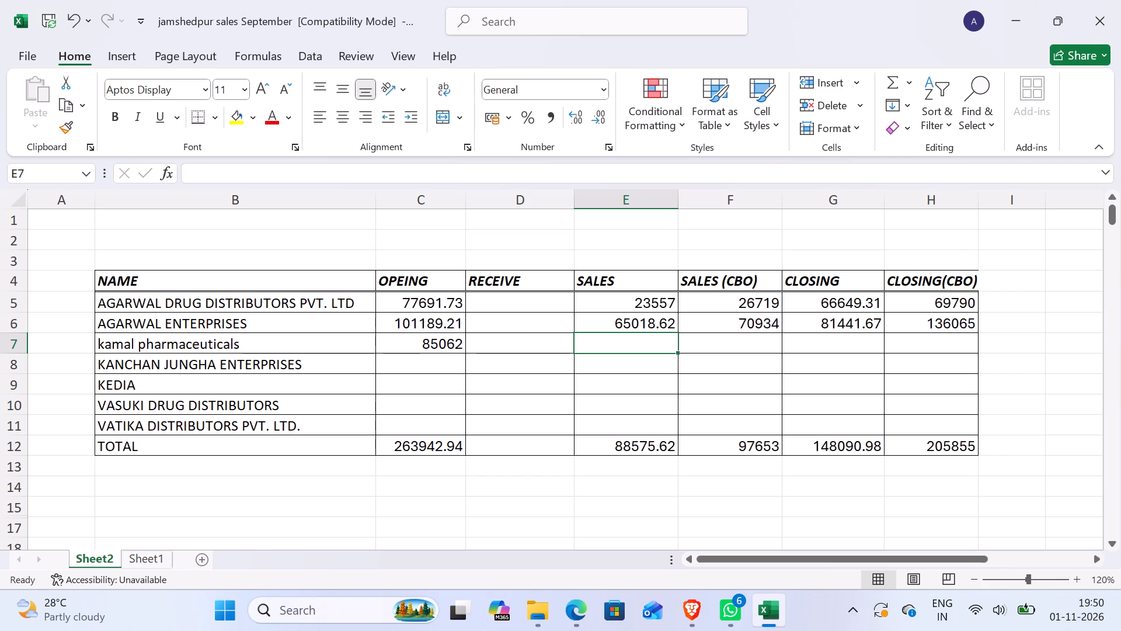
{"action": "type", "text": "46"}
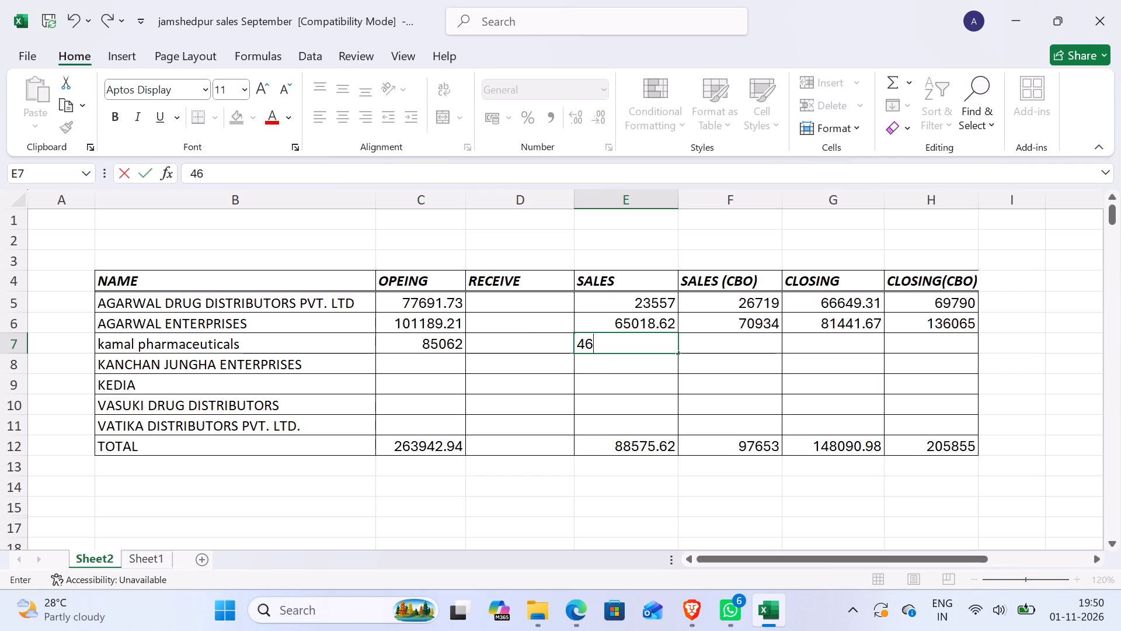
{"action": "type", "text": "146"}
{"action": "left_click", "coordinate": [857, 346]}
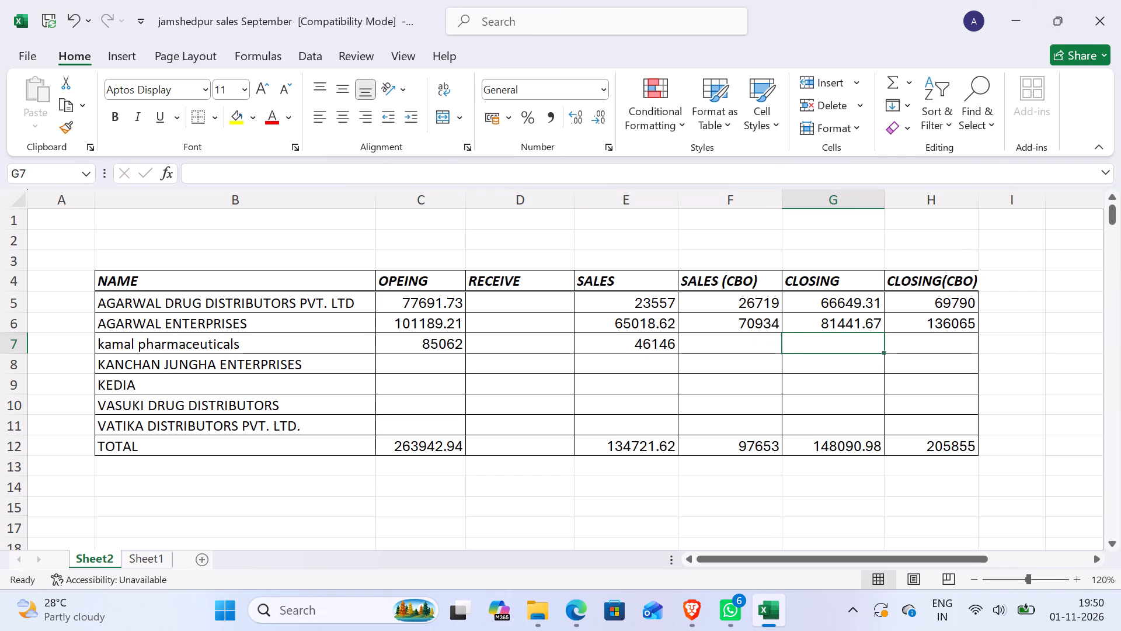
{"action": "type", "text": "89"}
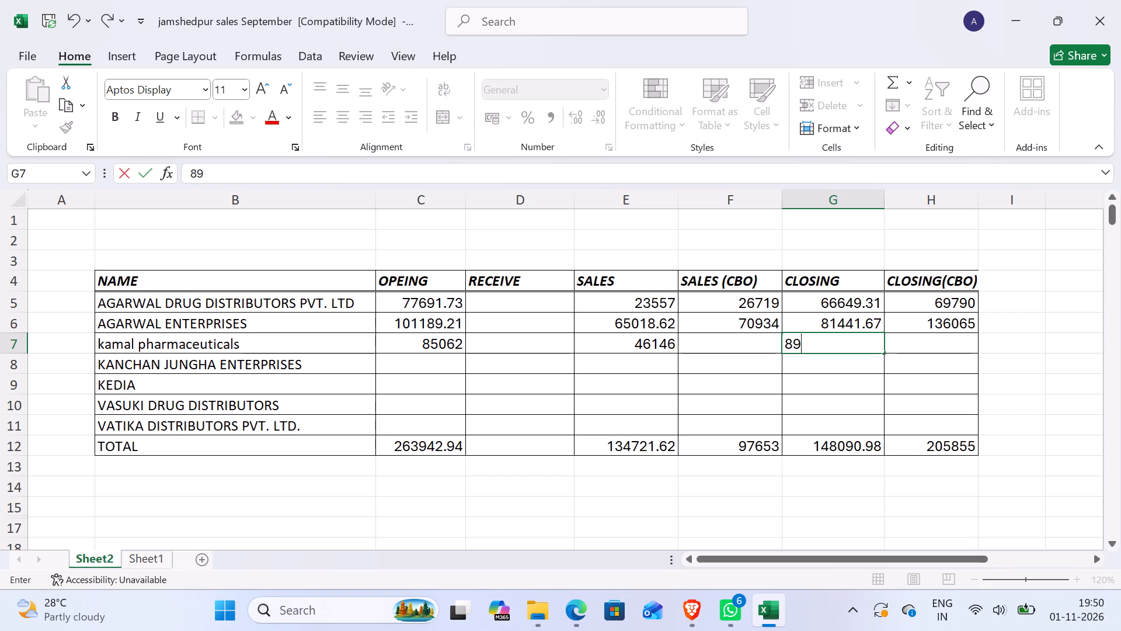
{"action": "key", "text": "3"}
{"action": "type", "text": "80"}
{"action": "left_click", "coordinate": [817, 375]}
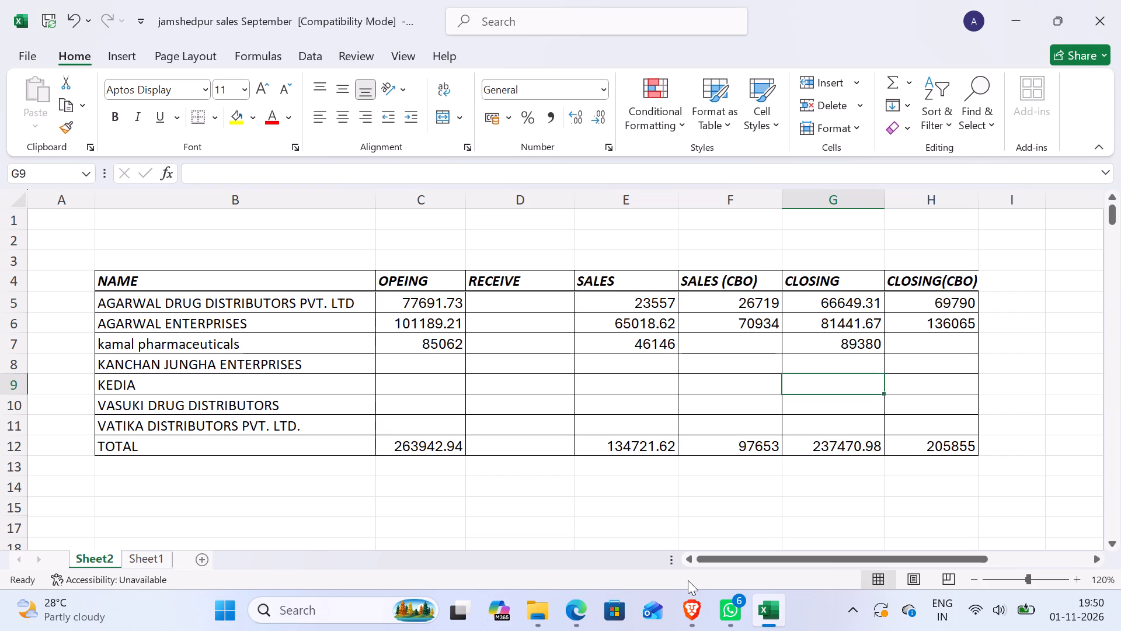
{"action": "key", "text": "ctrl+s"}
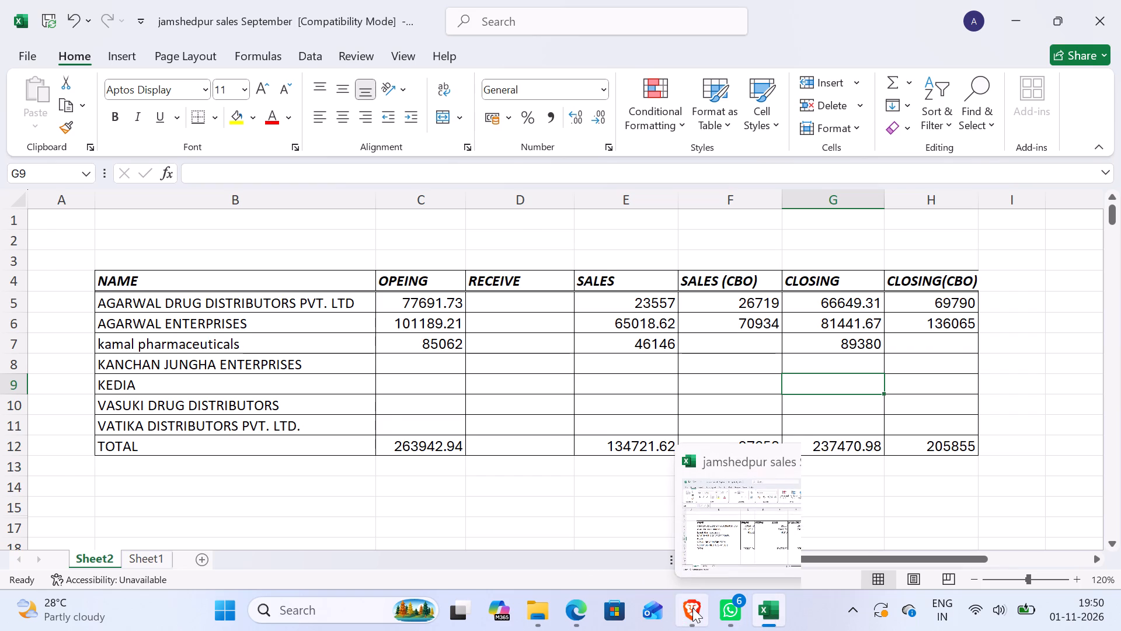
Switch to the KAMAL PHARMACEUTICALS entry in Brave and set CARTIPIL to sales 14 and closing 28.
{"action": "left_click", "coordinate": [692, 608]}
{"action": "scroll", "coordinate": [944, 293], "scroll_direction": "up", "scroll_amount": 7}
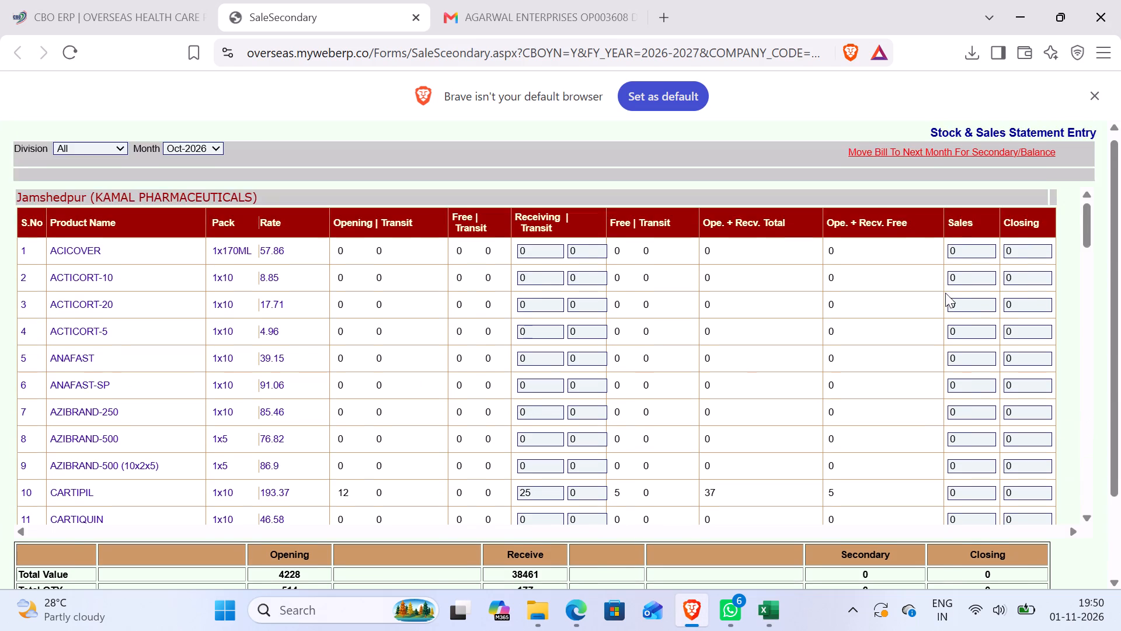
{"action": "scroll", "coordinate": [949, 288], "scroll_direction": "down", "scroll_amount": 1}
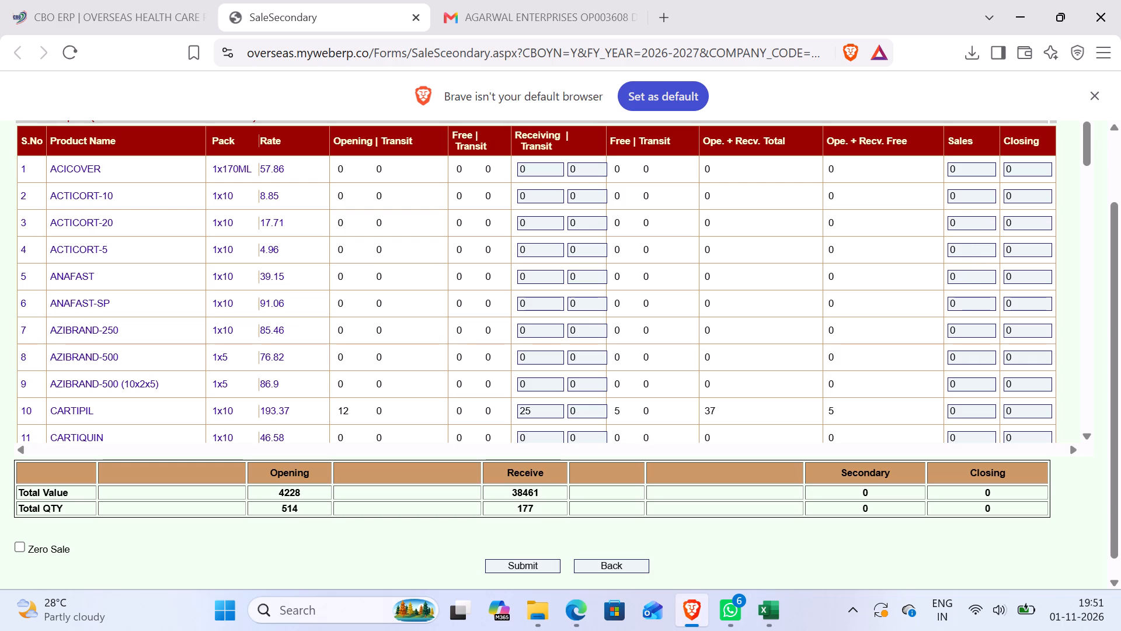
{"action": "left_click", "coordinate": [973, 410]}
{"action": "key", "text": "BackSpace"}
{"action": "type", "text": "14"}
{"action": "key", "text": "Tab"}
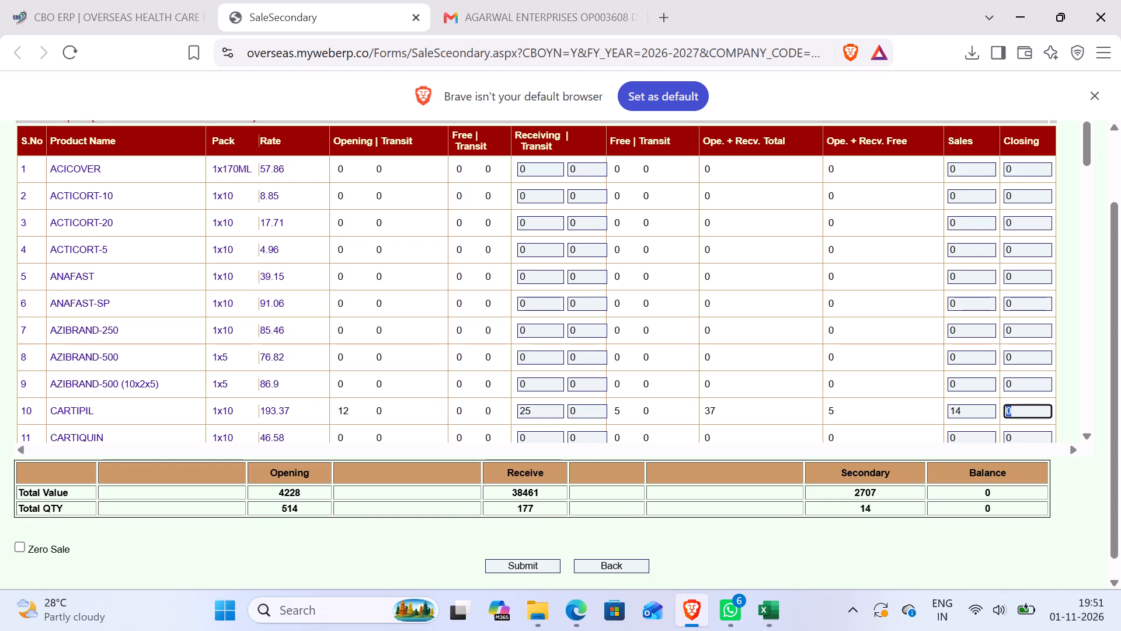
{"action": "type", "text": "28"}
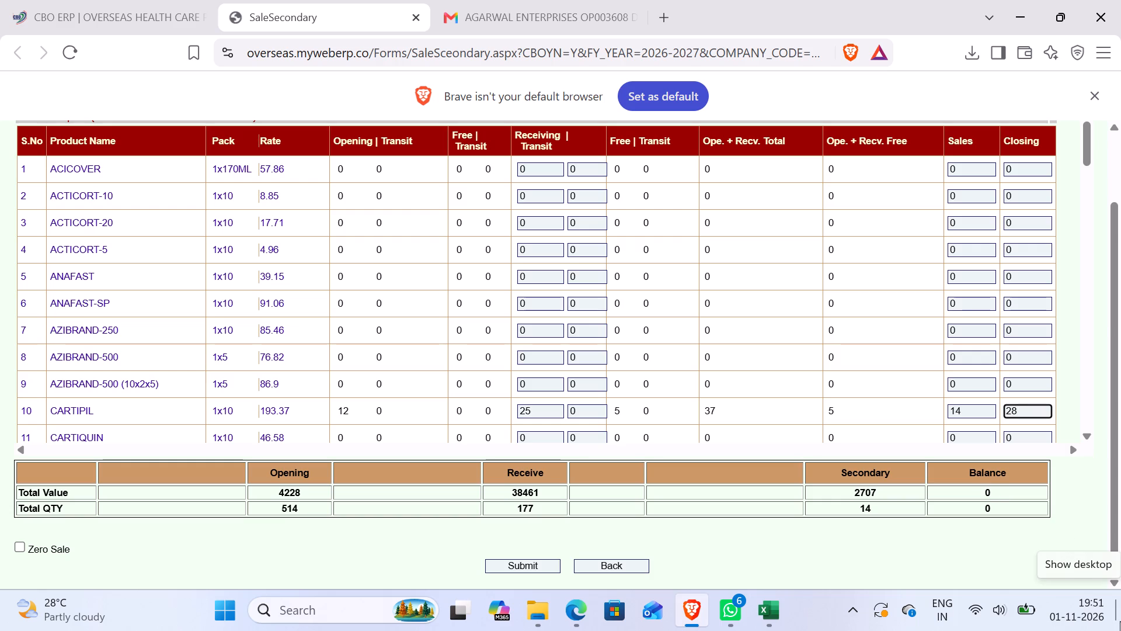
Set CARTIQUIN (10x15) to sales 29 and closing 14 in the KAMAL PHARMACEUTICALS entry.
{"action": "scroll", "coordinate": [1116, 627], "scroll_direction": "down", "scroll_amount": 1}
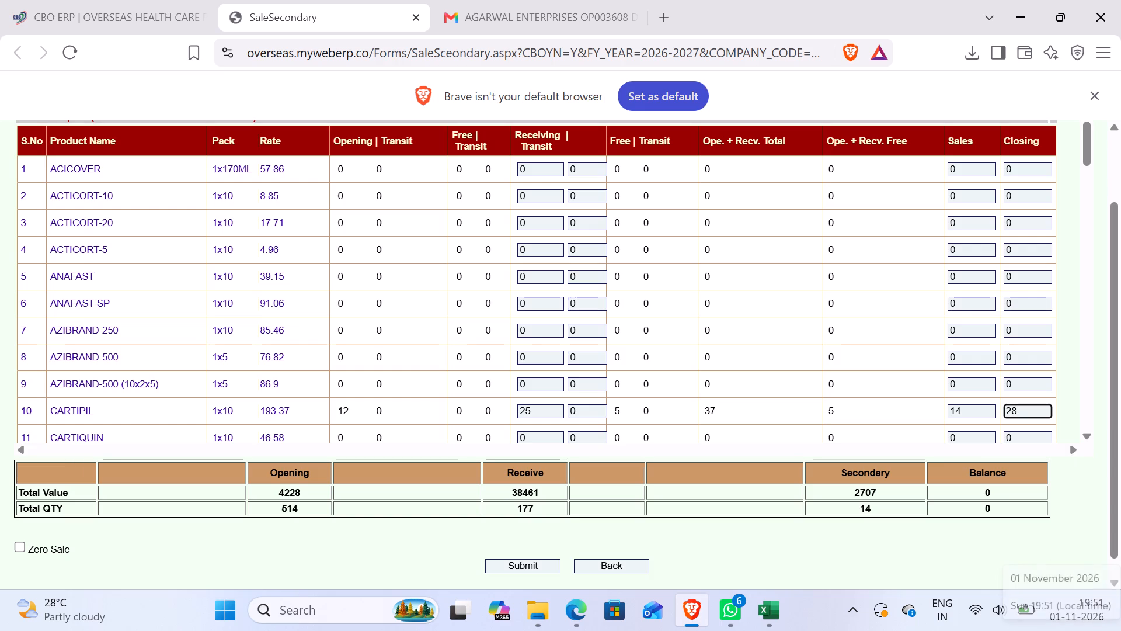
{"action": "scroll", "coordinate": [976, 433], "scroll_direction": "down", "scroll_amount": 1}
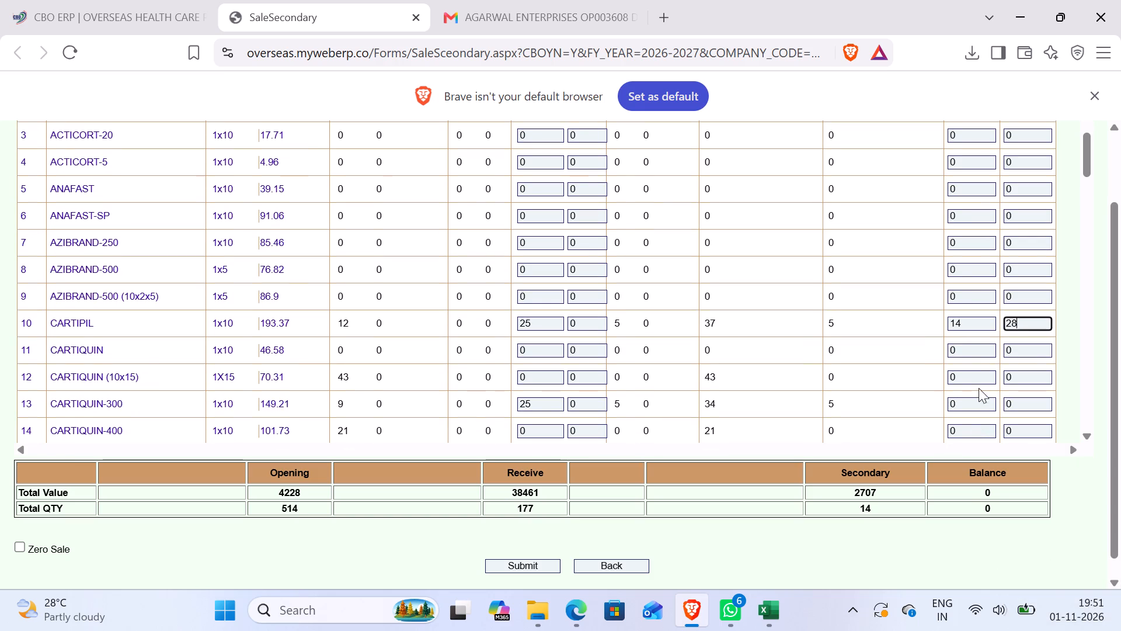
{"action": "left_click", "coordinate": [984, 379]}
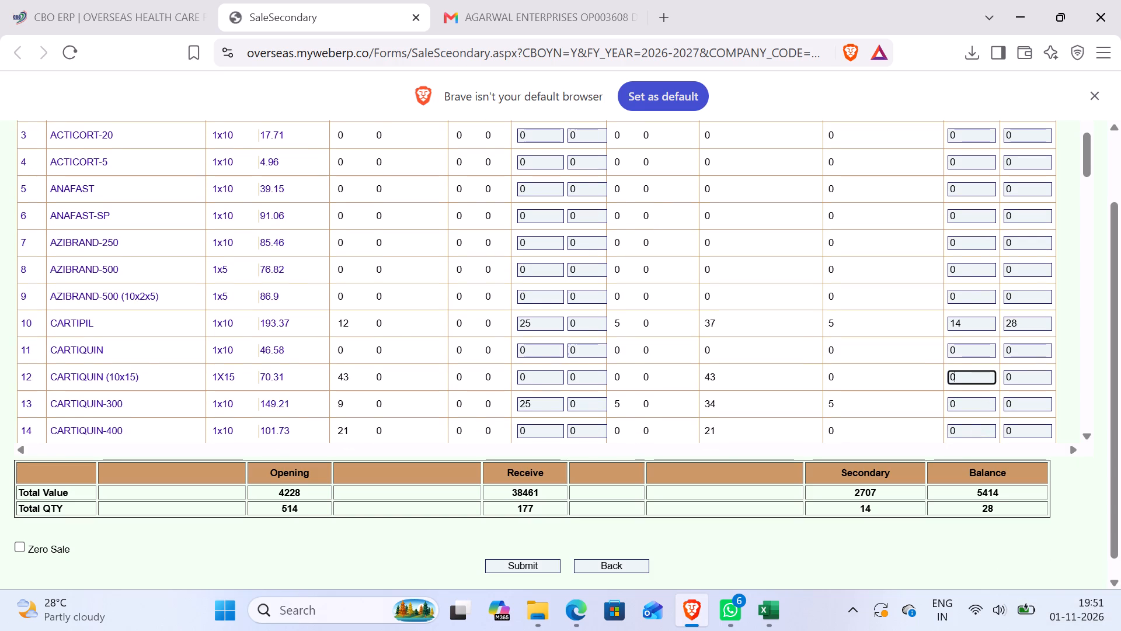
{"action": "key", "text": "BackSpace"}
{"action": "key", "text": "2"}
{"action": "key", "text": "9"}
{"action": "key", "text": "Tab"}
{"action": "type", "text": "14"}
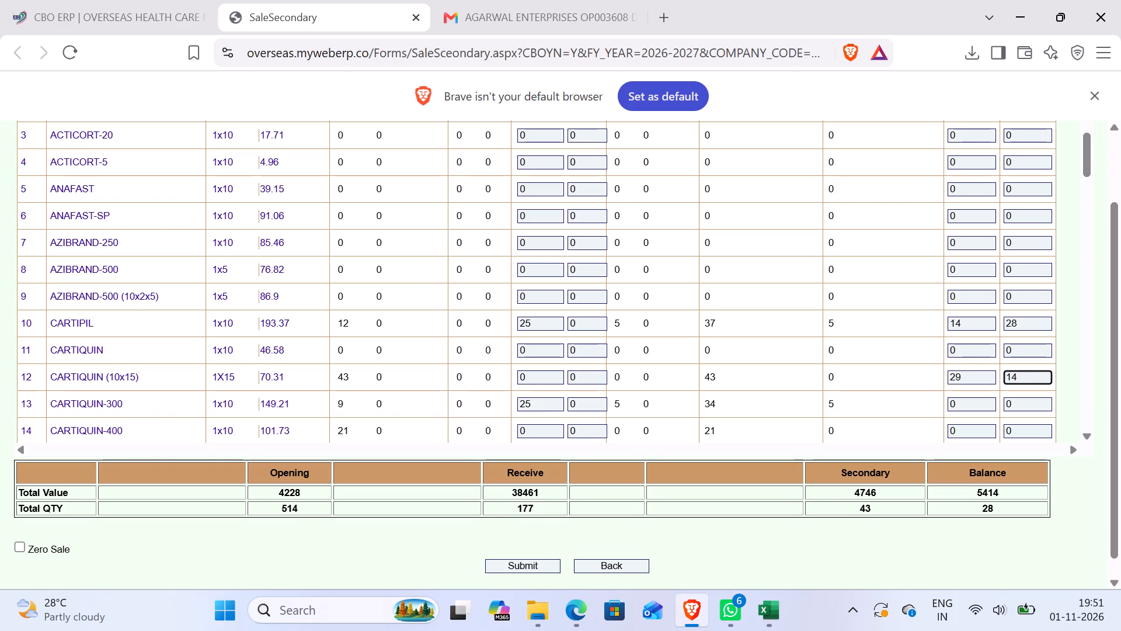
Set CARTIQUIN-300 to sales 13 and closing 26.
{"action": "left_click", "coordinate": [981, 401]}
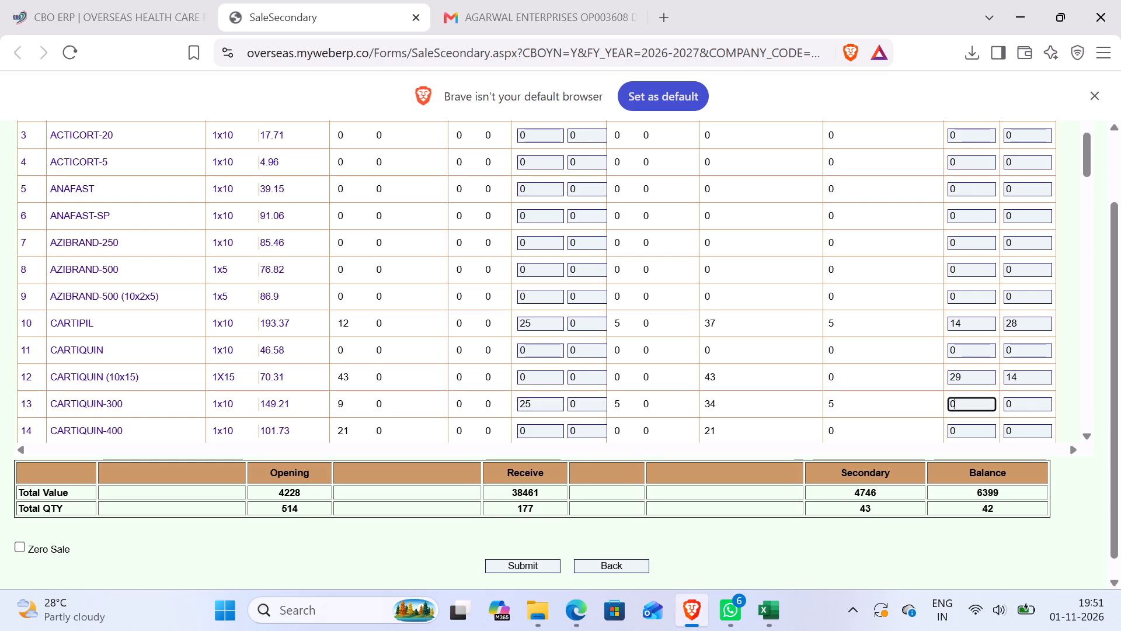
{"action": "key", "text": "BackSpace"}
{"action": "type", "text": "13"}
{"action": "key", "text": "Tab"}
{"action": "type", "text": "26"}
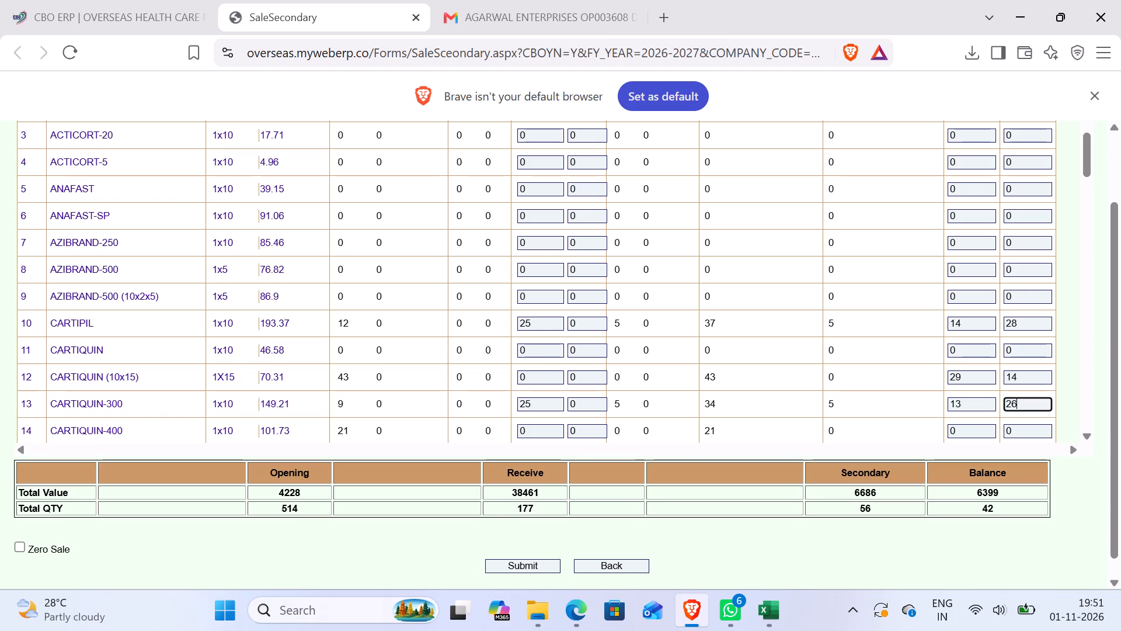
Set the closing quantity of CARTIQUIN-400 to 21.
{"action": "scroll", "coordinate": [1038, 428], "scroll_direction": "down", "scroll_amount": 1}
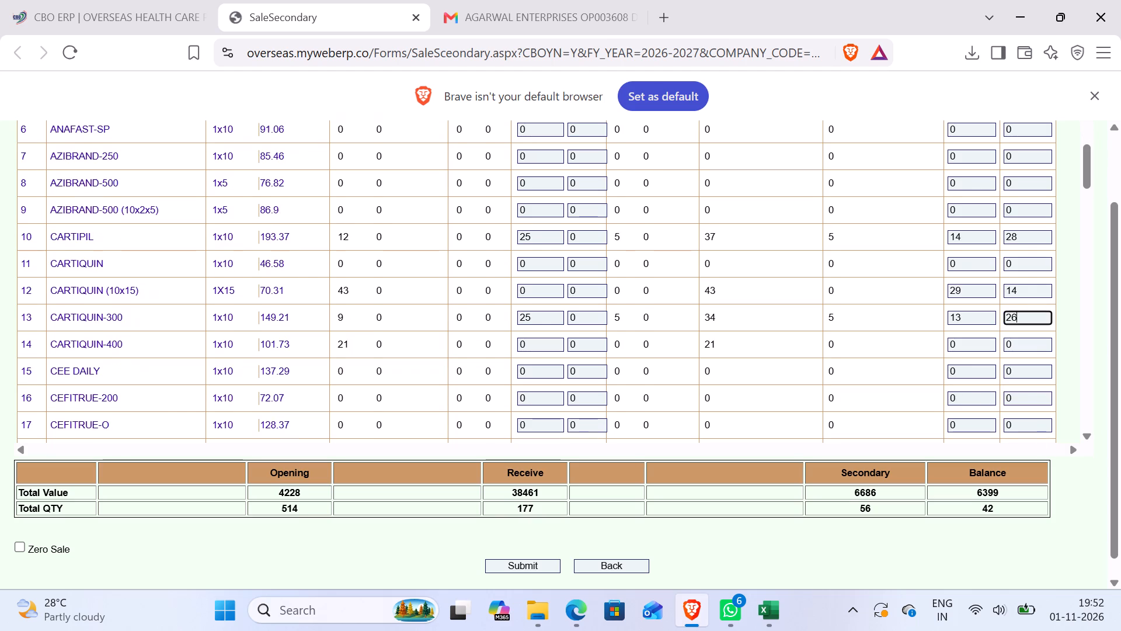
{"action": "left_click", "coordinate": [1011, 346]}
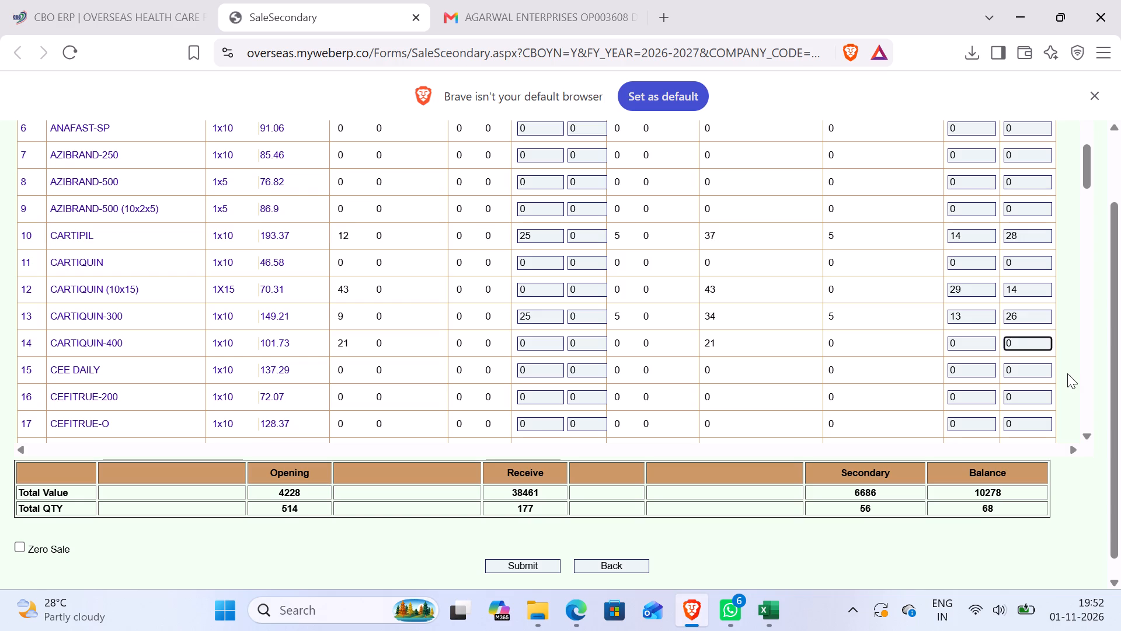
{"action": "key", "text": "BackSpace"}
{"action": "type", "text": "21"}
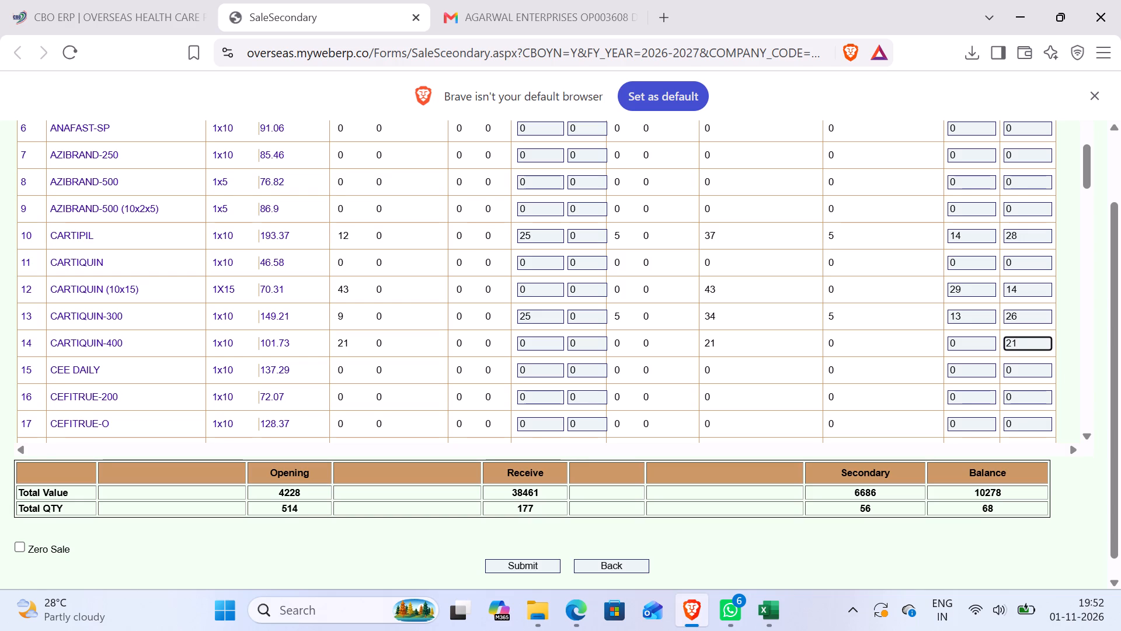
Set the closing quantity of DEFSEAS 1 to 10.
{"action": "scroll", "coordinate": [1120, 377], "scroll_direction": "down", "scroll_amount": 3}
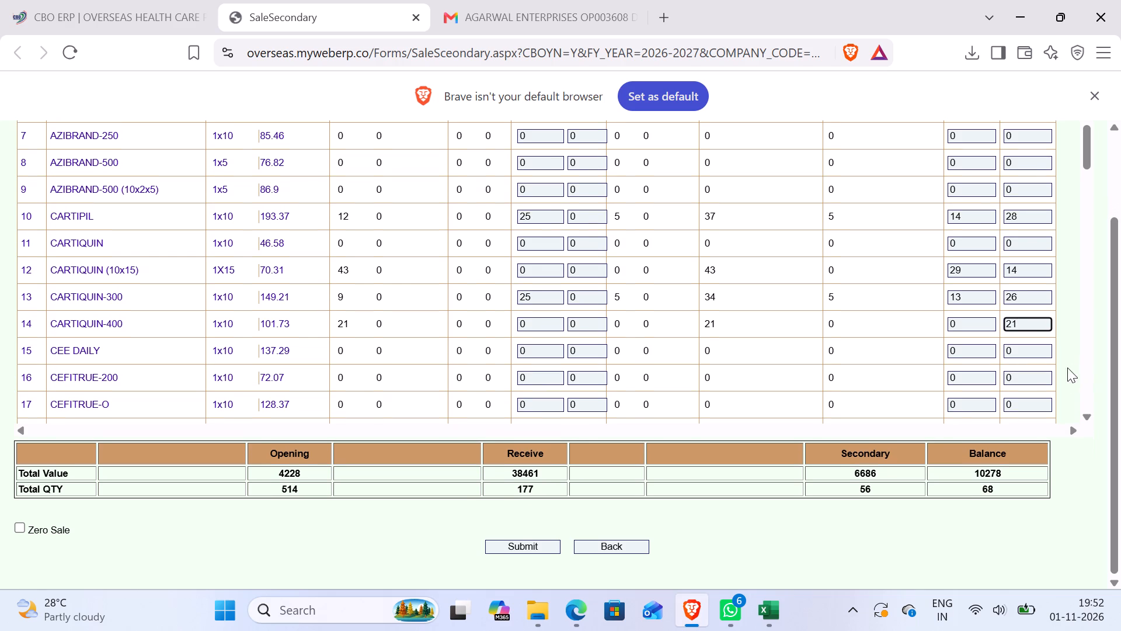
{"action": "left_click", "coordinate": [1039, 372]}
{"action": "scroll", "coordinate": [1040, 372], "scroll_direction": "down", "scroll_amount": 2}
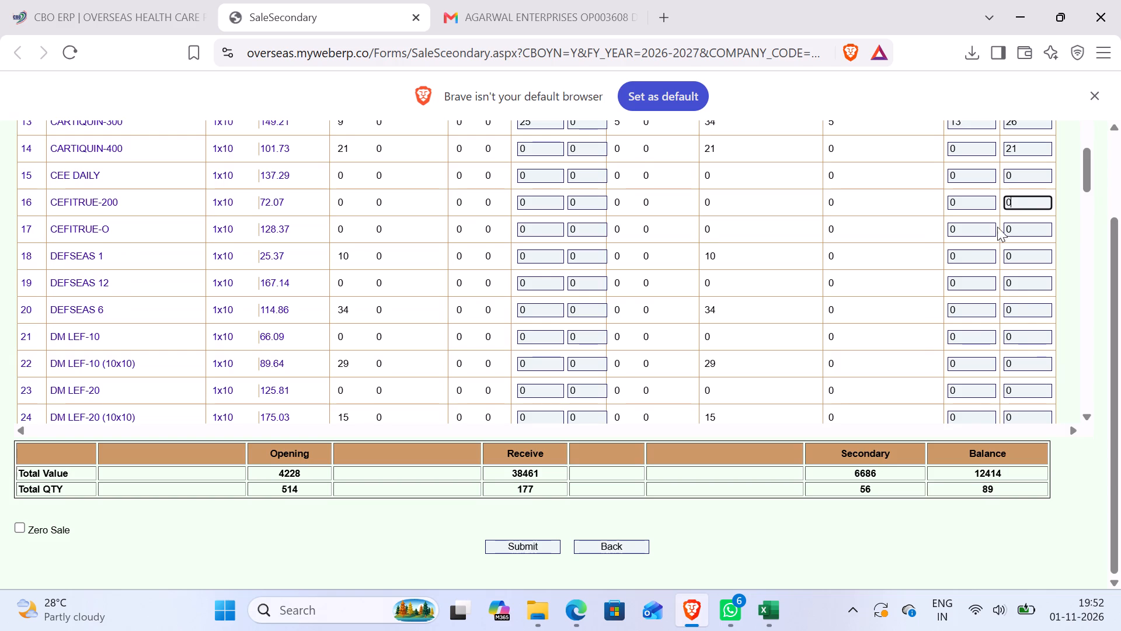
{"action": "left_click", "coordinate": [1023, 259]}
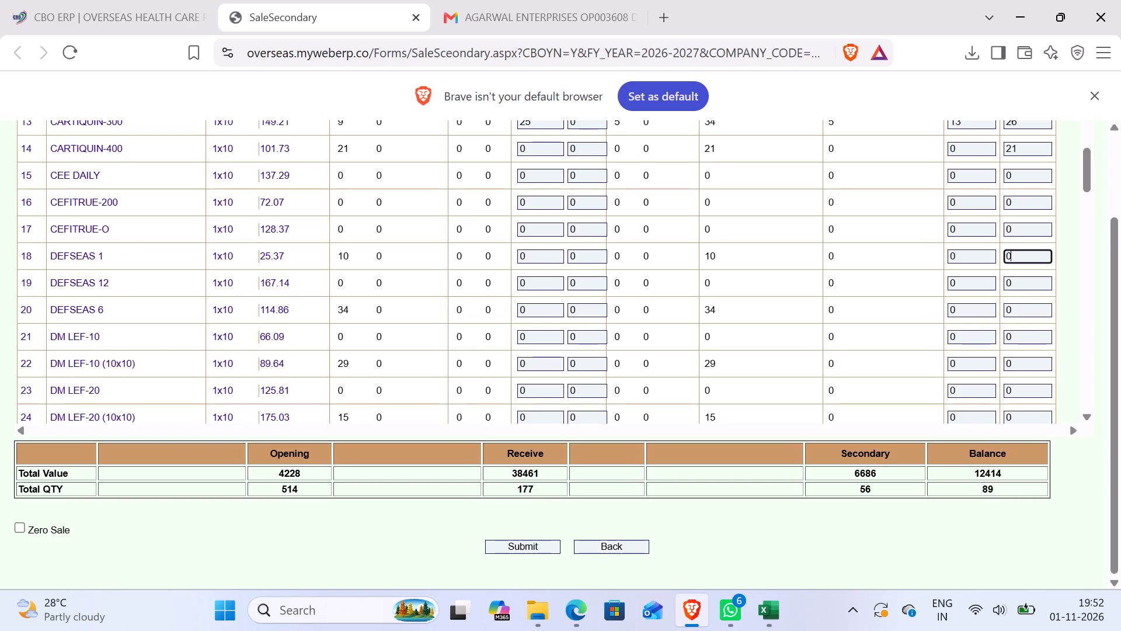
{"action": "key", "text": "BackSpace"}
{"action": "key", "text": "1"}
{"action": "key", "text": "0"}
Set DEFSEAS 6 to sales 13 and closing 21 in the KAMAL PHARMACEUTICALS entry.
{"action": "left_click", "coordinate": [972, 307]}
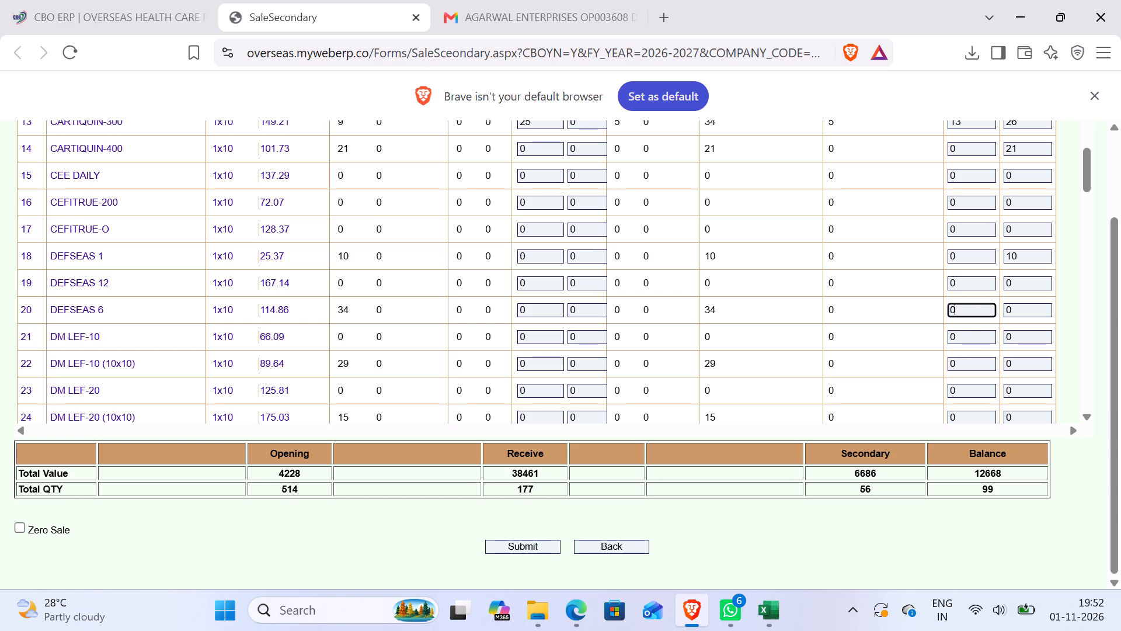
{"action": "key", "text": "BackSpace"}
{"action": "type", "text": "13"}
{"action": "key", "text": "Tab"}
{"action": "type", "text": "21"}
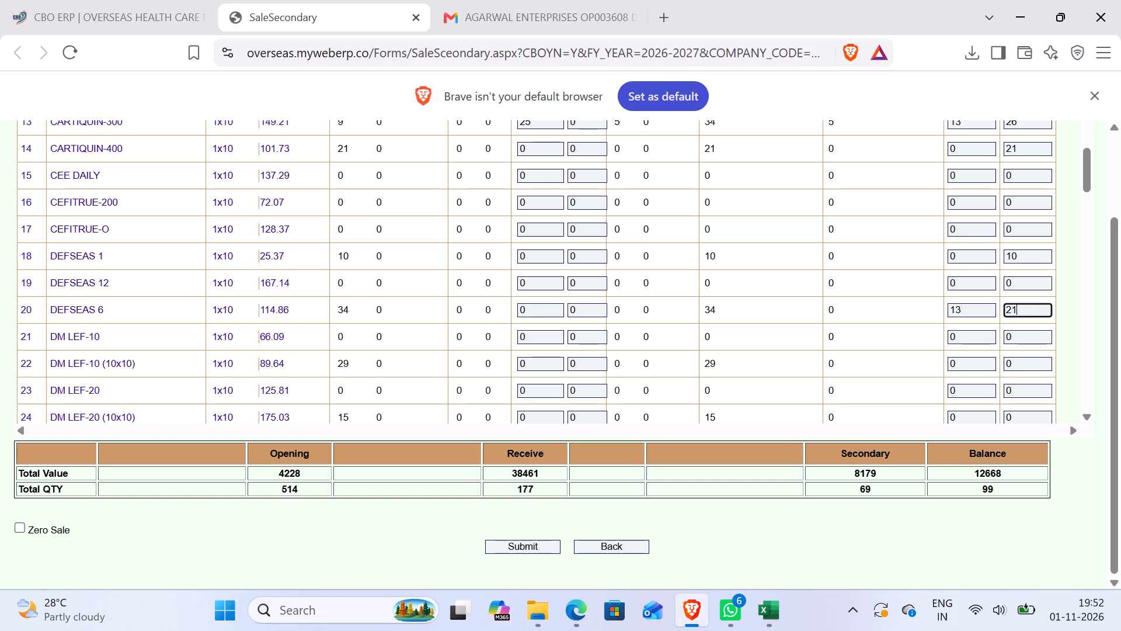
Set the closing quantity of DM LEF-10 (10x10) to 29.
{"action": "left_click", "coordinate": [1032, 334]}
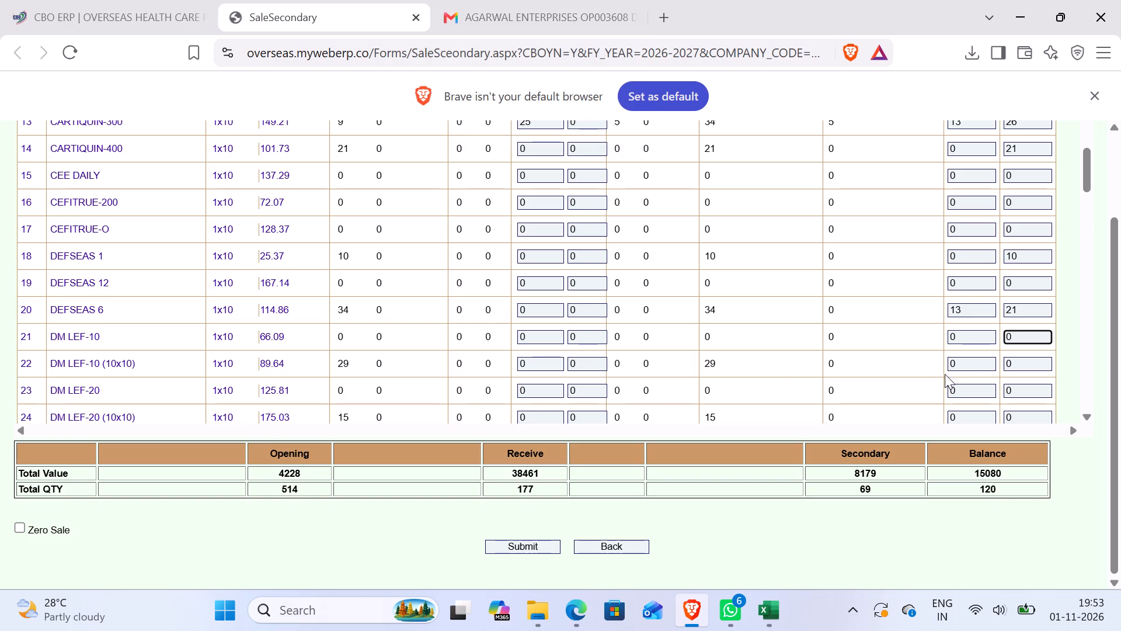
{"action": "left_click", "coordinate": [1034, 358]}
{"action": "key", "text": "BackSpace"}
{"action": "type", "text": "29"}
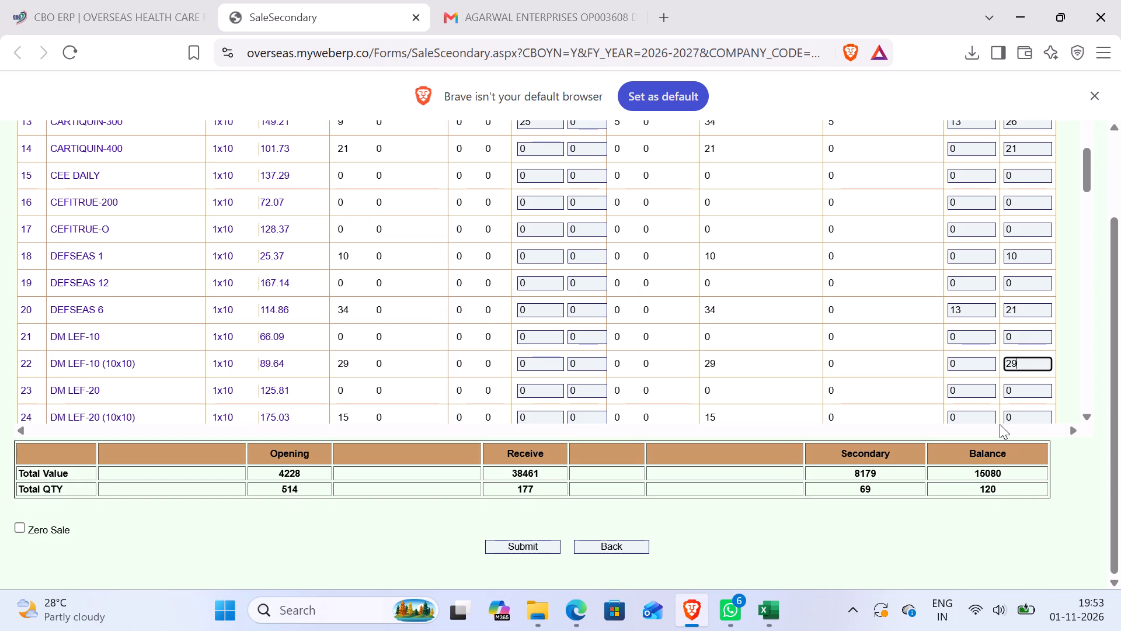
Set DM LEF-20 (10x10) to sales 5 and closing 10.
{"action": "left_click", "coordinate": [977, 410]}
{"action": "left_click", "coordinate": [976, 411]}
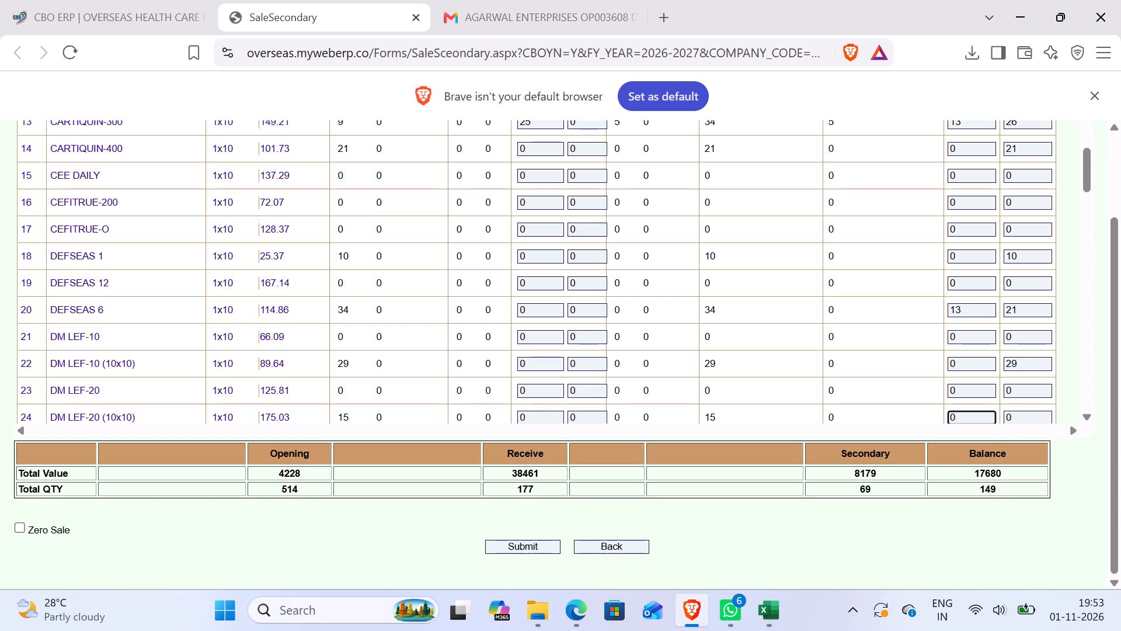
{"action": "key", "text": "BackSpace"}
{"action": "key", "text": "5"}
{"action": "key", "text": "Tab"}
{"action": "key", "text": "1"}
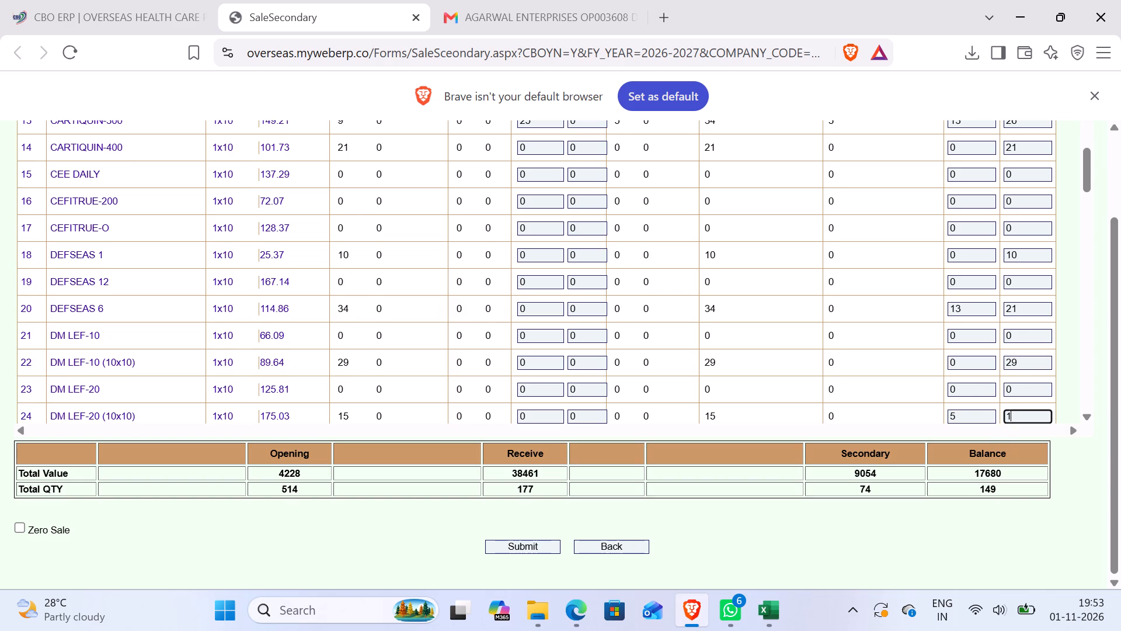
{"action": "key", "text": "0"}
Set EZORB-HD to sales 2 and closing 17.
{"action": "scroll", "coordinate": [841, 338], "scroll_direction": "down", "scroll_amount": 2}
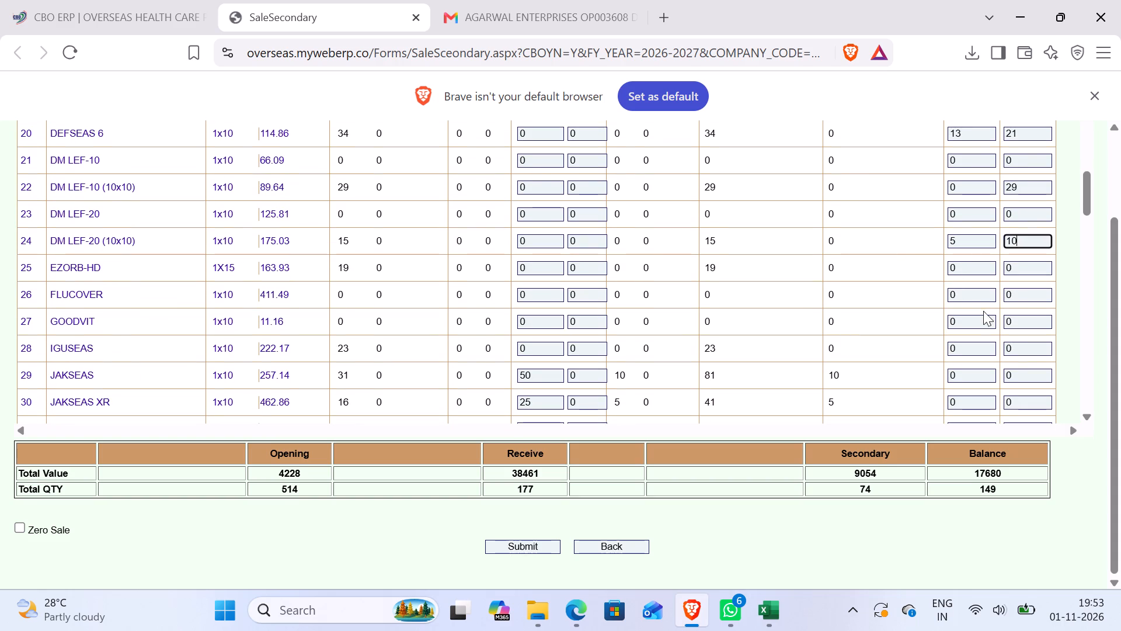
{"action": "left_click", "coordinate": [986, 265]}
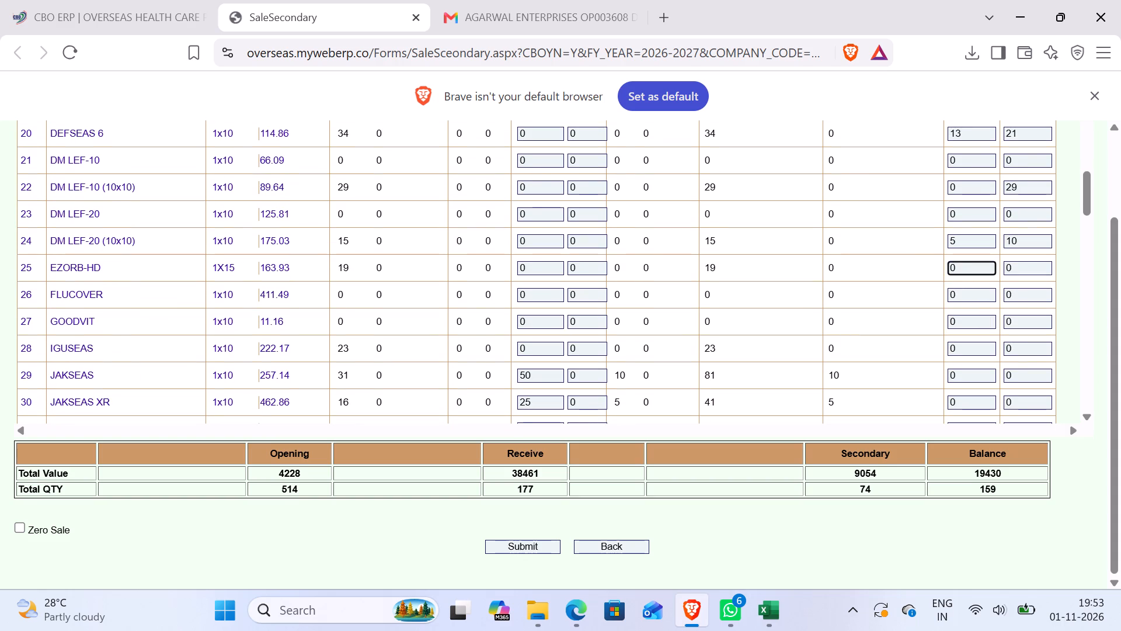
{"action": "key", "text": "BackSpace"}
{"action": "key", "text": "BackSpace"}
{"action": "key", "text": "BackSpace"}
{"action": "key", "text": "2"}
{"action": "key", "text": "Tab"}
{"action": "type", "text": "17"}
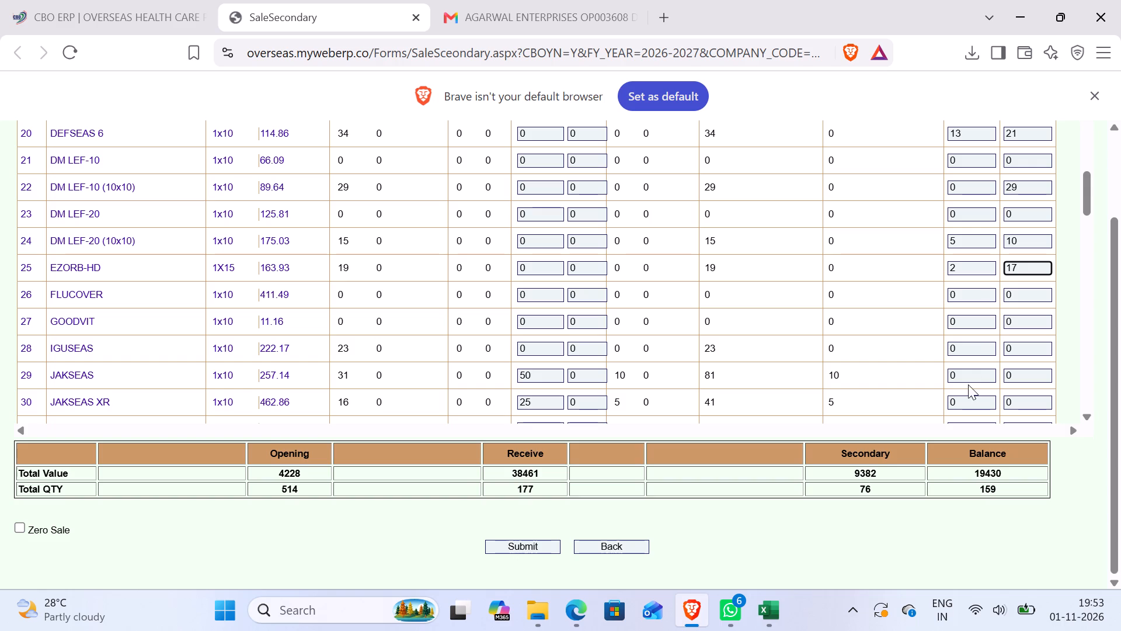
Set IGUSEAS to sales 13 and closing 10.
{"action": "left_click", "coordinate": [977, 348]}
{"action": "key", "text": "BackSpace"}
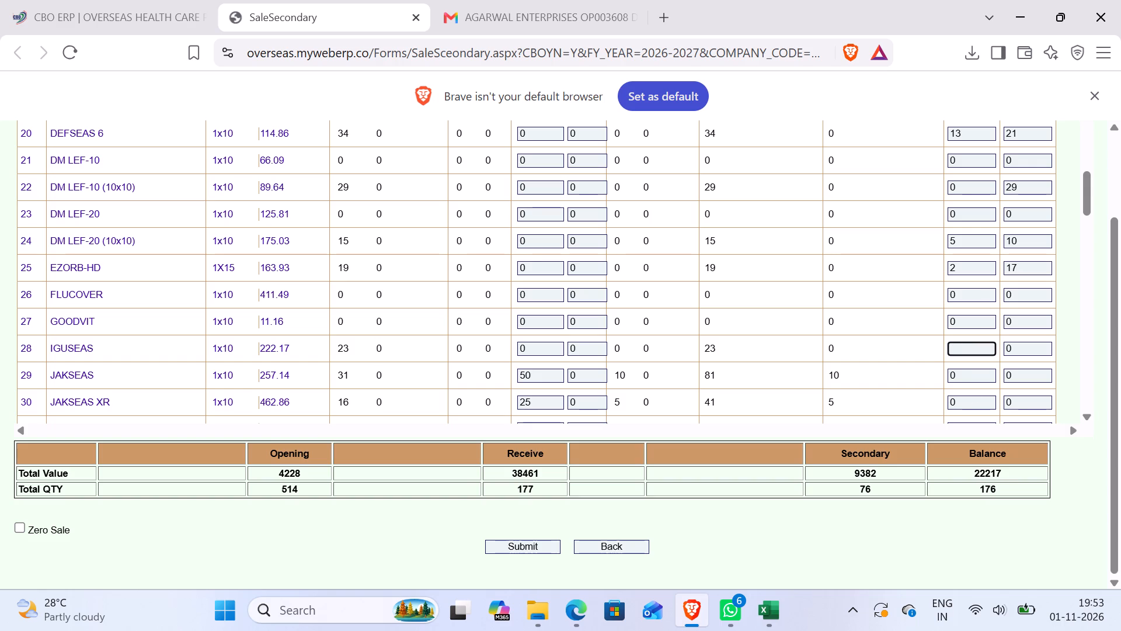
{"action": "type", "text": "13"}
{"action": "key", "text": "Tab"}
{"action": "key", "text": "1"}
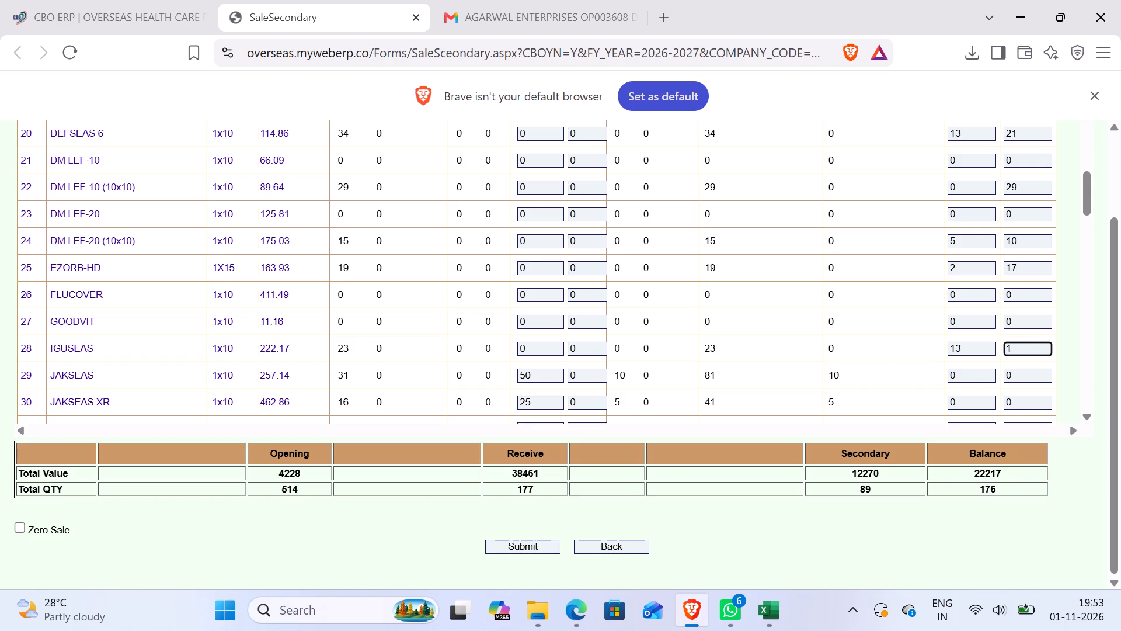
{"action": "key", "text": "0"}
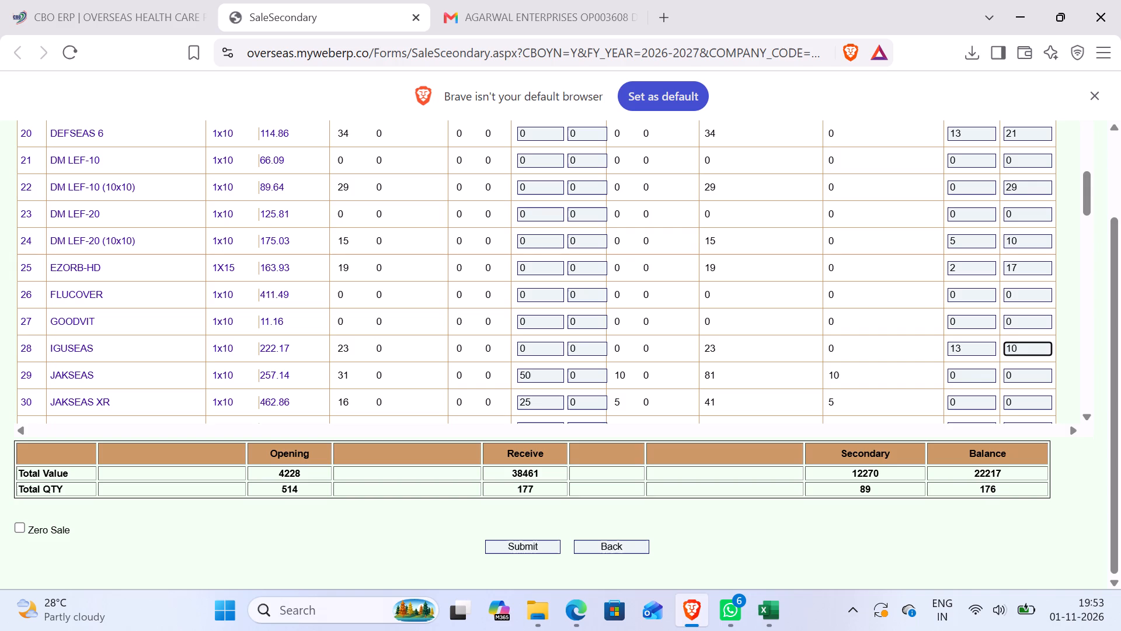
Set JAKSEAS to sales 49 and closing 42.
{"action": "left_click", "coordinate": [973, 377]}
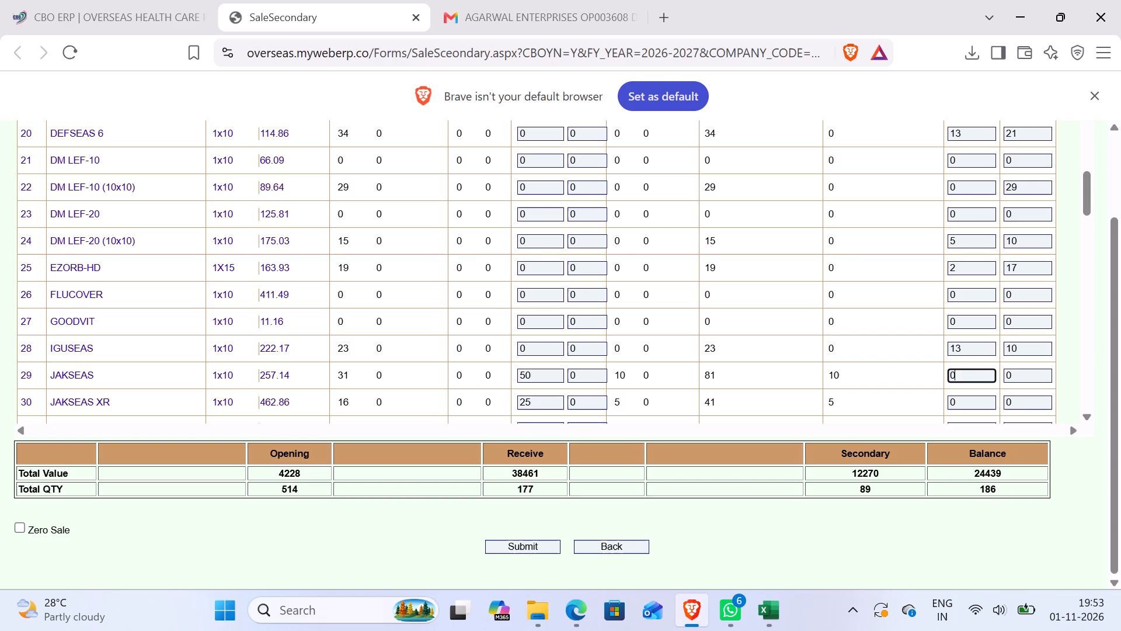
{"action": "key", "text": "BackSpace"}
{"action": "type", "text": "49"}
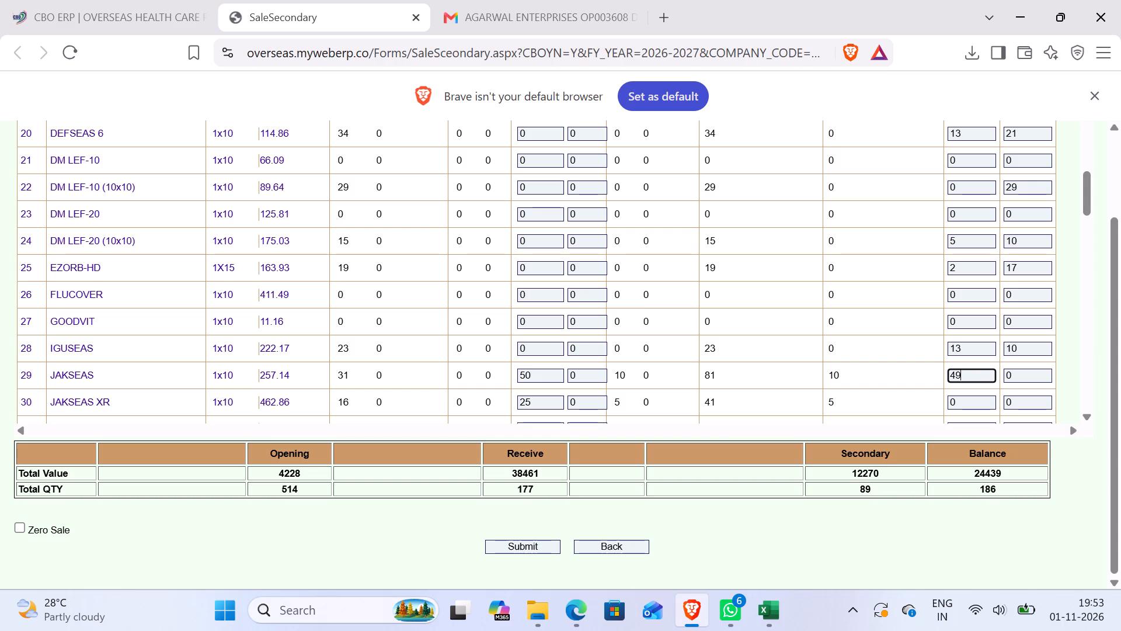
{"action": "key", "text": "Tab"}
{"action": "type", "text": "42"}
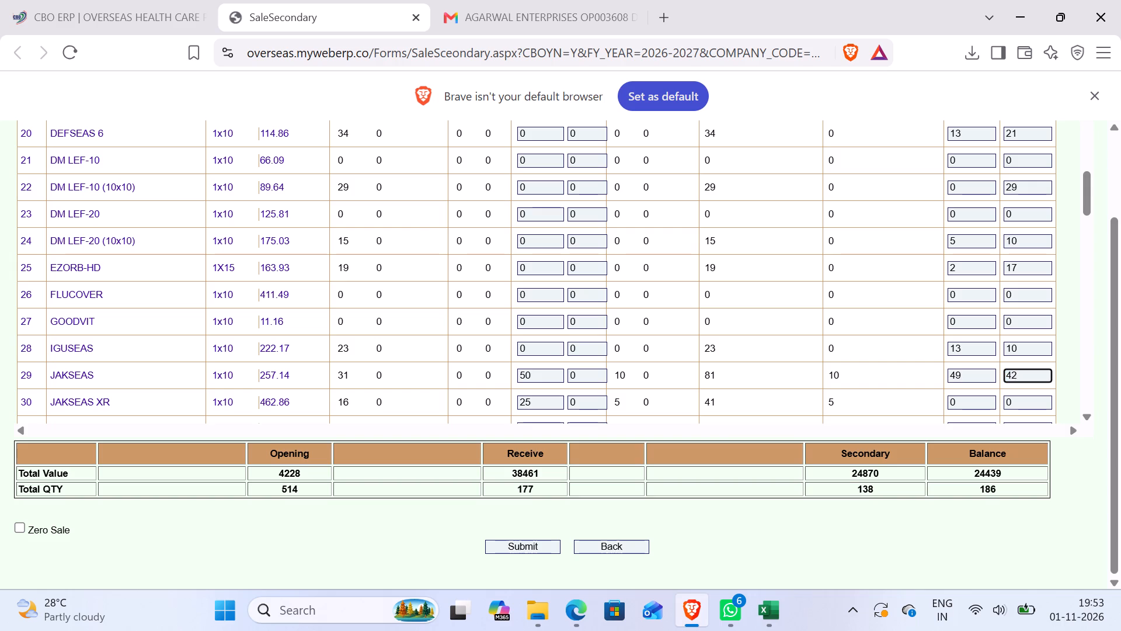
Set JAKSEAS XR to sales 22 and closing 30.
{"action": "scroll", "coordinate": [973, 375], "scroll_direction": "down", "scroll_amount": 1}
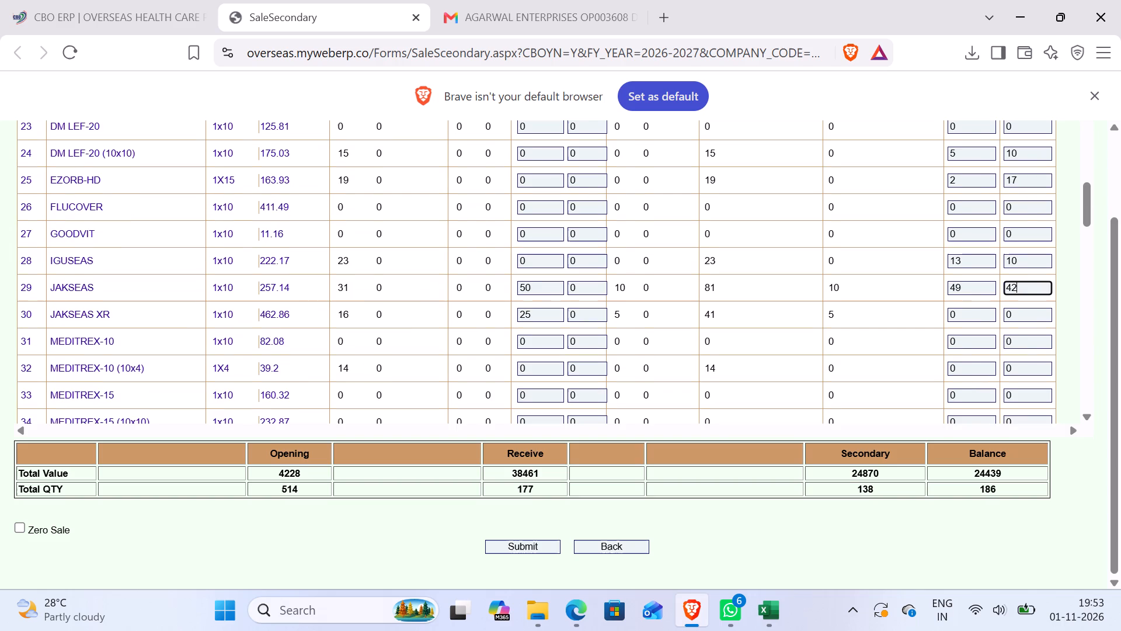
{"action": "left_click", "coordinate": [973, 314]}
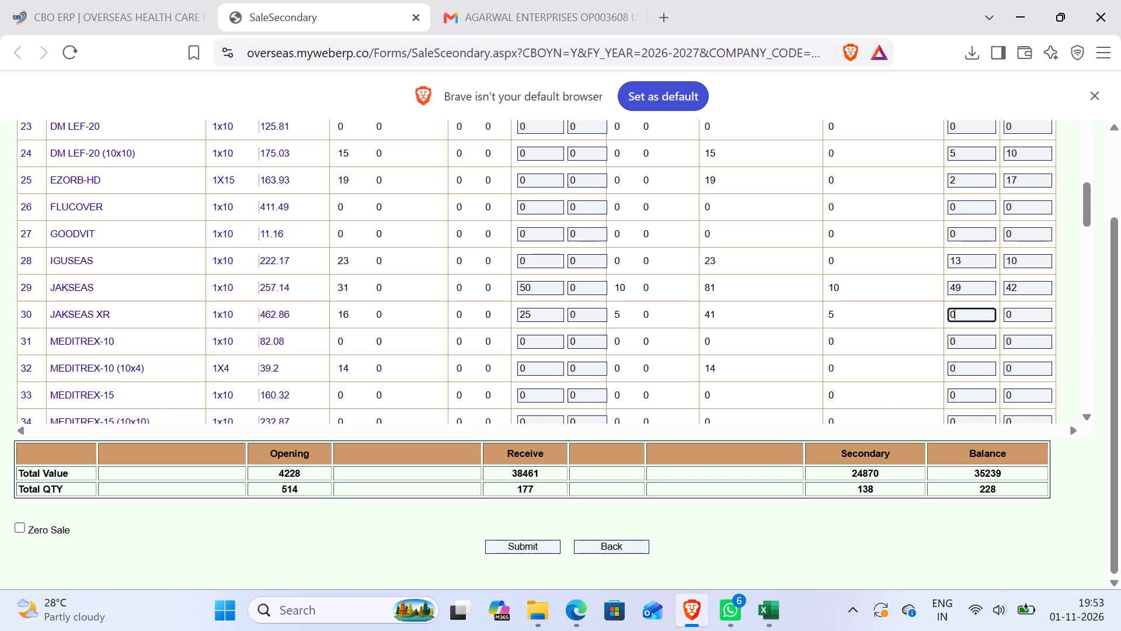
{"action": "key", "text": "BackSpace"}
{"action": "type", "text": "22"}
{"action": "key", "text": "Tab"}
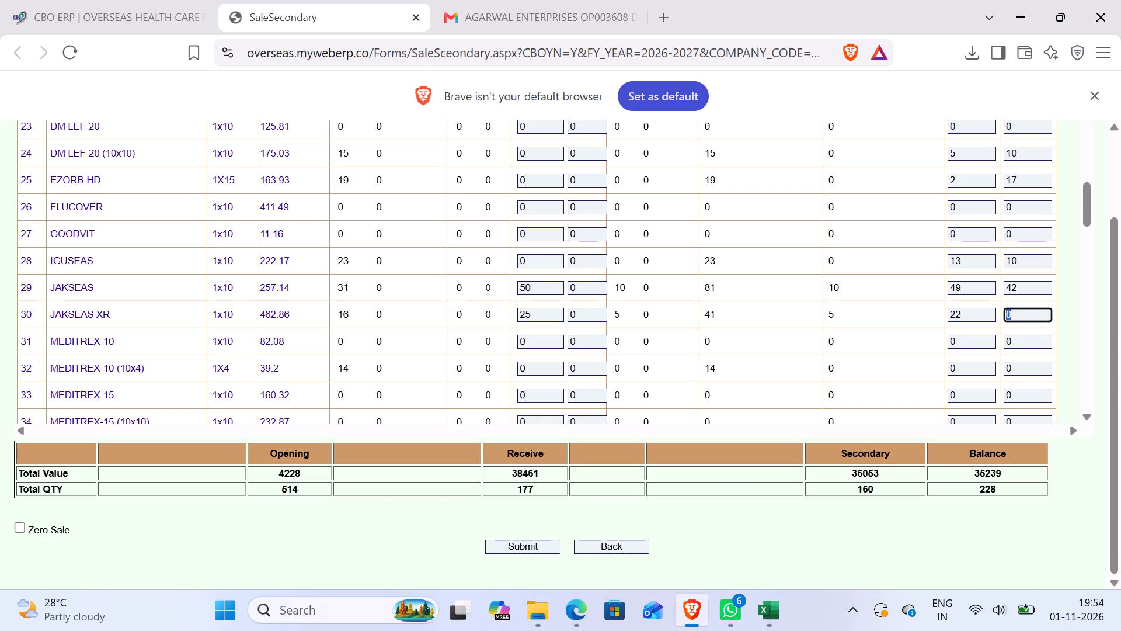
{"action": "key", "text": "3"}
{"action": "key", "text": "0"}
Set the closing quantity of MEDITREX-10 (10x4) to 14.
{"action": "left_click", "coordinate": [1035, 373]}
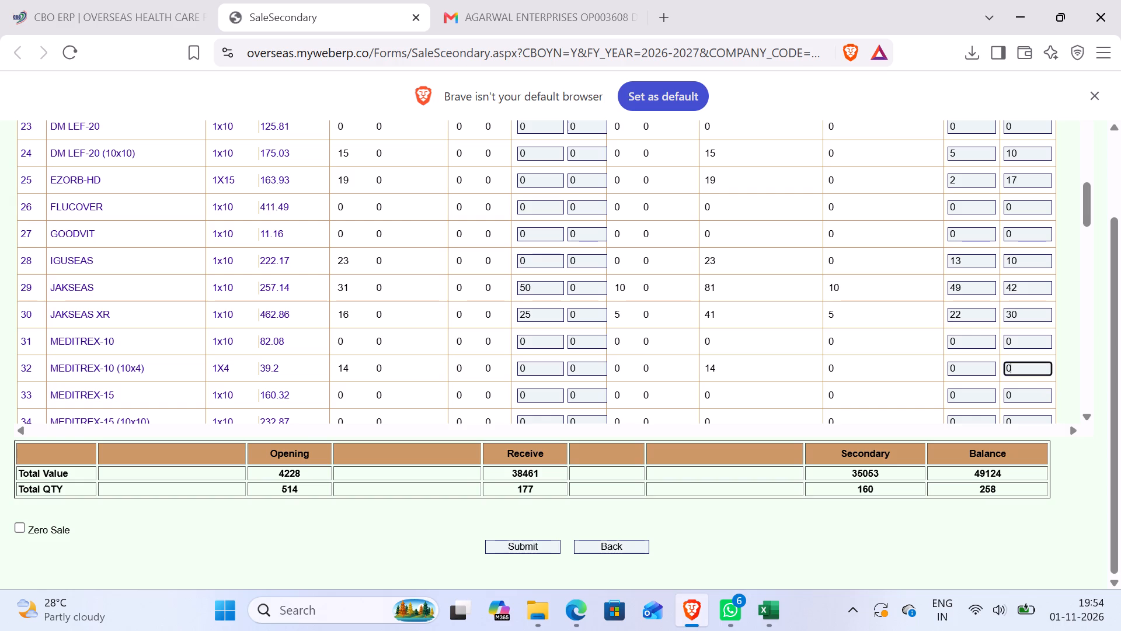
{"action": "key", "text": "BackSpace"}
{"action": "type", "text": "14"}
Set NUZORB to sales 10 and closing 35.
{"action": "scroll", "coordinate": [982, 397], "scroll_direction": "down", "scroll_amount": 4}
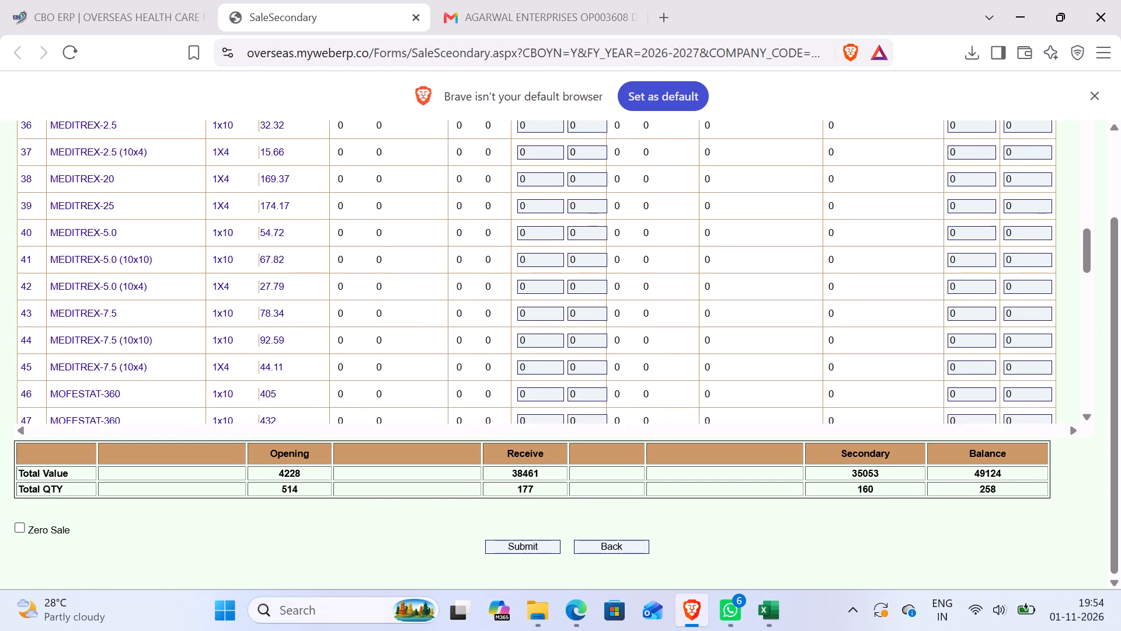
{"action": "scroll", "coordinate": [982, 397], "scroll_direction": "down", "scroll_amount": 3}
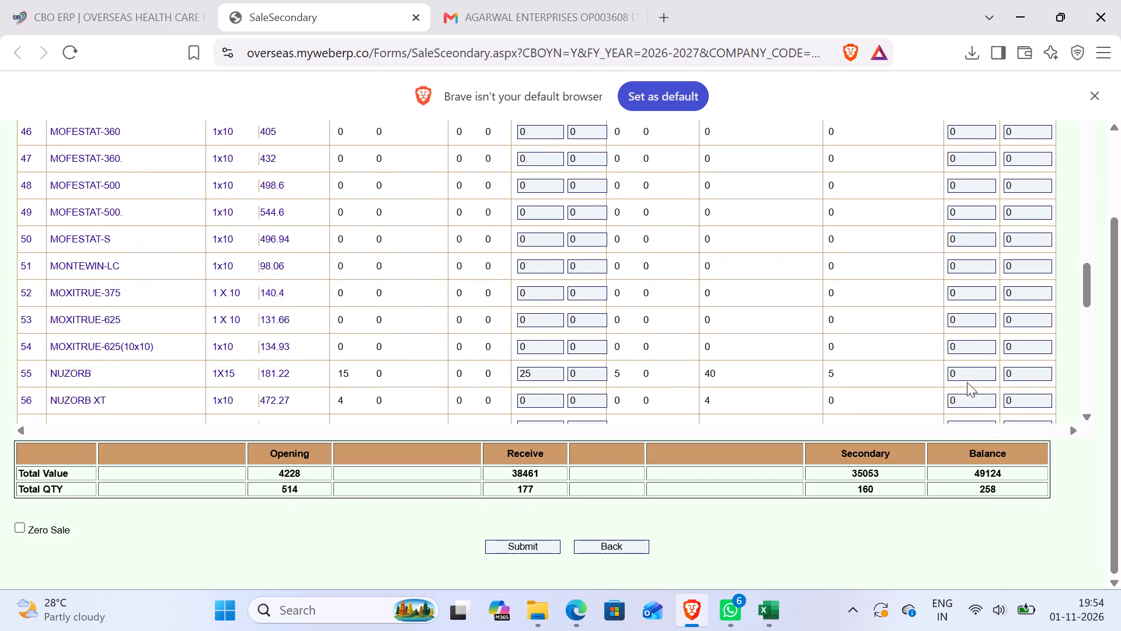
{"action": "scroll", "coordinate": [979, 384], "scroll_direction": "down", "scroll_amount": 1}
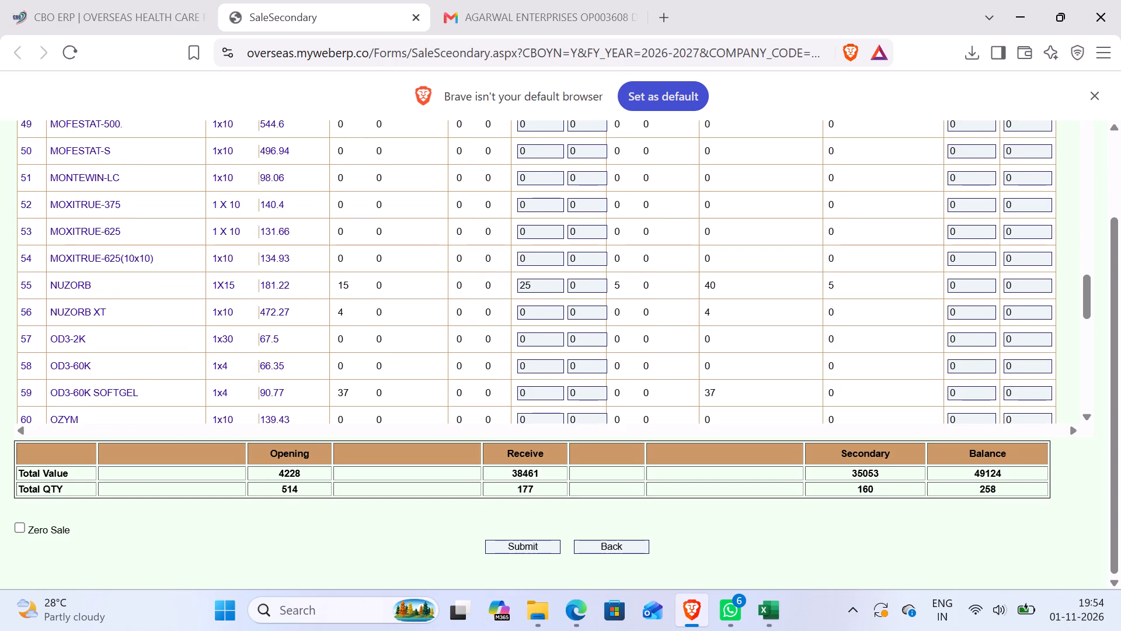
{"action": "left_click", "coordinate": [986, 282]}
{"action": "key", "text": "BackSpace"}
{"action": "key", "text": "1"}
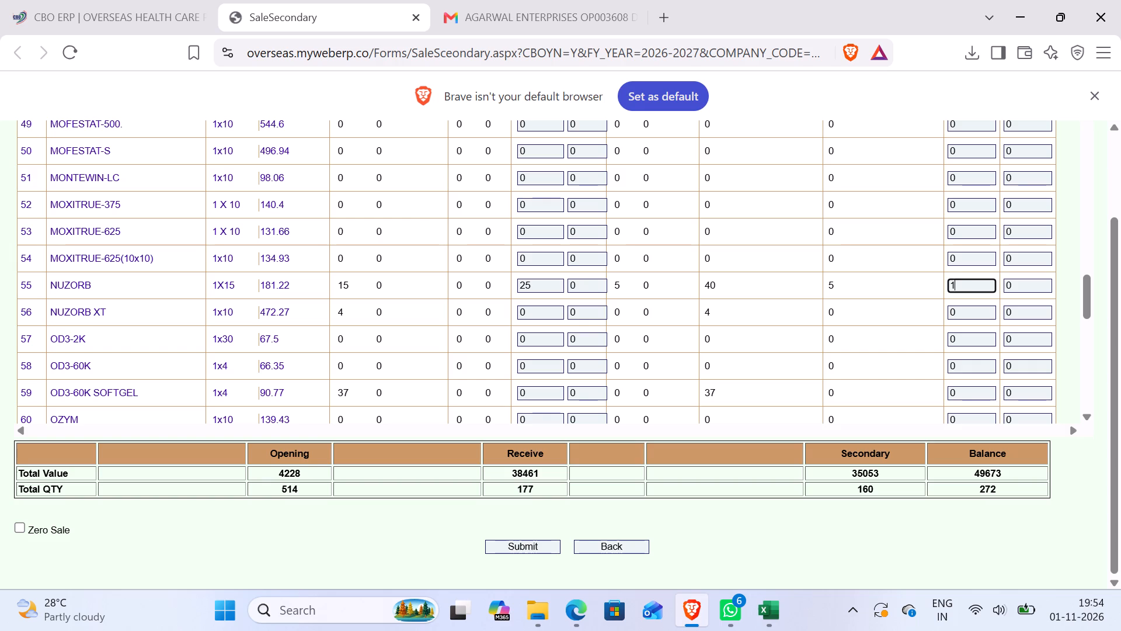
{"action": "key", "text": "0"}
{"action": "key", "text": "Tab"}
{"action": "type", "text": "35"}
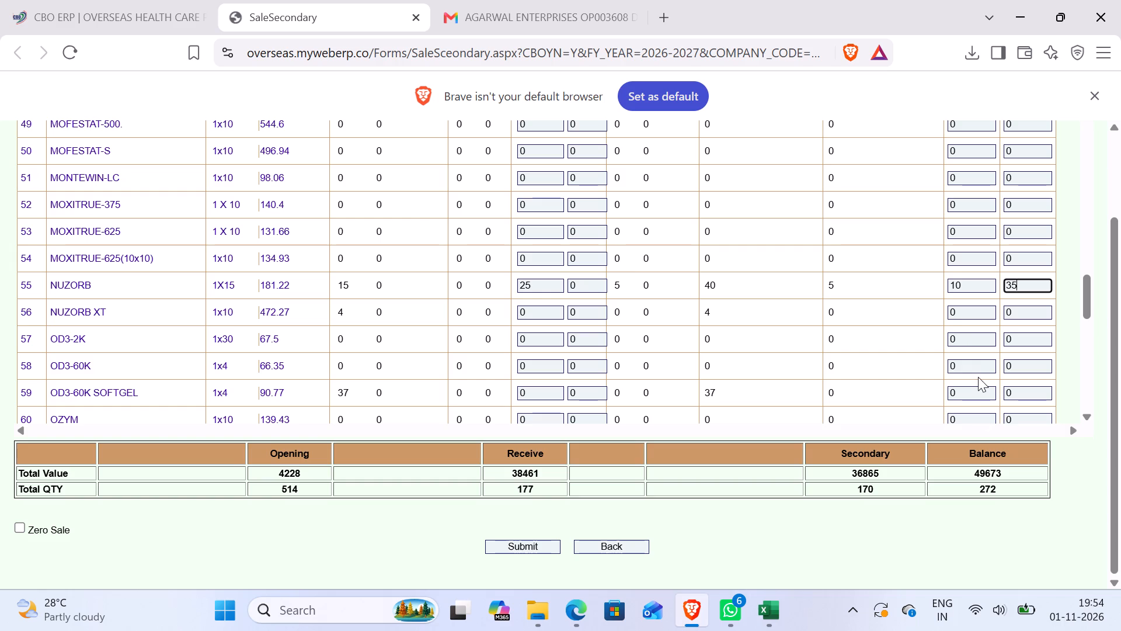
Set OD3-60K SOFTGEL to sales 5 and closing 32.
{"action": "left_click", "coordinate": [979, 393]}
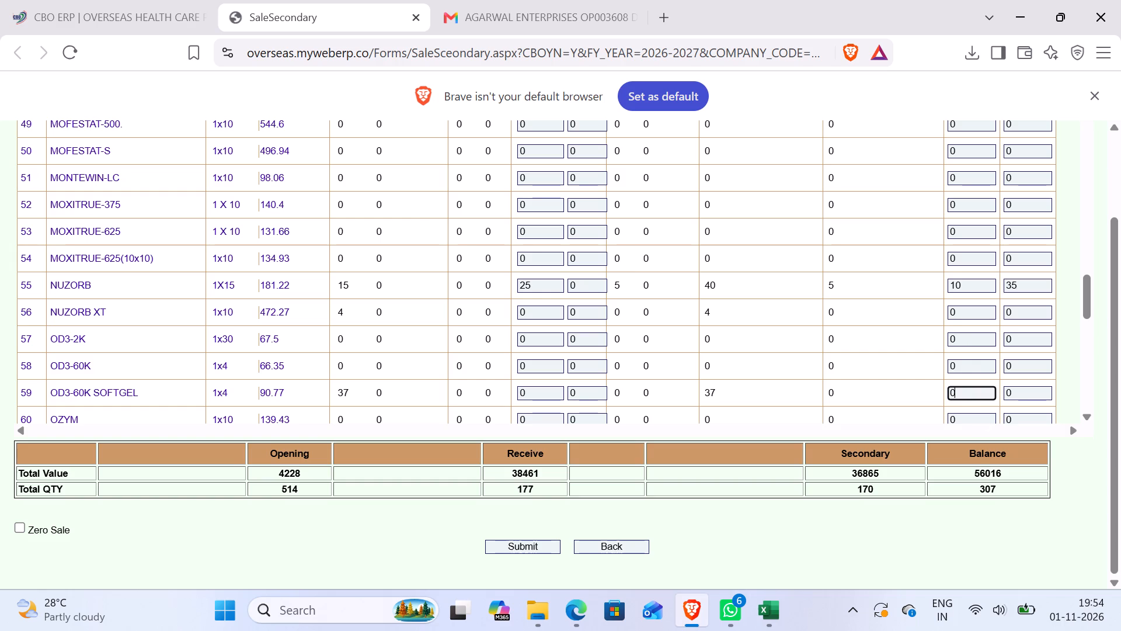
{"action": "key", "text": "BackSpace"}
{"action": "key", "text": "5"}
{"action": "key", "text": "Tab"}
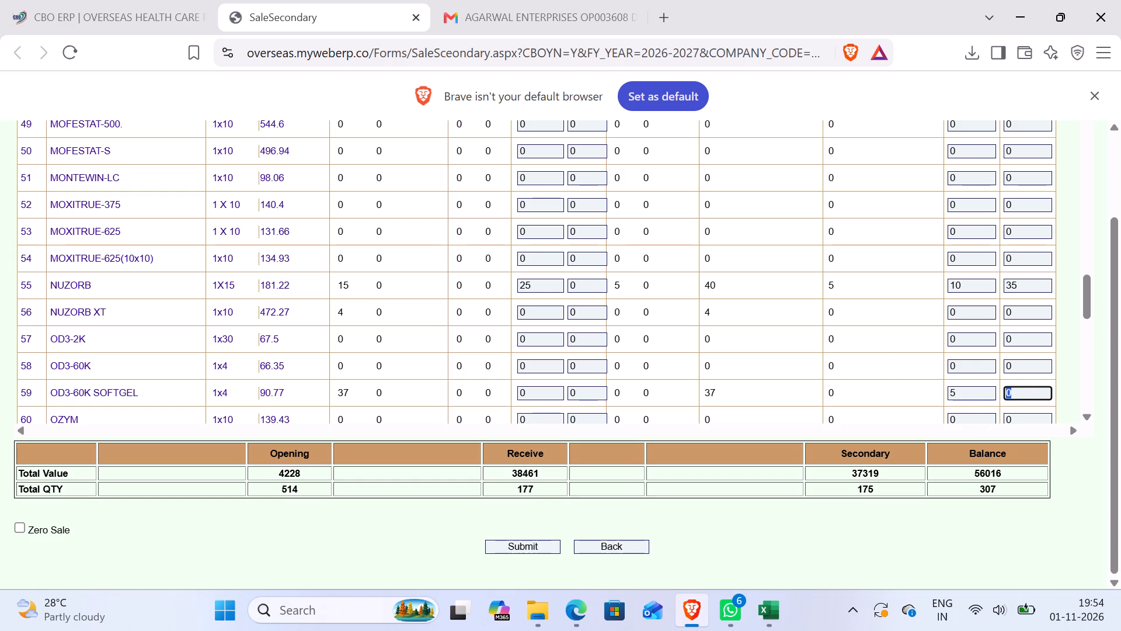
{"action": "type", "text": "32"}
Set SULSEAS to sales 23 and closing 37.
{"action": "scroll", "coordinate": [1014, 224], "scroll_direction": "down", "scroll_amount": 4}
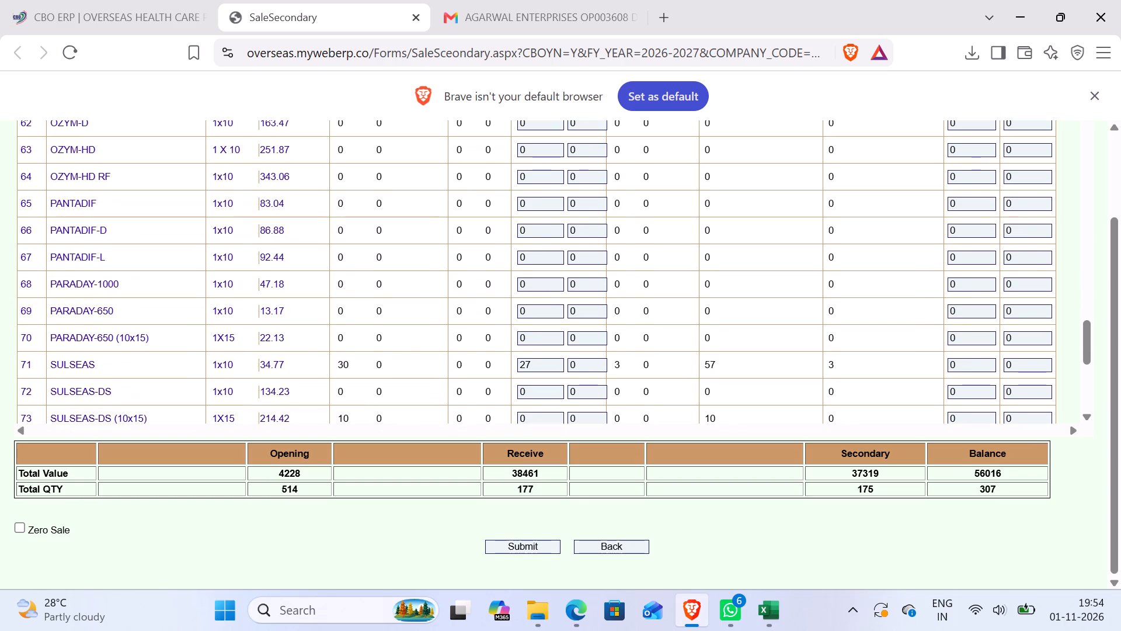
{"action": "left_click", "coordinate": [990, 367]}
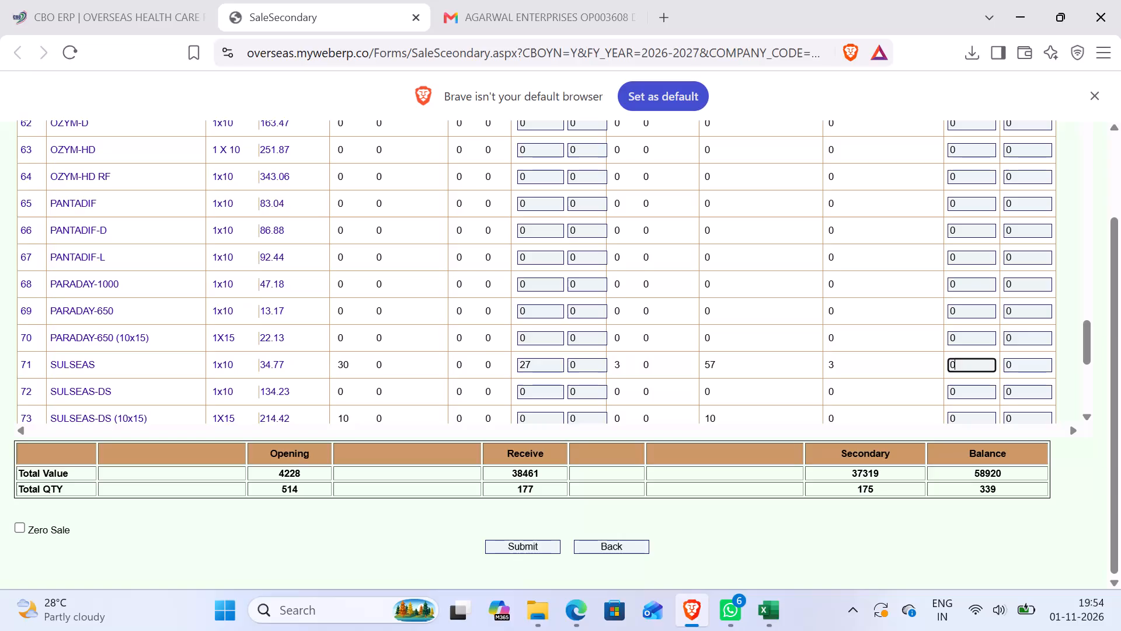
{"action": "key", "text": "BackSpace"}
{"action": "type", "text": "23"}
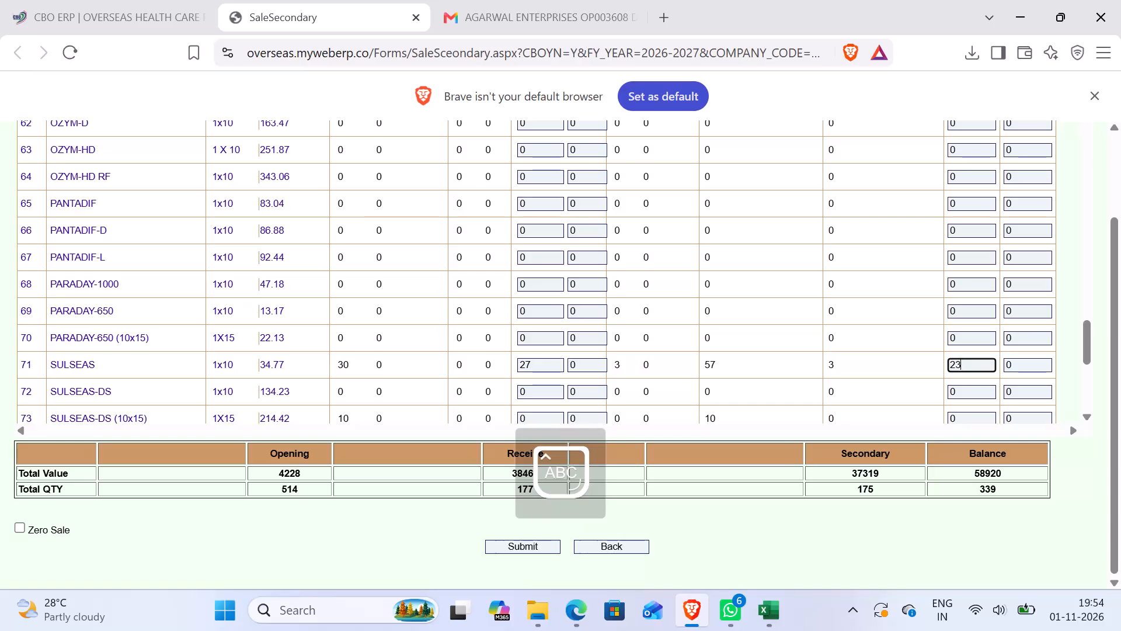
{"action": "key", "text": "Tab"}
{"action": "type", "text": "37"}
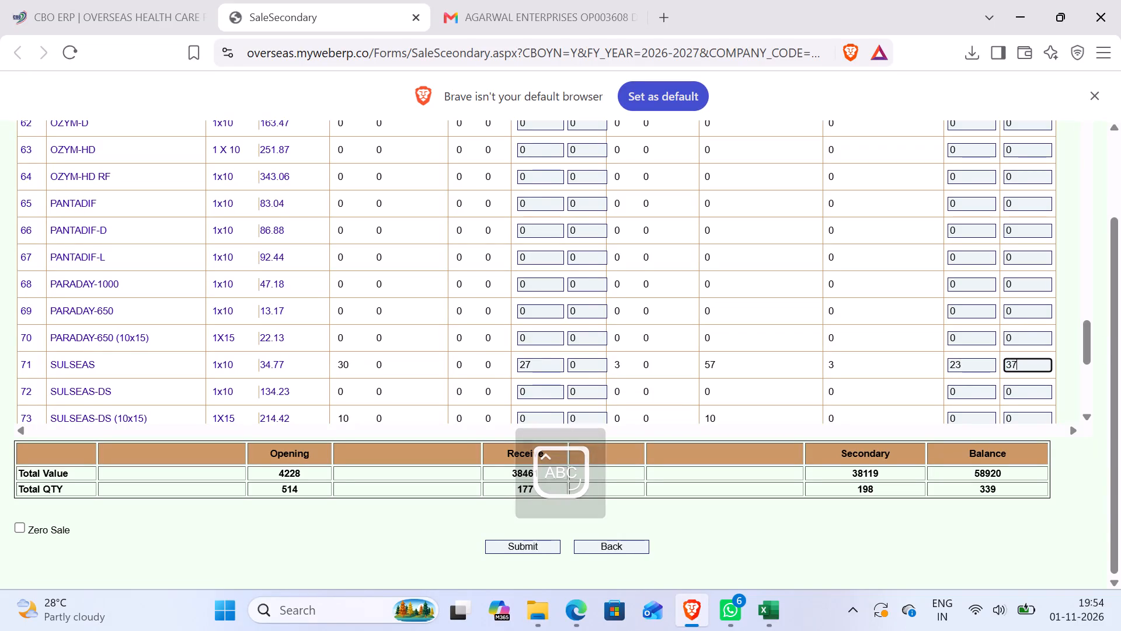
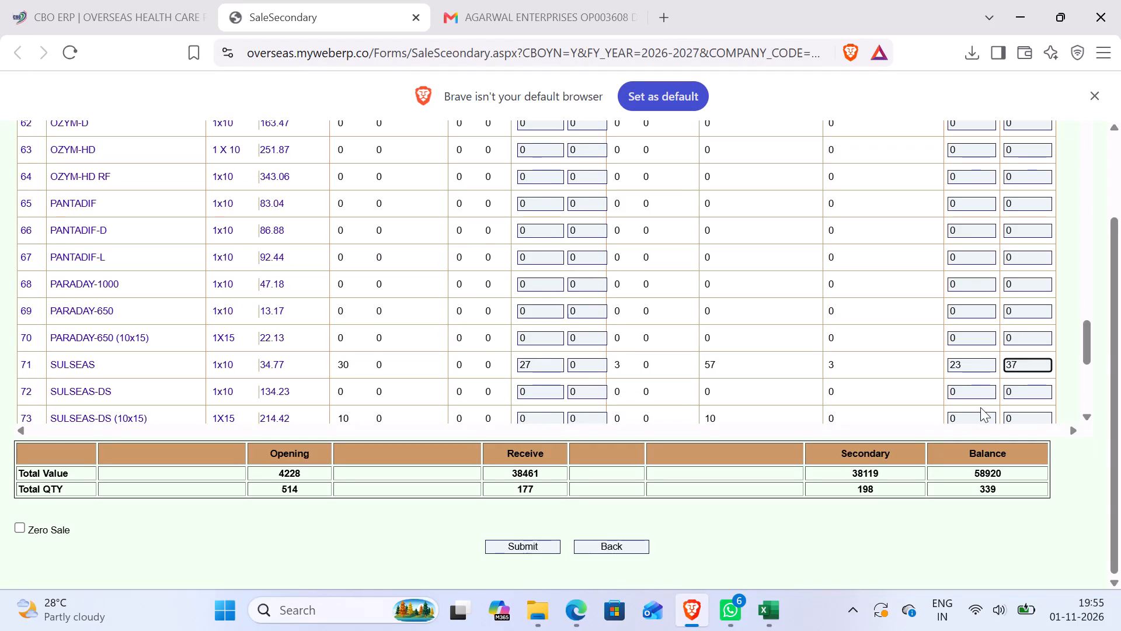
Set SULSEAS-DS (1x10) to sales 1 and closing 9.
{"action": "left_click", "coordinate": [974, 393]}
{"action": "key", "text": "BackSpace"}
{"action": "key", "text": "1"}
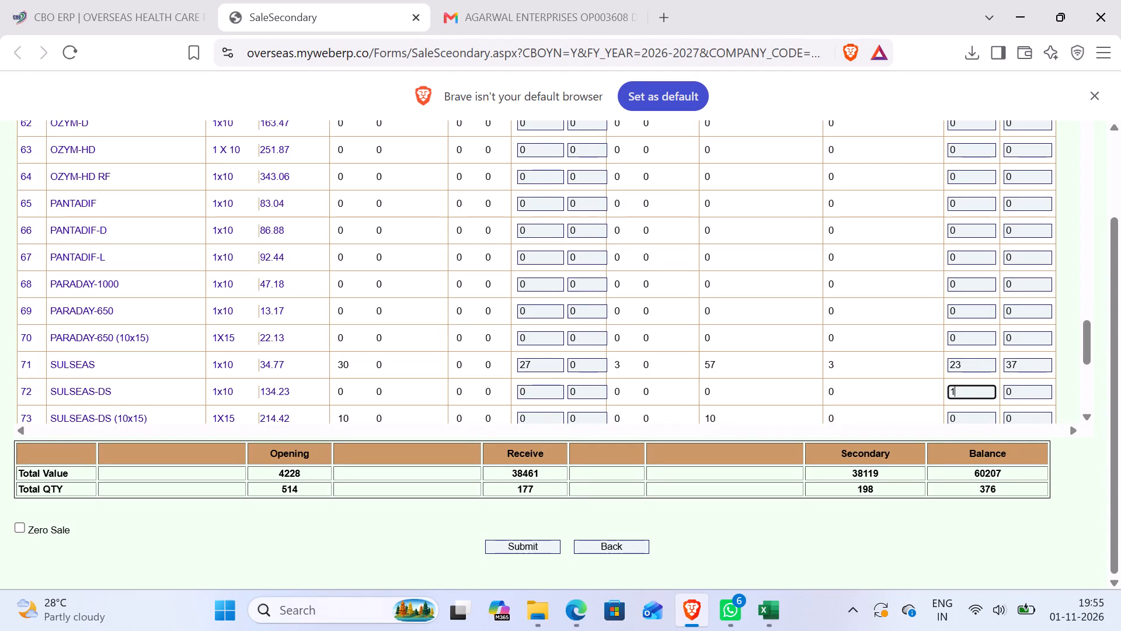
{"action": "key", "text": "Tab"}
{"action": "key", "text": "9"}
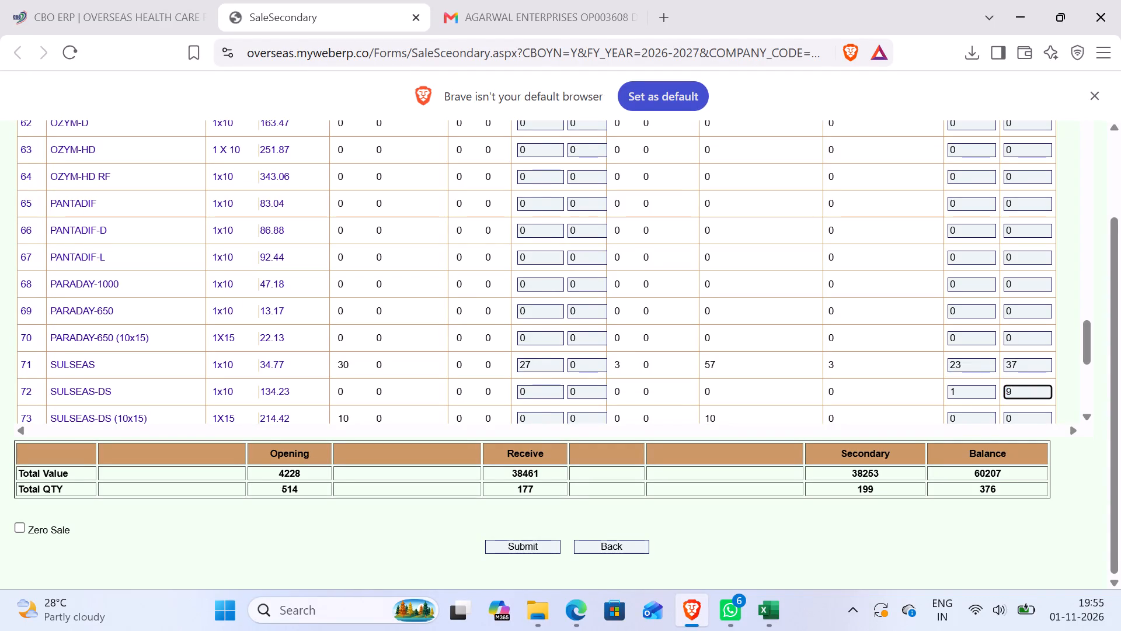
Set TORIB-90 (10x15) to sales 13 and closing 18.
{"action": "scroll", "coordinate": [960, 408], "scroll_direction": "down", "scroll_amount": 3}
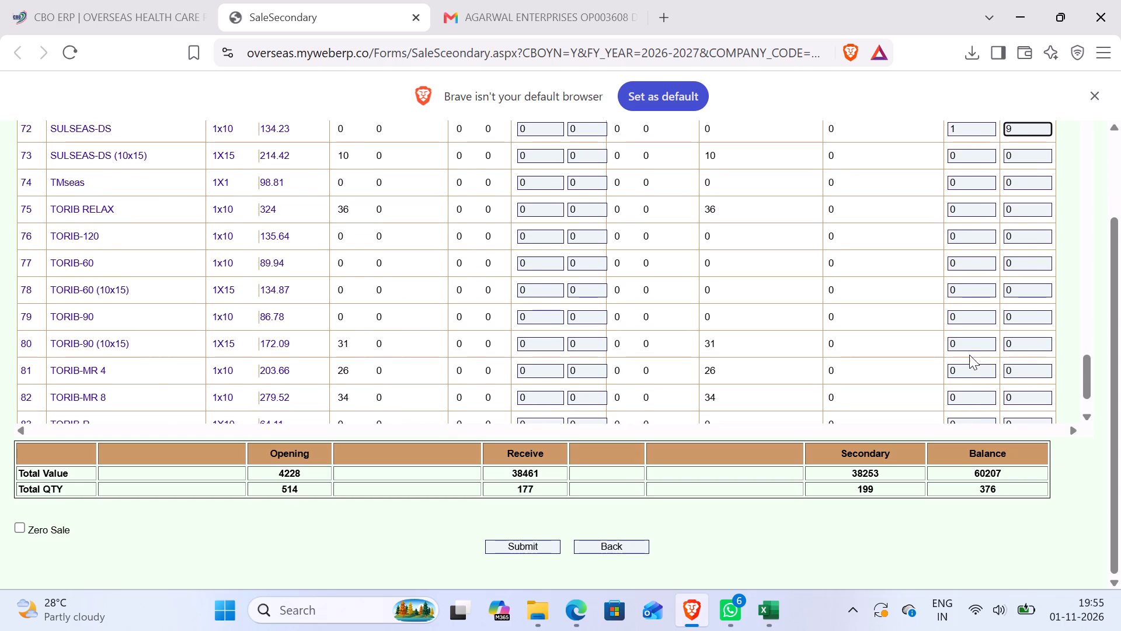
{"action": "left_click", "coordinate": [984, 339]}
{"action": "key", "text": "BackSpace"}
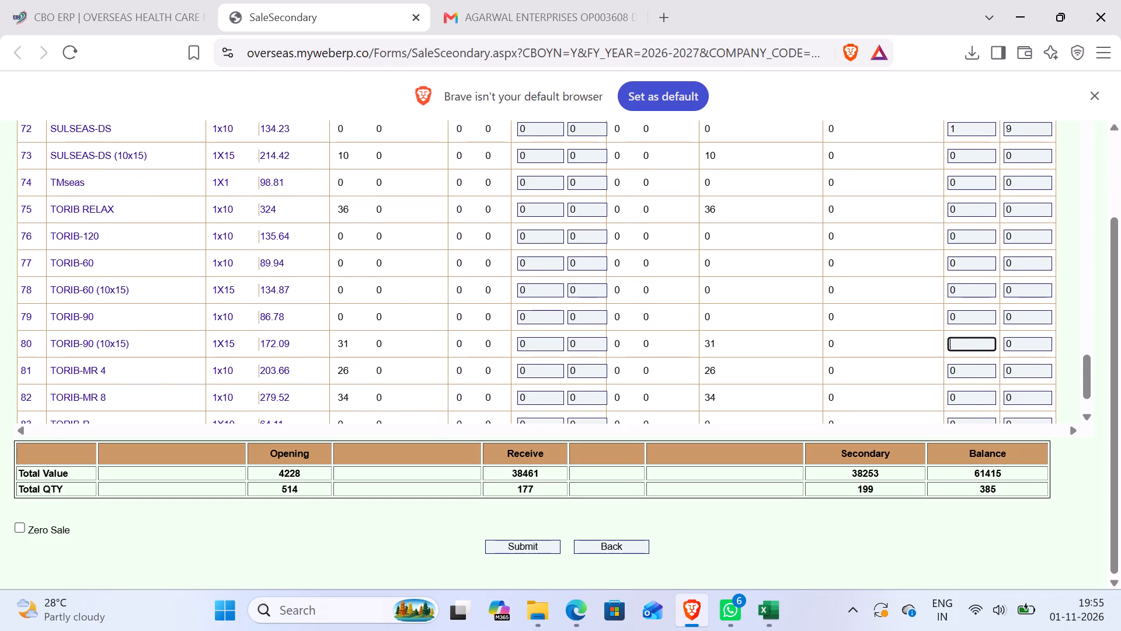
{"action": "type", "text": "13"}
{"action": "key", "text": "Tab"}
{"action": "type", "text": "18"}
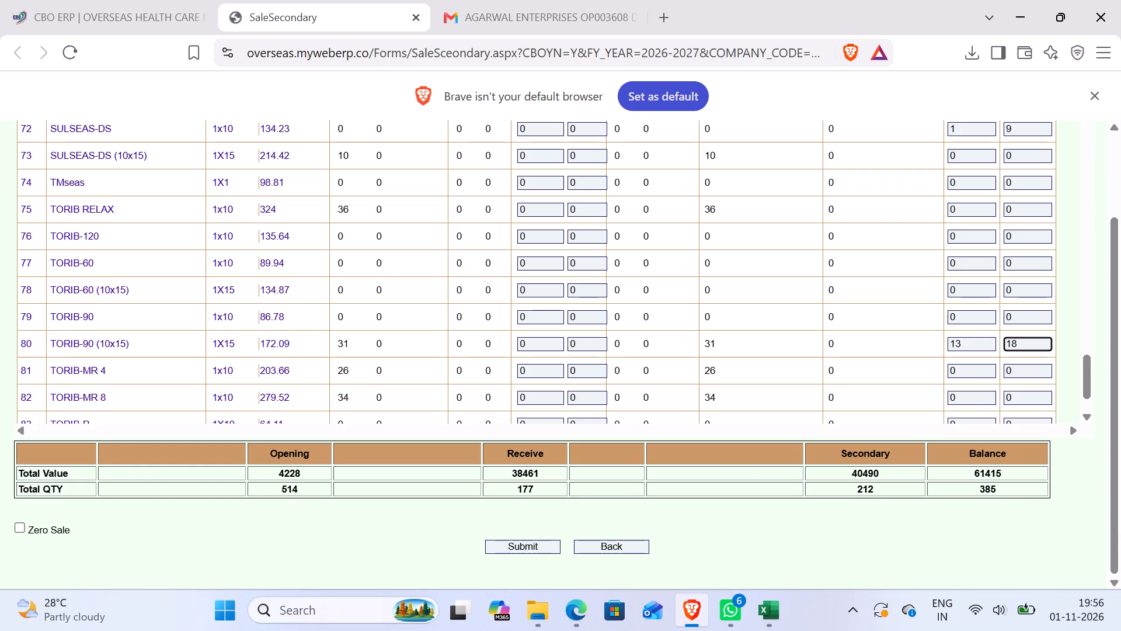
Set TORIB-MR 4 to sales 10 and closing 16.
{"action": "left_click", "coordinate": [969, 367]}
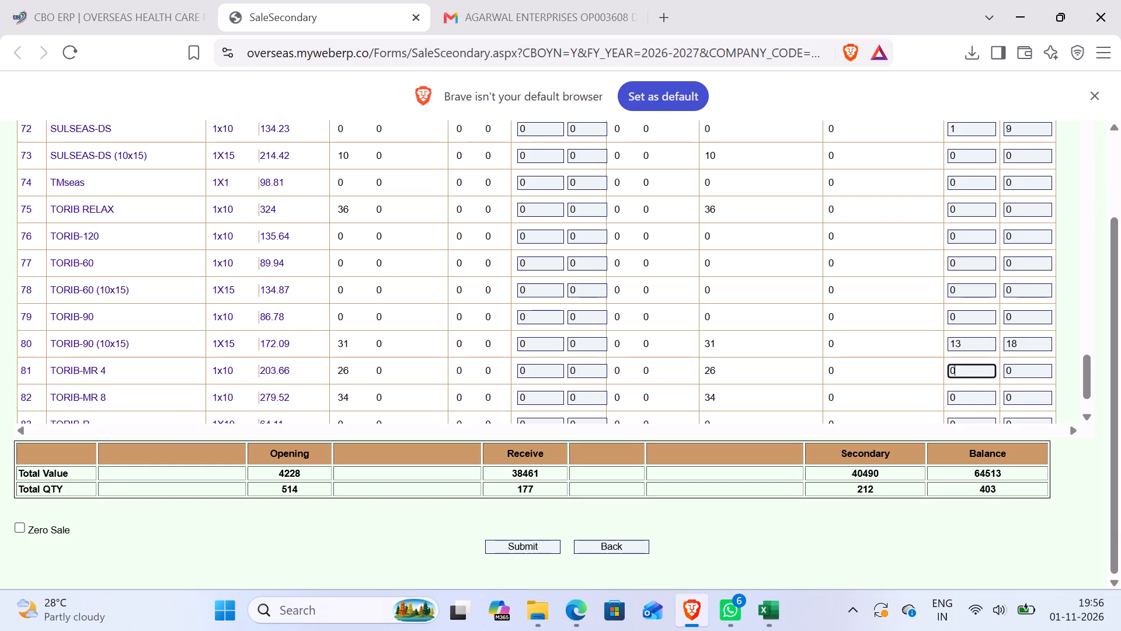
{"action": "key", "text": "BackSpace"}
{"action": "type", "text": "10"}
{"action": "key", "text": "Tab"}
{"action": "type", "text": "16"}
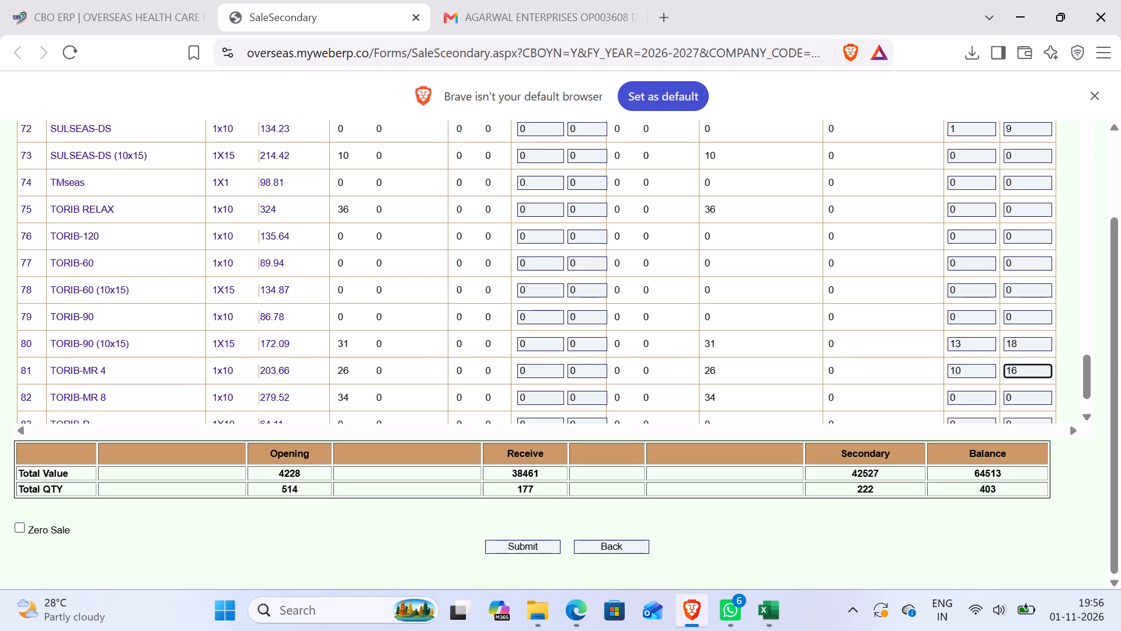
Set TORIB-PLUS to sales 7 and closing 8.
{"action": "scroll", "coordinate": [969, 400], "scroll_direction": "up", "scroll_amount": 1}
{"action": "scroll", "coordinate": [969, 400], "scroll_direction": "down", "scroll_amount": 1}
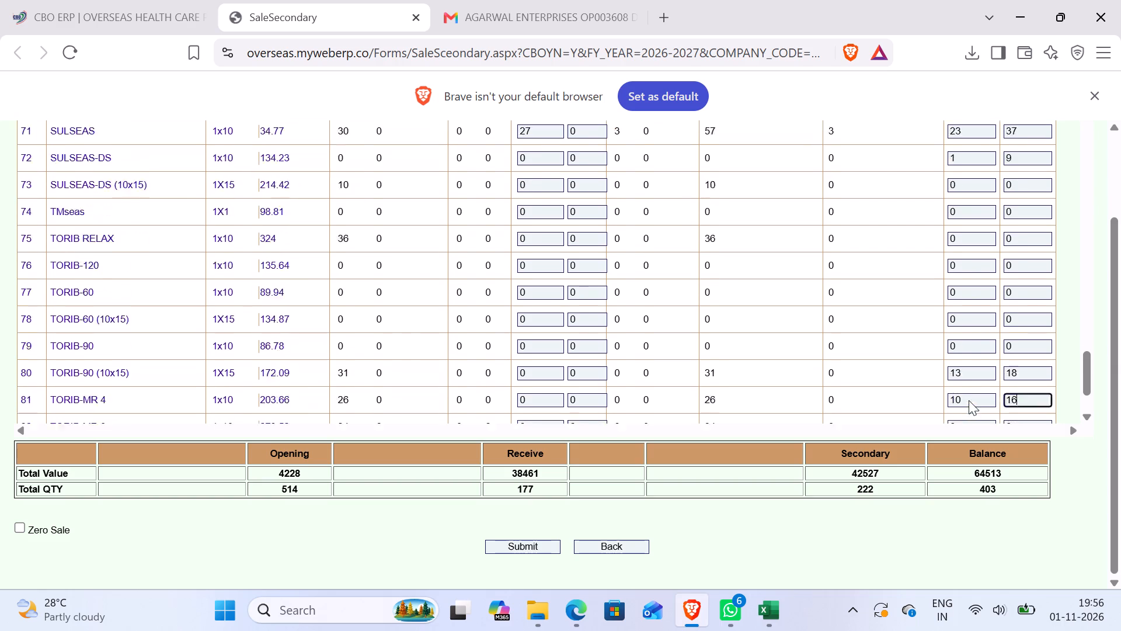
{"action": "scroll", "coordinate": [969, 400], "scroll_direction": "down", "scroll_amount": 3}
{"action": "left_click", "coordinate": [966, 387]}
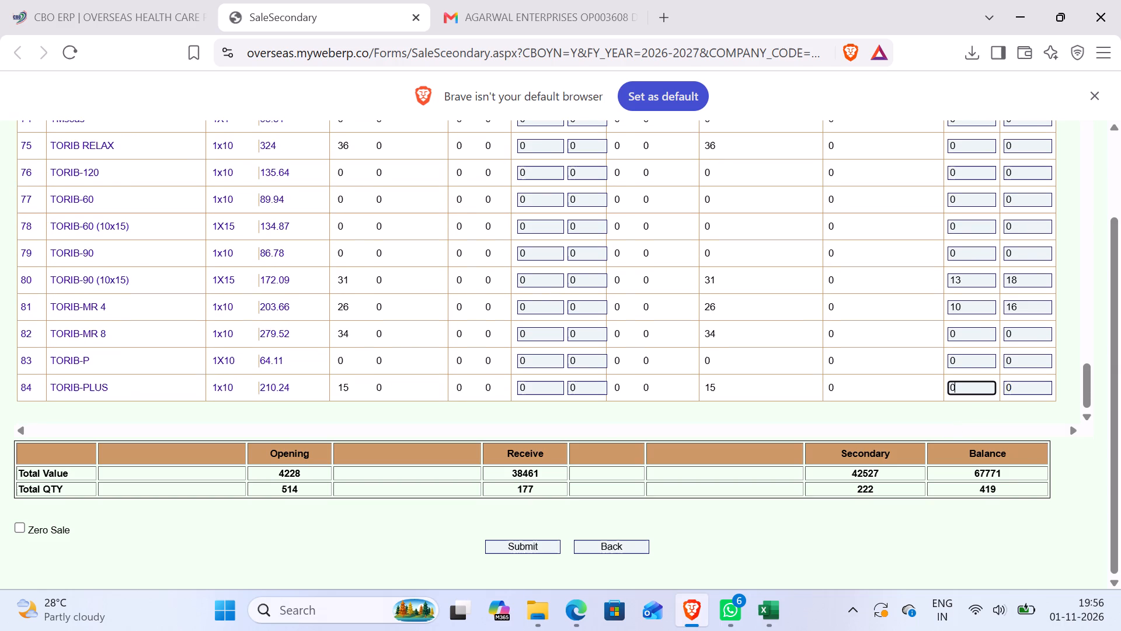
{"action": "key", "text": "BackSpace"}
{"action": "key", "text": "8"}
{"action": "key", "text": "BackSpace"}
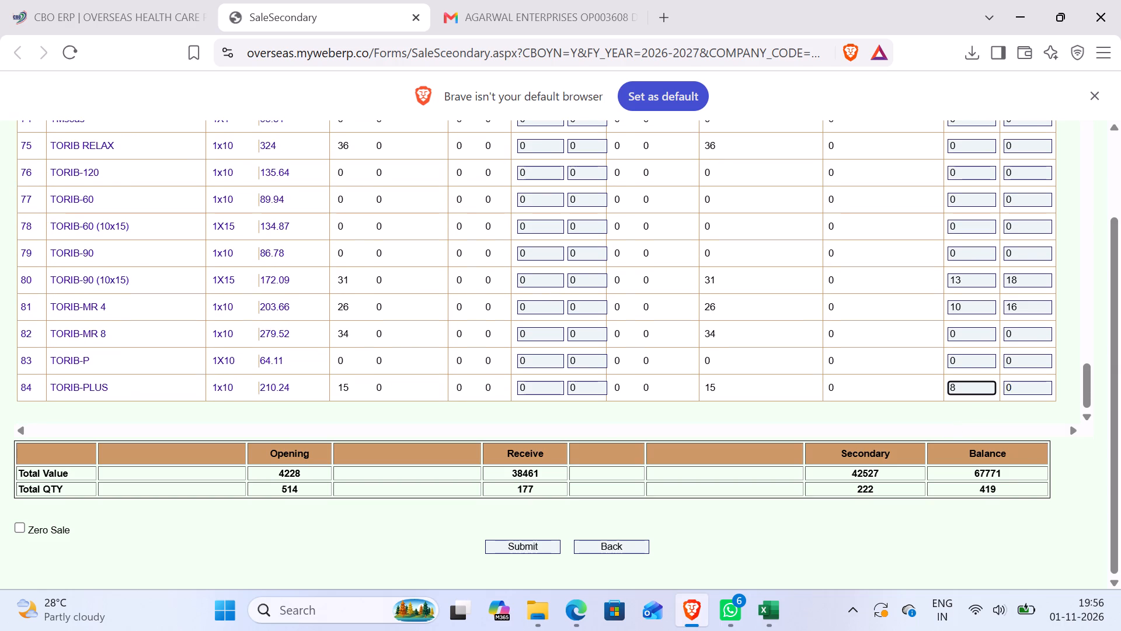
{"action": "key", "text": "7"}
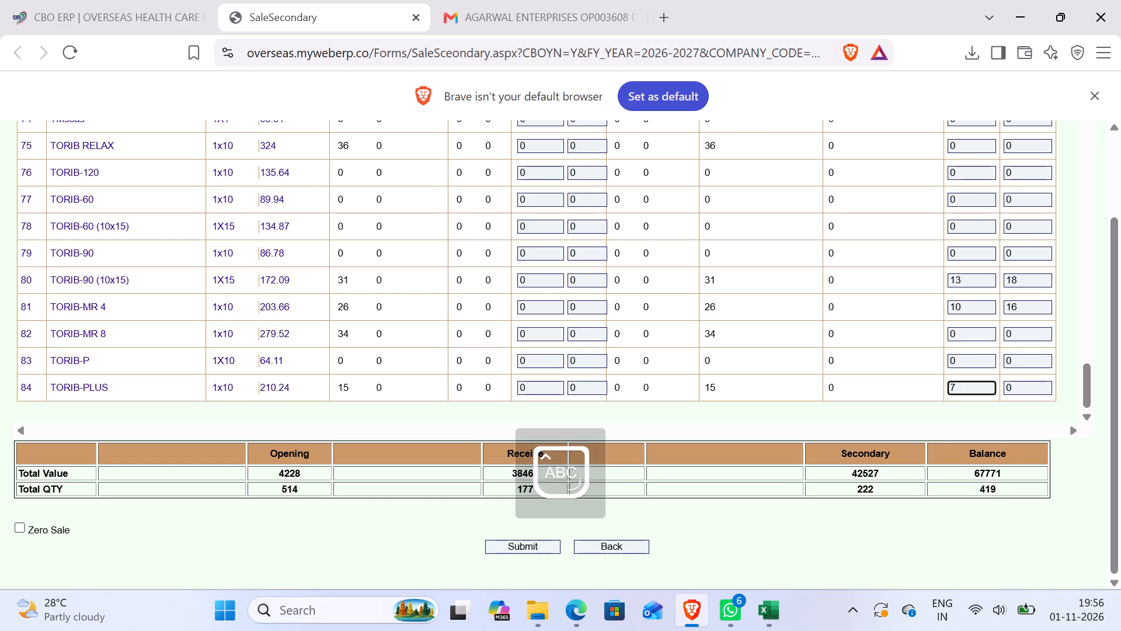
{"action": "key", "text": "8"}
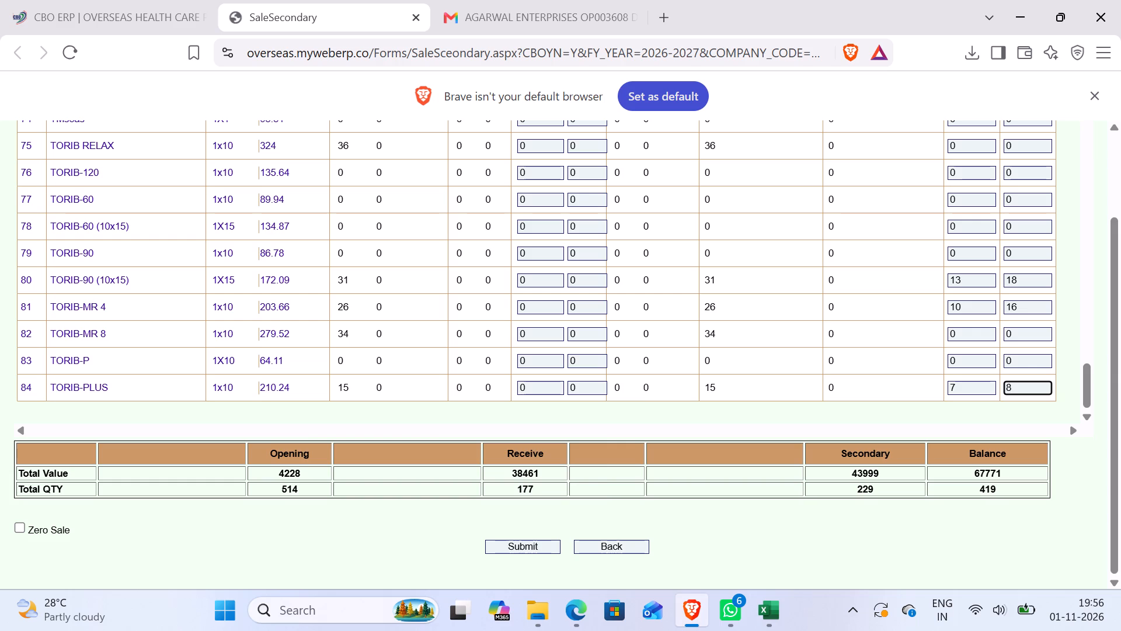
Set TORIB RELAX to sales 3 and closing 33.
{"action": "scroll", "coordinate": [962, 330], "scroll_direction": "up", "scroll_amount": 2}
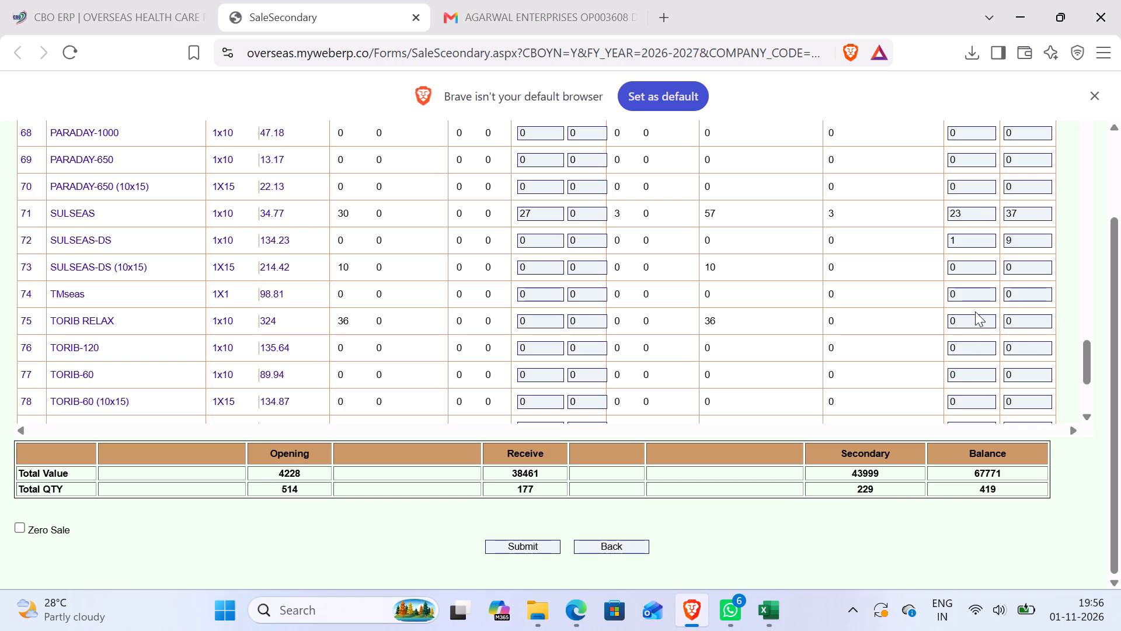
{"action": "left_click", "coordinate": [970, 320]}
{"action": "key", "text": "BackSpace"}
{"action": "key", "text": "3"}
{"action": "key", "text": "Tab"}
{"action": "type", "text": "33"}
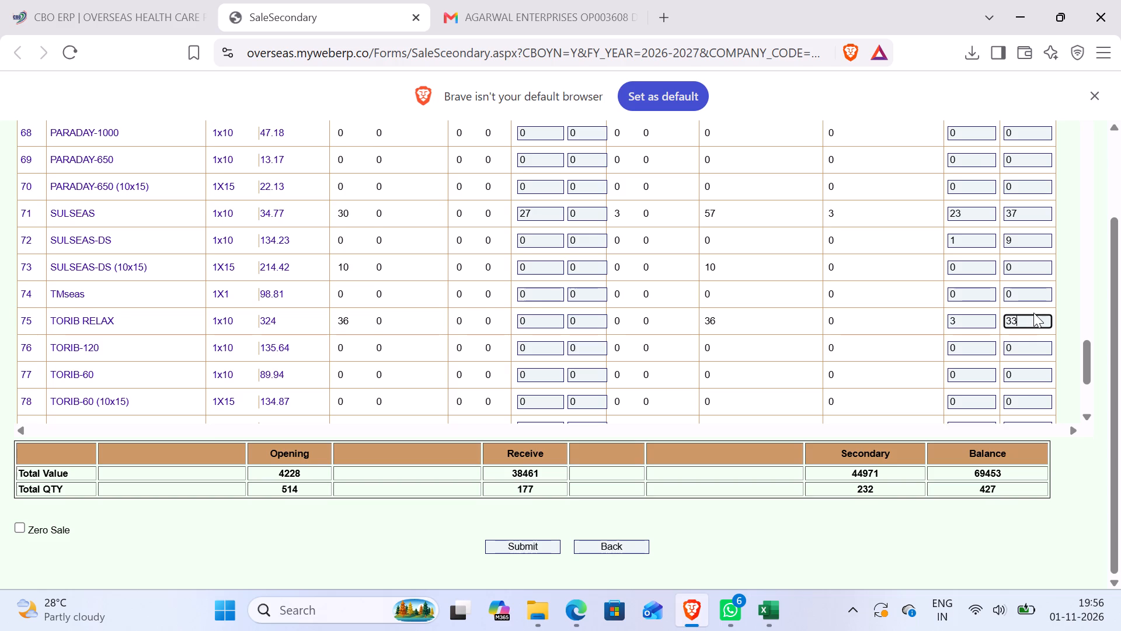
Set the closing quantity of TORIB-MR 8 to 34.
{"action": "scroll", "coordinate": [1033, 313], "scroll_direction": "down", "scroll_amount": 17}
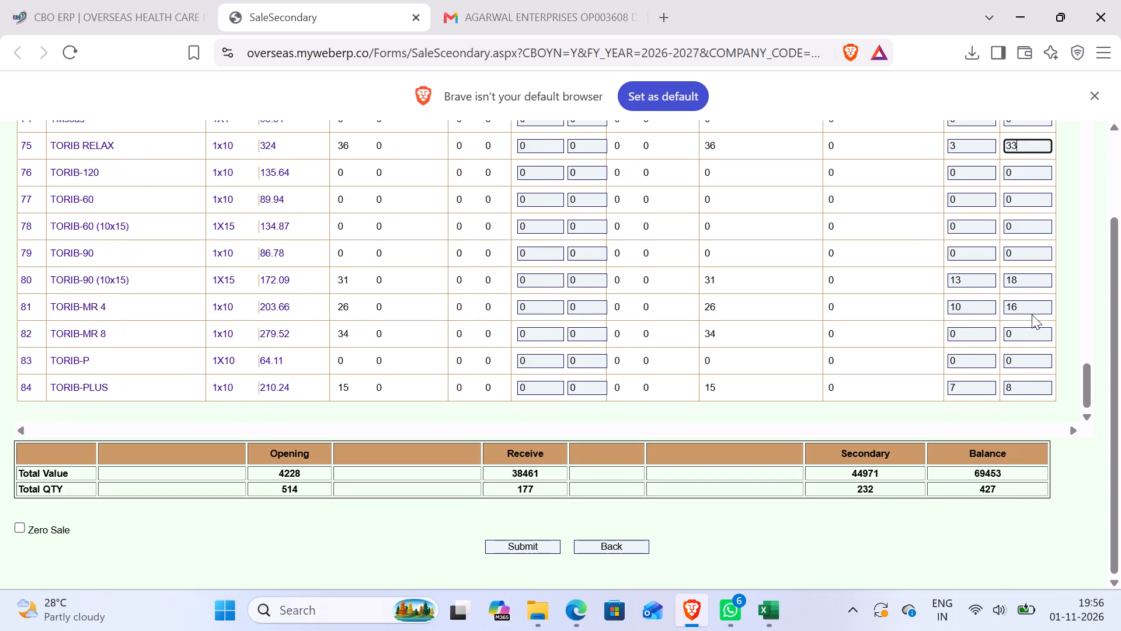
{"action": "left_click", "coordinate": [1033, 335]}
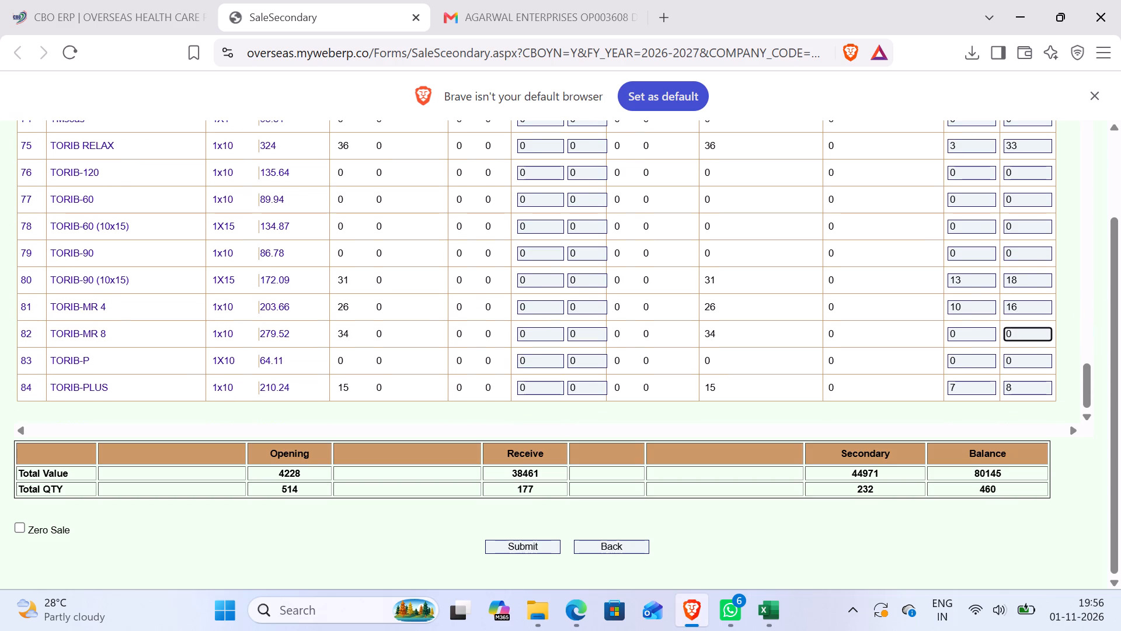
{"action": "key", "text": "BackSpace"}
{"action": "type", "text": "34"}
{"action": "left_click", "coordinate": [1019, 360]}
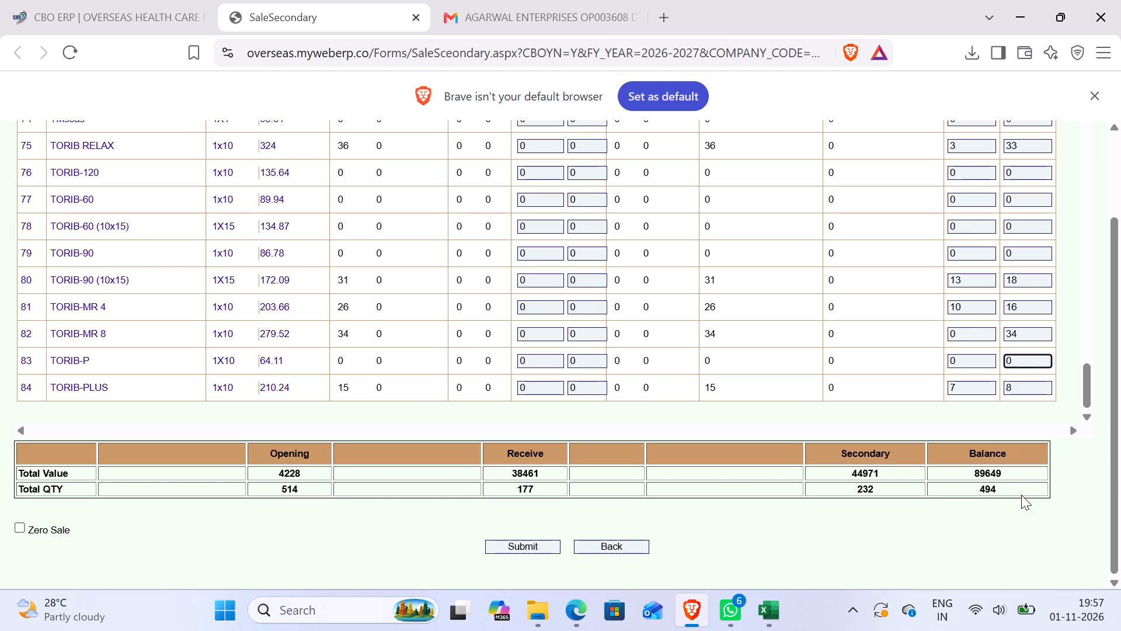
Copy the ERP's Secondary total value, 44971, into the SALES (CBO) cell for kamal pharmaceuticals in the Excel Jamshedpur summary.
{"action": "scroll", "coordinate": [1035, 495], "scroll_direction": "up", "scroll_amount": 1}
{"action": "scroll", "coordinate": [952, 525], "scroll_direction": "down", "scroll_amount": 3}
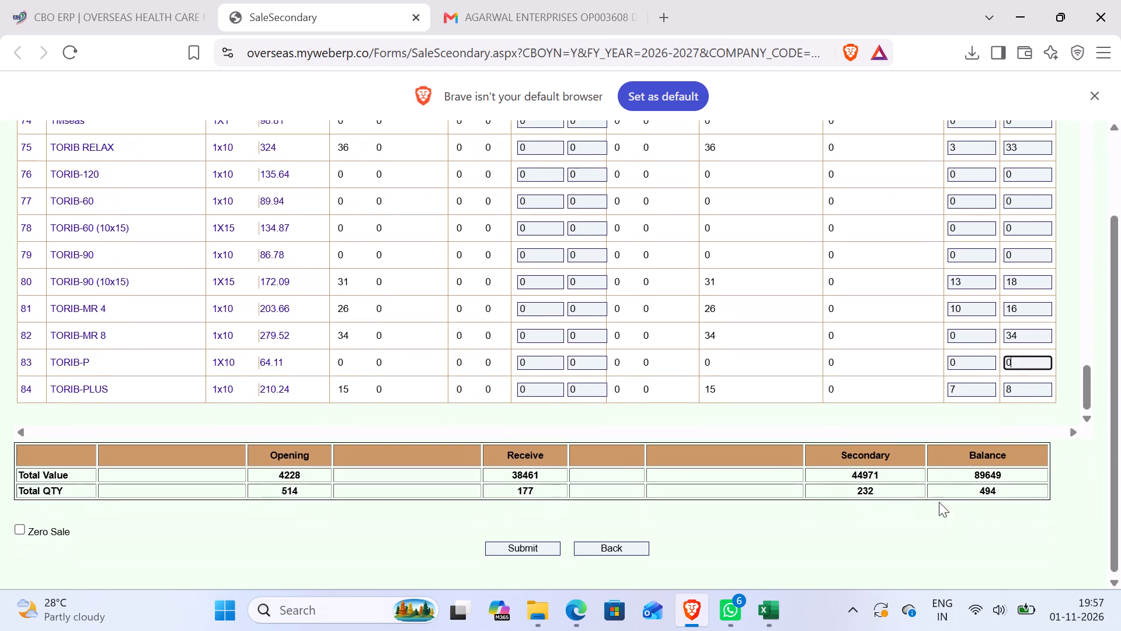
{"action": "left_click_drag", "start_coordinate": [889, 470], "coordinate": [845, 471]}
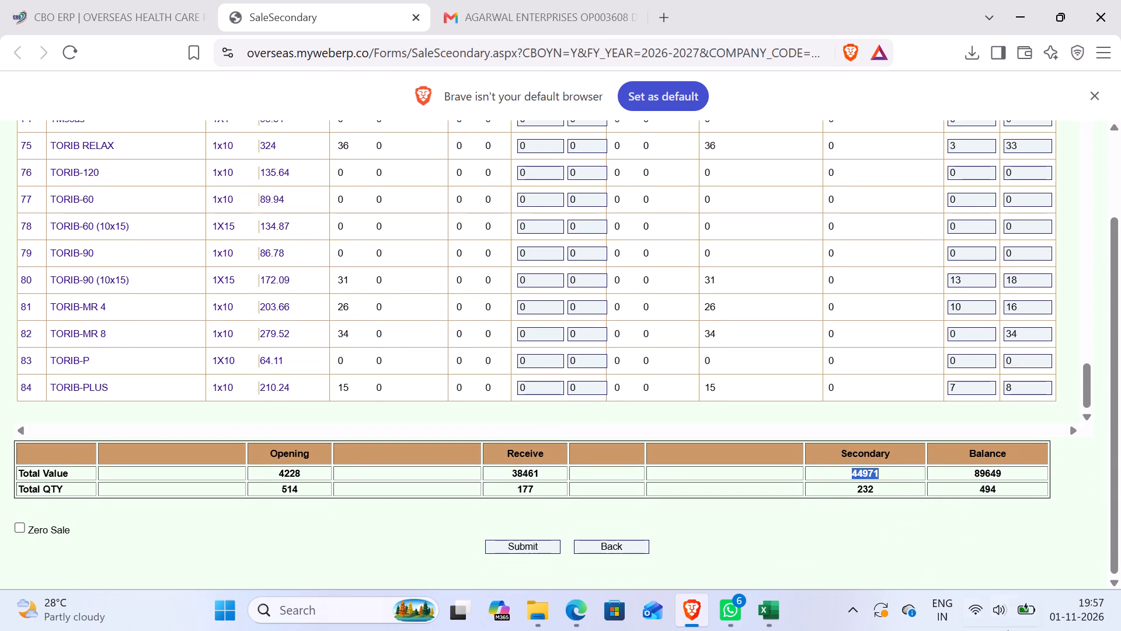
{"action": "key", "text": "ctrl+c"}
{"action": "left_click", "coordinate": [769, 612]}
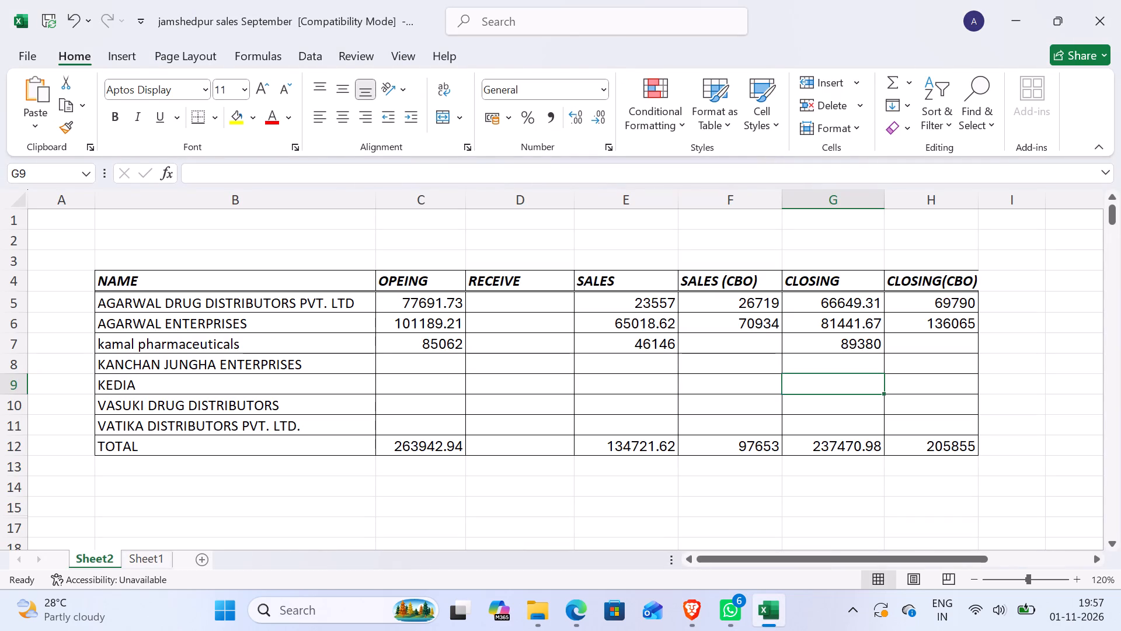
{"action": "left_click", "coordinate": [727, 344]}
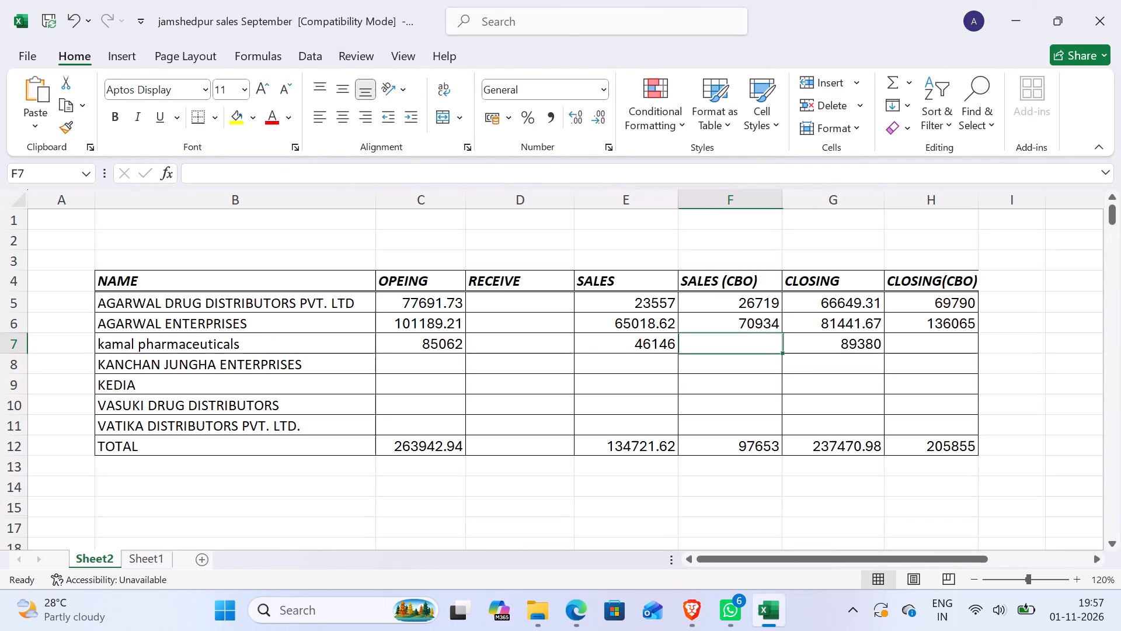
{"action": "key", "text": "ctrl+v"}
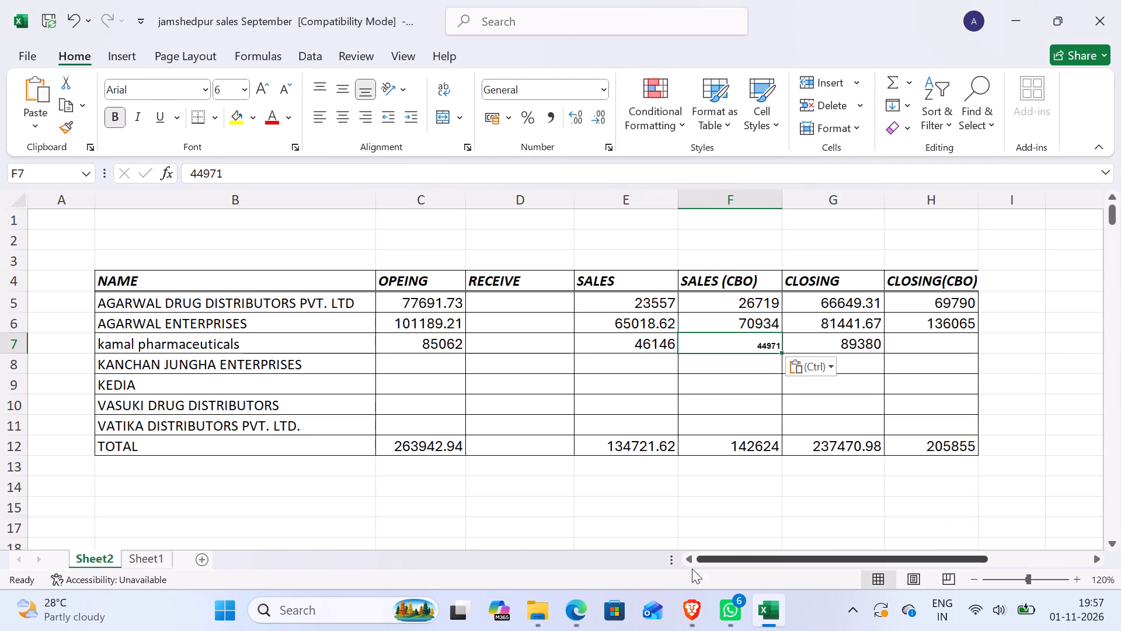
Copy the ERP's Balance total value, 89649, into the CLOSING(CBO) cell for kamal pharmaceuticals in the Excel summary.
{"action": "left_click", "coordinate": [694, 606]}
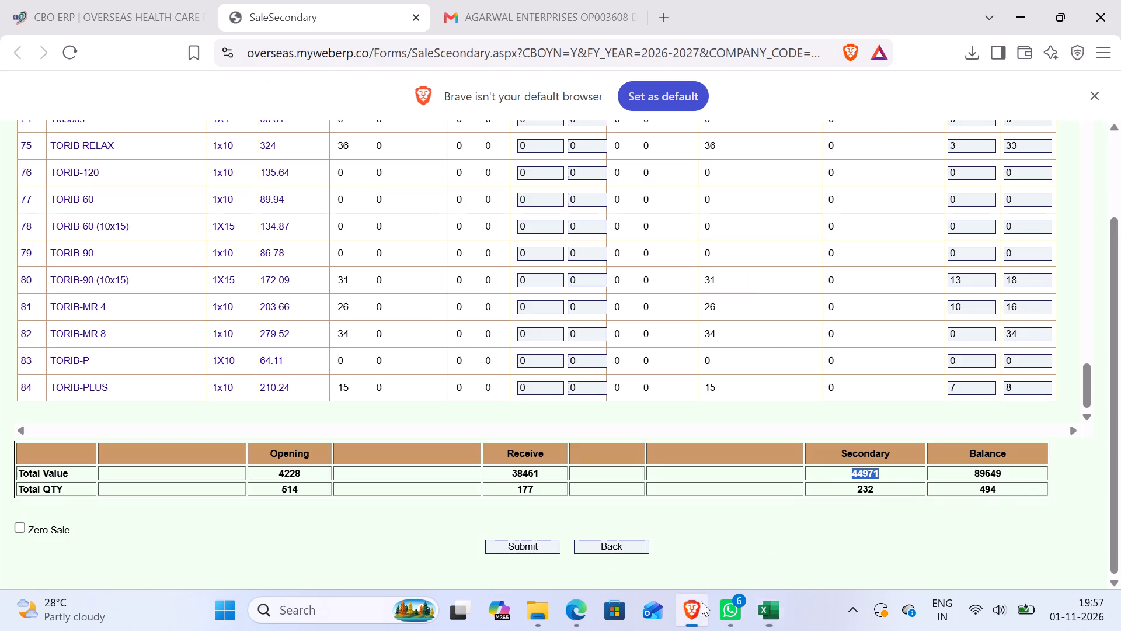
{"action": "left_click_drag", "start_coordinate": [1014, 471], "coordinate": [967, 467]}
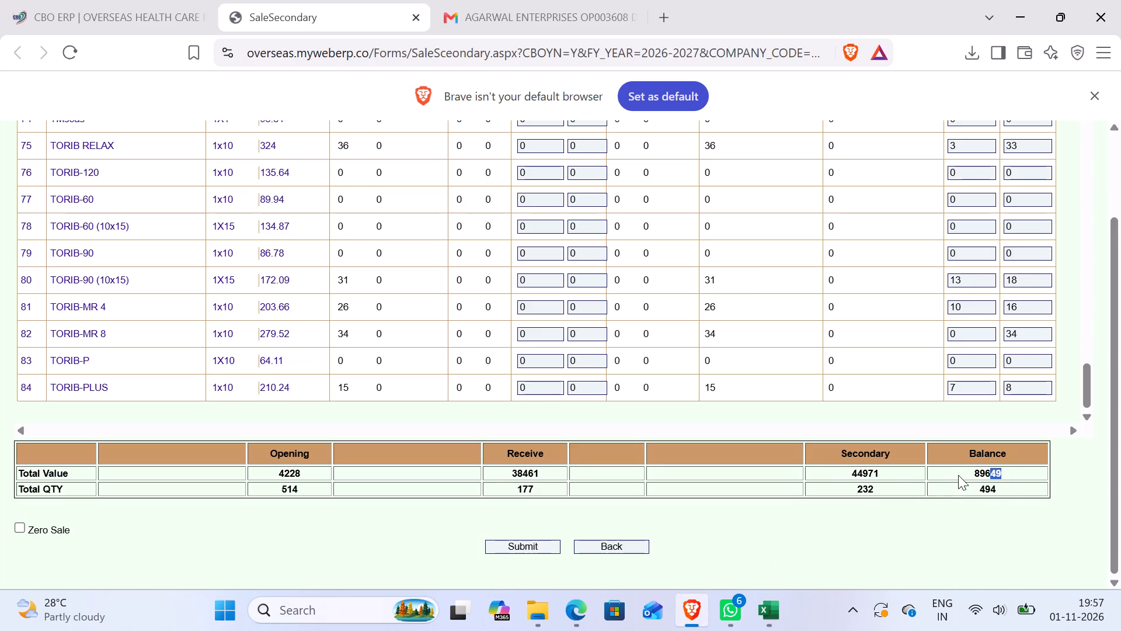
{"action": "key", "text": "ctrl+c"}
{"action": "left_click", "coordinate": [773, 609]}
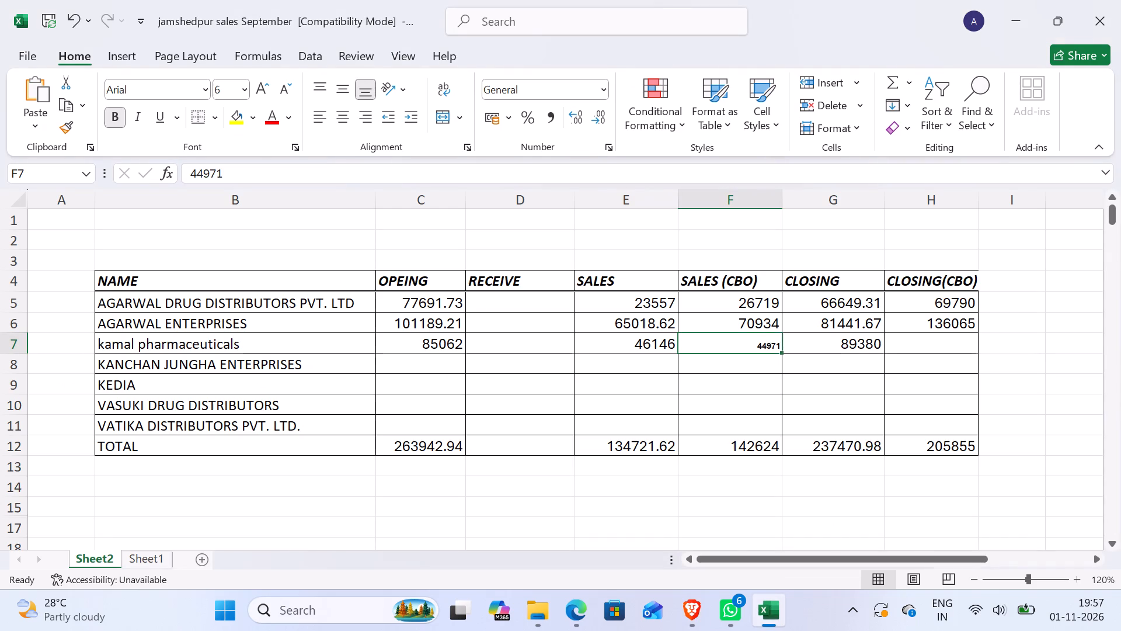
{"action": "left_click", "coordinate": [916, 353]}
{"action": "left_click", "coordinate": [911, 347]}
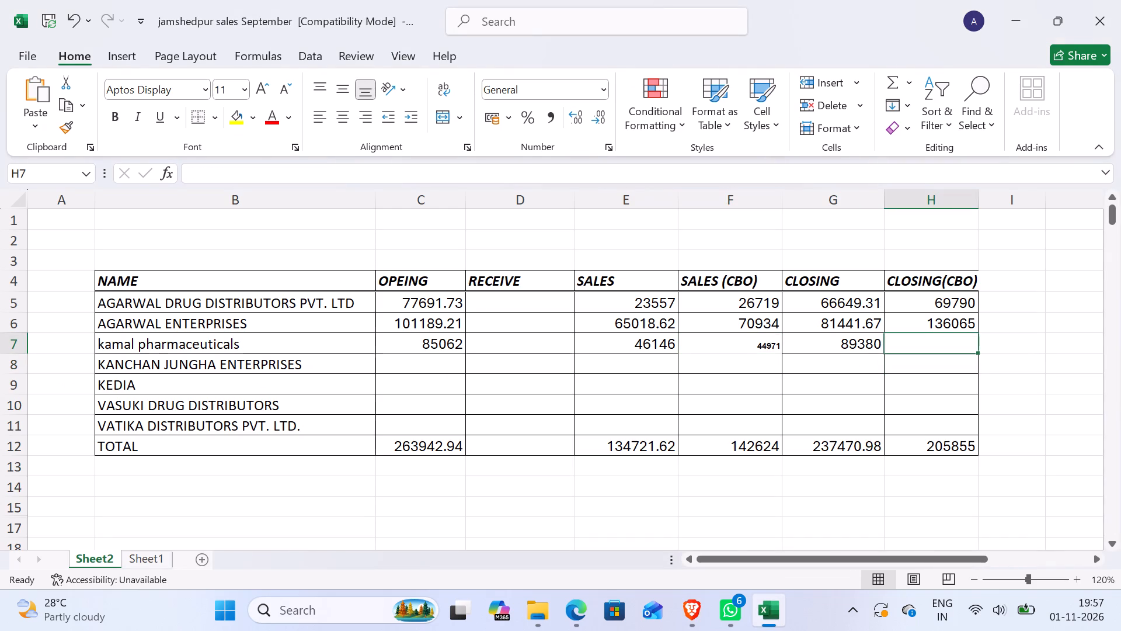
{"action": "key", "text": "ctrl+v"}
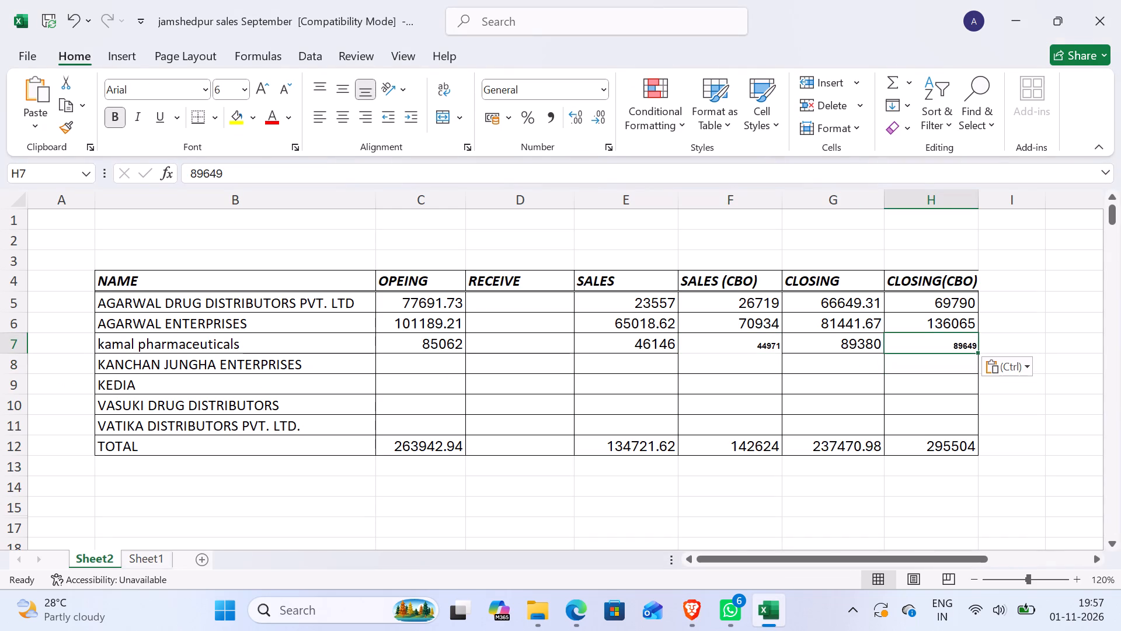
Apply the format of the kamal pharmaceuticals SALES cell to its SALES (CBO) through CLOSING(CBO) cells with Format Painter.
{"action": "left_click_drag", "start_coordinate": [649, 342], "coordinate": [677, 342]}
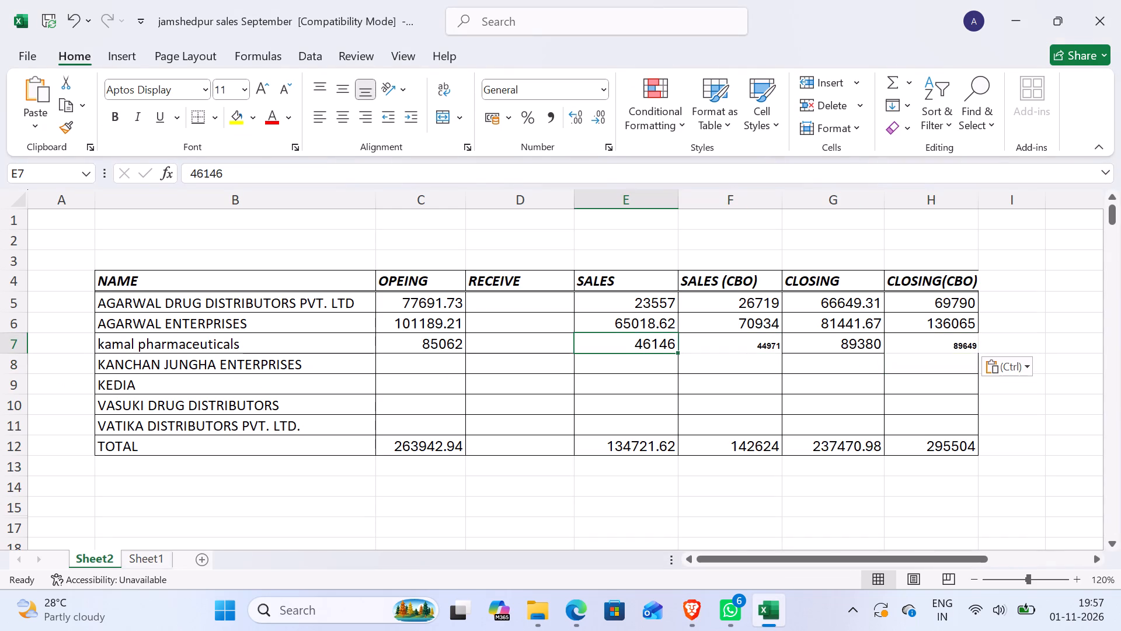
{"action": "left_click", "coordinate": [67, 128]}
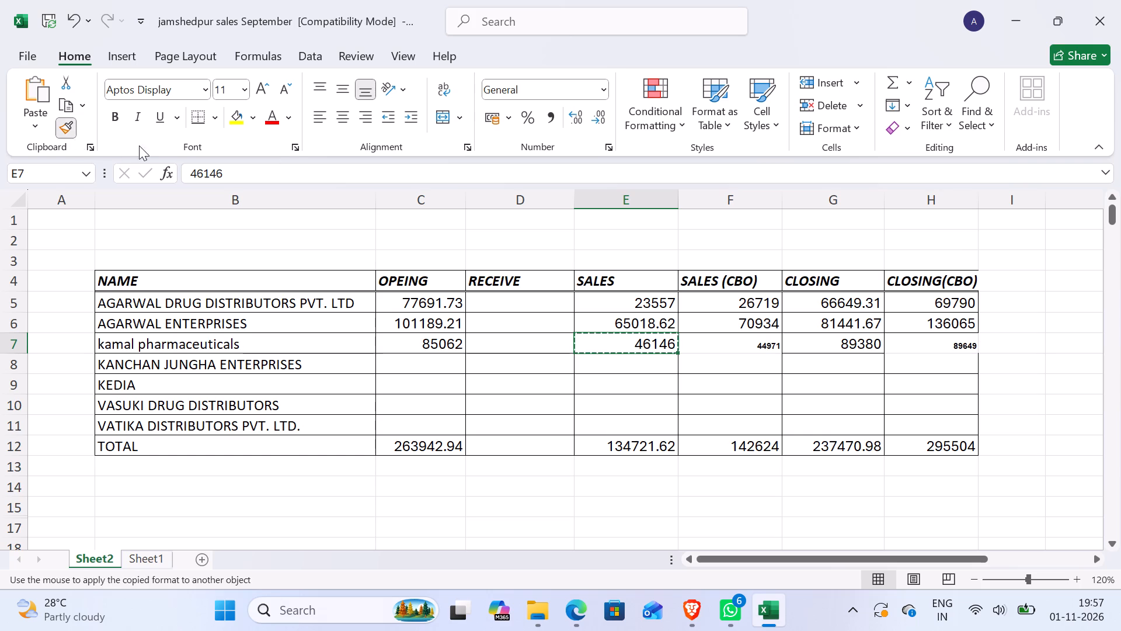
{"action": "left_click_drag", "start_coordinate": [730, 339], "coordinate": [912, 340]}
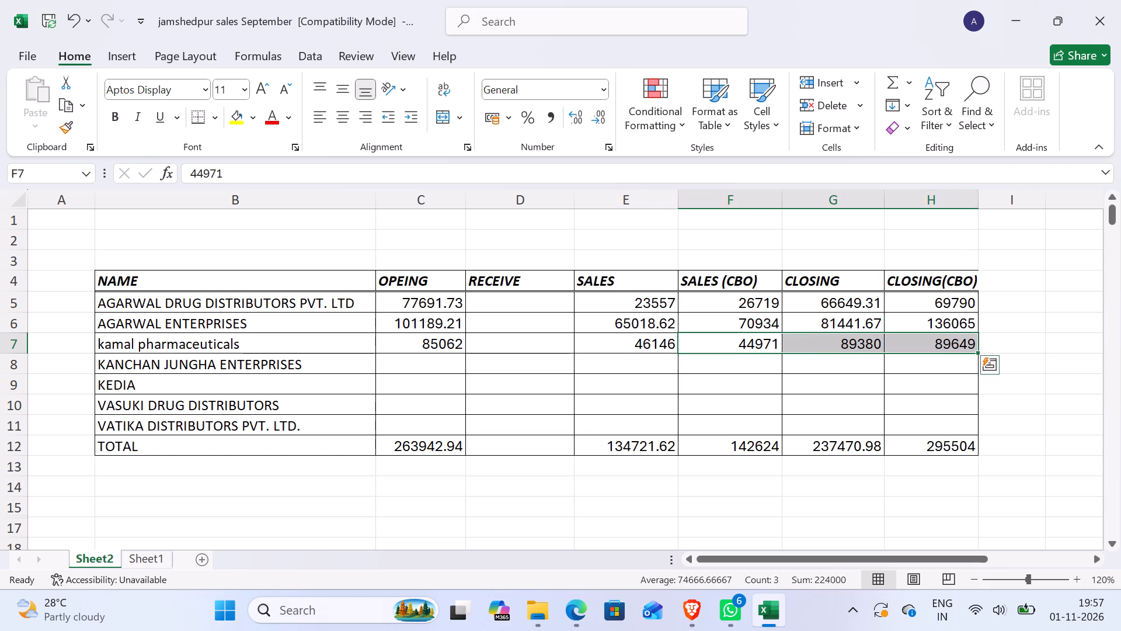
Open the KANCHAN JUNGHA ENTERPRISES stock and sales workbook from the ssss folder in File Explorer.
{"action": "left_click", "coordinate": [875, 368]}
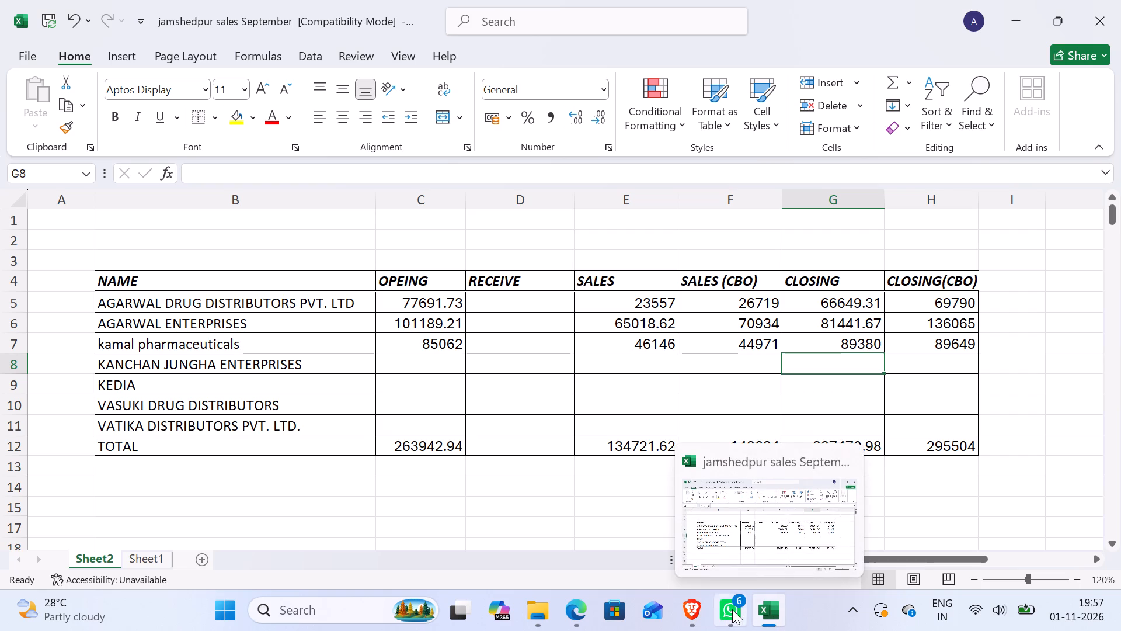
{"action": "left_click", "coordinate": [532, 611]}
{"action": "left_click", "coordinate": [678, 521]}
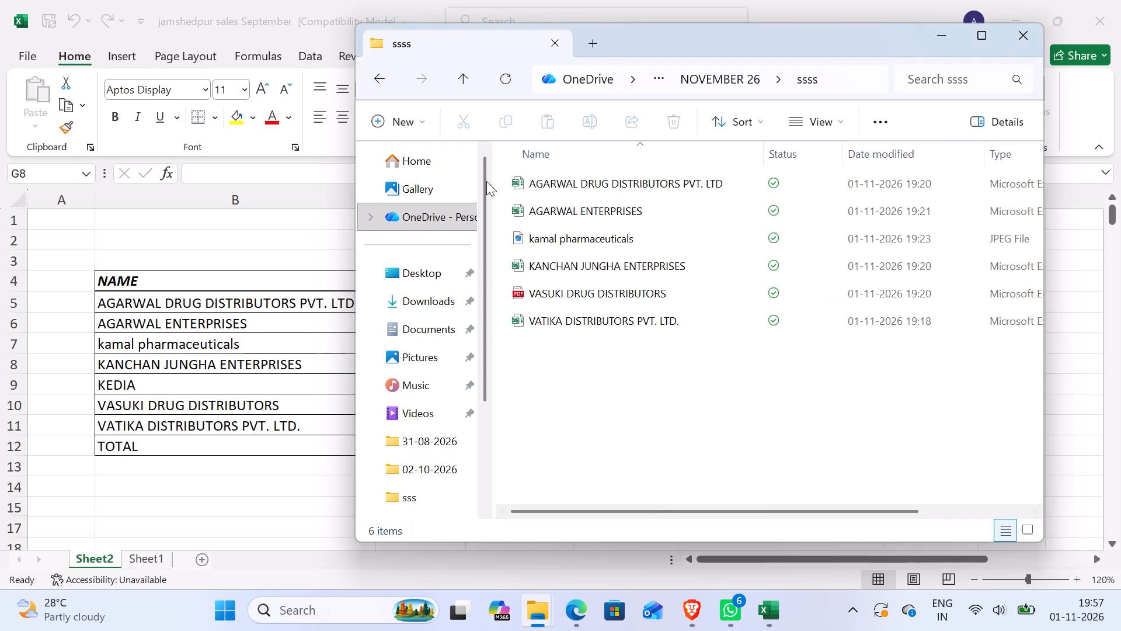
{"action": "double_click", "coordinate": [546, 269]}
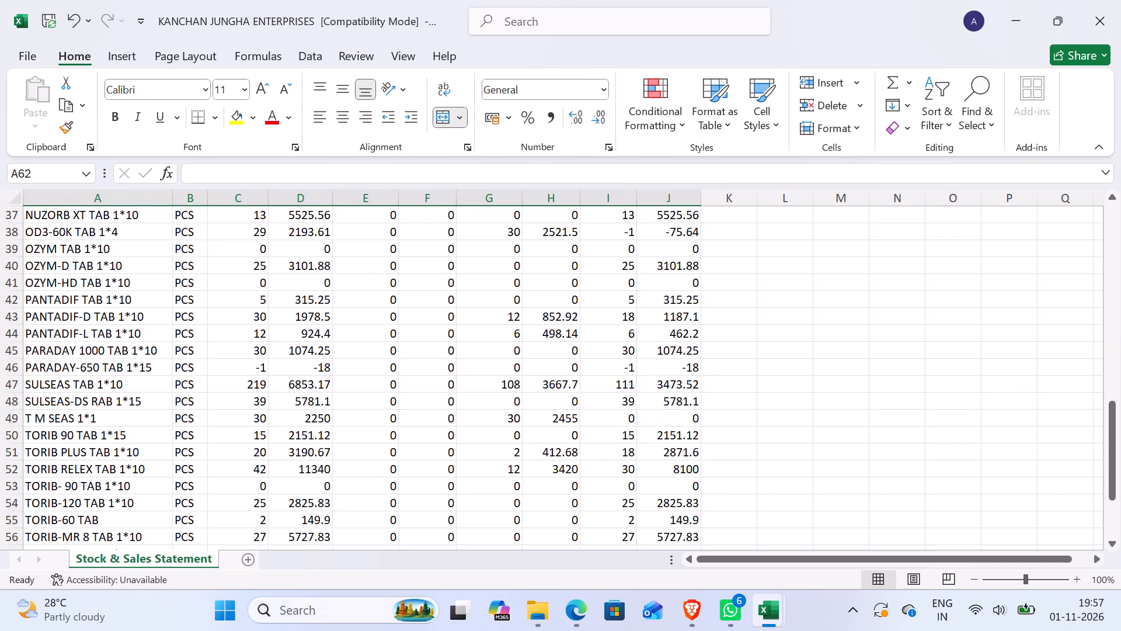
Copy the statement's total opening value, 132391.41, into the OPEING cell for KANCHAN JUNGHA ENTERPRISES in the Jamshedpur summary.
{"action": "scroll", "coordinate": [746, 369], "scroll_direction": "down", "scroll_amount": 7}
{"action": "scroll", "coordinate": [427, 370], "scroll_direction": "up", "scroll_amount": 3}
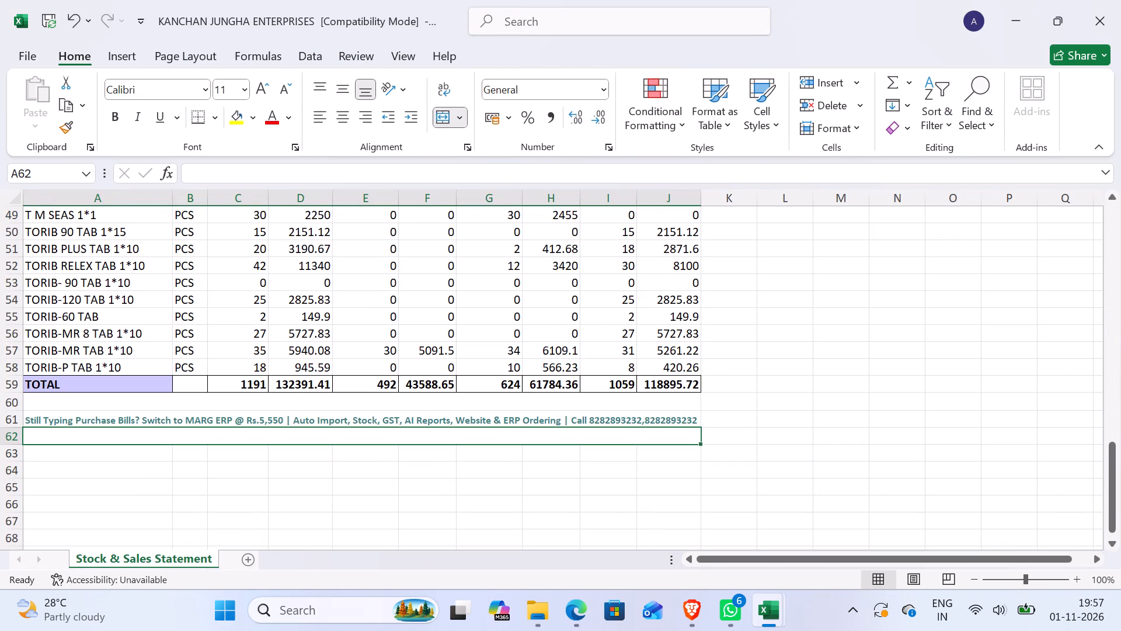
{"action": "left_click", "coordinate": [307, 383]}
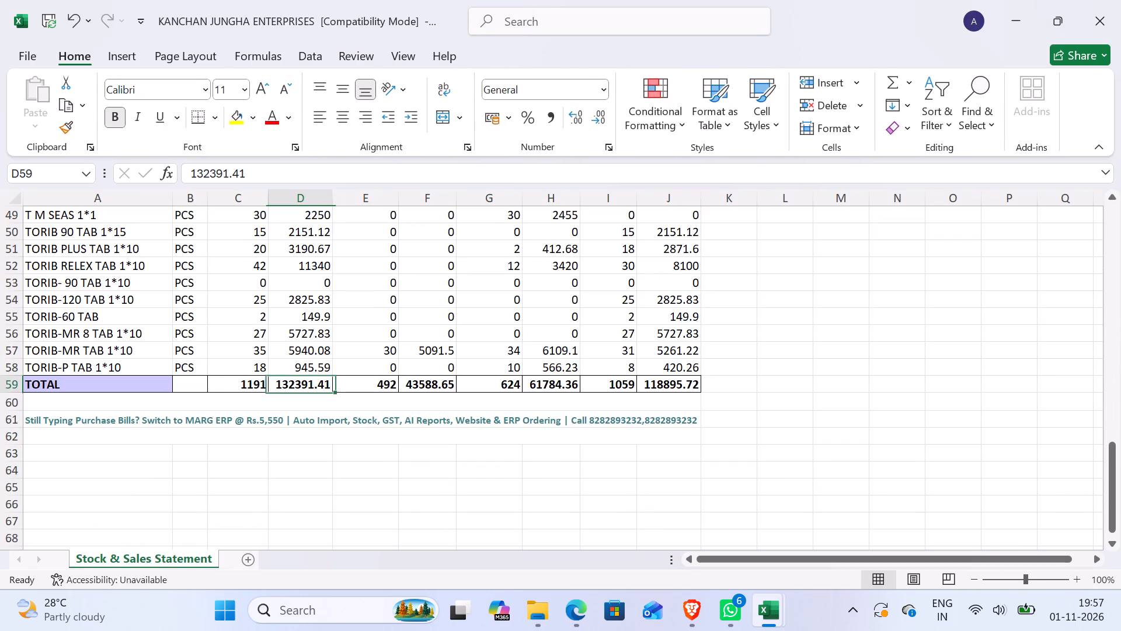
{"action": "key", "text": "ctrl+c"}
{"action": "left_click", "coordinate": [764, 612]}
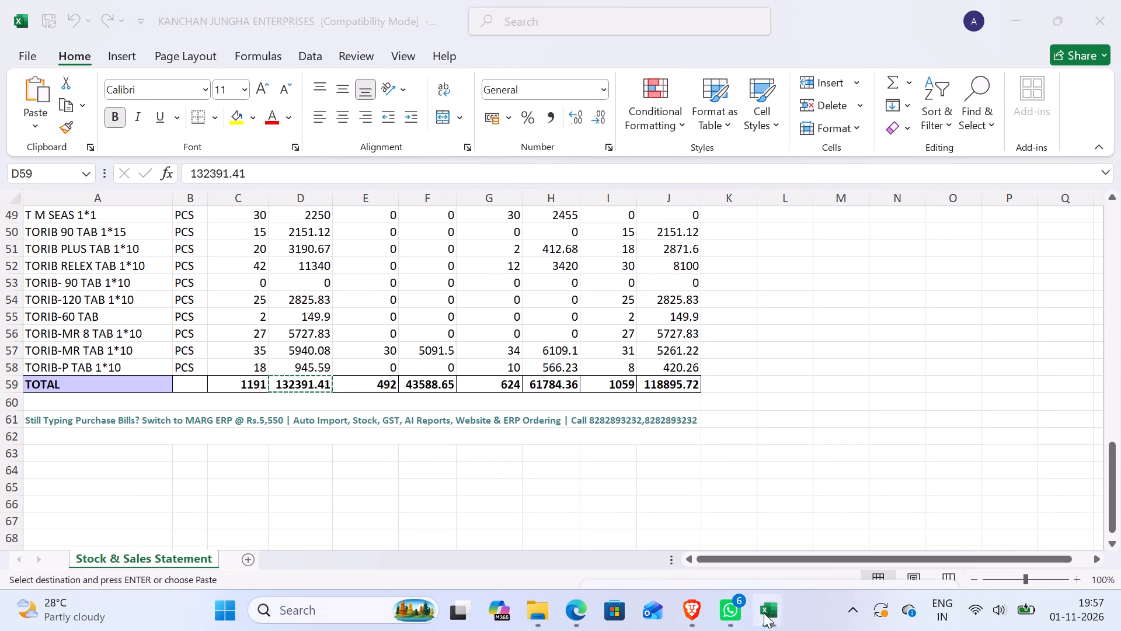
{"action": "left_click", "coordinate": [720, 545]}
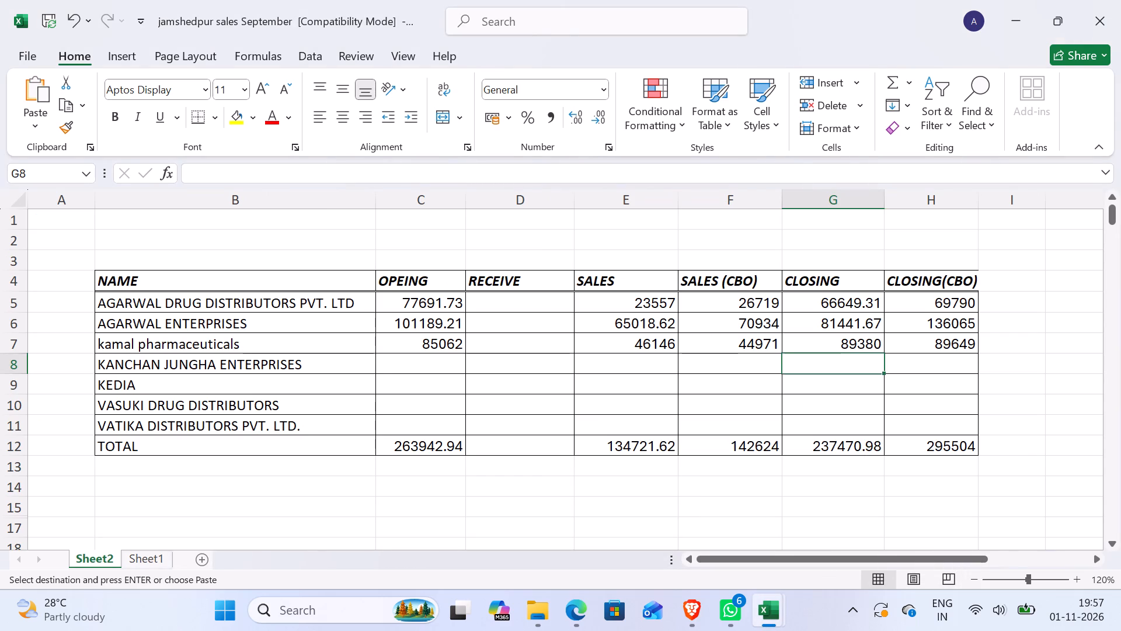
{"action": "left_click", "coordinate": [405, 358]}
{"action": "key", "text": "ctrl+v"}
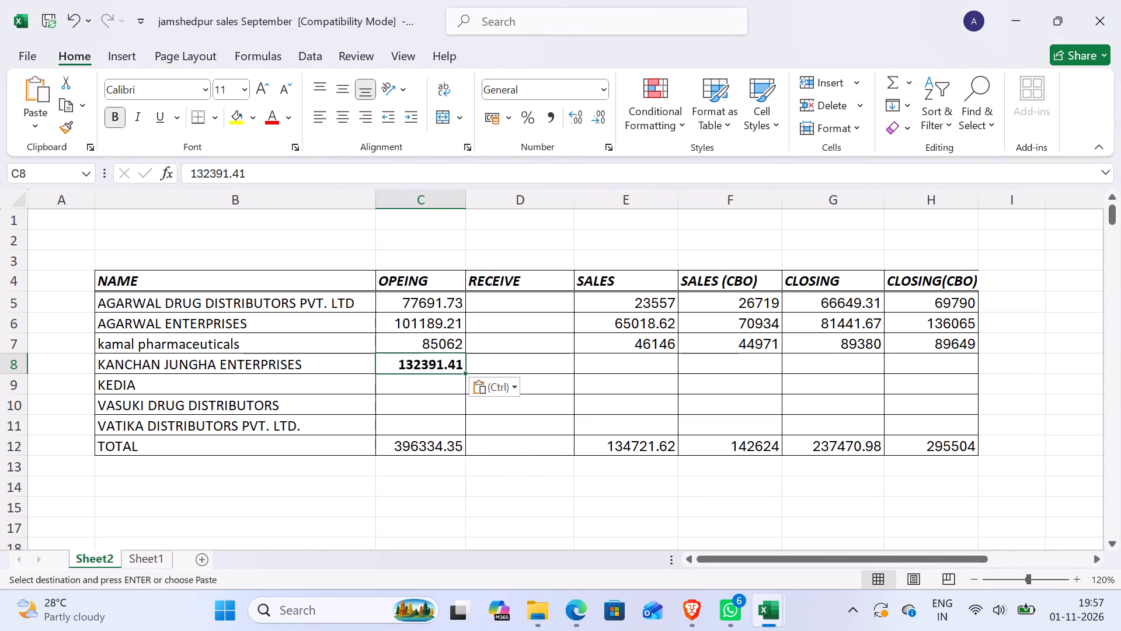
Copy the statement's total issue value, 61784.36, into the SALES cell for KANCHAN JUNGHA ENTERPRISES in the Jamshedpur summary.
{"action": "left_click", "coordinate": [774, 621]}
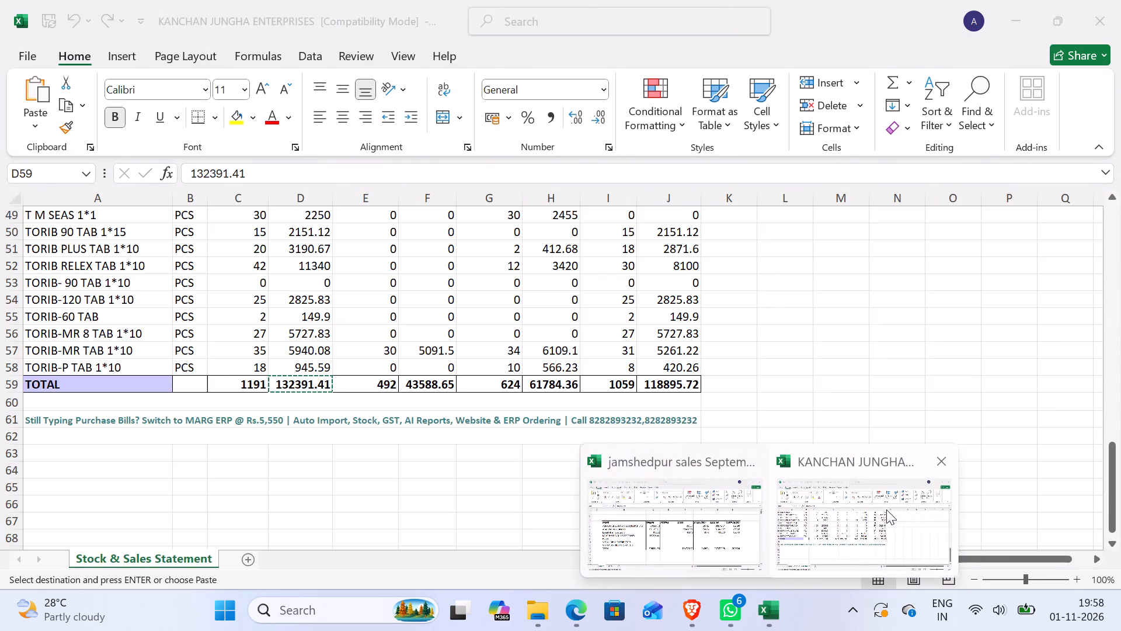
{"action": "left_click", "coordinate": [886, 510]}
{"action": "left_click", "coordinate": [549, 384]}
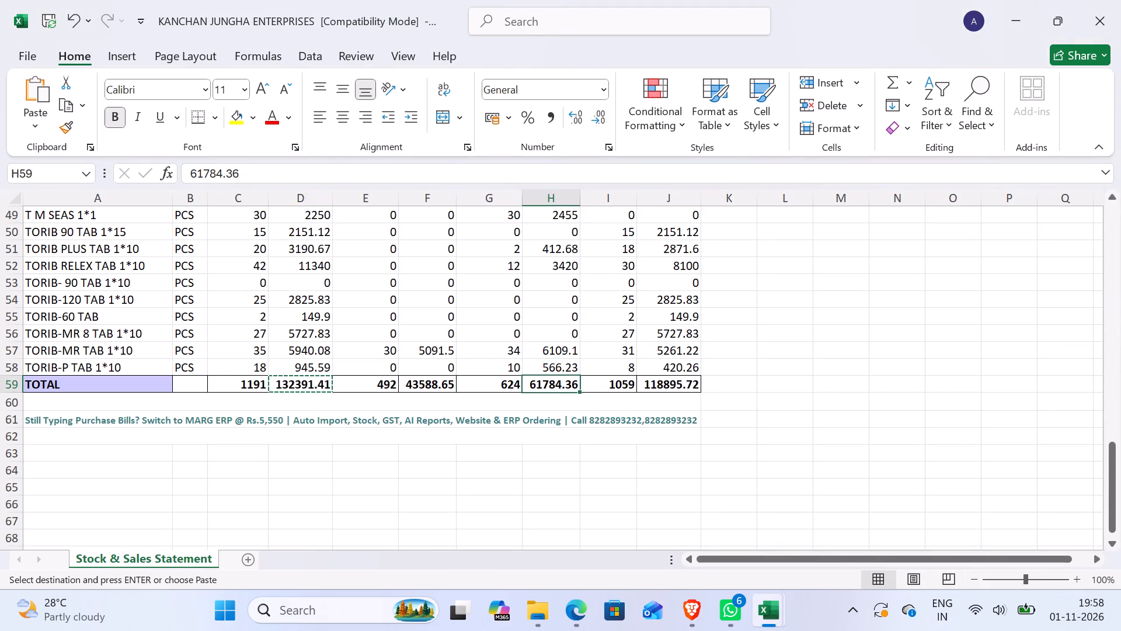
{"action": "key", "text": "ctrl+c"}
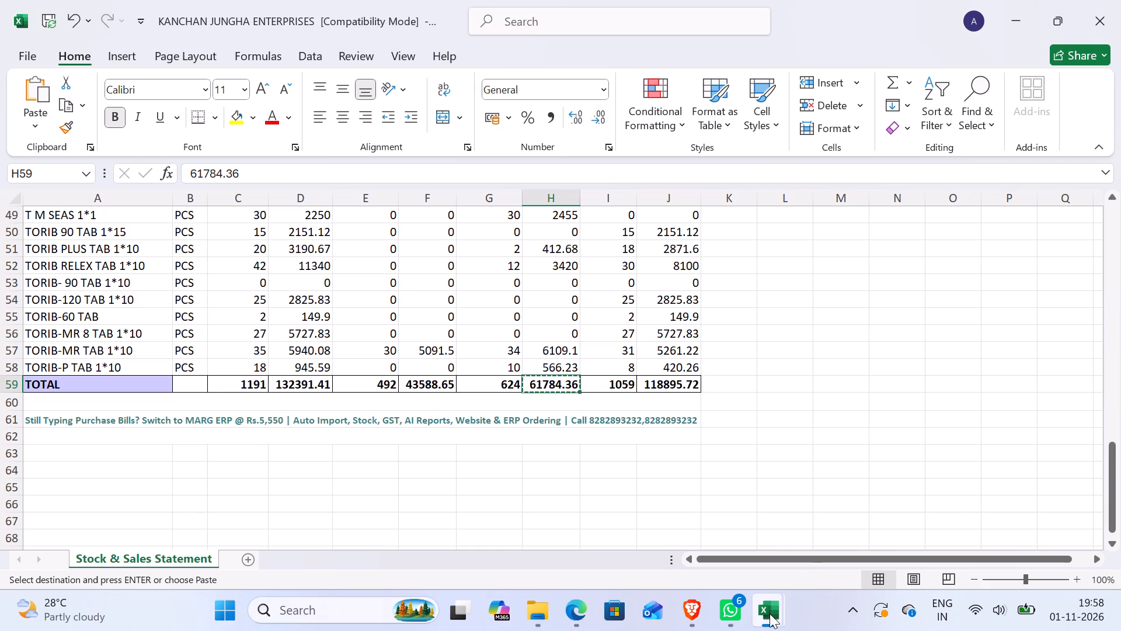
{"action": "left_click", "coordinate": [768, 613]}
{"action": "left_click", "coordinate": [707, 532]}
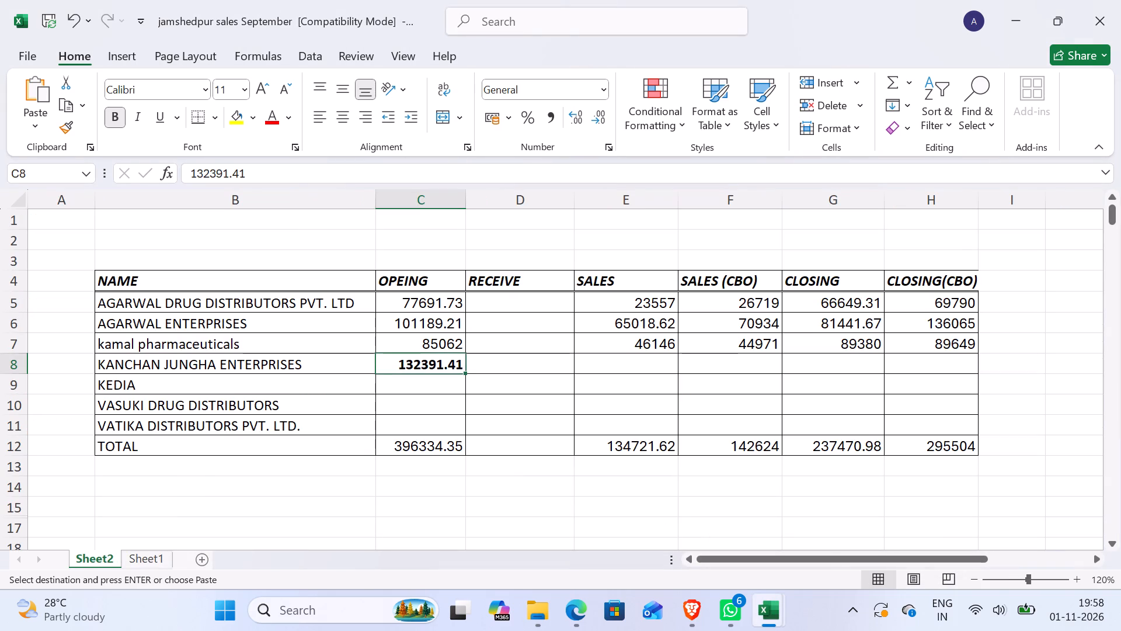
{"action": "left_click", "coordinate": [746, 367]}
{"action": "left_click", "coordinate": [638, 360]}
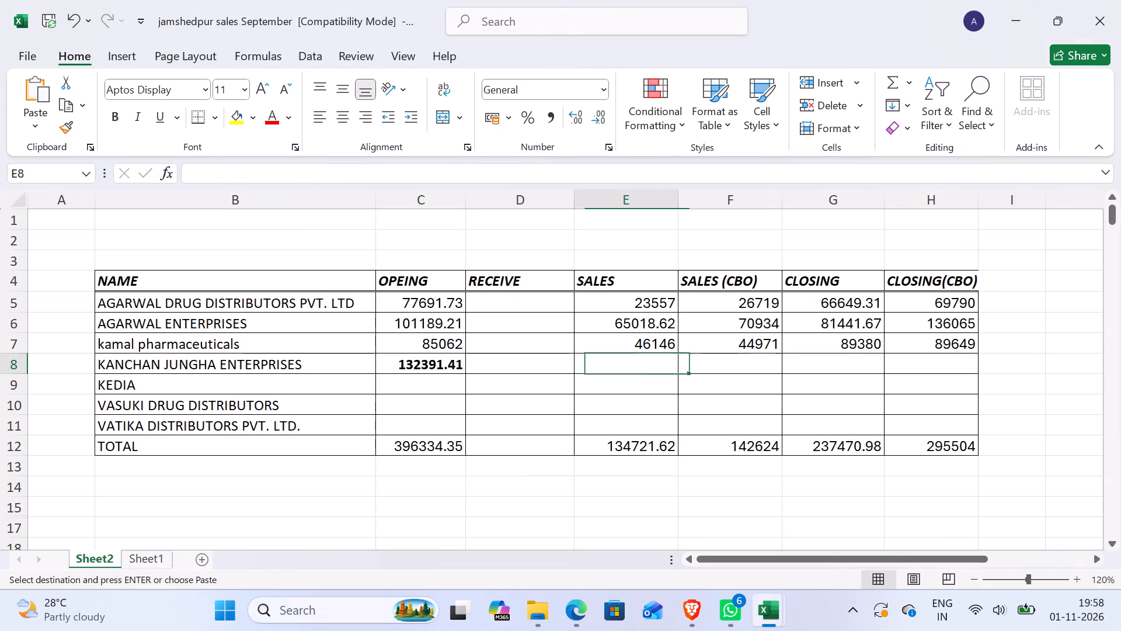
{"action": "key", "text": "ctrl+v"}
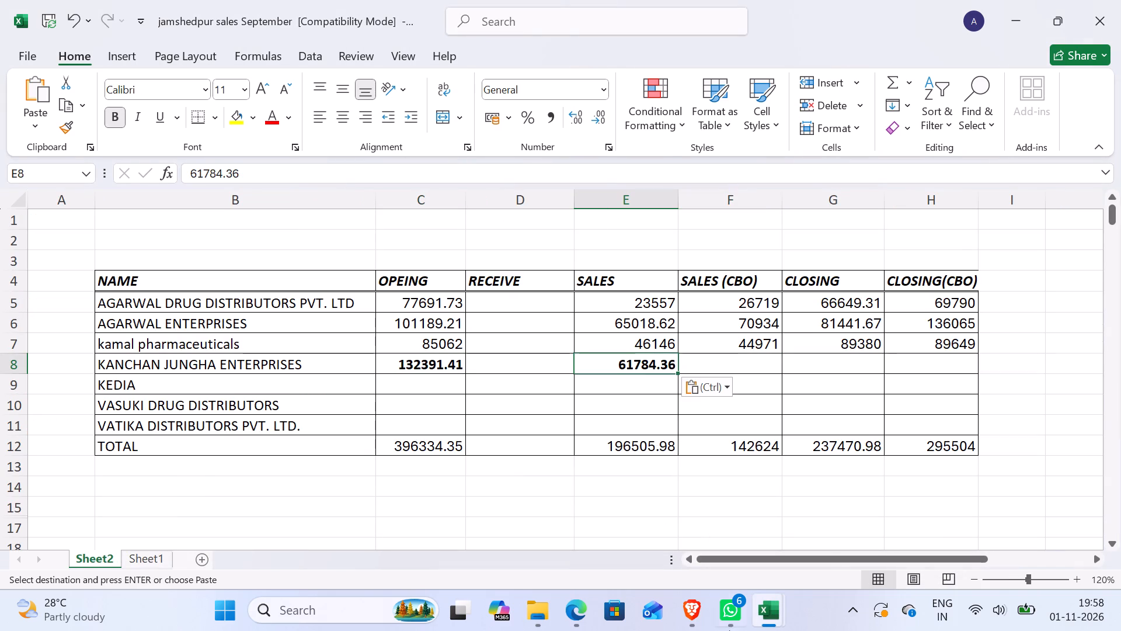
Copy the statement's total closing value, 118895.72, into the CLOSING cell for KANCHAN JUNGHA ENTERPRISES in the Jamshedpur summary.
{"action": "left_click", "coordinate": [773, 608]}
{"action": "left_click", "coordinate": [834, 524]}
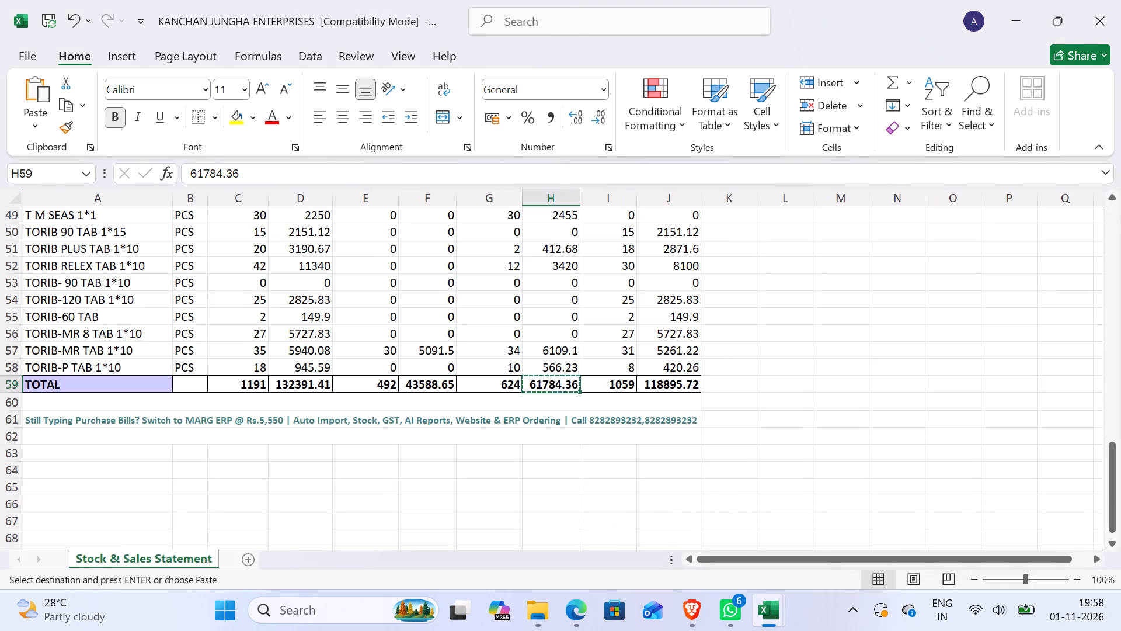
{"action": "left_click", "coordinate": [666, 384]}
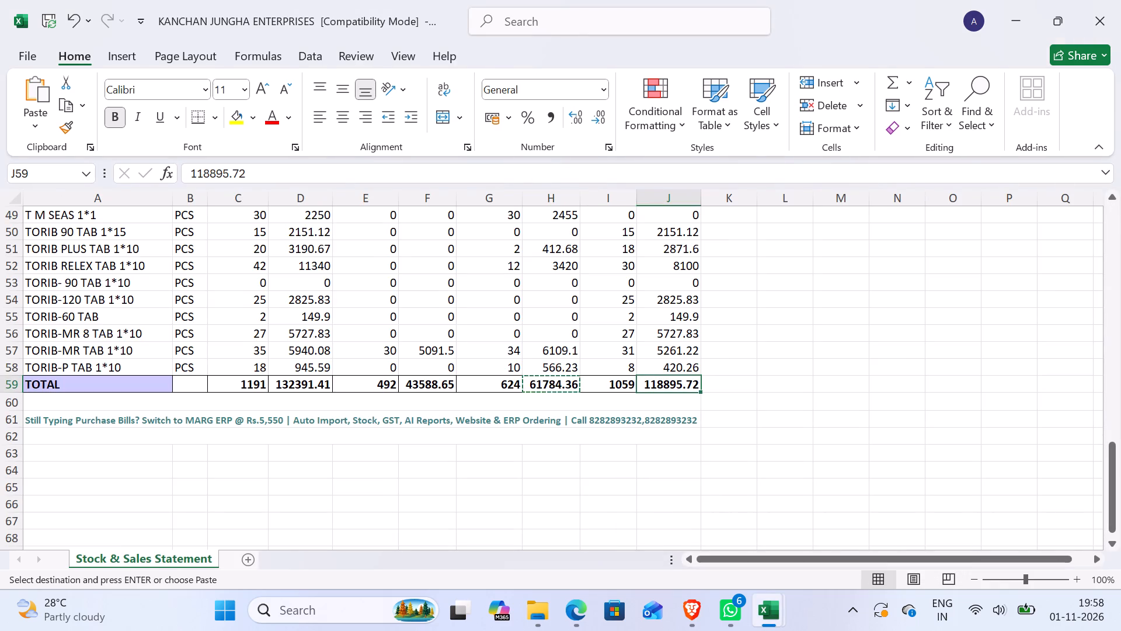
{"action": "key", "text": "ctrl+c"}
{"action": "left_click", "coordinate": [765, 618]}
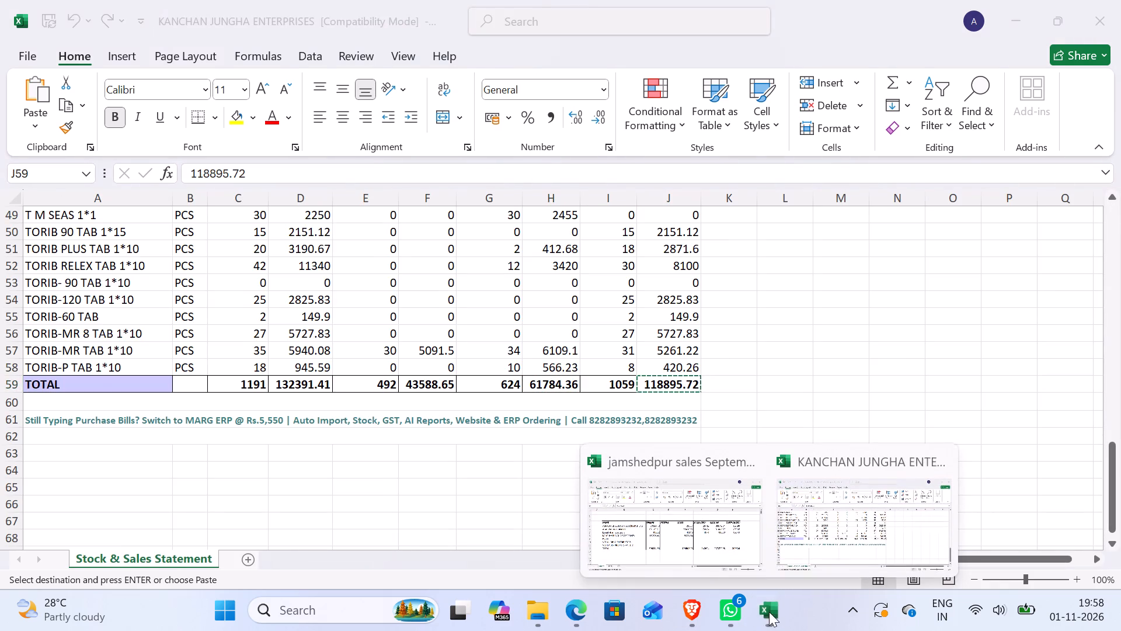
{"action": "left_click", "coordinate": [709, 505]}
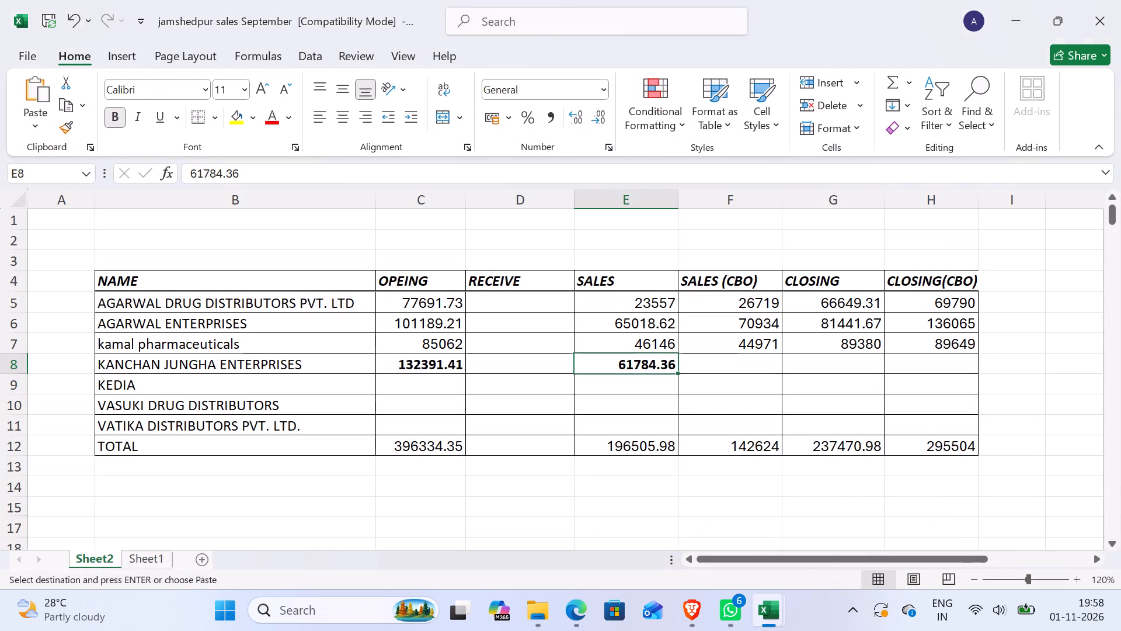
{"action": "left_click", "coordinate": [858, 372]}
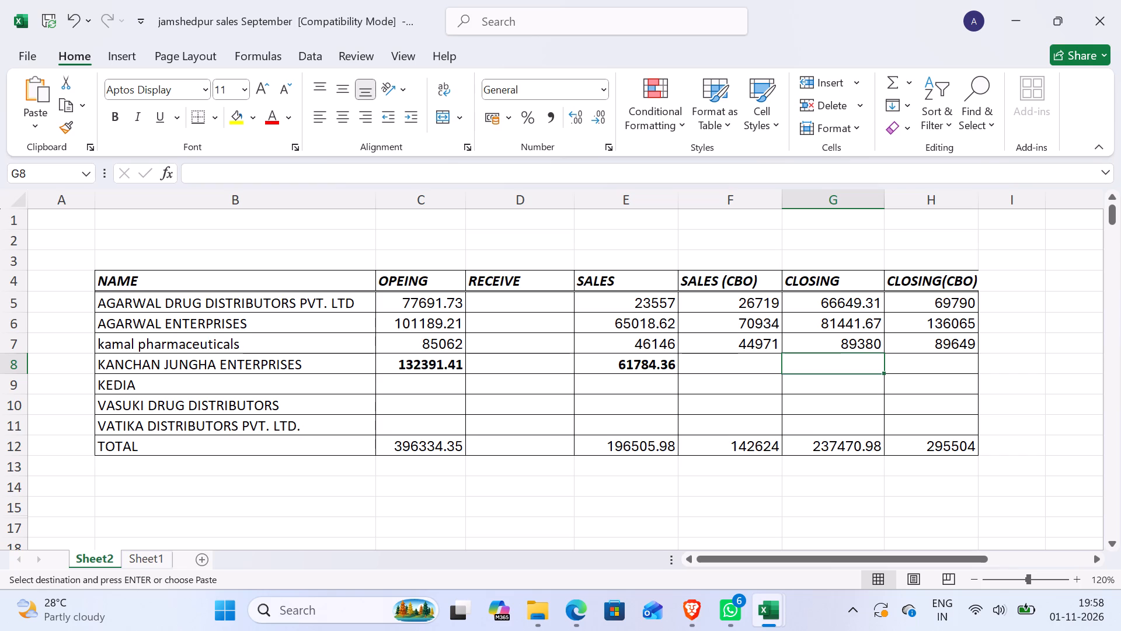
{"action": "key", "text": "ctrl+v"}
{"action": "left_click", "coordinate": [744, 397]}
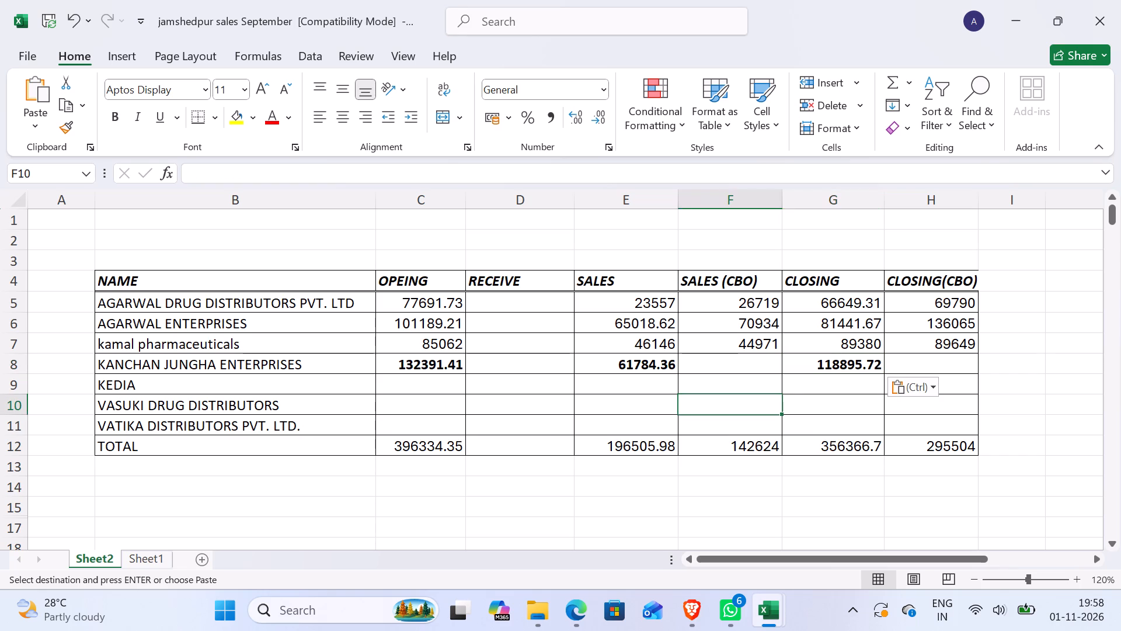
Hide columns B to F, H and J in the KANCHAN JUNGHA ENTERPRISES statement, keeping product description, issue quantity and closing stock.
{"action": "left_click", "coordinate": [696, 613]}
{"action": "left_click", "coordinate": [779, 601]}
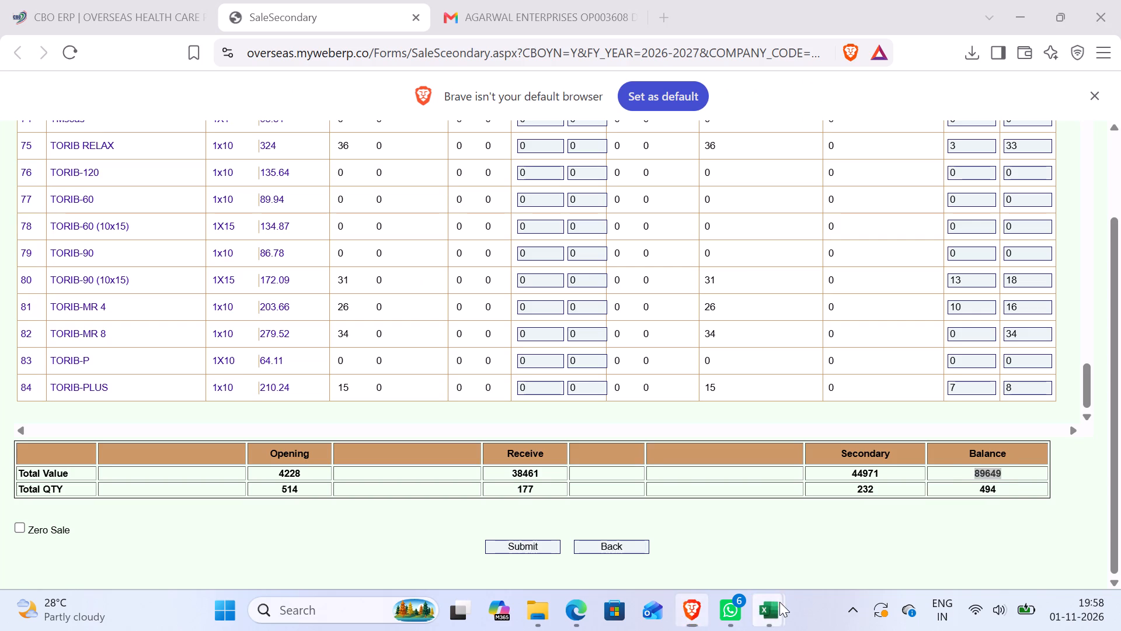
{"action": "left_click", "coordinate": [843, 542]}
{"action": "scroll", "coordinate": [782, 280], "scroll_direction": "up", "scroll_amount": 20}
{"action": "scroll", "coordinate": [782, 280], "scroll_direction": "up", "scroll_amount": 3}
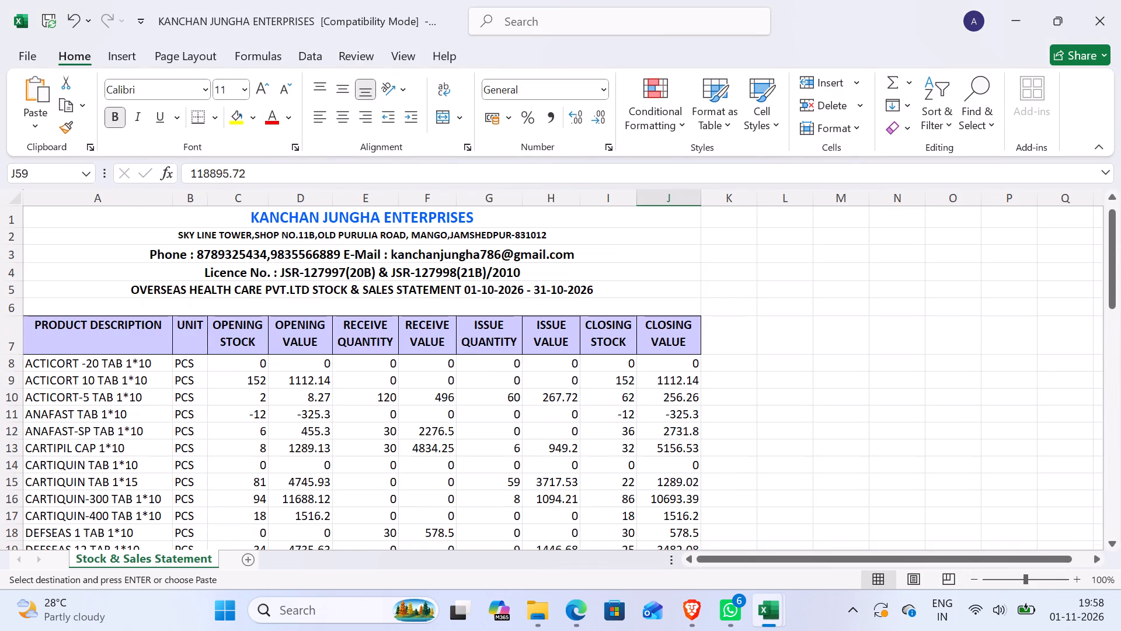
{"action": "scroll", "coordinate": [772, 256], "scroll_direction": "up", "scroll_amount": 1}
{"action": "left_click_drag", "start_coordinate": [197, 202], "coordinate": [387, 205]}
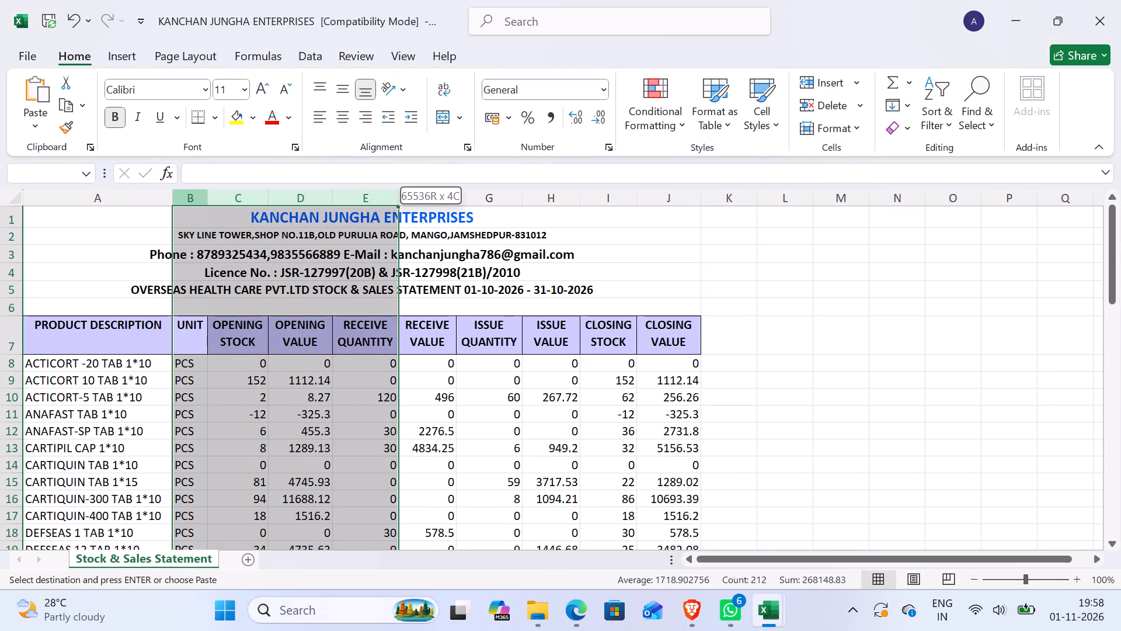
{"action": "left_click_drag", "start_coordinate": [387, 205], "coordinate": [417, 211]}
{"action": "right_click", "coordinate": [420, 197]}
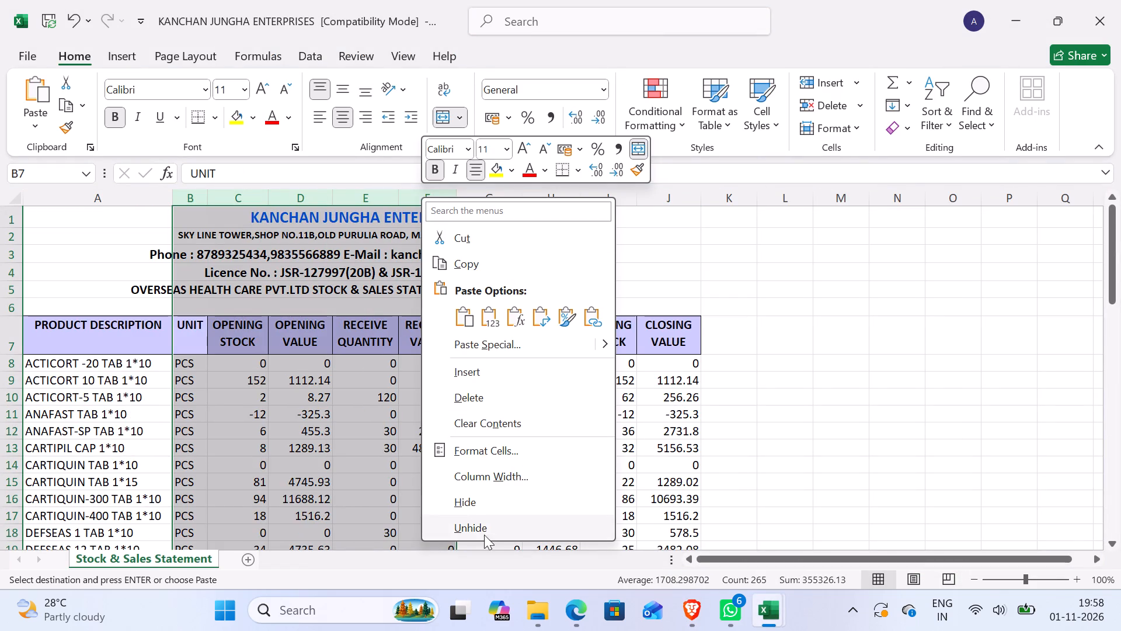
{"action": "left_click", "coordinate": [482, 503]}
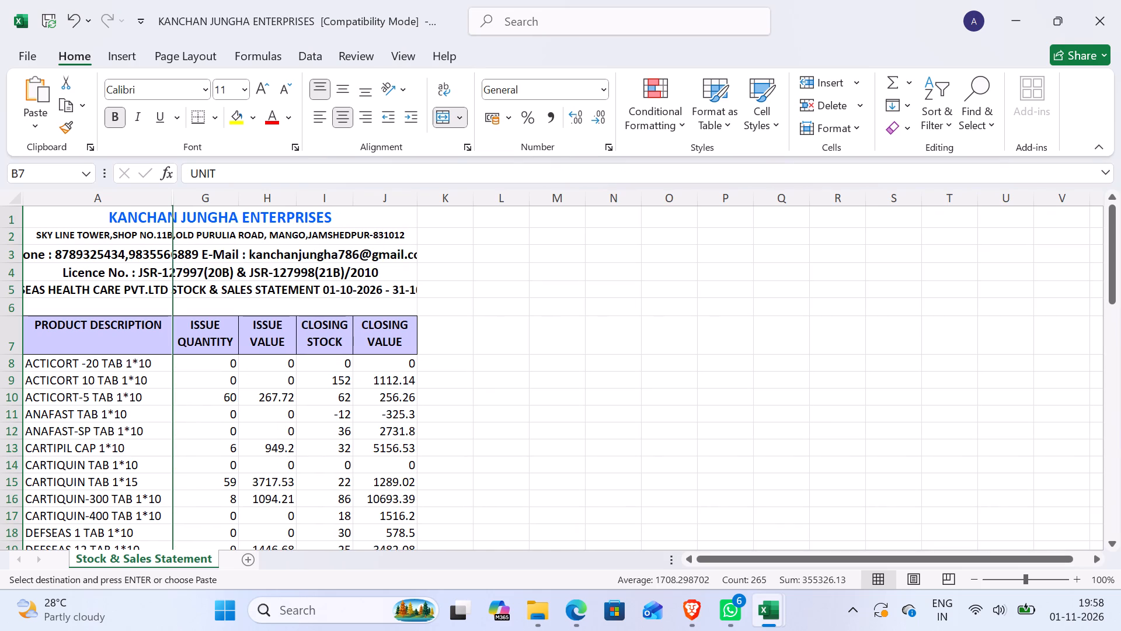
{"action": "right_click", "coordinate": [278, 204]}
{"action": "left_click", "coordinate": [338, 513]}
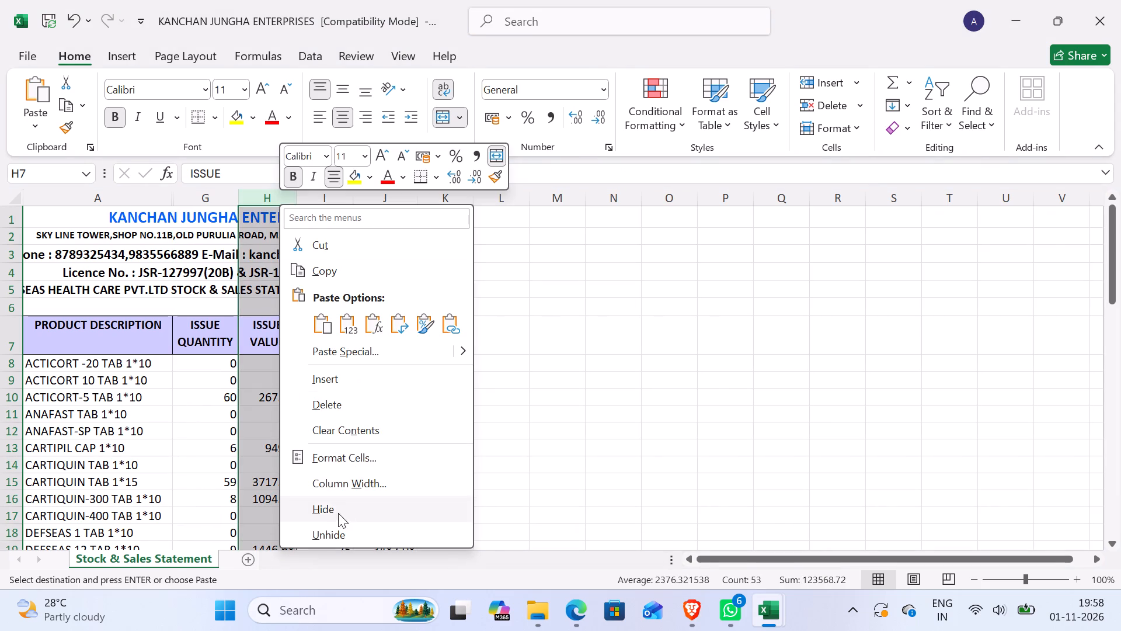
{"action": "right_click", "coordinate": [343, 200]}
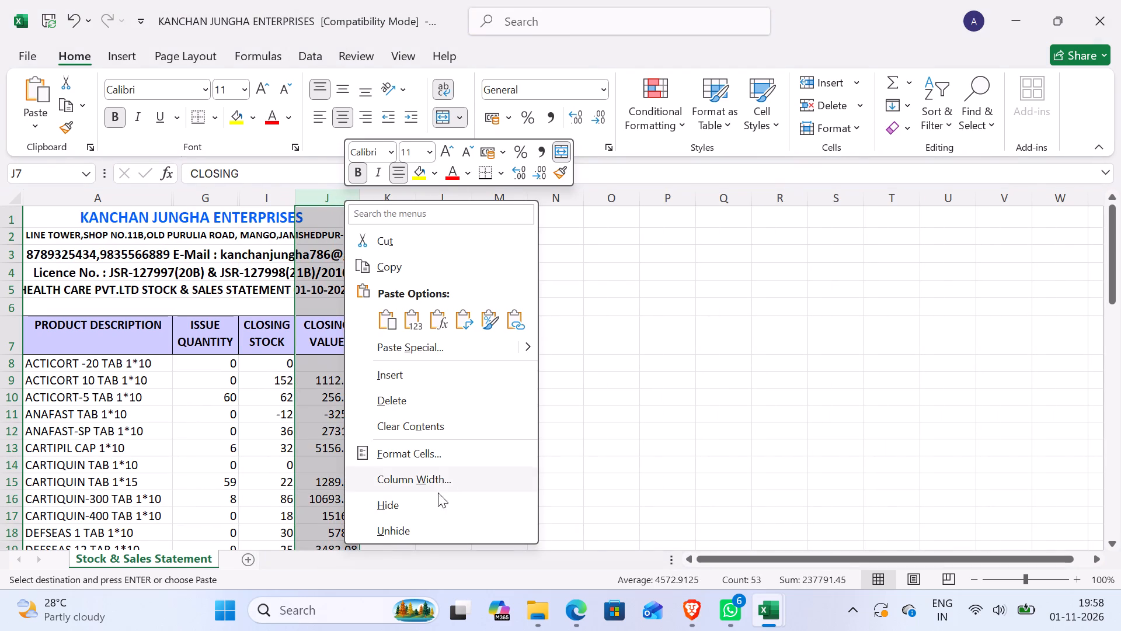
{"action": "left_click", "coordinate": [417, 504]}
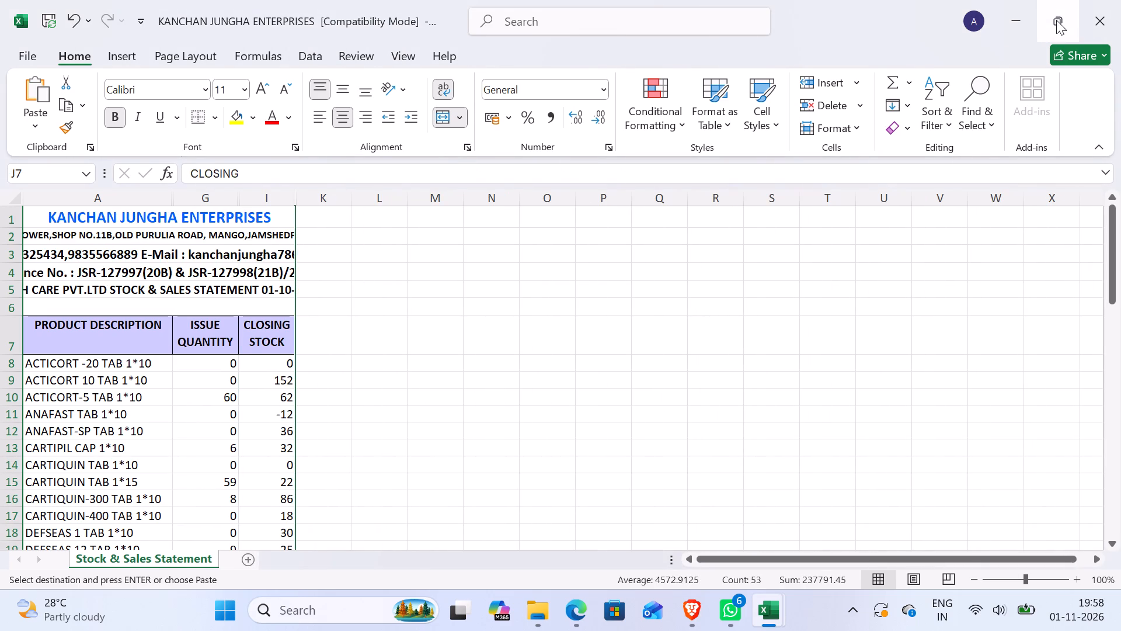
Shrink the KANCHAN JUNGHA ENTERPRISES statement window and place it beside the ERP window, with the Jamshedpur summary minimized.
{"action": "left_click", "coordinate": [1056, 19]}
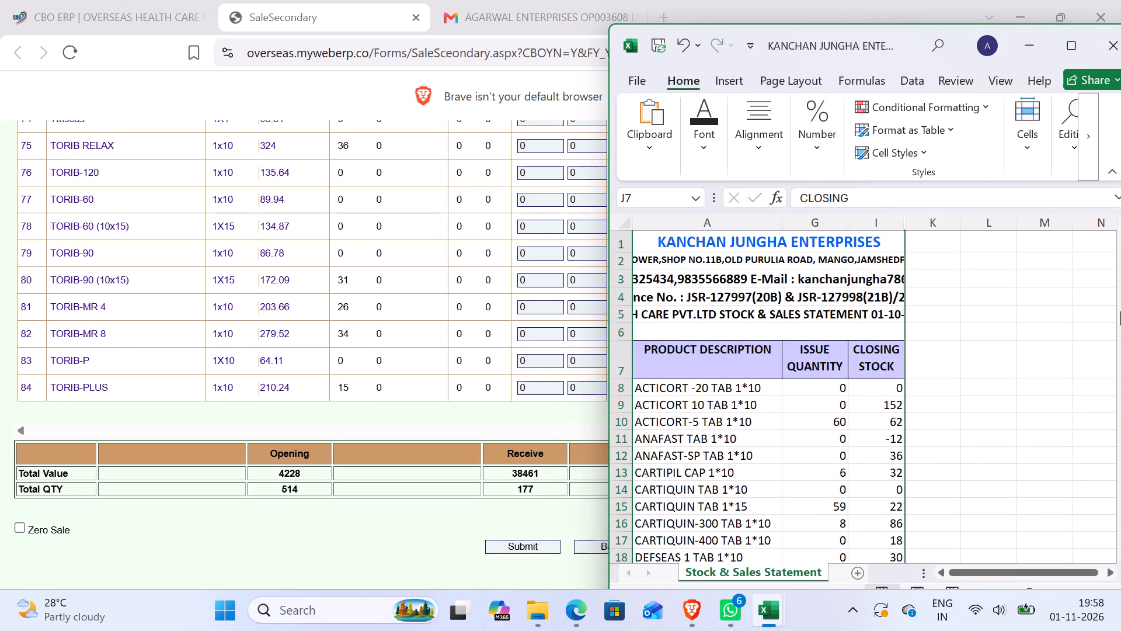
{"action": "left_click_drag", "start_coordinate": [865, 44], "coordinate": [761, 48]}
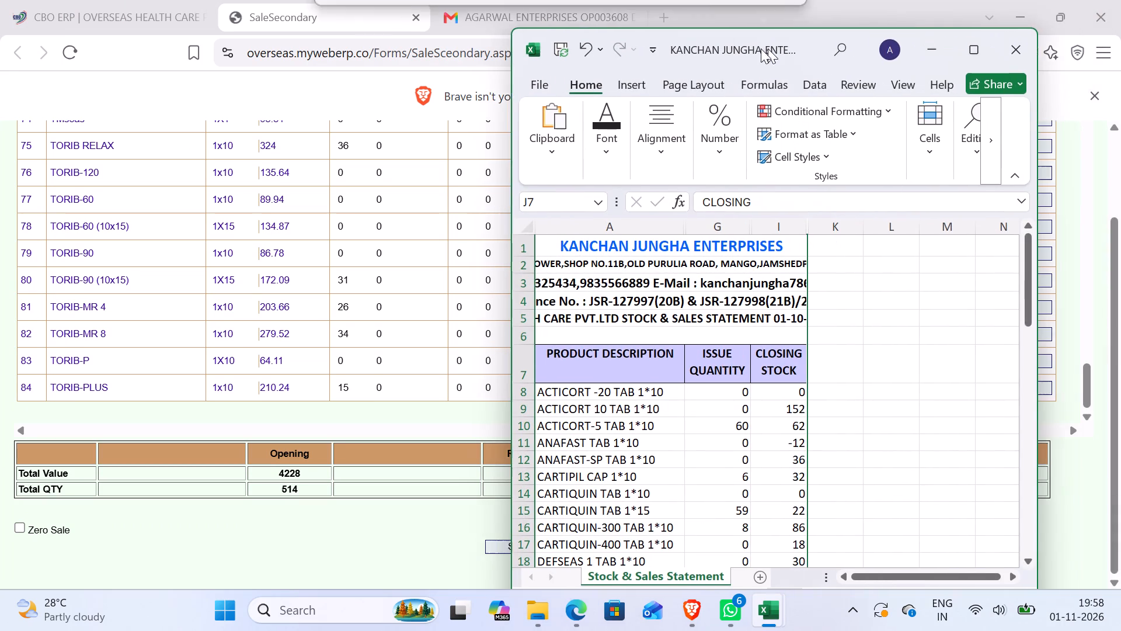
{"action": "left_click_drag", "start_coordinate": [761, 48], "coordinate": [755, 48]}
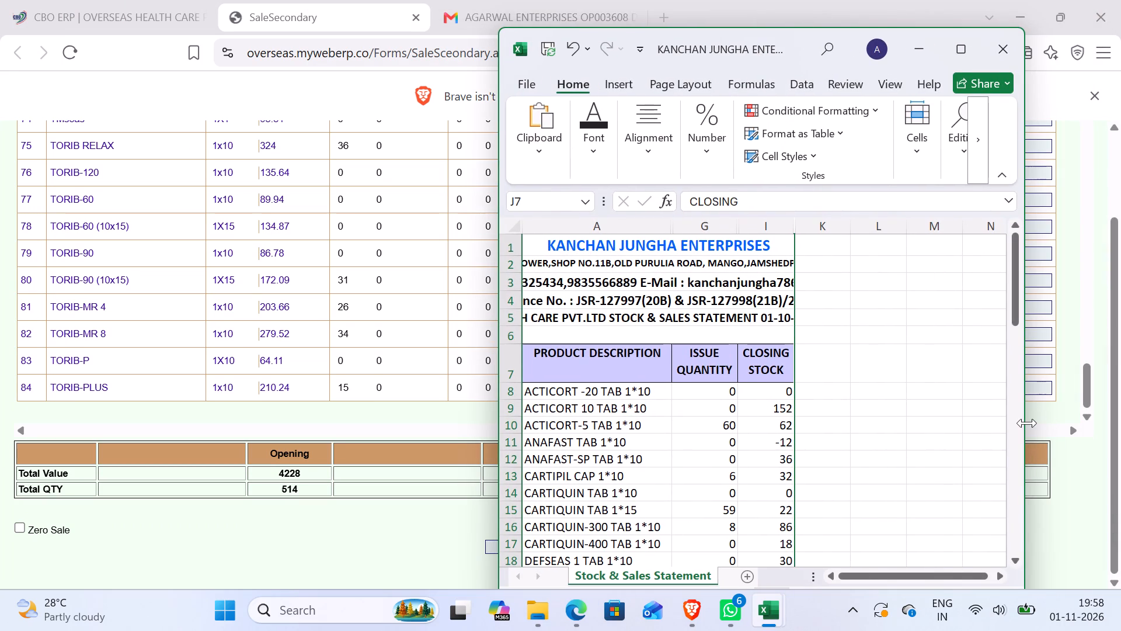
{"action": "left_click_drag", "start_coordinate": [1027, 423], "coordinate": [828, 436]}
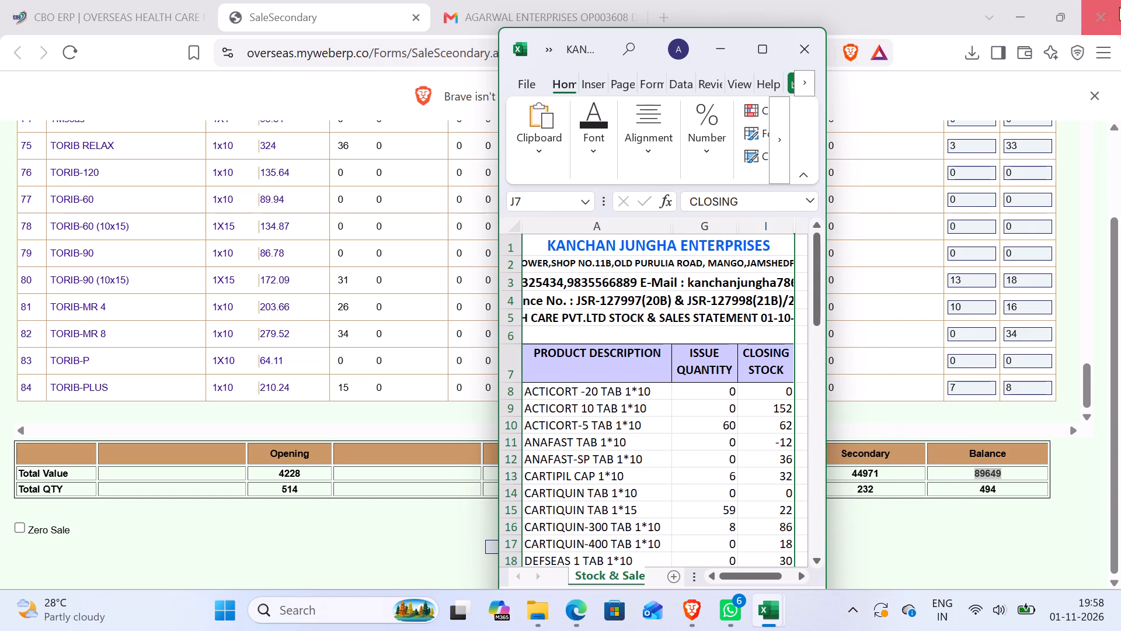
{"action": "left_click", "coordinate": [1069, 23]}
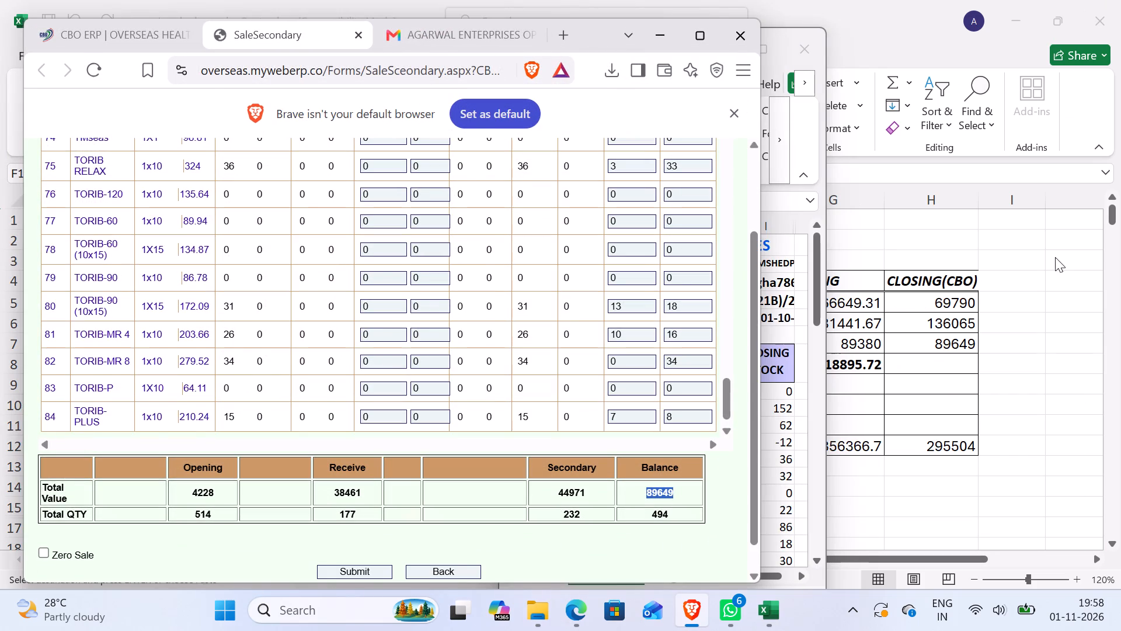
{"action": "left_click", "coordinate": [1055, 257]}
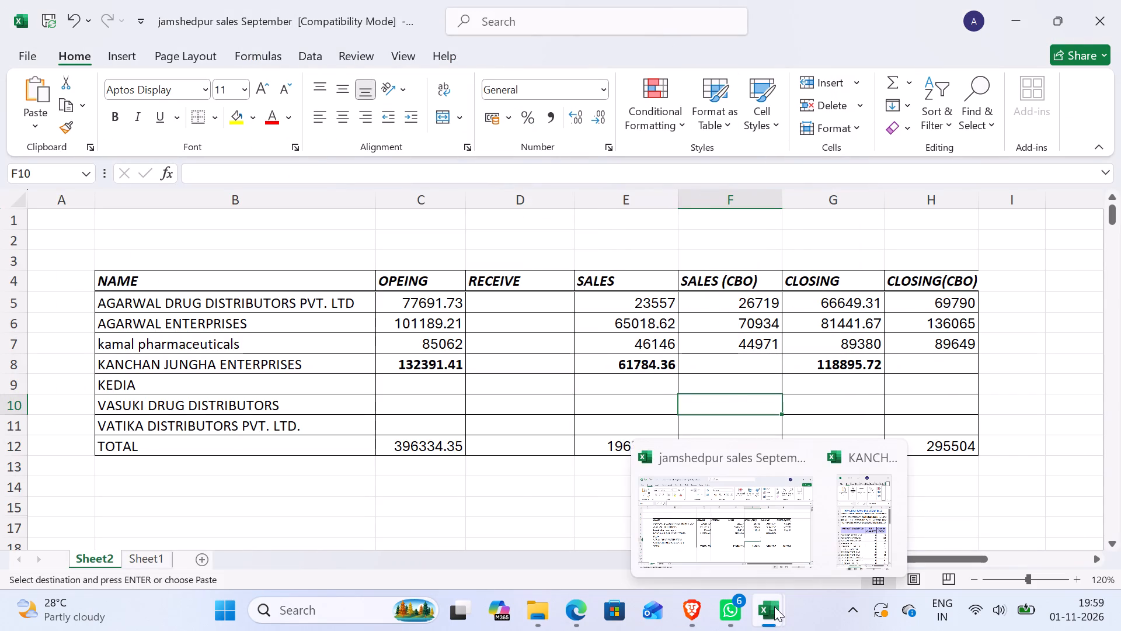
{"action": "left_click", "coordinate": [862, 542]}
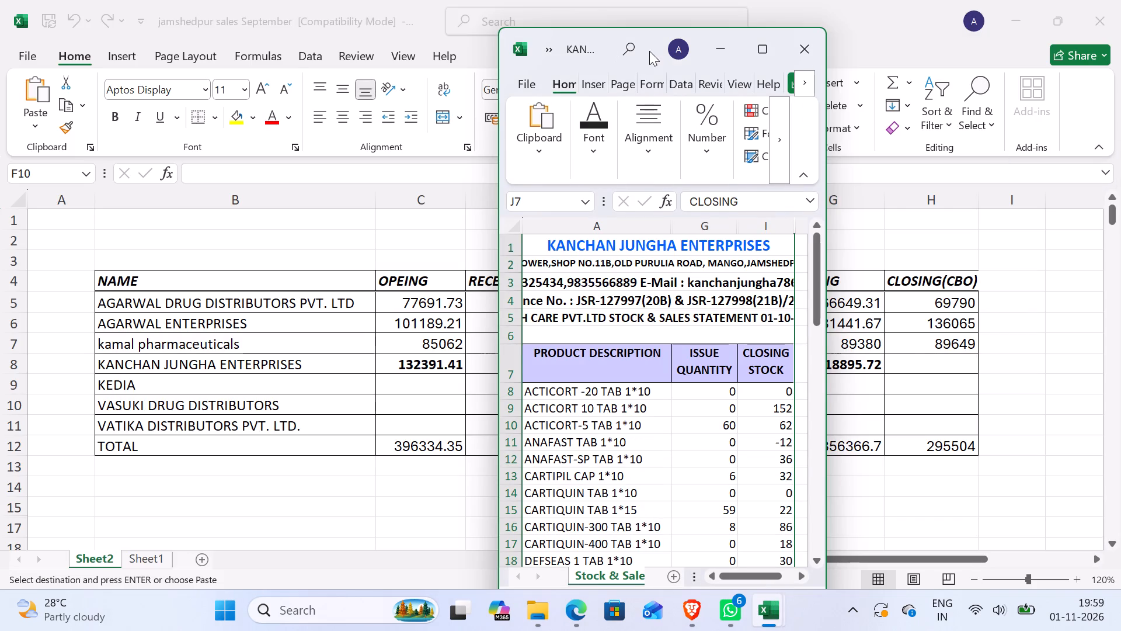
{"action": "left_click_drag", "start_coordinate": [647, 47], "coordinate": [932, 23]}
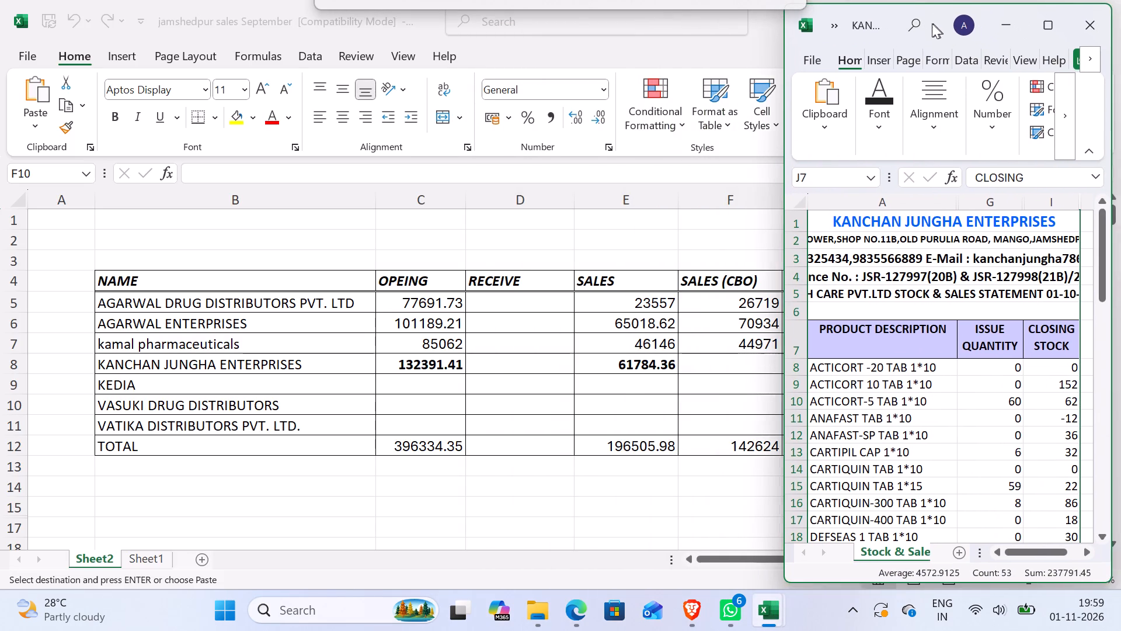
{"action": "left_click_drag", "start_coordinate": [932, 23], "coordinate": [940, 29]}
{"action": "left_click", "coordinate": [940, 29]}
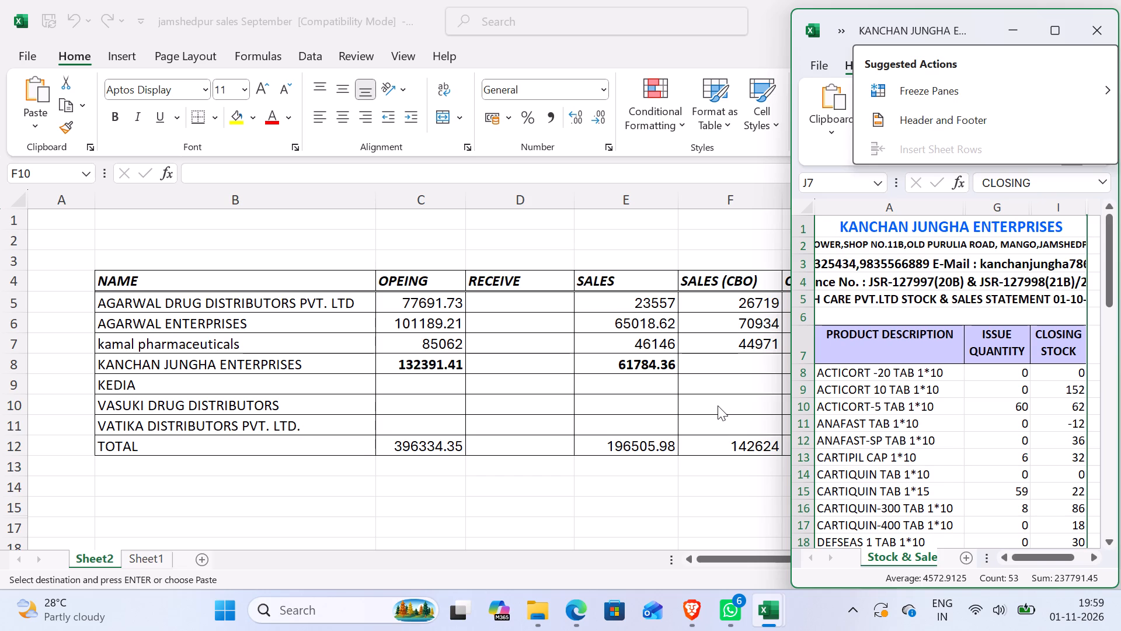
{"action": "left_click", "coordinate": [653, 469]}
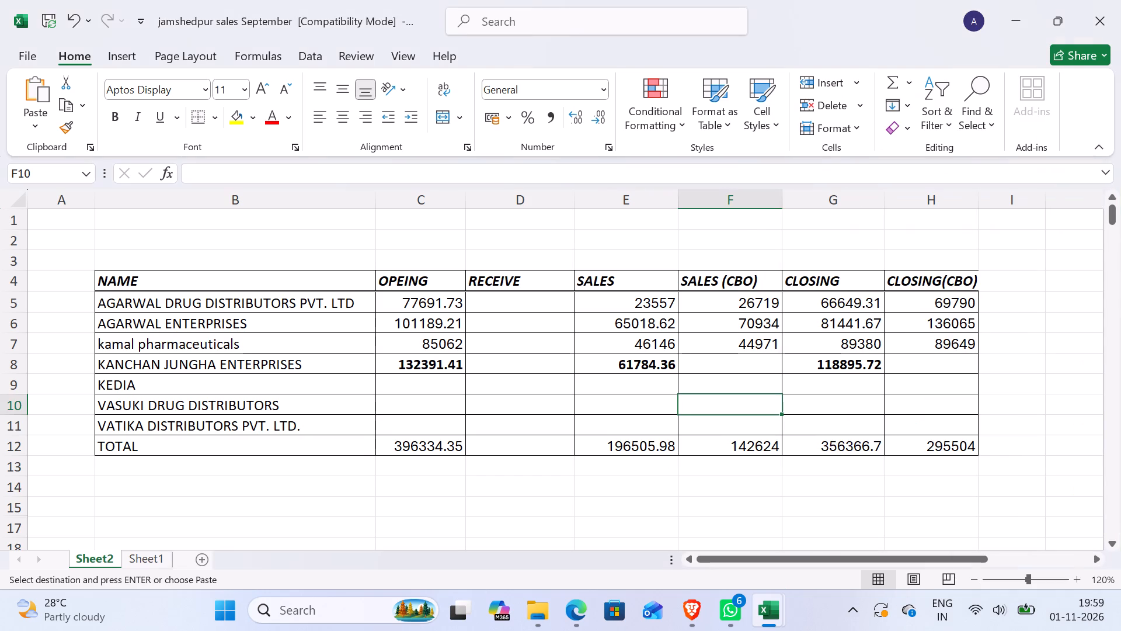
{"action": "left_click", "coordinate": [1021, 14]}
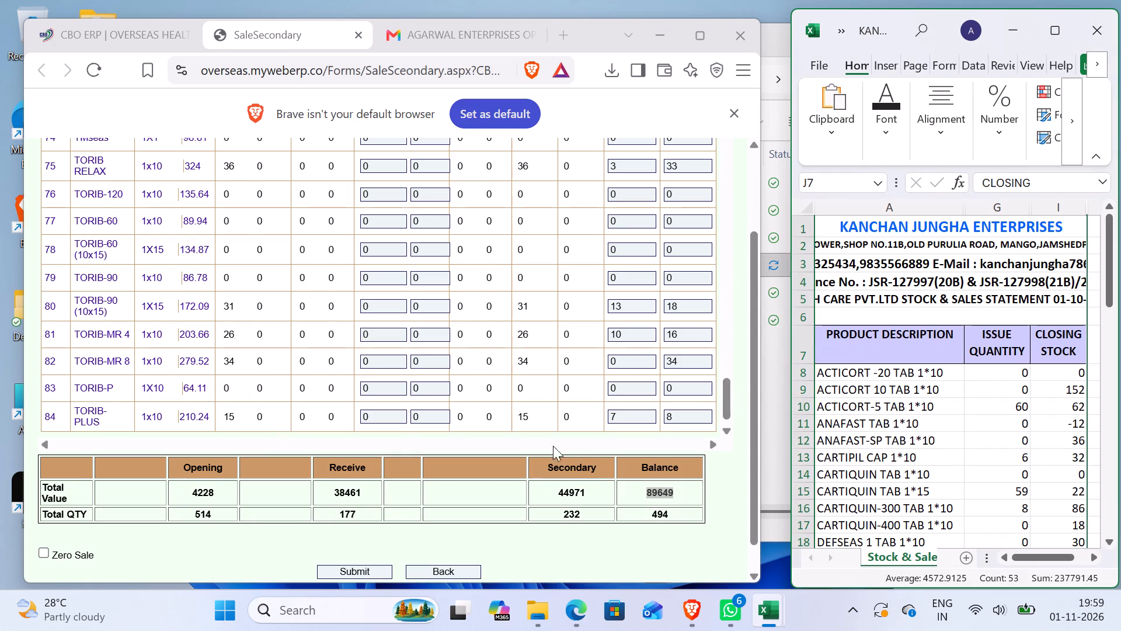
Submit the completed October 2026 stock and sales entry for KAMAL PHARMACEUTICALS in the ERP.
{"action": "scroll", "coordinate": [554, 441], "scroll_direction": "down", "scroll_amount": 7}
{"action": "left_click", "coordinate": [344, 546]}
{"action": "left_click", "coordinate": [347, 536]}
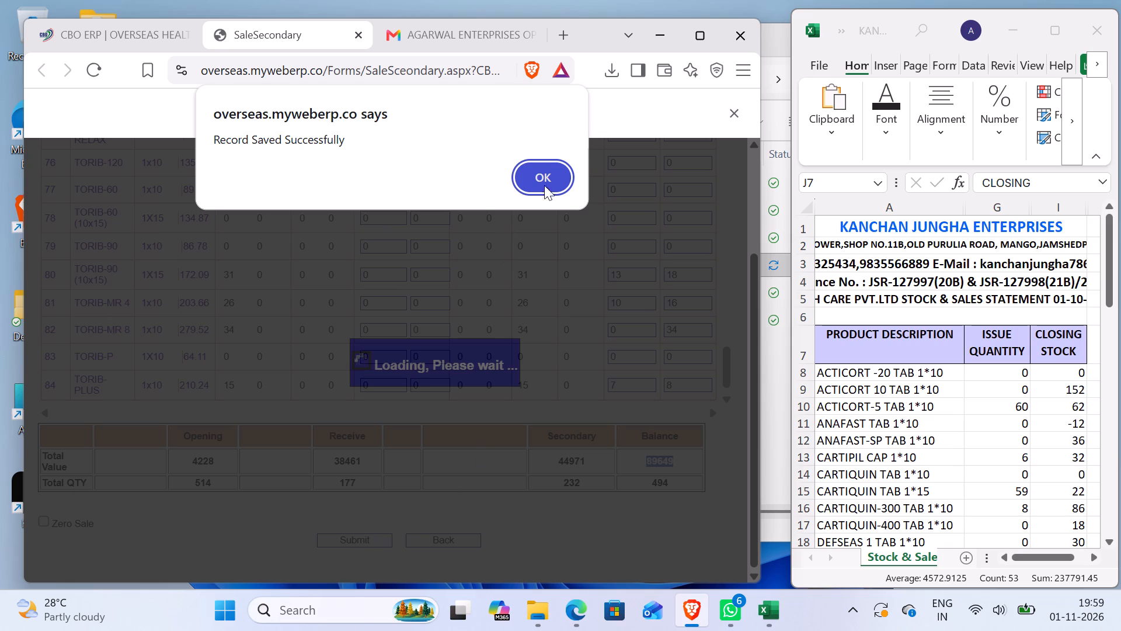
{"action": "left_click", "coordinate": [553, 172]}
{"action": "left_click", "coordinate": [545, 261]}
{"action": "scroll", "coordinate": [545, 261], "scroll_direction": "up", "scroll_amount": 3}
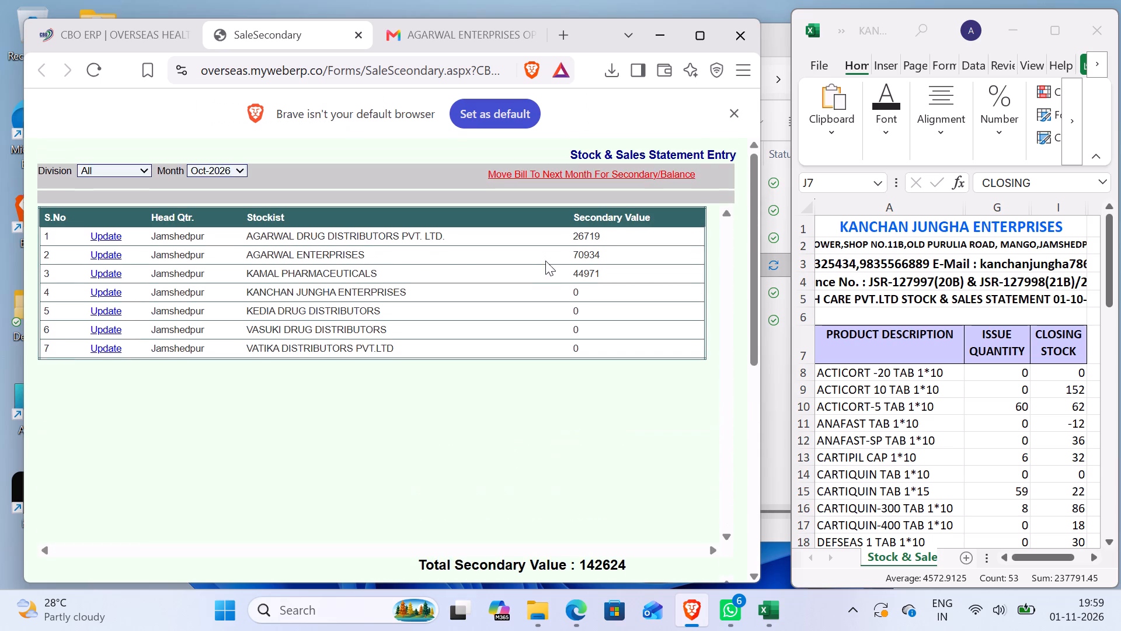
Open the October 2026 entry for KANCHAN JUNGHA ENTERPRISES and set the ACTICORT-10 closing stock to 152.
{"action": "left_click", "coordinate": [106, 293]}
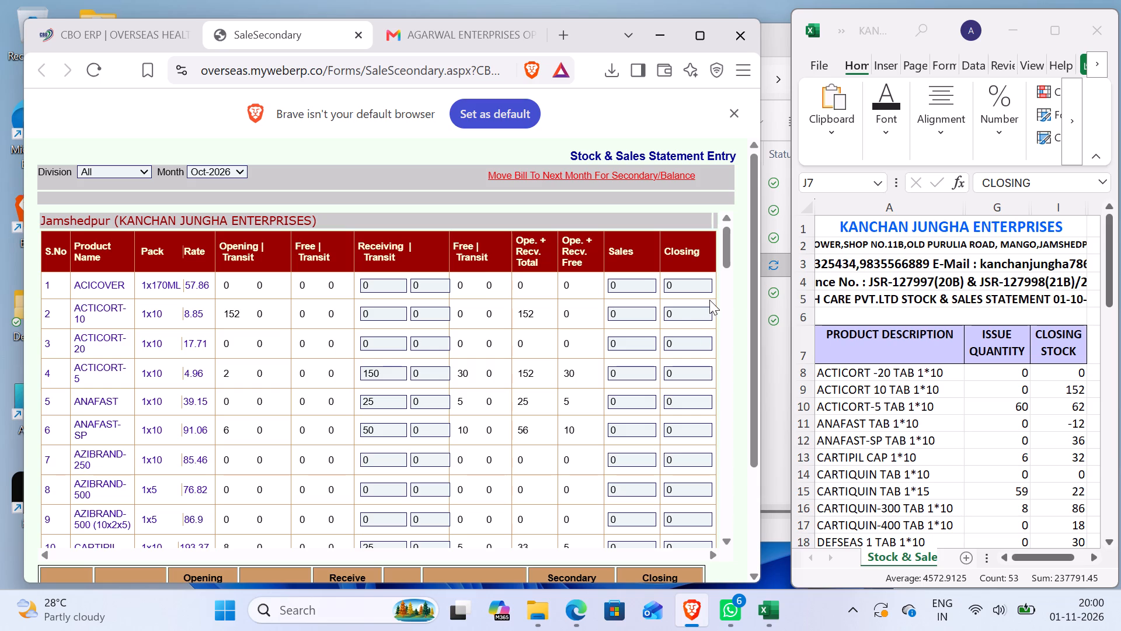
{"action": "left_click", "coordinate": [691, 317]}
{"action": "key", "text": "BackSpace"}
{"action": "type", "text": "152"}
Enter sales 60 and closing 62 for ACTICORT-5, and closing 36 for ANAFAST-SP.
{"action": "left_click", "coordinate": [632, 376]}
{"action": "key", "text": "BackSpace"}
{"action": "type", "text": "60"}
{"action": "key", "text": "Tab"}
{"action": "type", "text": "62"}
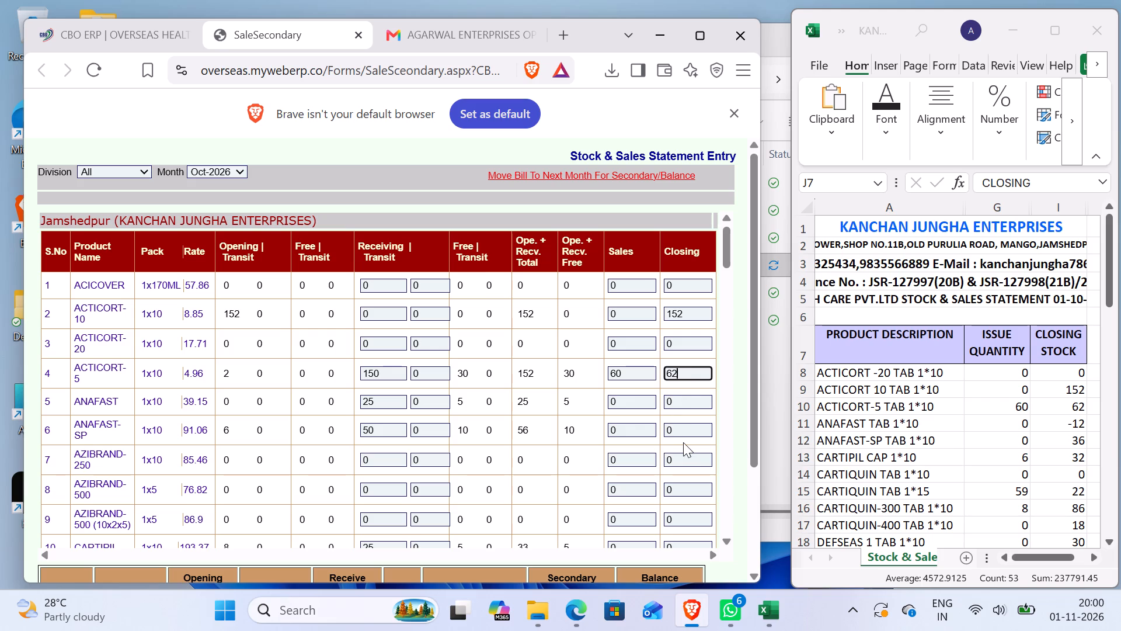
{"action": "left_click", "coordinate": [681, 427]}
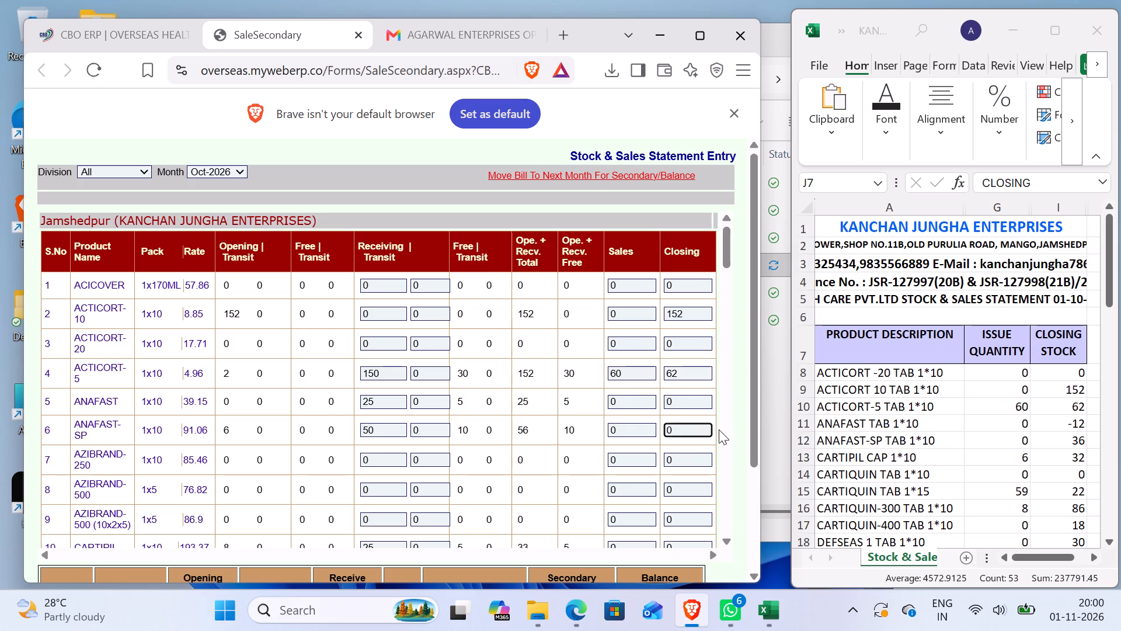
Set the ANAFAST-SP closing stock to 36 in the KANCHAN JUNGHA ENTERPRISES entry.
{"action": "key", "text": "BackSpace"}
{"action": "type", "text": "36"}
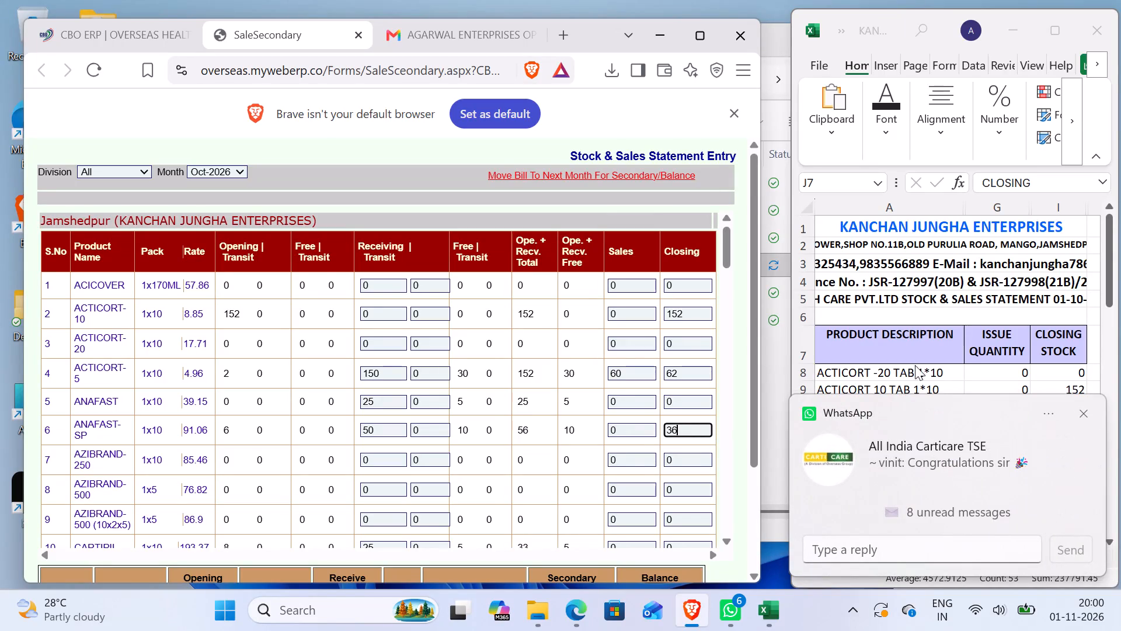
Dismiss the WhatsApp and Feedback Hub notifications covering the distributor's stock statement.
{"action": "left_click", "coordinate": [1084, 412]}
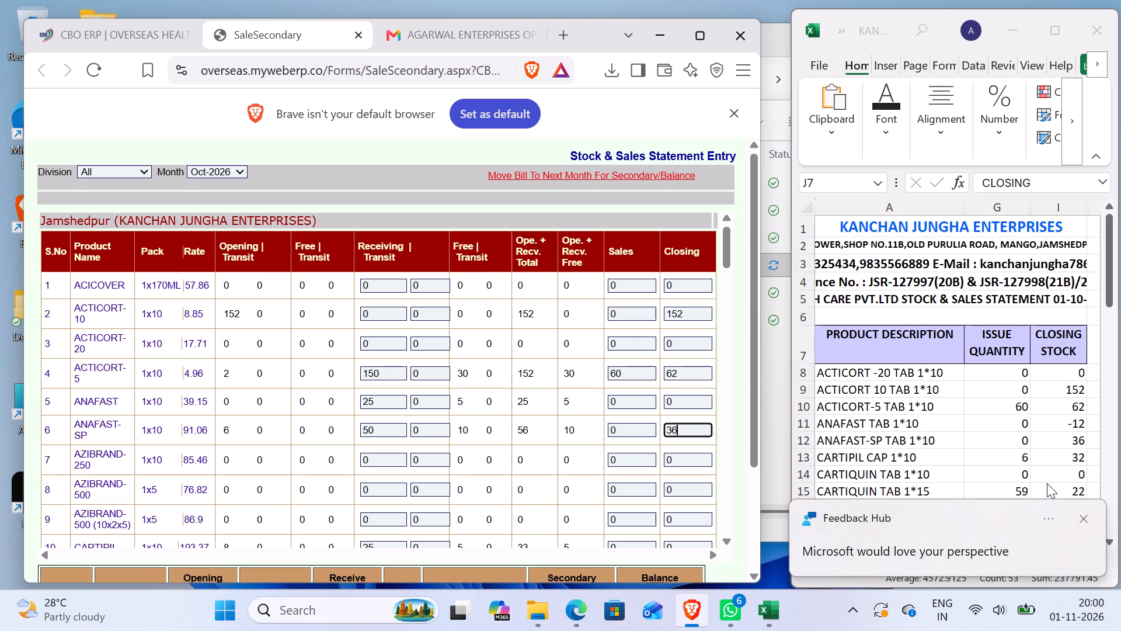
{"action": "left_click", "coordinate": [1085, 518]}
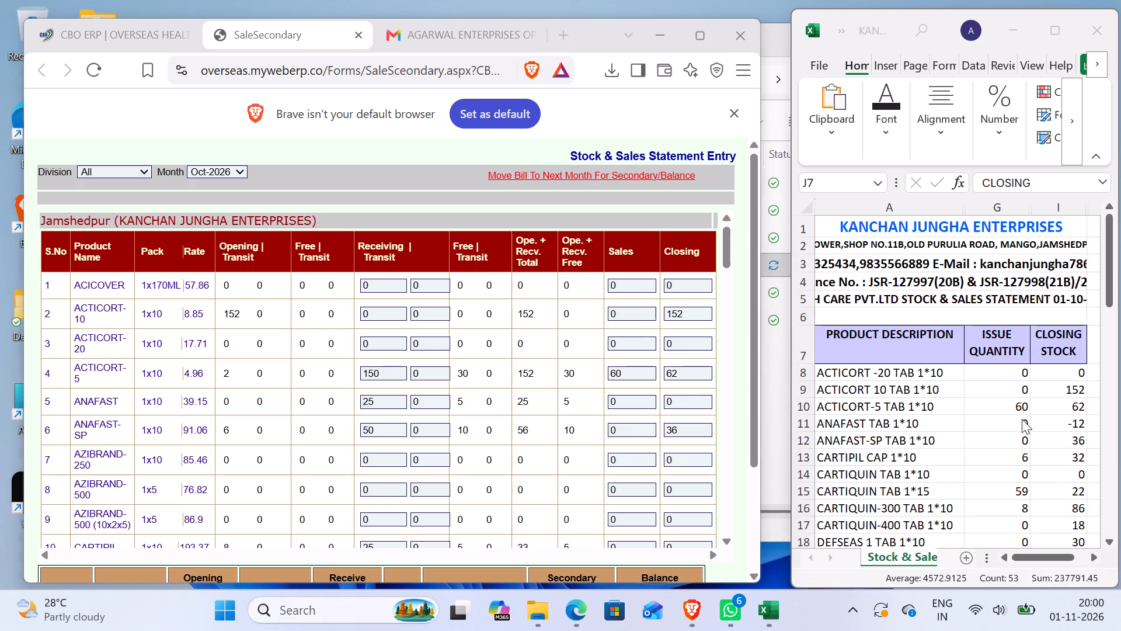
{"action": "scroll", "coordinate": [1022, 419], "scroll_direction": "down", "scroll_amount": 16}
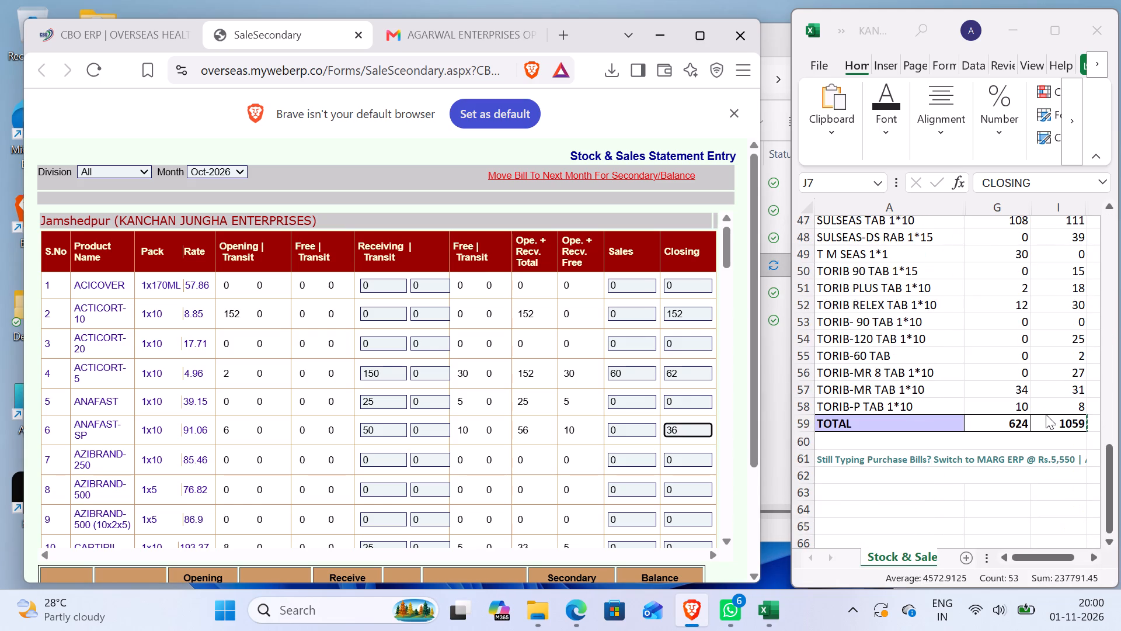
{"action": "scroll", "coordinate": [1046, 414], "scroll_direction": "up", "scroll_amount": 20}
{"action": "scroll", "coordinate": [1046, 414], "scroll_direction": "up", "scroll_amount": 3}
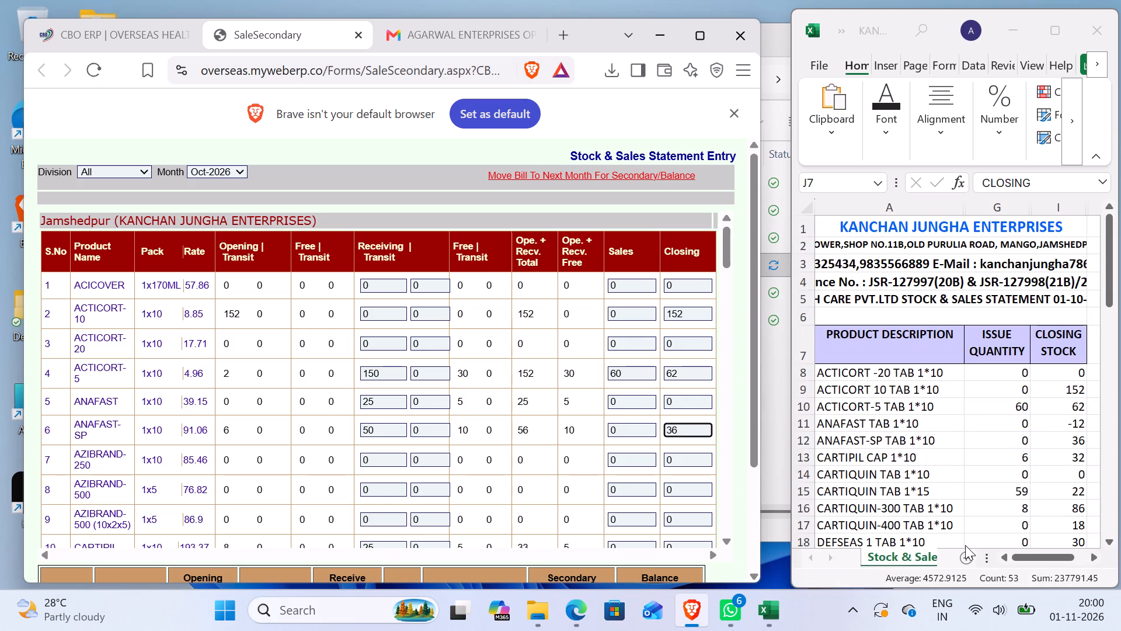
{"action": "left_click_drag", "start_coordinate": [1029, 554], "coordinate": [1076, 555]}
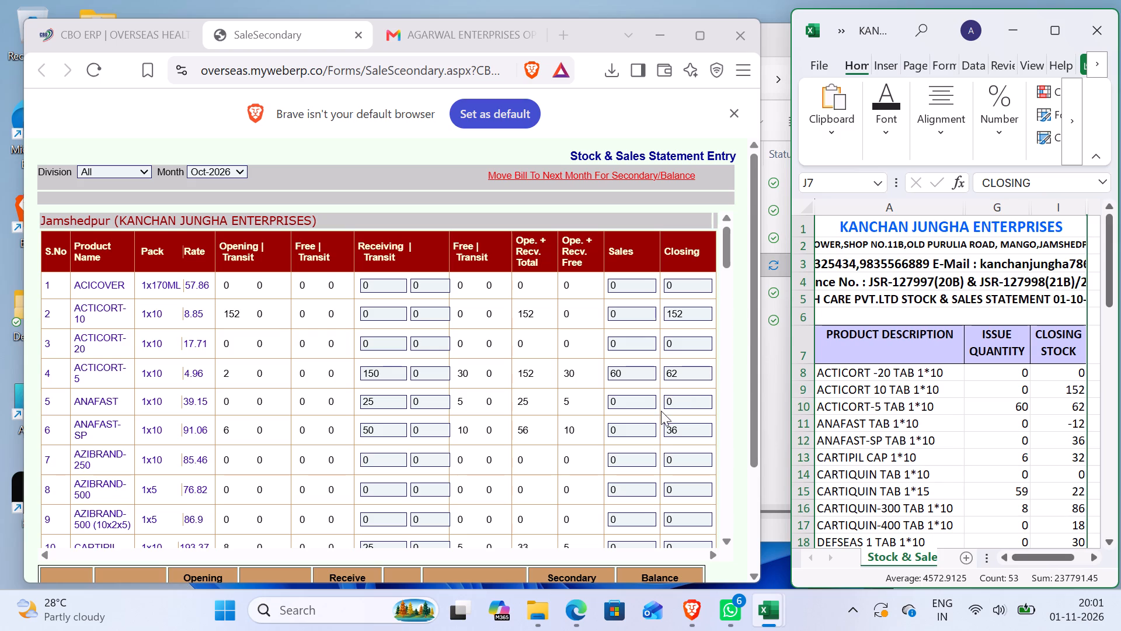
Enter sales 6 and closing 32 for CARTIPIL in the KANCHAN JUNGHA ENTERPRISES entry.
{"action": "scroll", "coordinate": [657, 427], "scroll_direction": "down", "scroll_amount": 2}
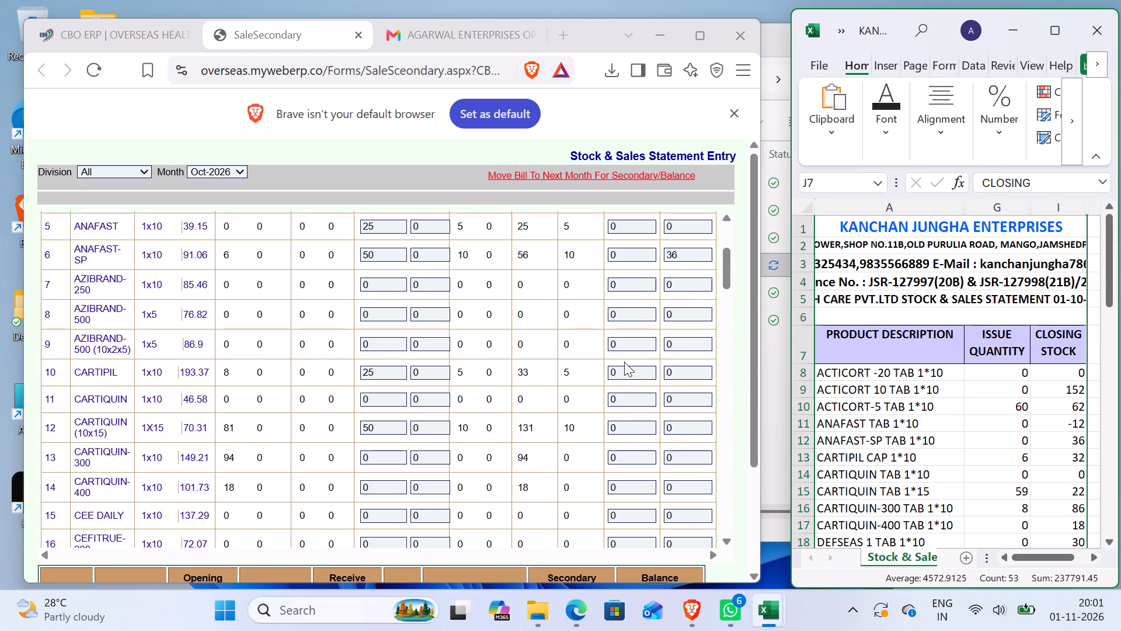
{"action": "scroll", "coordinate": [625, 357], "scroll_direction": "down", "scroll_amount": 2}
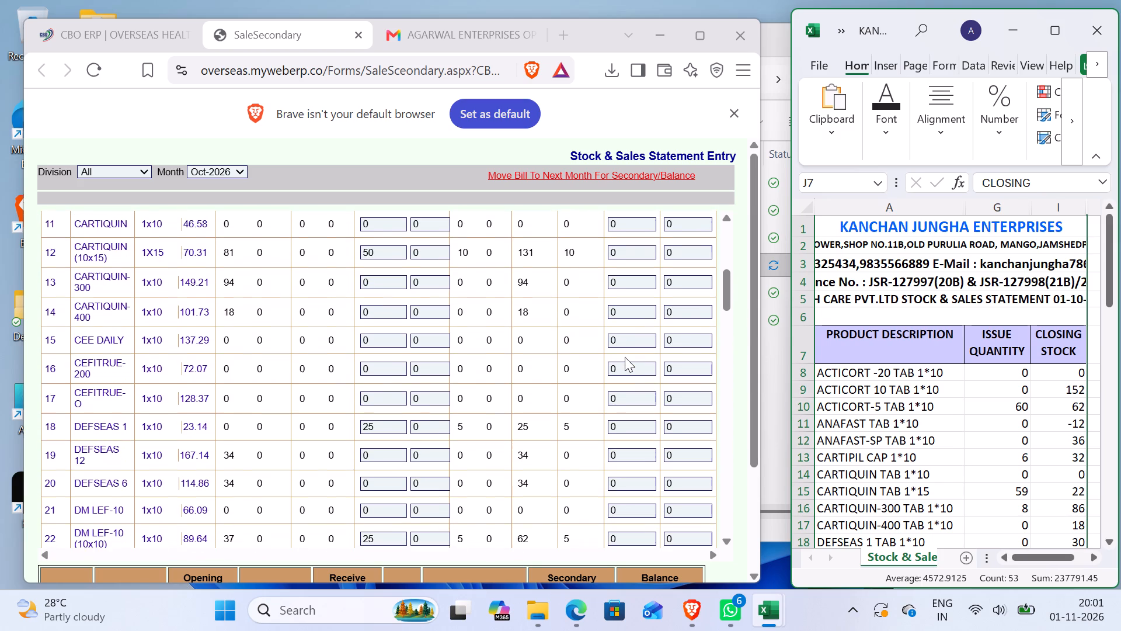
{"action": "scroll", "coordinate": [625, 357], "scroll_direction": "down", "scroll_amount": 1}
{"action": "scroll", "coordinate": [625, 357], "scroll_direction": "up", "scroll_amount": 13}
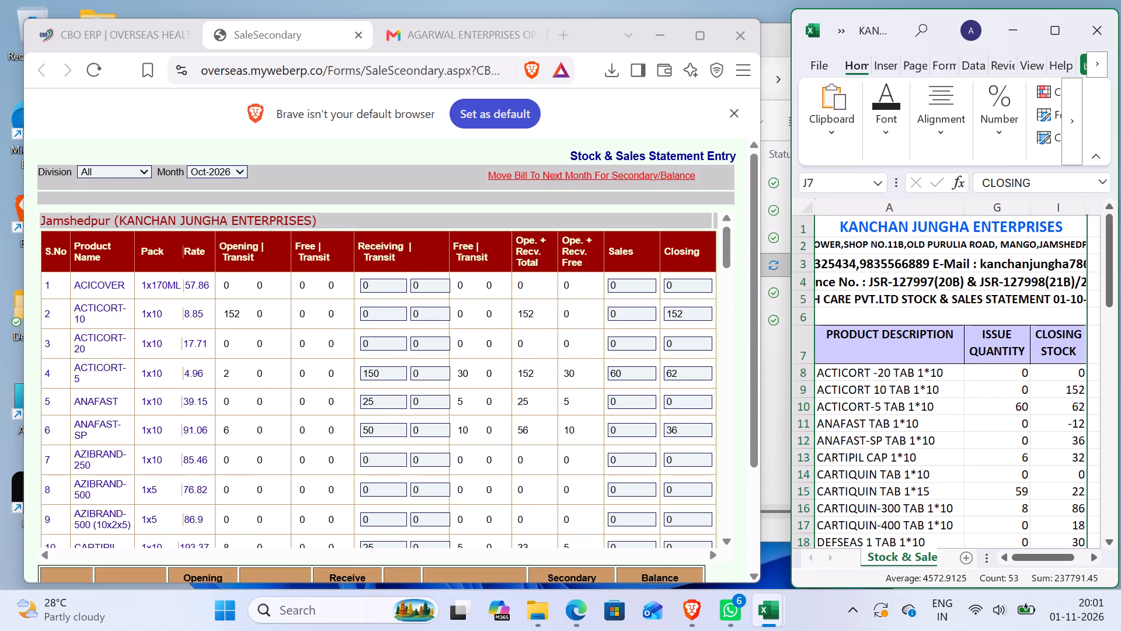
{"action": "scroll", "coordinate": [626, 346], "scroll_direction": "down", "scroll_amount": 1}
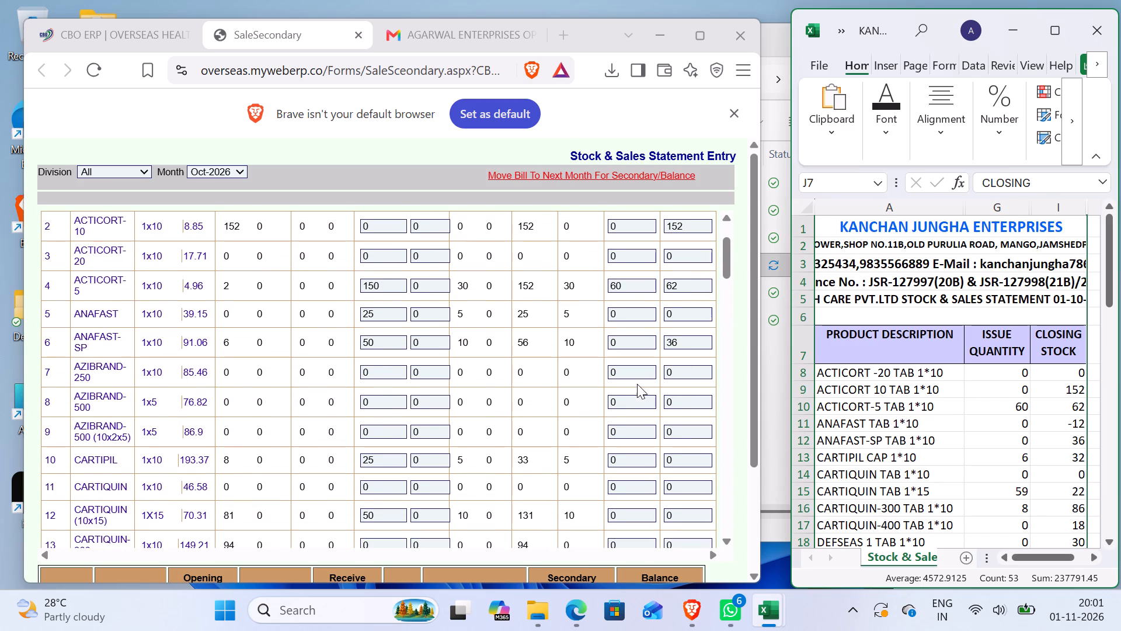
{"action": "left_click", "coordinate": [625, 457]}
{"action": "key", "text": "BackSpace"}
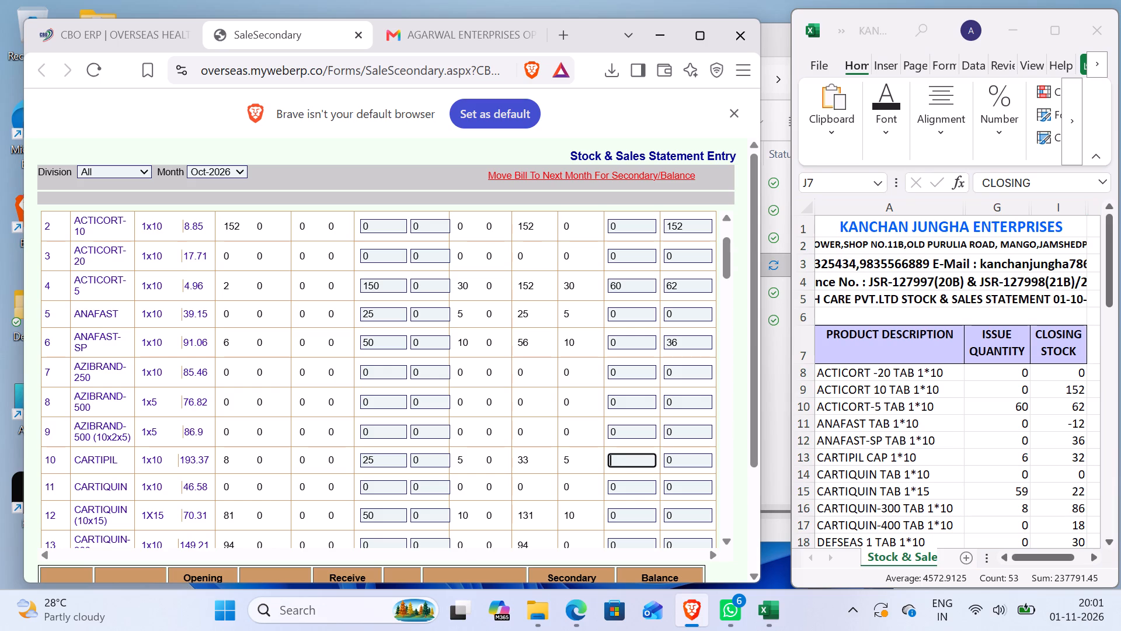
{"action": "key", "text": "6"}
{"action": "key", "text": "Tab"}
{"action": "type", "text": "32"}
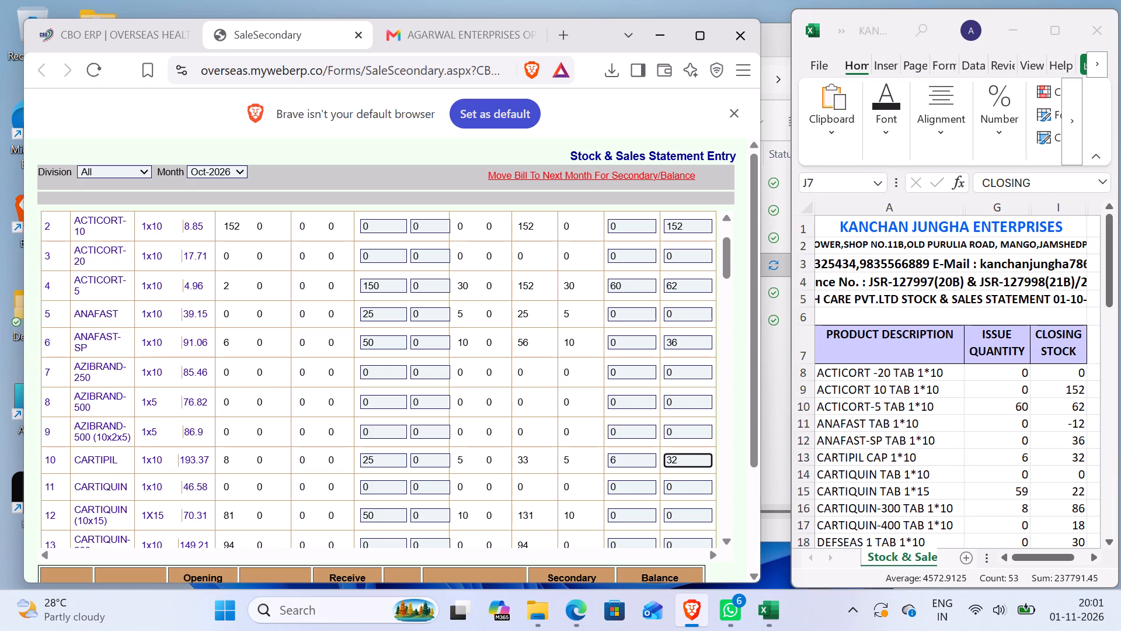
Enter sales 59 and closing 22 for CARTIQUIN (10x15) in the KANCHAN JUNGHA ENTERPRISES entry.
{"action": "scroll", "coordinate": [622, 404], "scroll_direction": "down", "scroll_amount": 1}
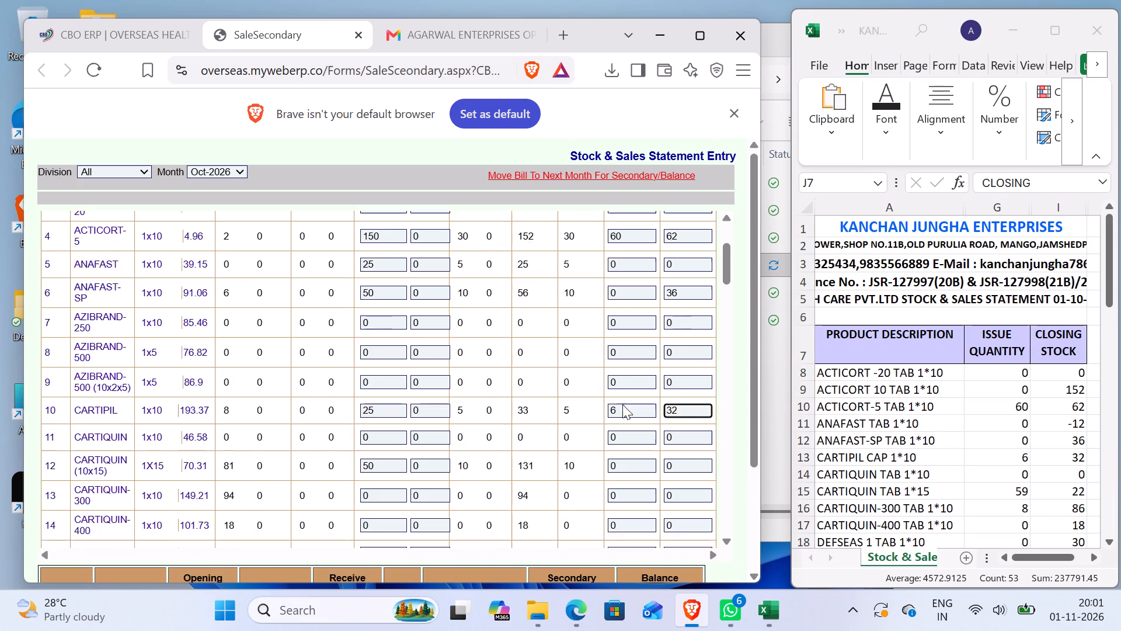
{"action": "scroll", "coordinate": [622, 404], "scroll_direction": "down", "scroll_amount": 1}
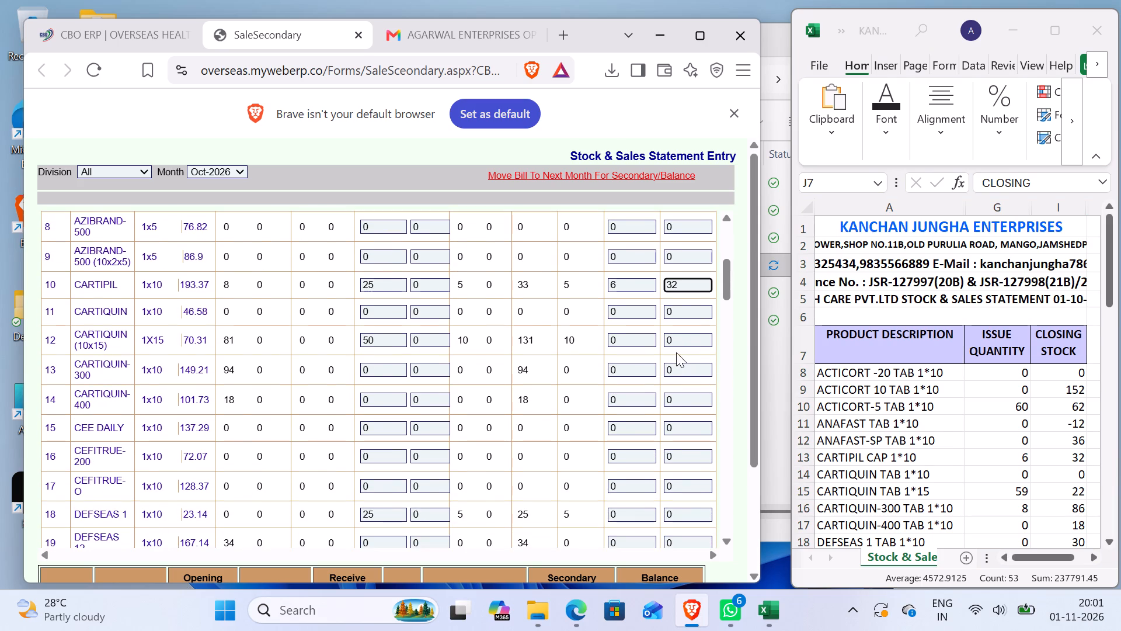
{"action": "left_click", "coordinate": [642, 338]}
{"action": "key", "text": "BackSpace"}
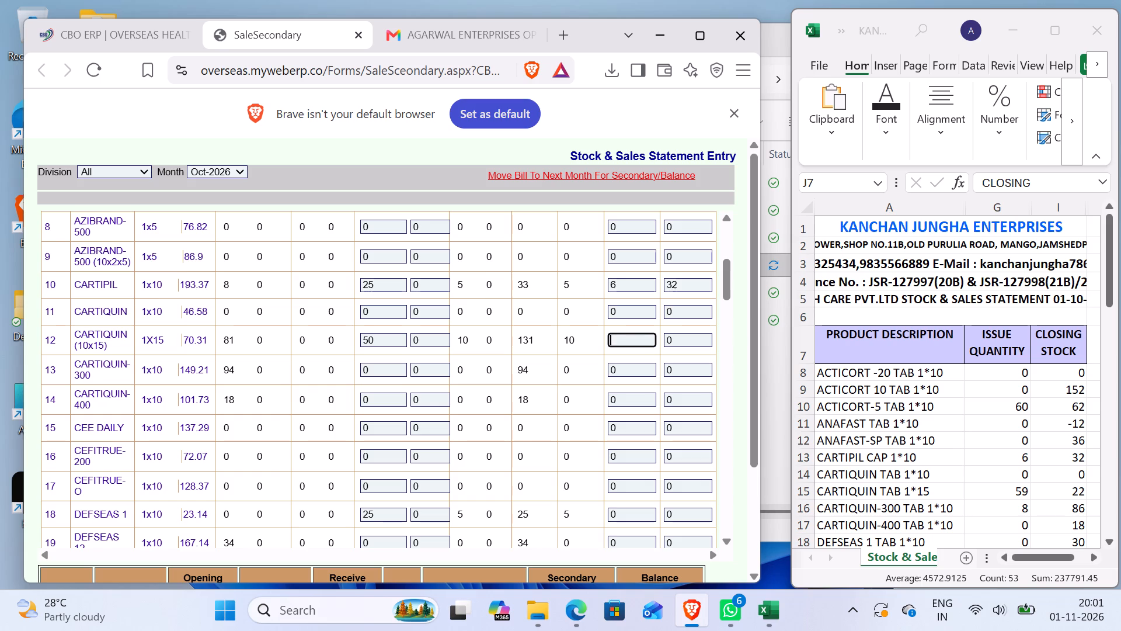
{"action": "key", "text": "5"}
{"action": "key", "text": "9"}
{"action": "key", "text": "Tab"}
{"action": "type", "text": "22"}
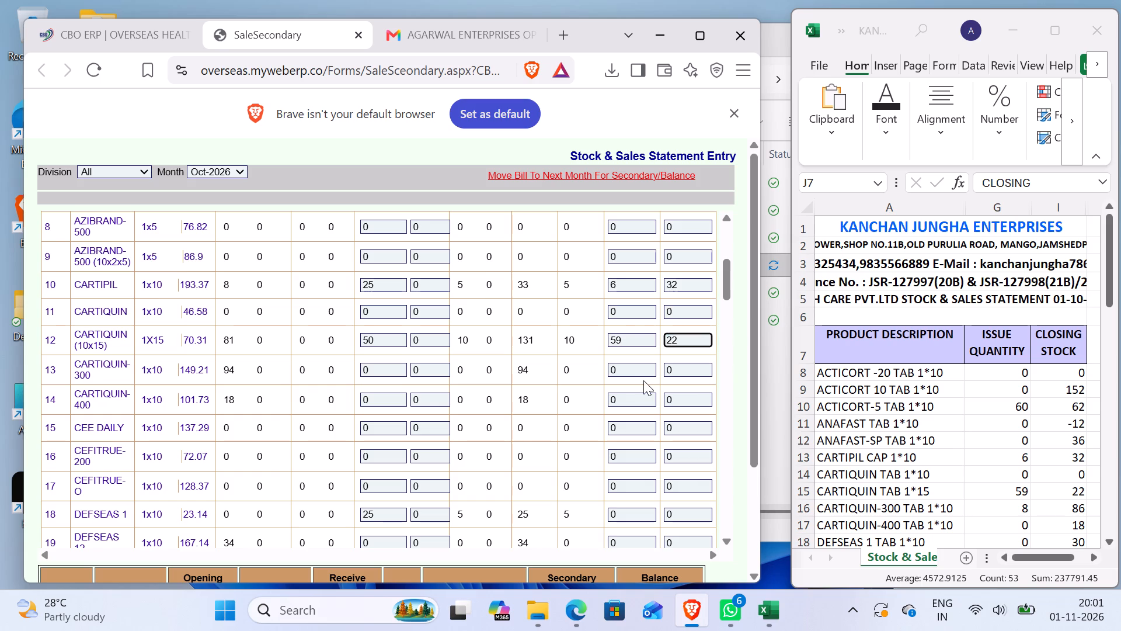
Enter sales 8 and closing 86 for CARTIQUIN-300, matching its row in the distributor's statement.
{"action": "left_click", "coordinate": [778, 616]}
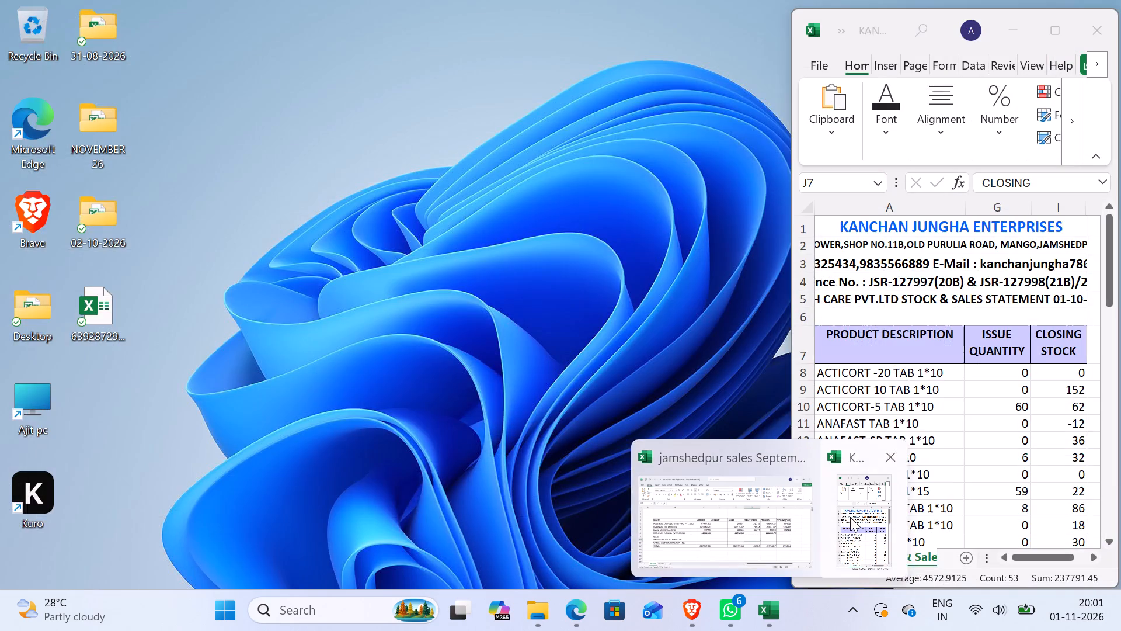
{"action": "left_click", "coordinate": [851, 517]}
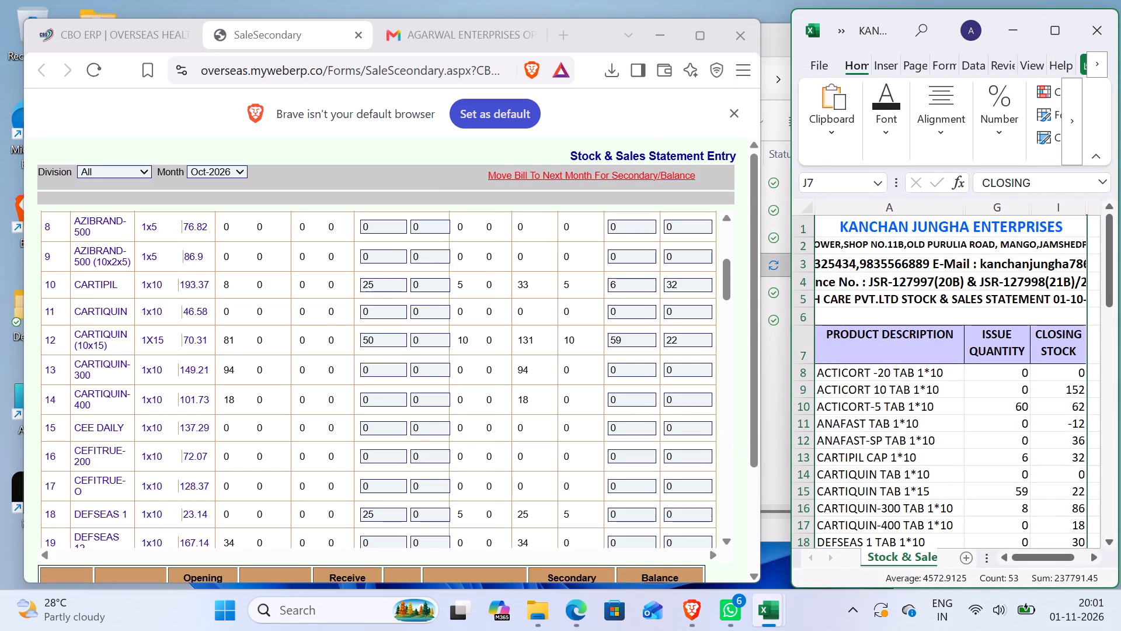
{"action": "left_click", "coordinate": [1034, 448]}
{"action": "scroll", "coordinate": [1032, 439], "scroll_direction": "down", "scroll_amount": 4}
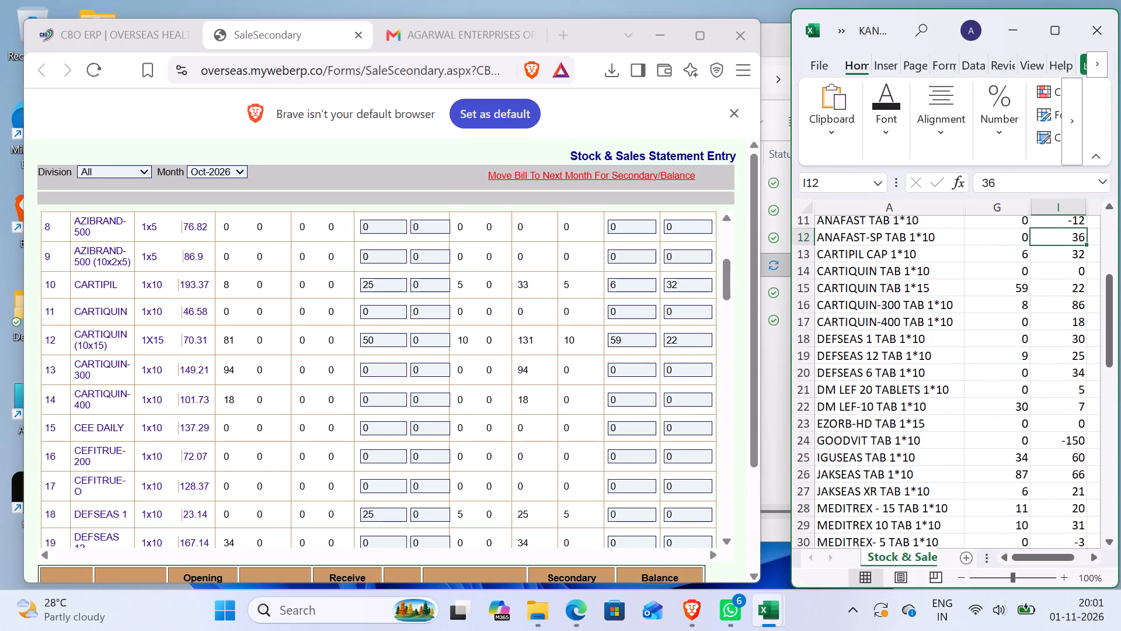
{"action": "left_click", "coordinate": [647, 374]}
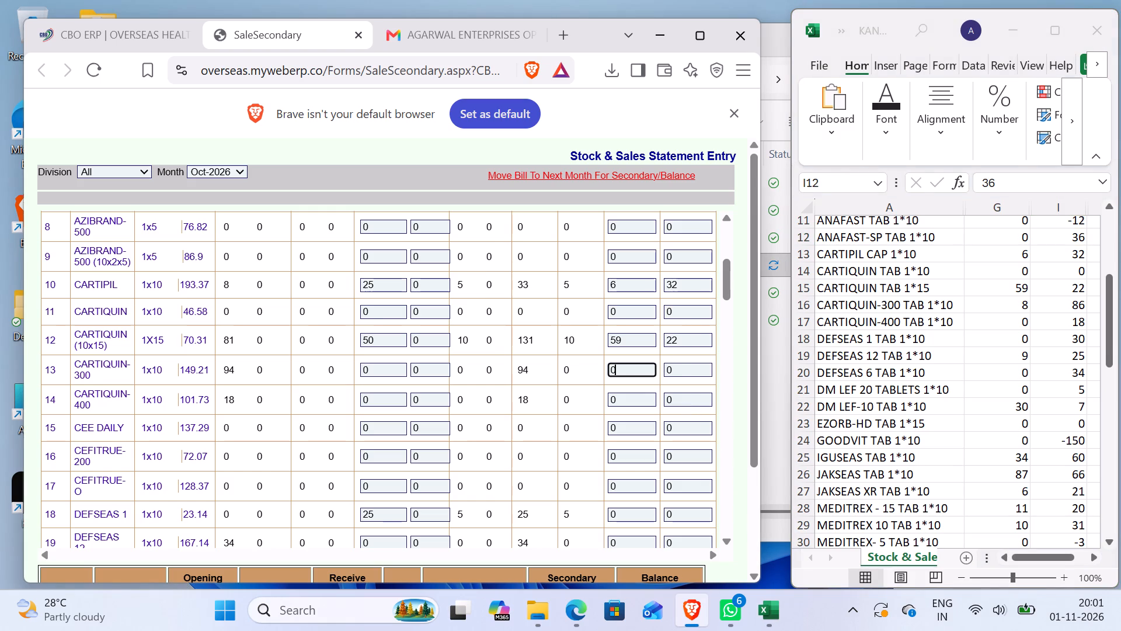
{"action": "key", "text": "BackSpace"}
{"action": "key", "text": "8"}
{"action": "key", "text": "Tab"}
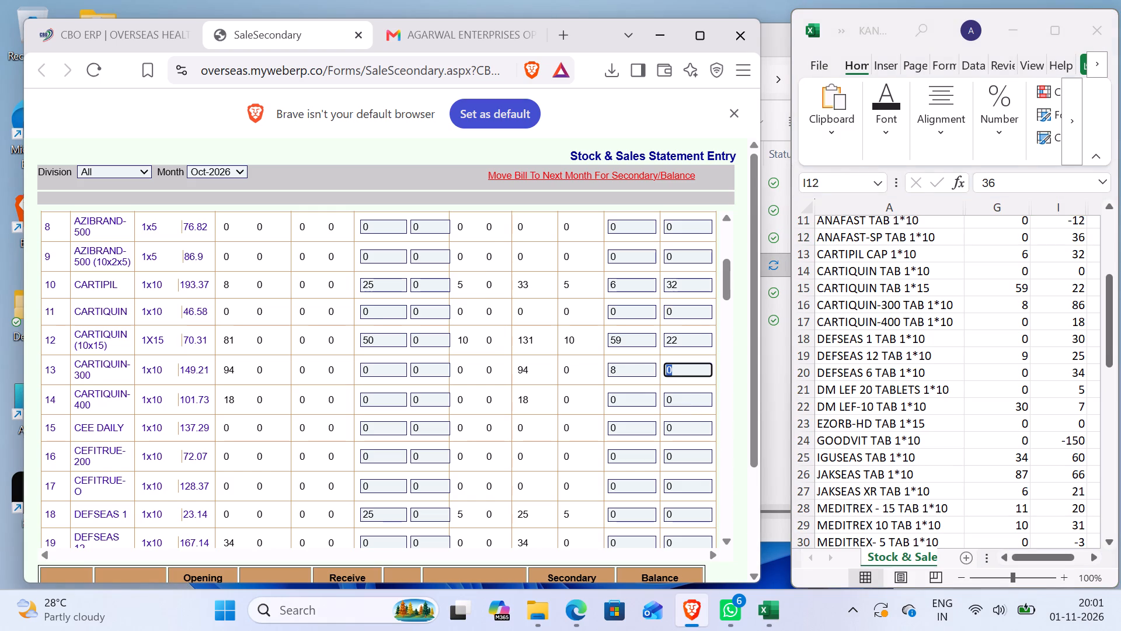
{"action": "type", "text": "86"}
Set the CARTIQUIN-400 closing stock to 18 in the KANCHAN JUNGHA ENTERPRISES entry.
{"action": "left_click", "coordinate": [689, 404]}
{"action": "key", "text": "BackSpace"}
{"action": "type", "text": "18"}
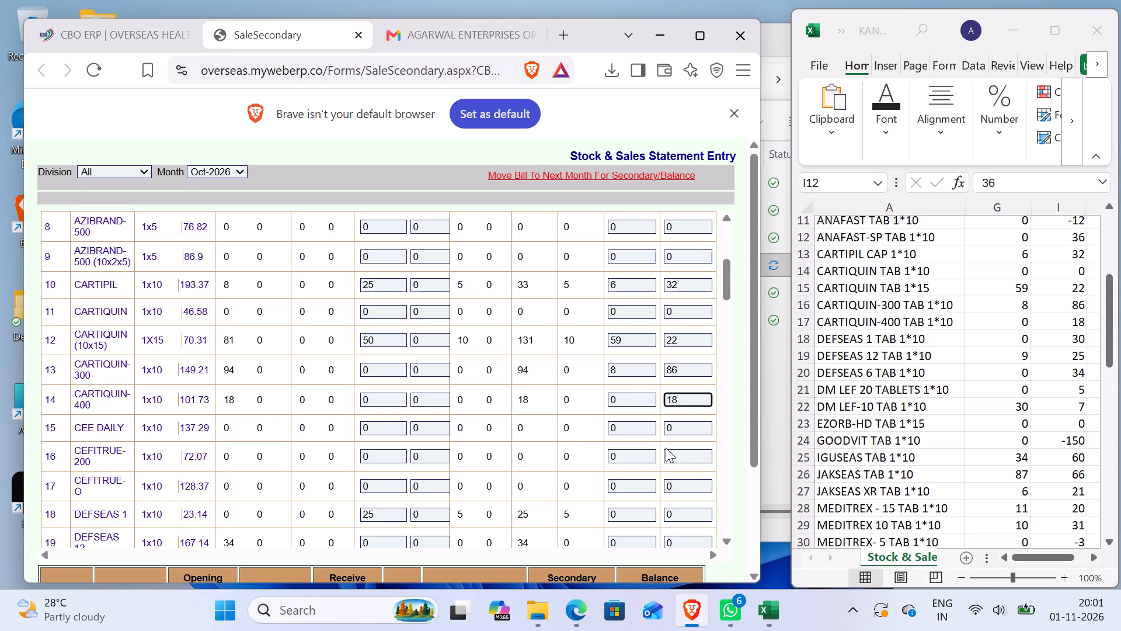
Set the DEFSEAS 1 closing stock to 30 in the KANCHAN JUNGHA ENTERPRISES entry.
{"action": "scroll", "coordinate": [670, 441], "scroll_direction": "down", "scroll_amount": 1}
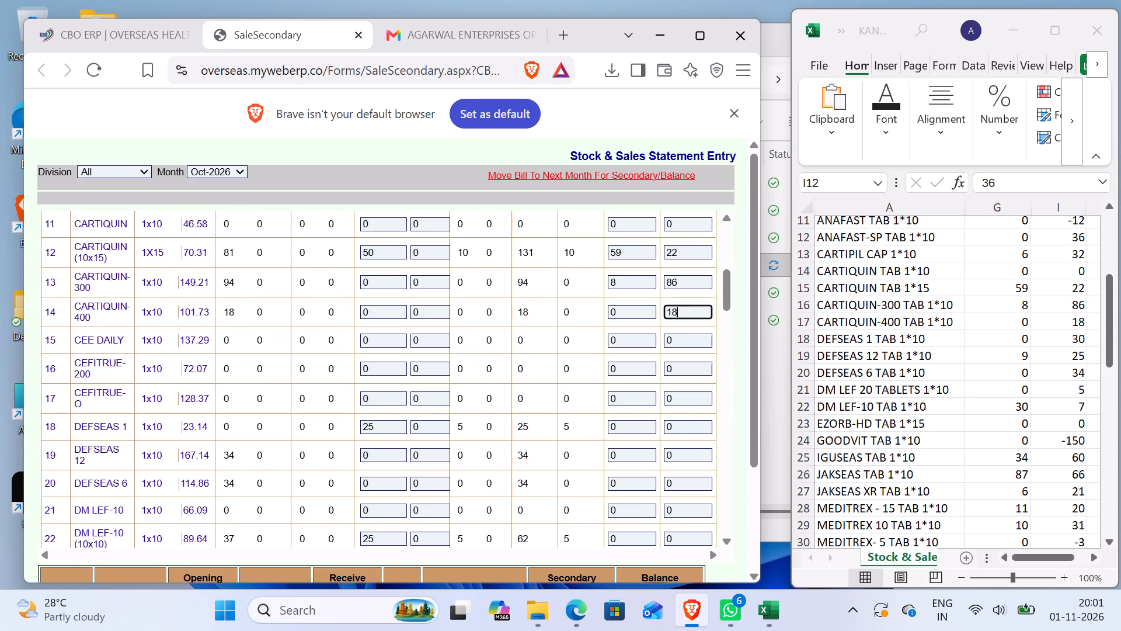
{"action": "left_click", "coordinate": [688, 431]}
{"action": "key", "text": "BackSpace"}
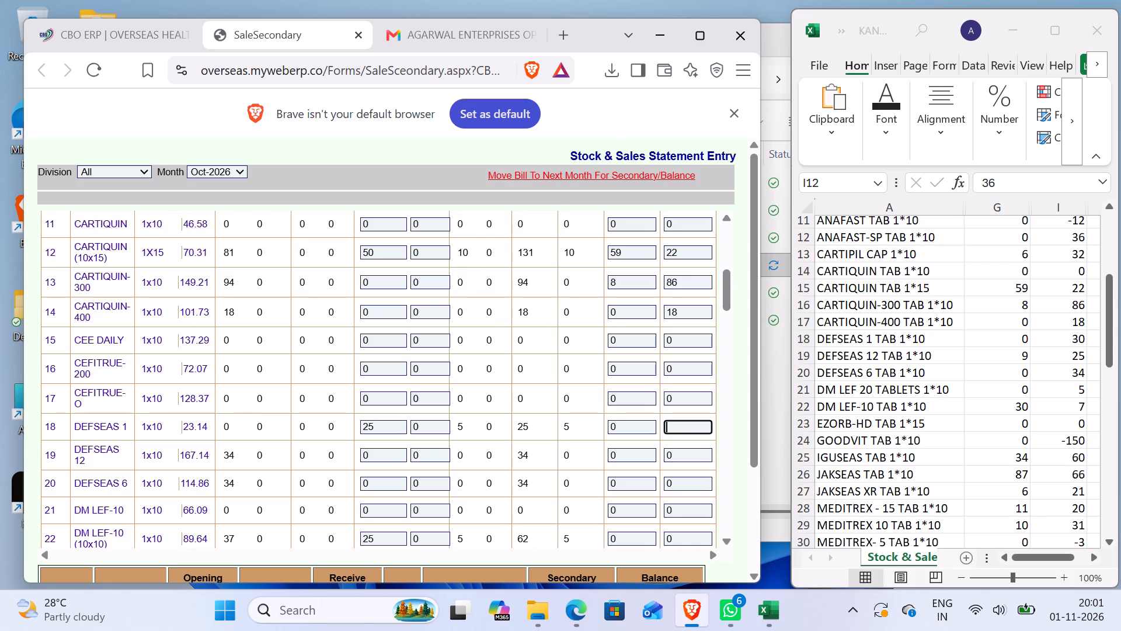
{"action": "type", "text": "30"}
Enter sales 9 and closing 25 for DEFSEAS 12 in the KANCHAN JUNGHA ENTERPRISES entry.
{"action": "left_click", "coordinate": [640, 453]}
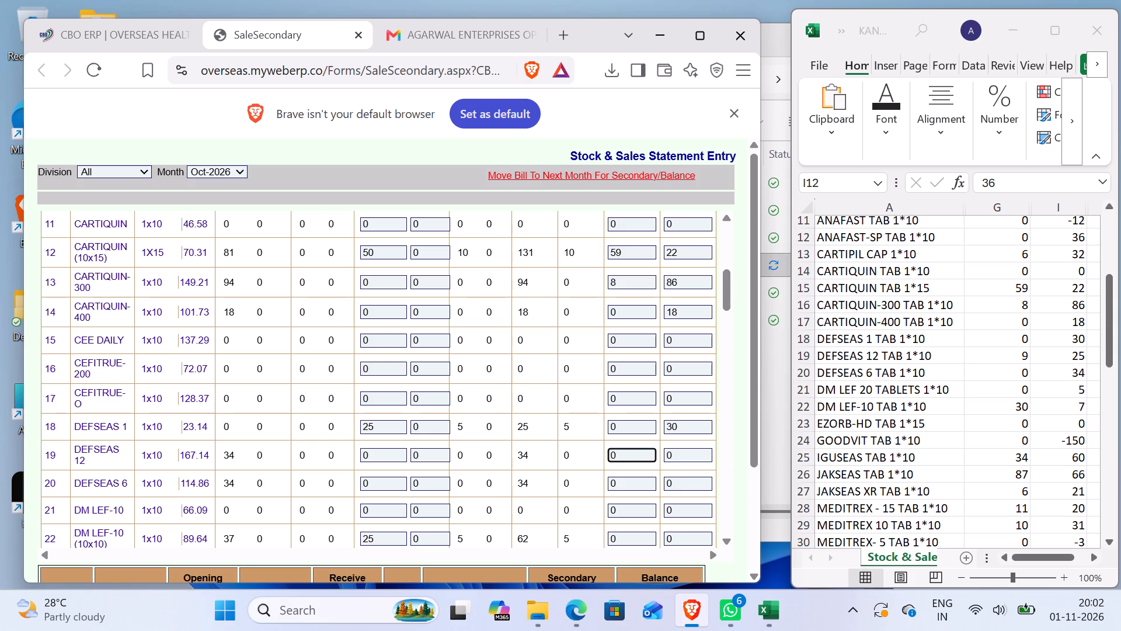
{"action": "key", "text": "BackSpace"}
{"action": "key", "text": "9"}
{"action": "key", "text": "Tab"}
{"action": "type", "text": "25"}
Set the DEFSEAS 6 closing stock to 34, matching its row in the distributor's statement.
{"action": "left_click", "coordinate": [702, 481]}
{"action": "key", "text": "BackSpace"}
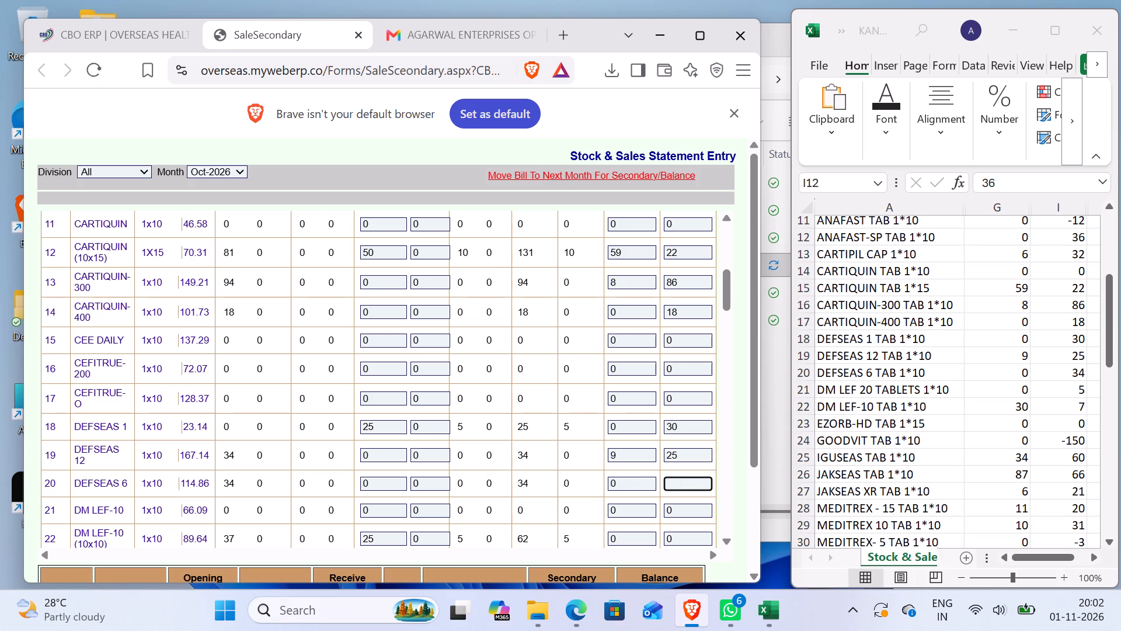
{"action": "key", "text": "3"}
{"action": "key", "text": "4"}
Set the DM LEF-20 (10x10) closing stock to 5 in the KANCHAN JUNGHA ENTERPRISES entry.
{"action": "scroll", "coordinate": [701, 483], "scroll_direction": "down", "scroll_amount": 2}
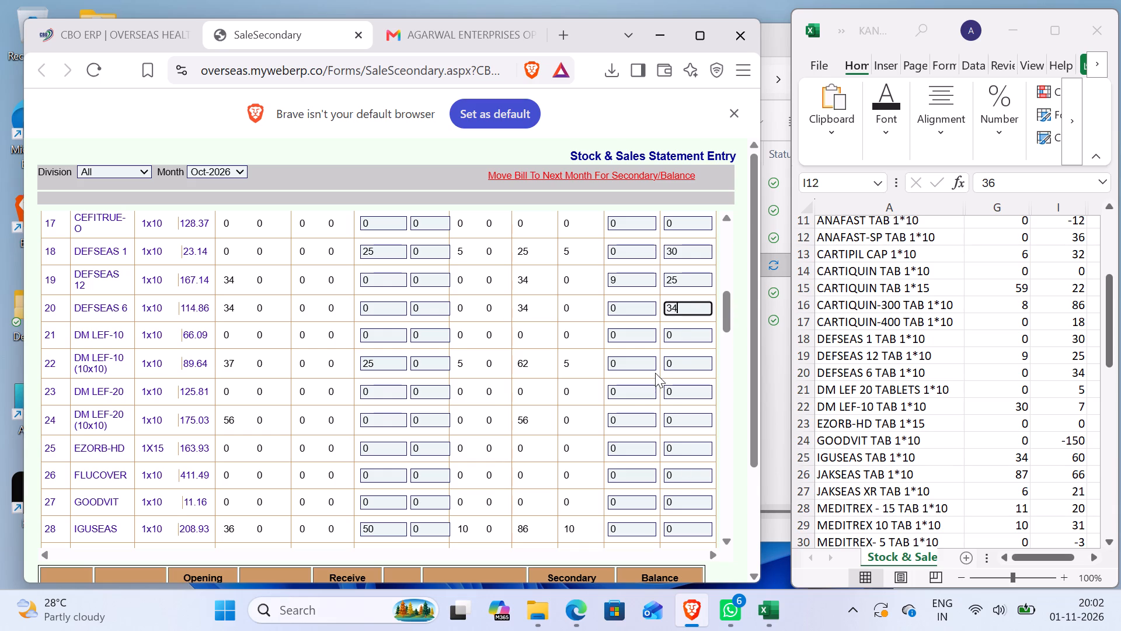
{"action": "left_click", "coordinate": [687, 427]}
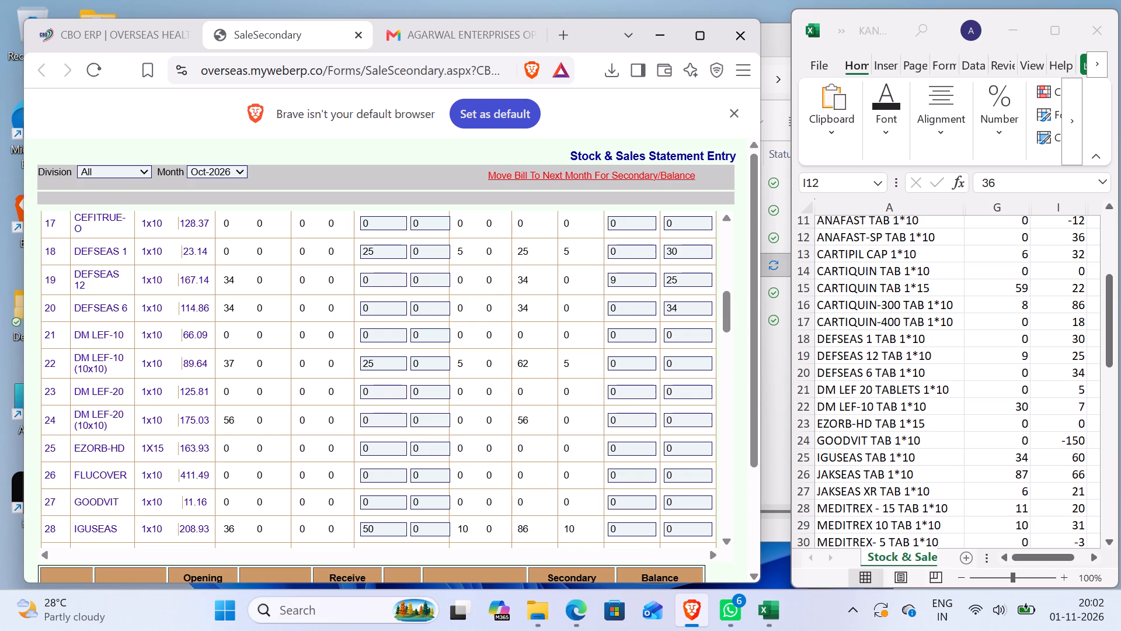
{"action": "left_click", "coordinate": [684, 421]}
{"action": "key", "text": "BackSpace"}
{"action": "key", "text": "5"}
Check the distributor's Excel statement and enter sales 30 and closing 7 for DM LEF-10 (10x10) in the ERP entry.
{"action": "left_click", "coordinate": [1074, 400]}
{"action": "scroll", "coordinate": [1074, 400], "scroll_direction": "up", "scroll_amount": 8}
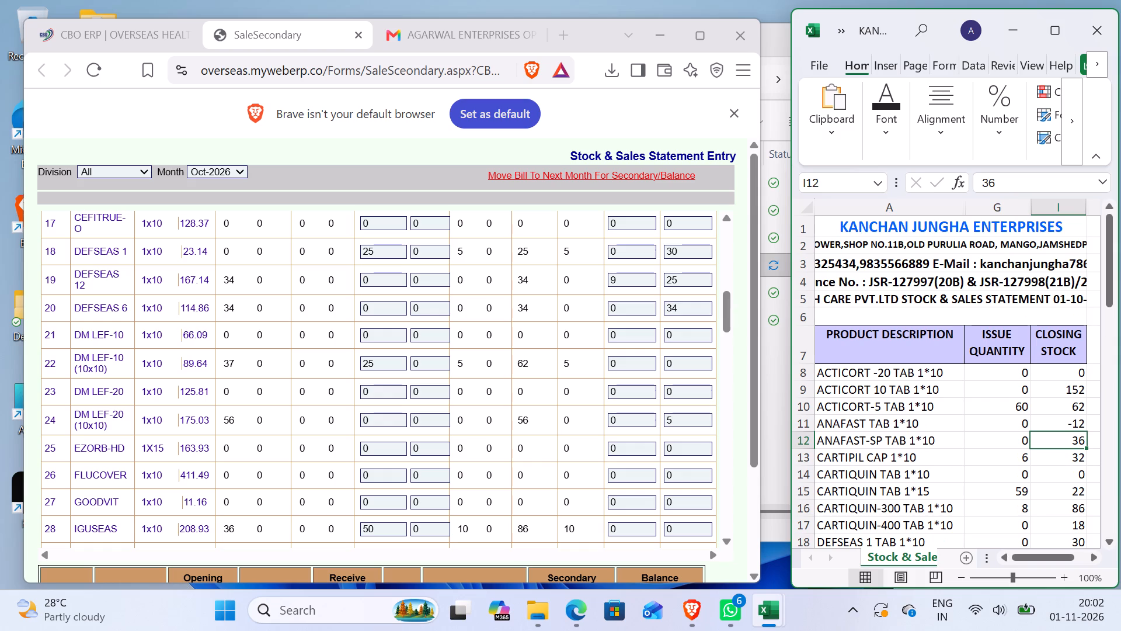
{"action": "scroll", "coordinate": [1073, 399], "scroll_direction": "down", "scroll_amount": 5}
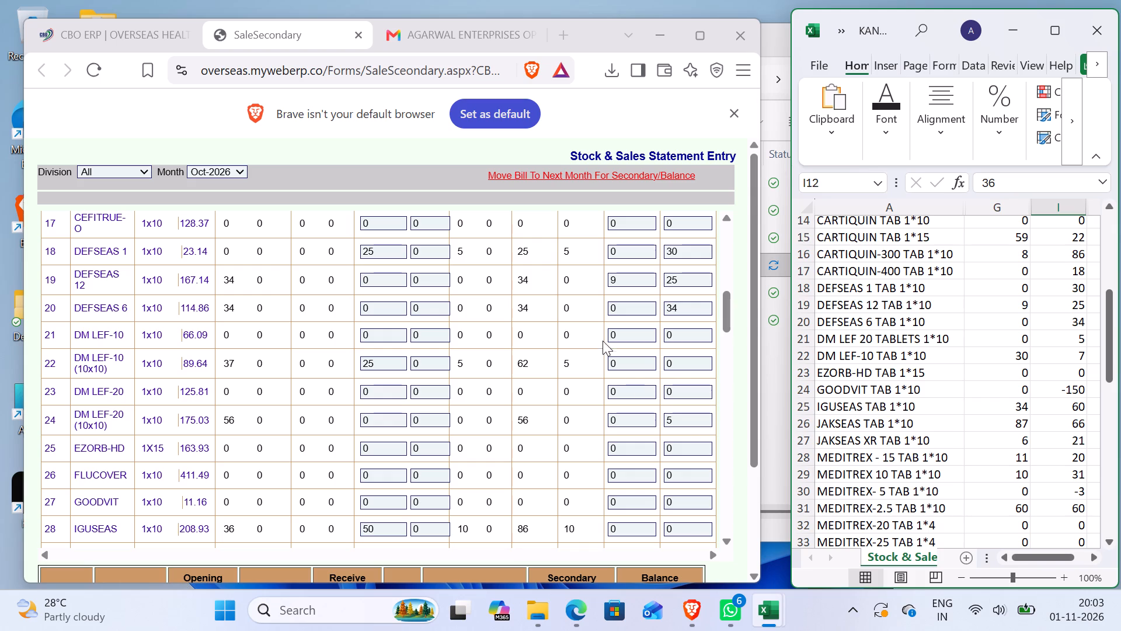
{"action": "left_click", "coordinate": [642, 367]}
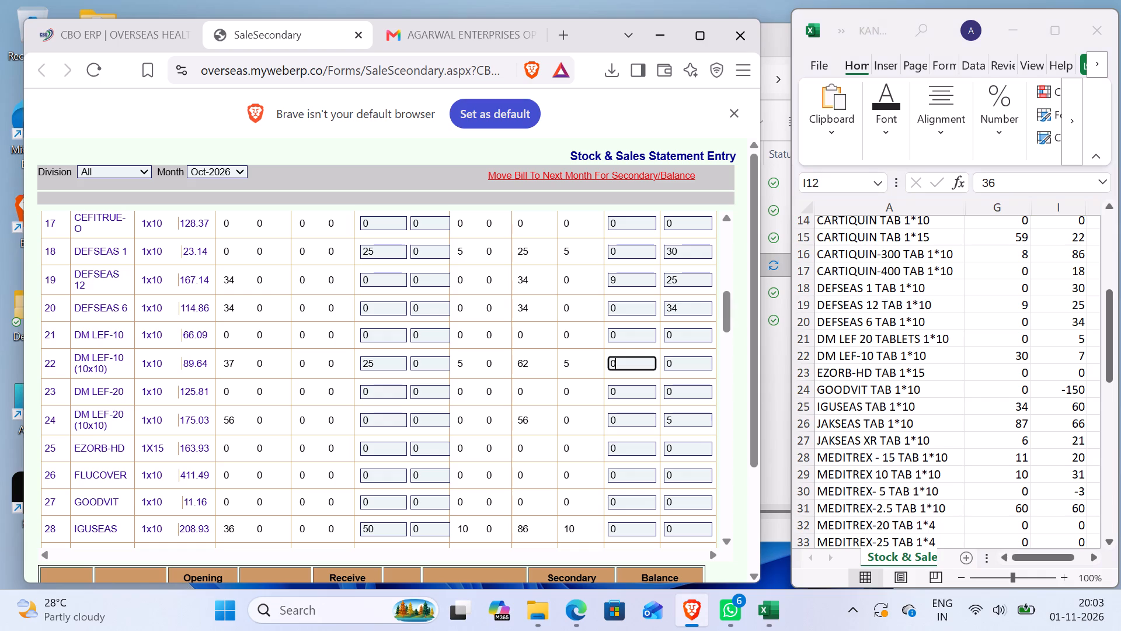
{"action": "left_click", "coordinate": [641, 364]}
{"action": "key", "text": "BackSpace"}
{"action": "type", "text": "30"}
{"action": "key", "text": "Tab"}
{"action": "key", "text": "7"}
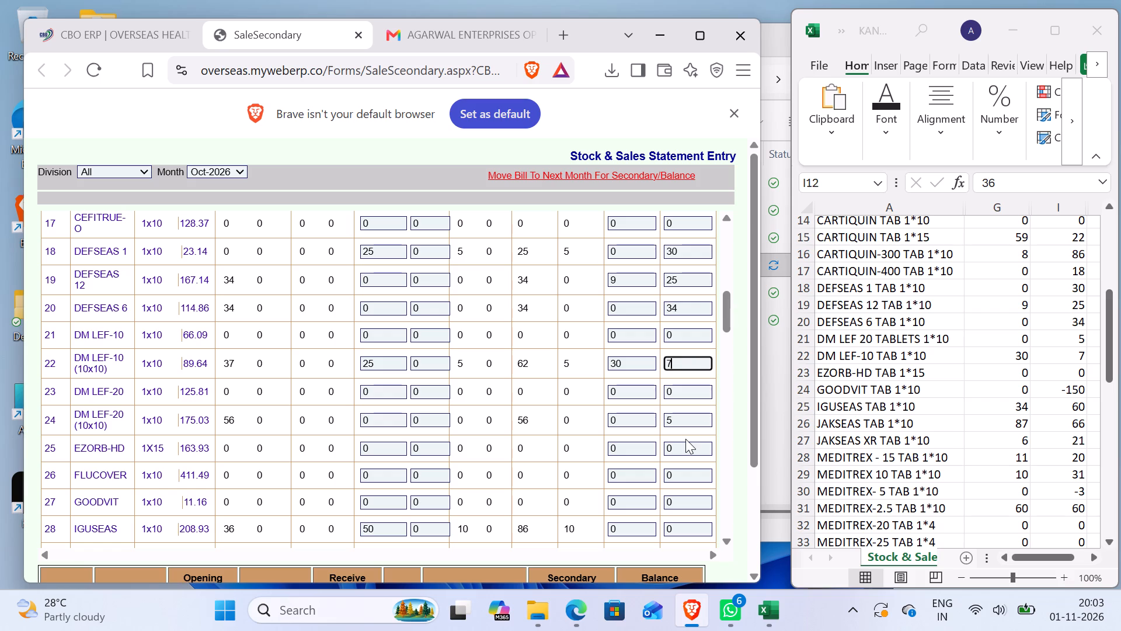
Enter sales 34 and closing 60 for IGUSEAS in the KANCHAN JUNGHA ENTERPRISES entry.
{"action": "scroll", "coordinate": [685, 439], "scroll_direction": "down", "scroll_amount": 1}
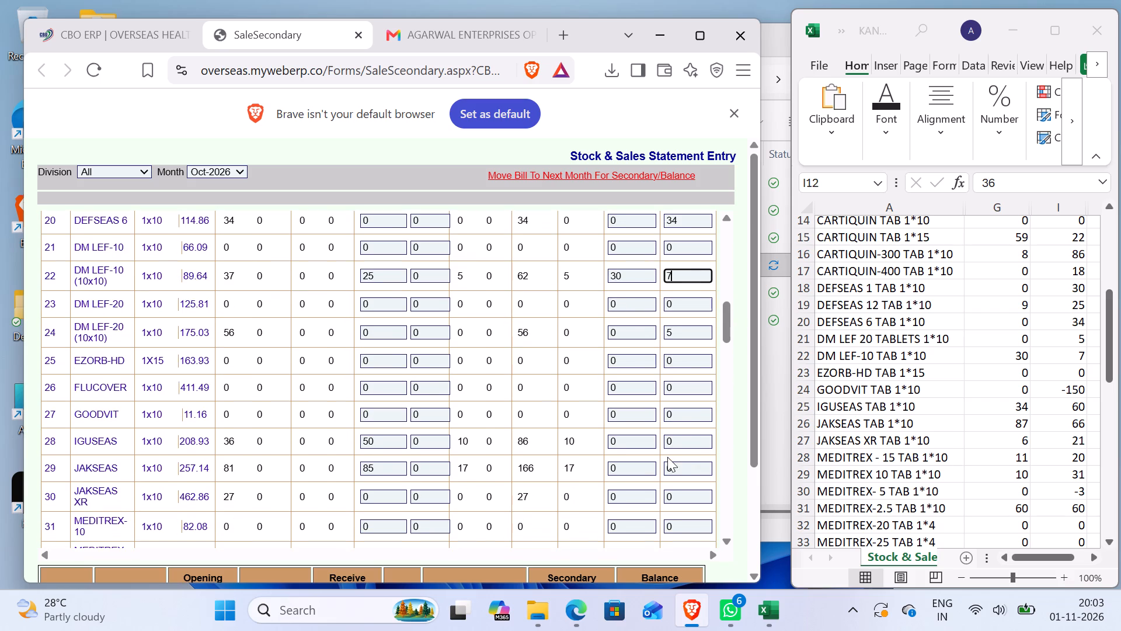
{"action": "left_click", "coordinate": [642, 444]}
{"action": "key", "text": "BackSpace"}
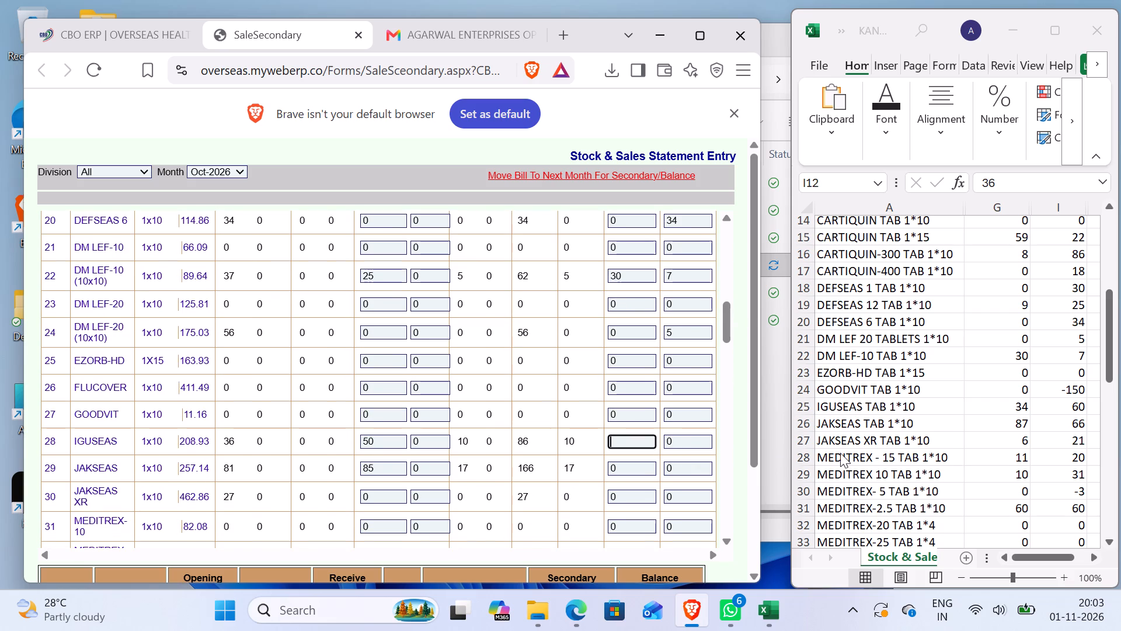
{"action": "type", "text": "36"}
{"action": "key", "text": "BackSpace"}
{"action": "key", "text": "4"}
{"action": "key", "text": "Tab"}
{"action": "type", "text": "60"}
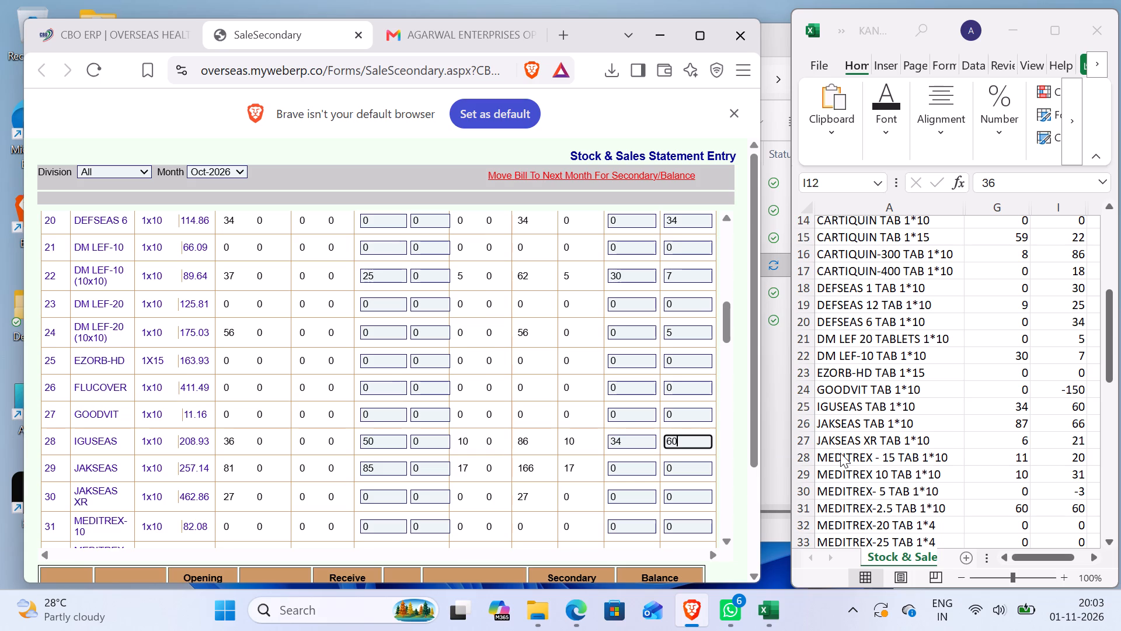
Enter sales 87 and closing 66 for JAKSEAS, matching its row in the distributor's statement.
{"action": "scroll", "coordinate": [840, 453], "scroll_direction": "down", "scroll_amount": 1}
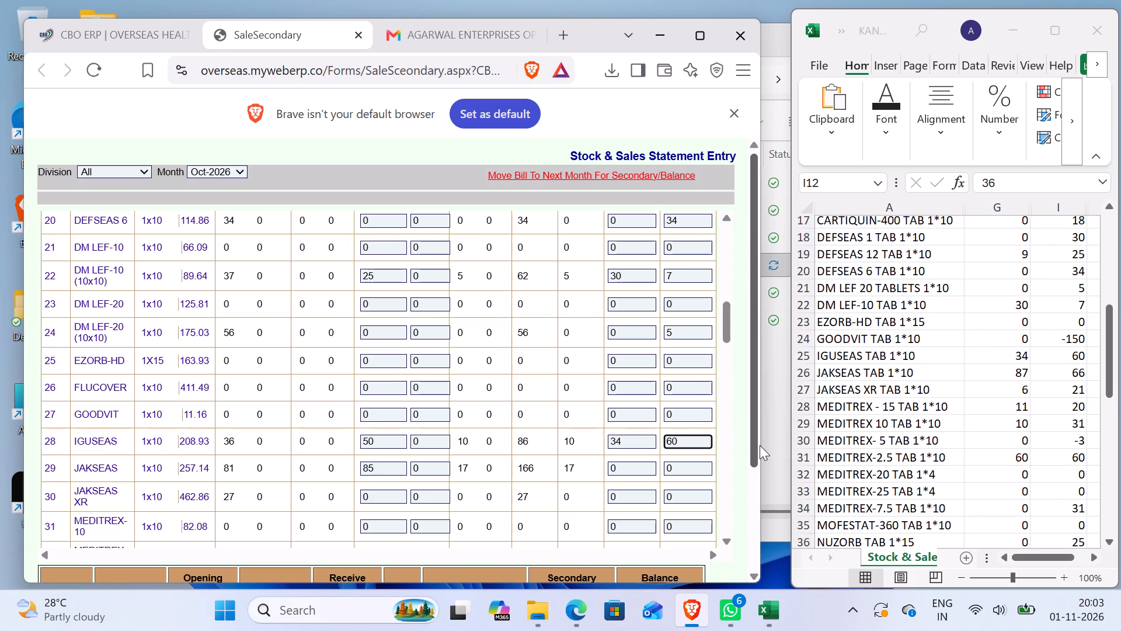
{"action": "left_click", "coordinate": [632, 474]}
{"action": "key", "text": "BackSpace"}
{"action": "key", "text": "BackSpace"}
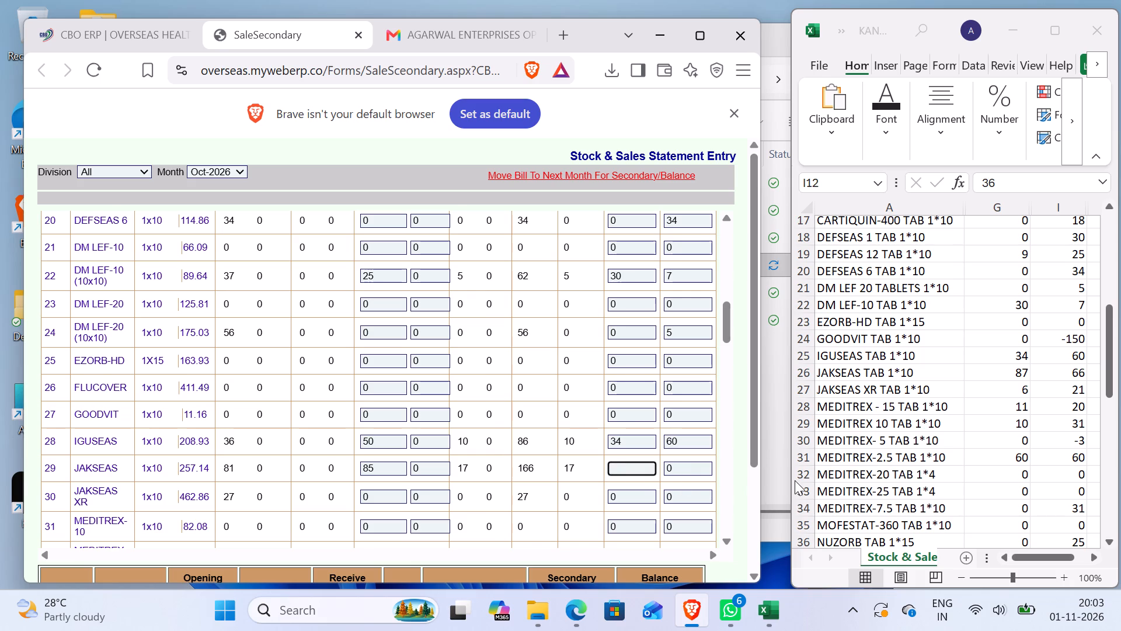
{"action": "key", "text": "8"}
{"action": "key", "text": "7"}
{"action": "key", "text": "Tab"}
{"action": "type", "text": "66t"}
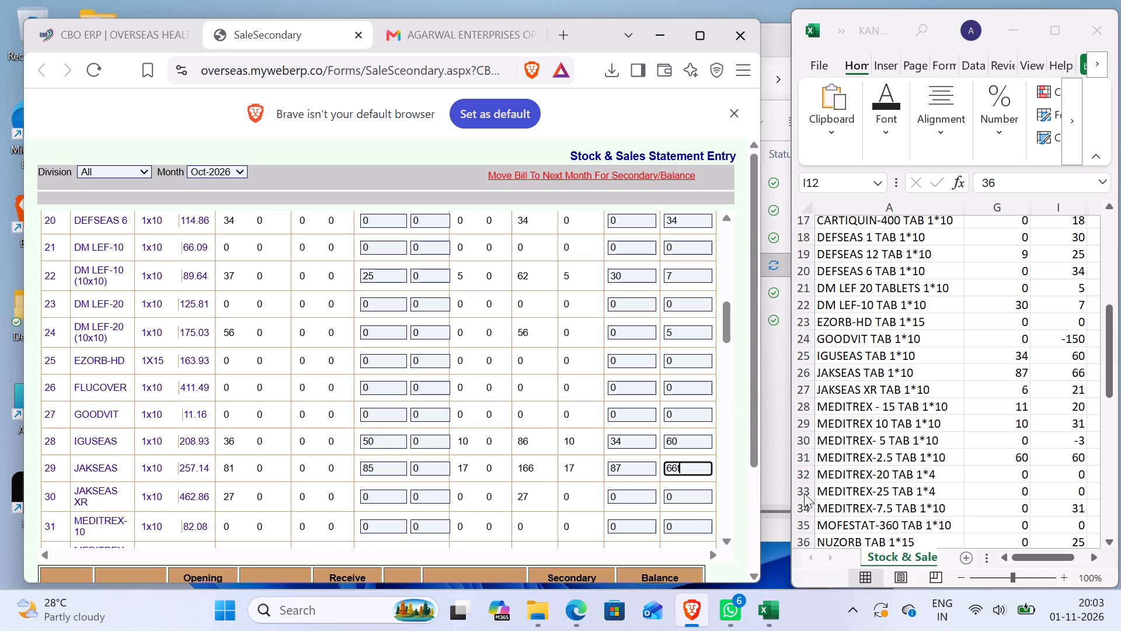
{"action": "key", "text": "BackSpace"}
Enter sales 6 and closing 21 for JAKSEAS XR in the KANCHAN JUNGHA ENTERPRISES entry.
{"action": "left_click", "coordinate": [650, 495]}
{"action": "key", "text": "BackSpace"}
{"action": "key", "text": "6"}
{"action": "key", "text": "Tab"}
{"action": "type", "text": "21"}
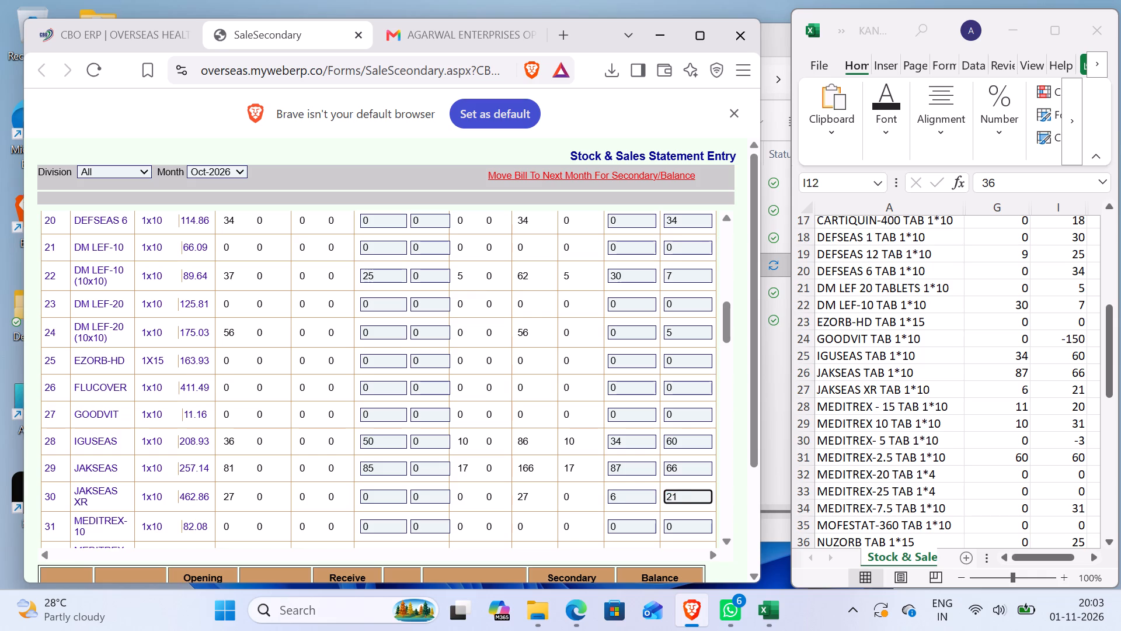
Enter sales 11 and closing 20 for MEDITREX-15 (10X4) in the KANCHAN JUNGHA ENTERPRISES entry.
{"action": "scroll", "coordinate": [650, 496], "scroll_direction": "down", "scroll_amount": 1}
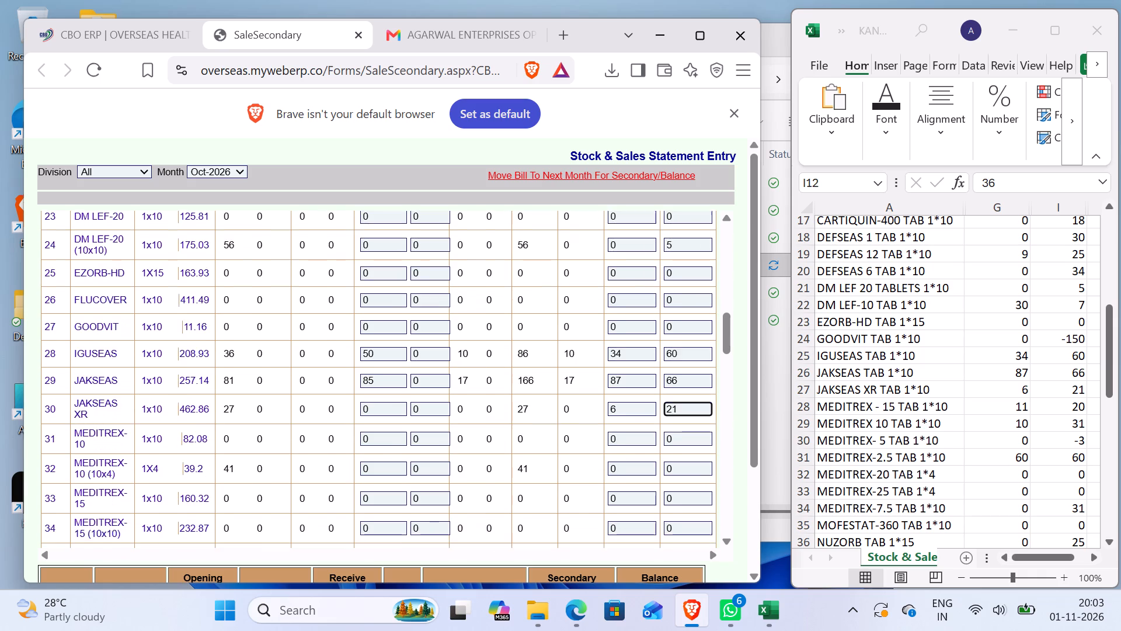
{"action": "scroll", "coordinate": [650, 496], "scroll_direction": "down", "scroll_amount": 1}
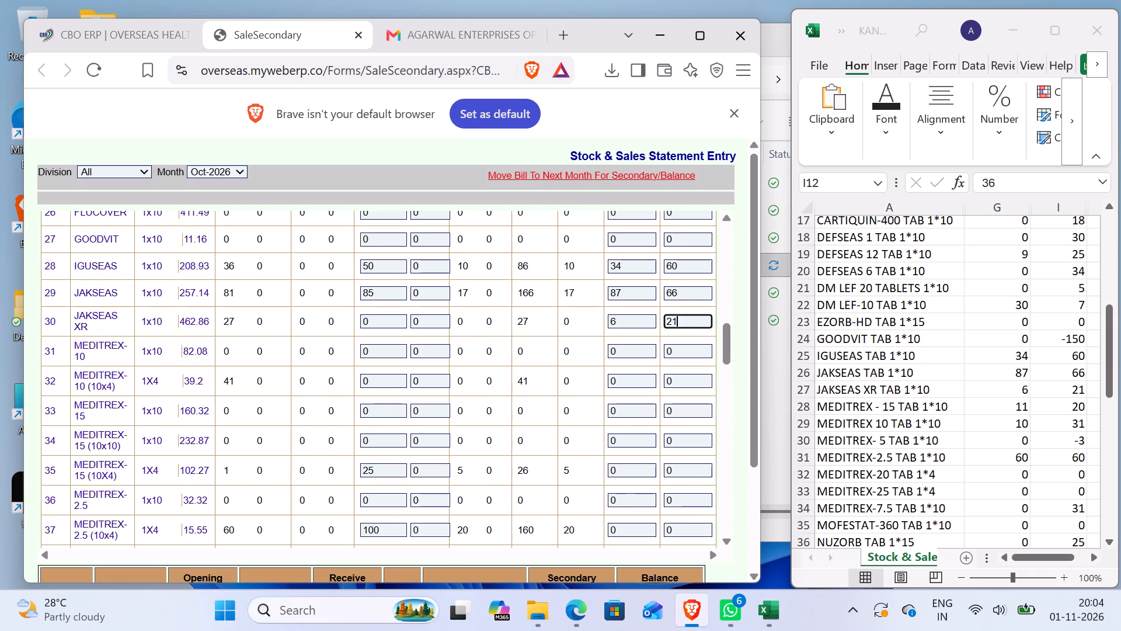
{"action": "left_click", "coordinate": [641, 473]}
{"action": "key", "text": "BackSpace"}
{"action": "key", "text": "BackSpace"}
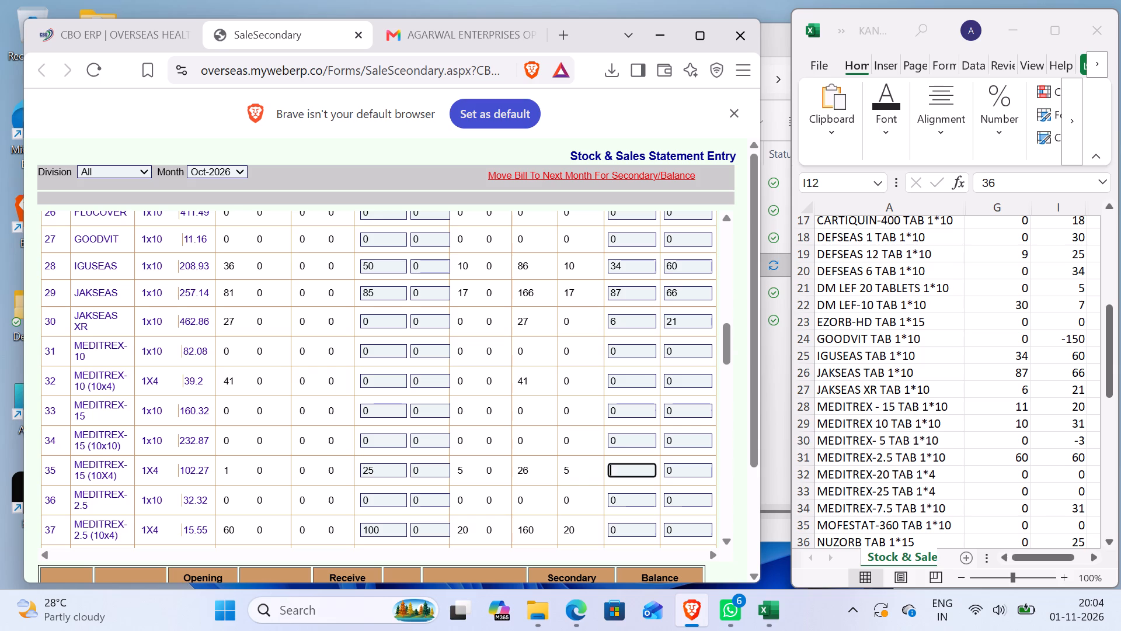
{"action": "type", "text": "11"}
{"action": "key", "text": "Tab"}
{"action": "type", "text": "20"}
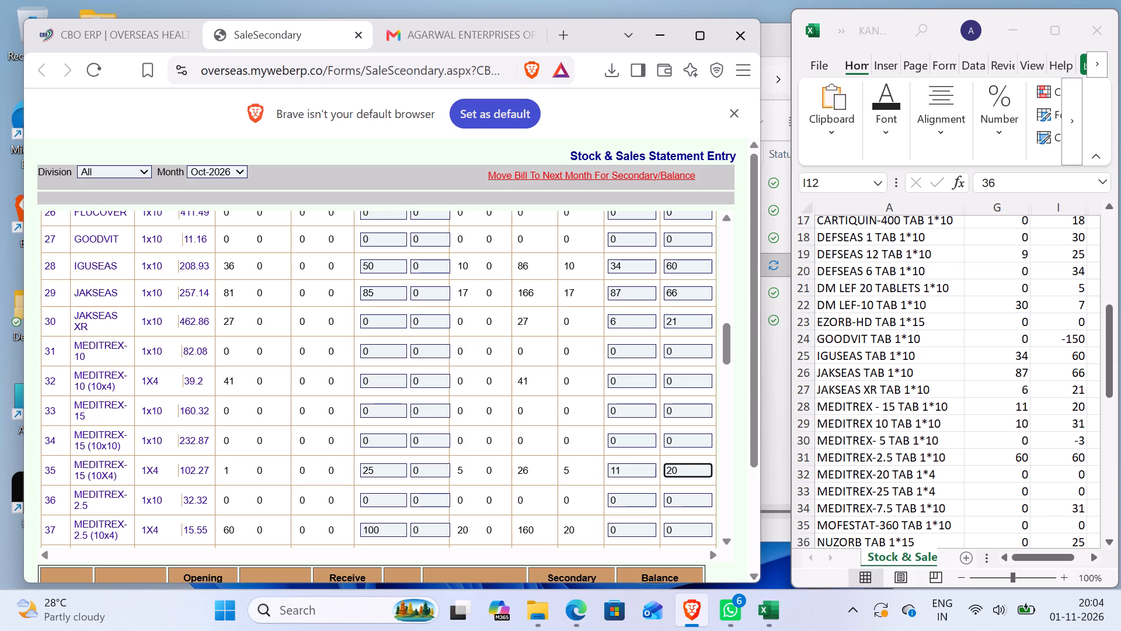
Enter sales 10 and closing 31 for MEDITREX-10 (10x4), matching the MEDITREX 10 row in the statement.
{"action": "left_click", "coordinate": [638, 384]}
{"action": "key", "text": "BackSpace"}
{"action": "type", "text": "10"}
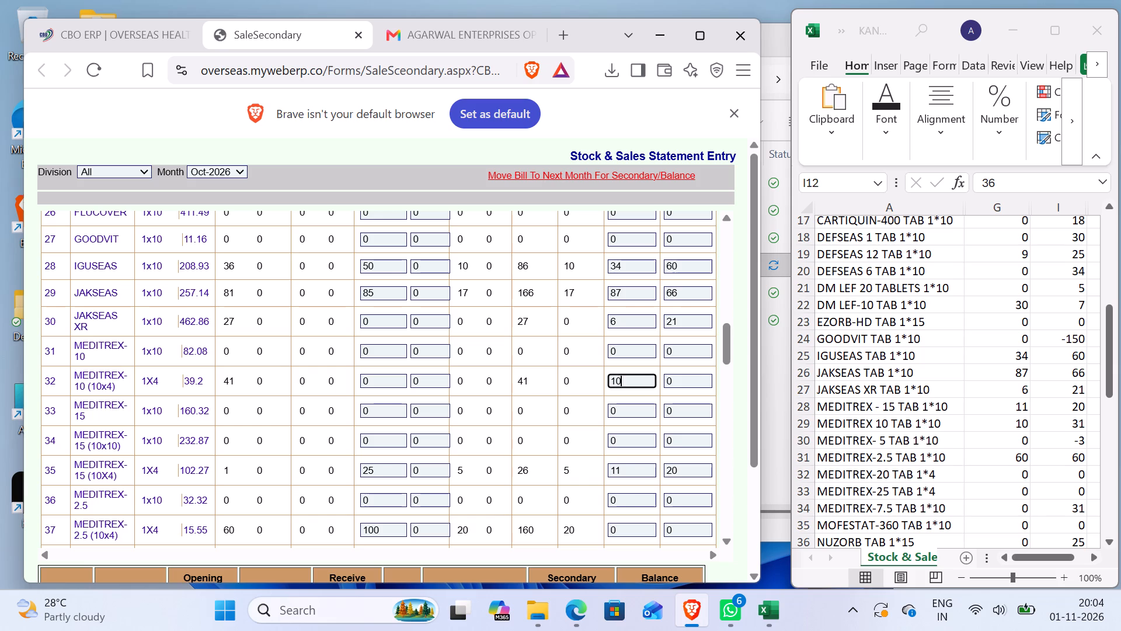
{"action": "key", "text": "Tab"}
{"action": "type", "text": "31"}
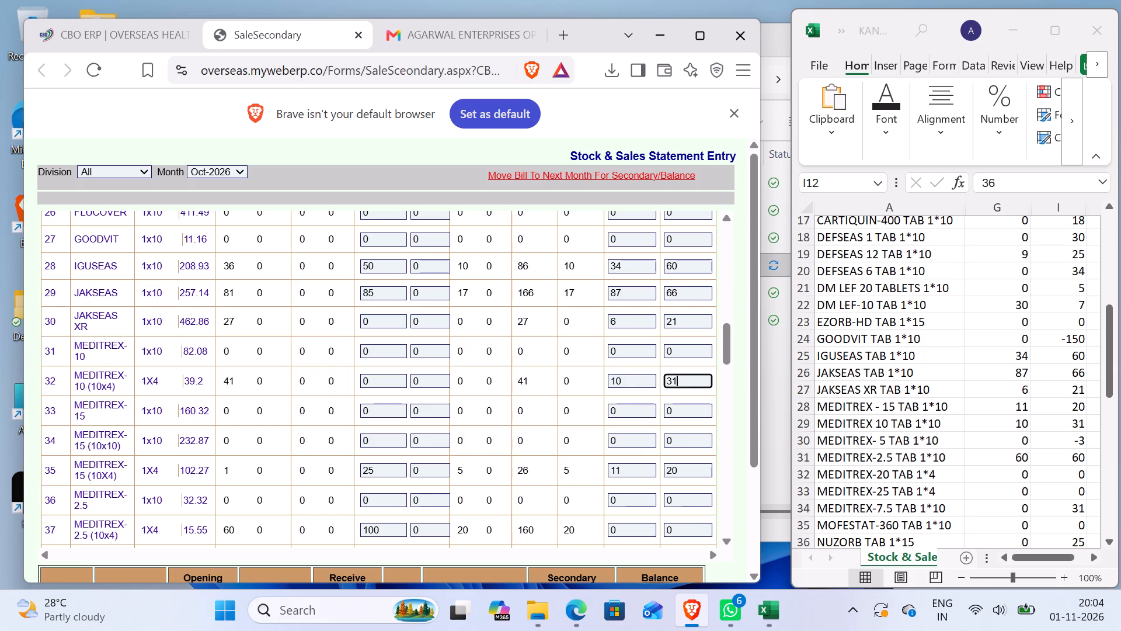
Enter sales 60 and closing 60 for MEDITREX-2.5 (10x4) in the KANCHAN JUNGHA ENTERPRISES entry.
{"action": "scroll", "coordinate": [624, 466], "scroll_direction": "down", "scroll_amount": 1}
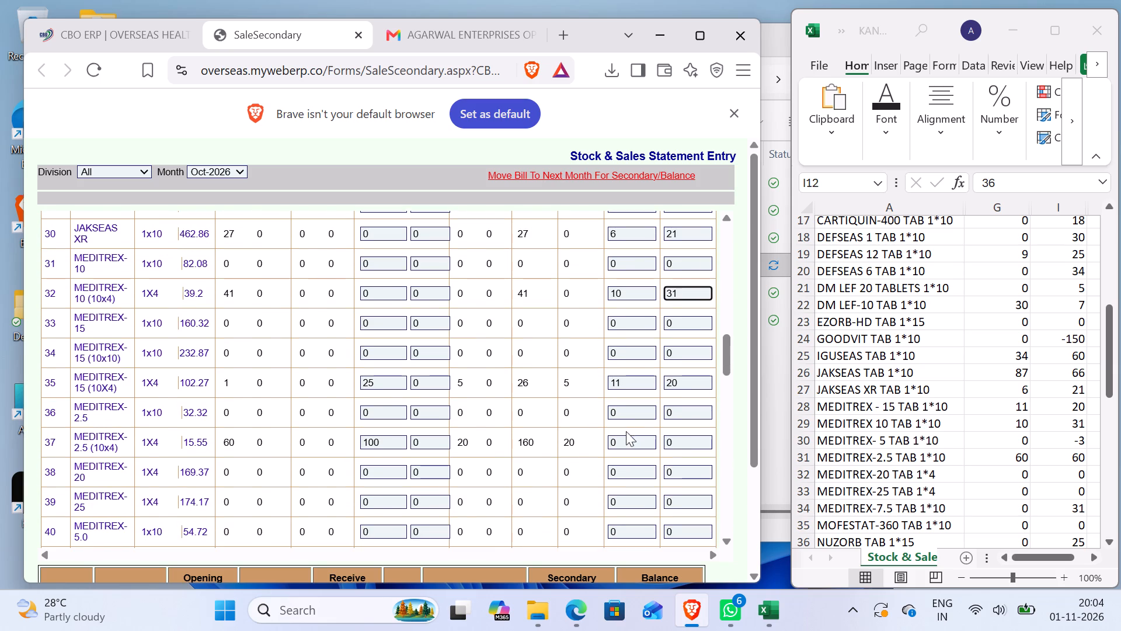
{"action": "left_click", "coordinate": [629, 442]}
{"action": "key", "text": "BackSpace"}
{"action": "type", "text": "60"}
{"action": "key", "text": "Tab"}
{"action": "key", "text": "6"}
{"action": "key", "text": "0"}
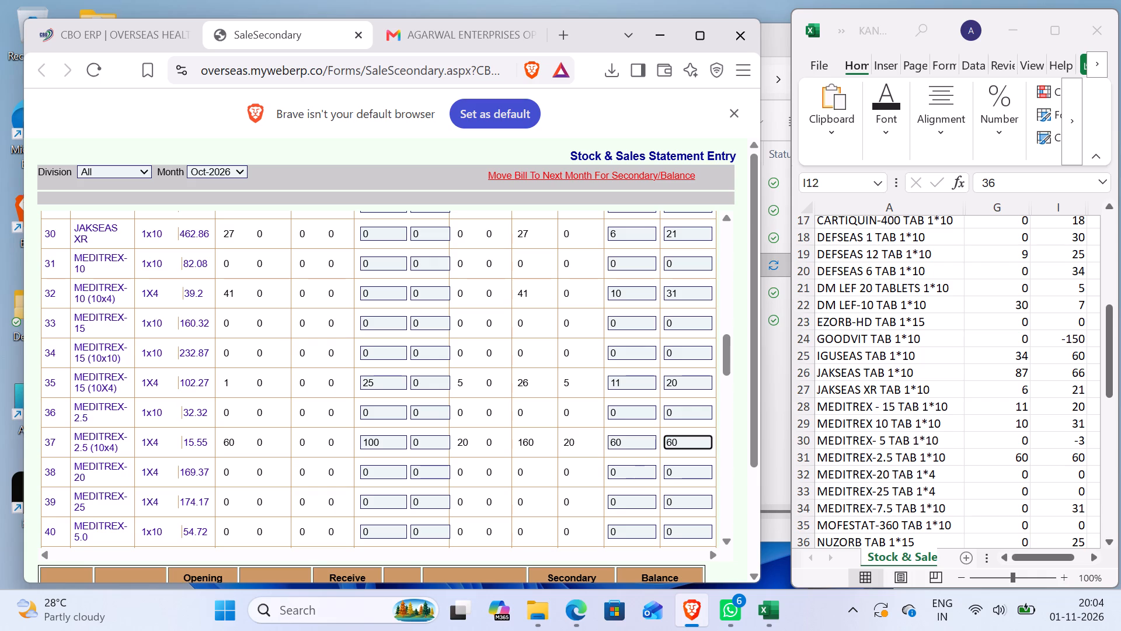
Enter closing 31 for MEDITREX-7.5 (10x4) in the KANCHAN JUNGHA ENTERPRISES entry.
{"action": "scroll", "coordinate": [659, 495], "scroll_direction": "down", "scroll_amount": 2}
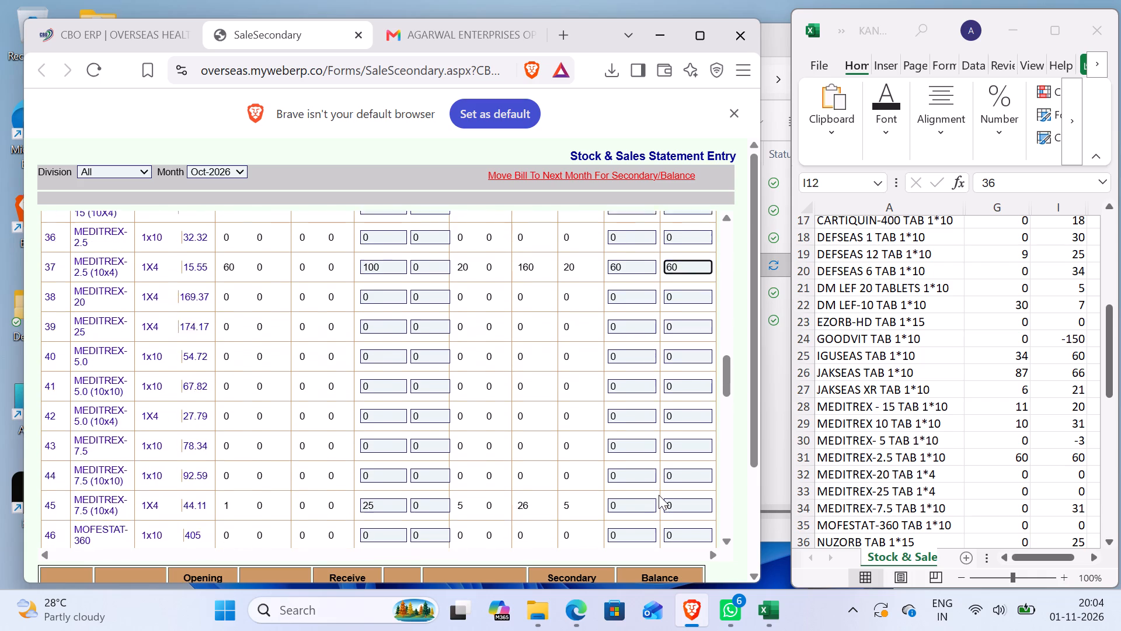
{"action": "scroll", "coordinate": [659, 495], "scroll_direction": "down", "scroll_amount": 1}
{"action": "left_click", "coordinate": [691, 414]}
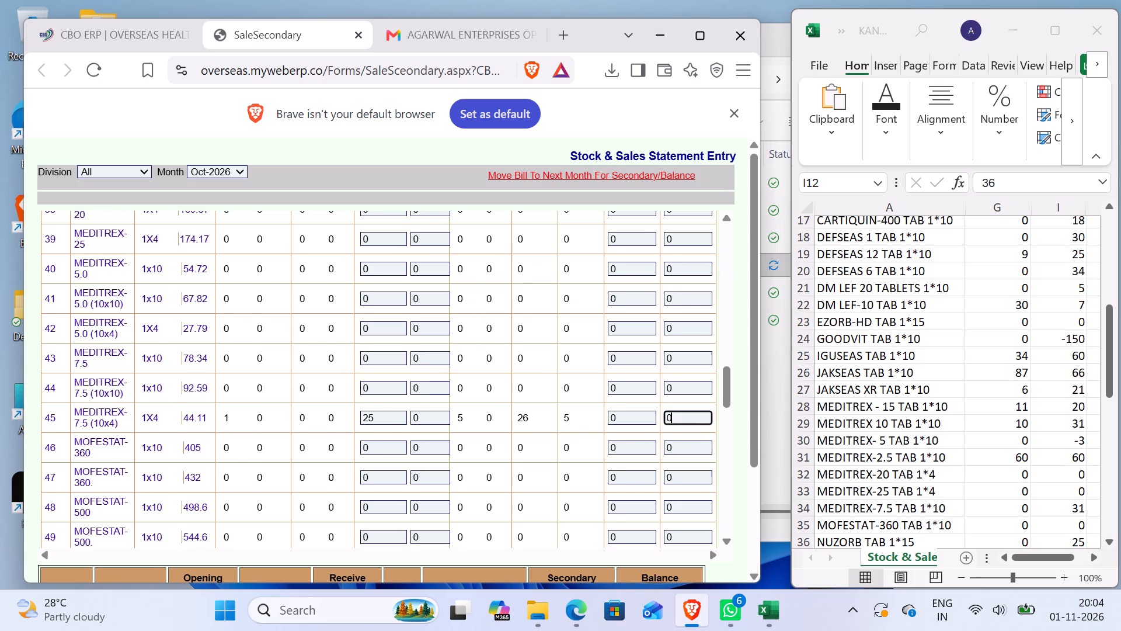
{"action": "key", "text": "BackSpace"}
{"action": "type", "text": "31"}
{"action": "left_click", "coordinate": [685, 505]}
Enter closing 25 for NUZORB (1X15) in the KANCHAN JUNGHA ENTERPRISES entry.
{"action": "scroll", "coordinate": [683, 501], "scroll_direction": "down", "scroll_amount": 2}
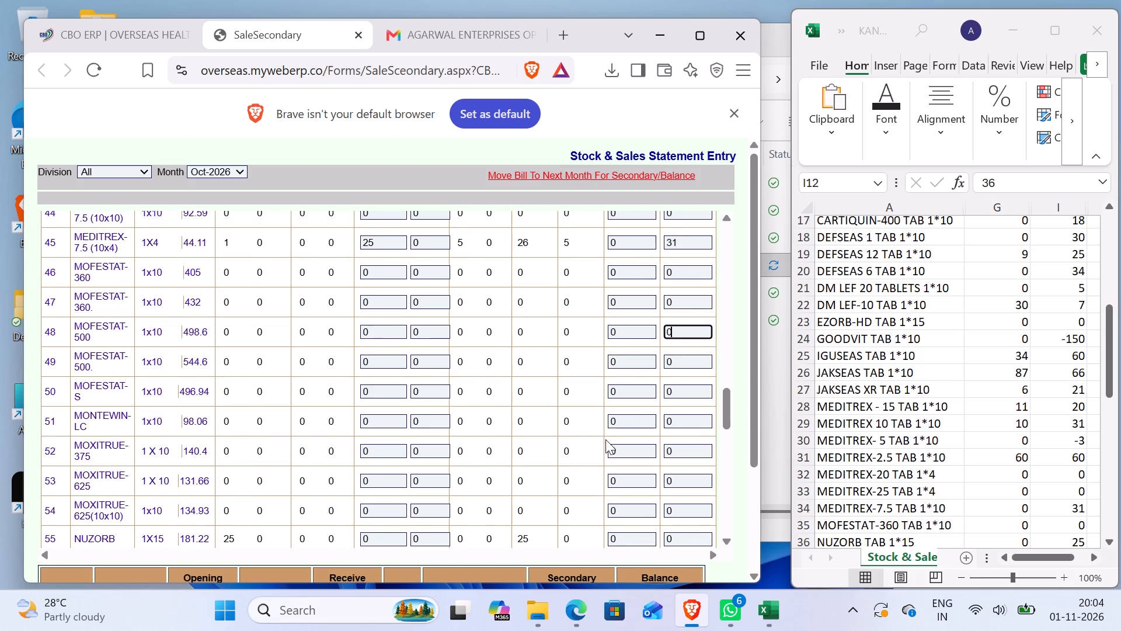
{"action": "scroll", "coordinate": [633, 428], "scroll_direction": "down", "scroll_amount": 2}
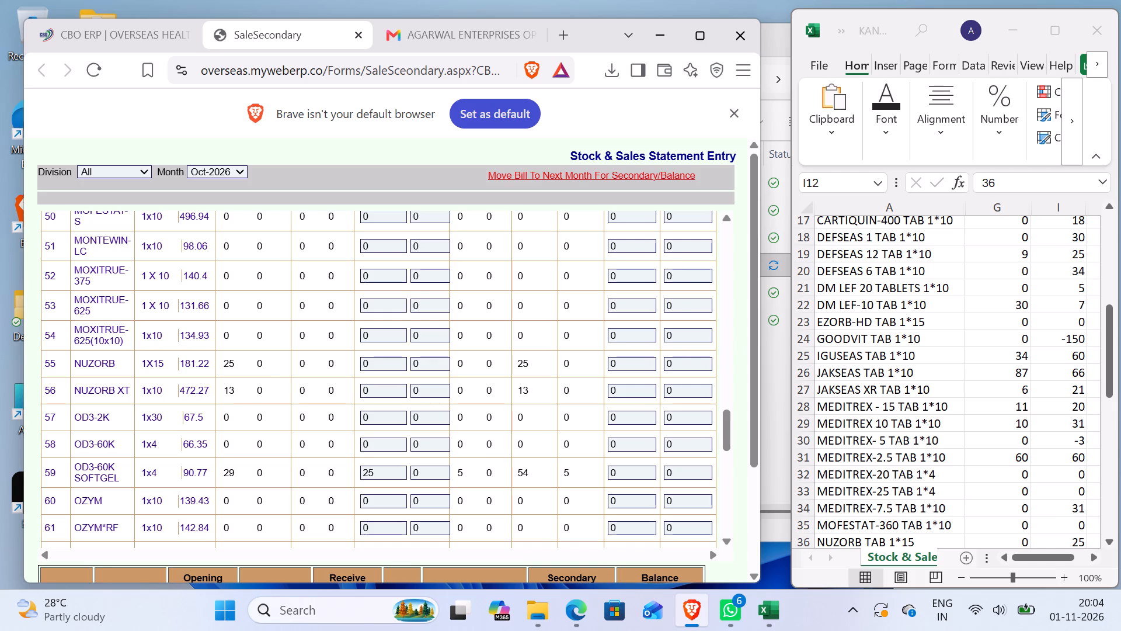
{"action": "left_click", "coordinate": [683, 360]}
{"action": "key", "text": "BackSpace"}
{"action": "type", "text": "25"}
Consult the next rows of the Excel statement and enter closing 13 for NUZORB XT in the ERP entry.
{"action": "left_click", "coordinate": [1076, 467]}
{"action": "scroll", "coordinate": [1077, 466], "scroll_direction": "down", "scroll_amount": 2}
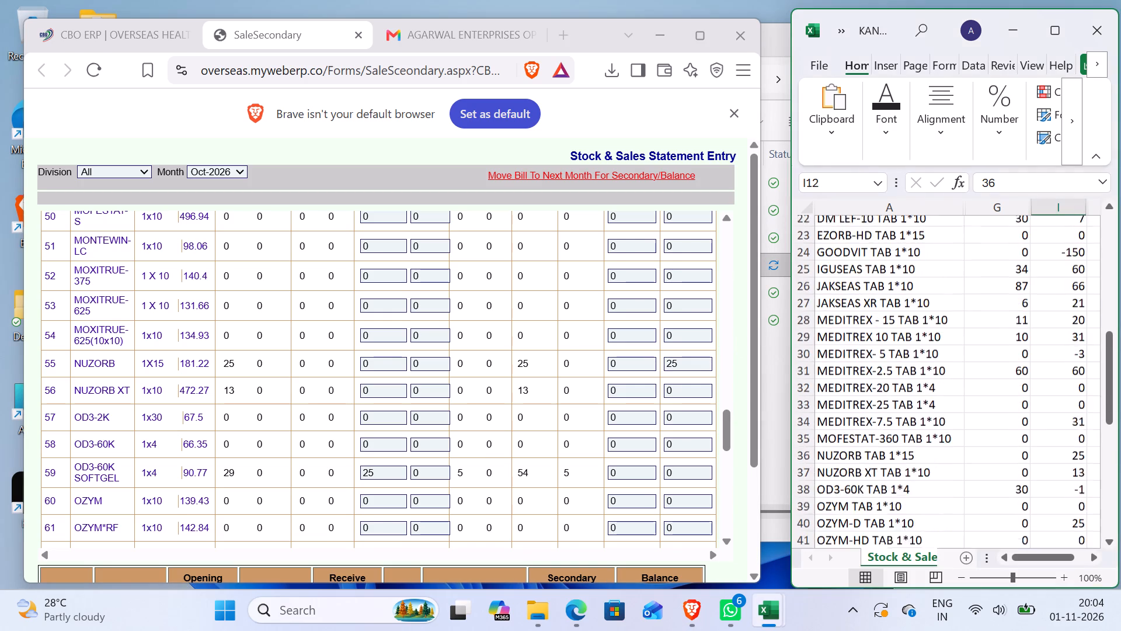
{"action": "scroll", "coordinate": [1077, 466], "scroll_direction": "down", "scroll_amount": 2}
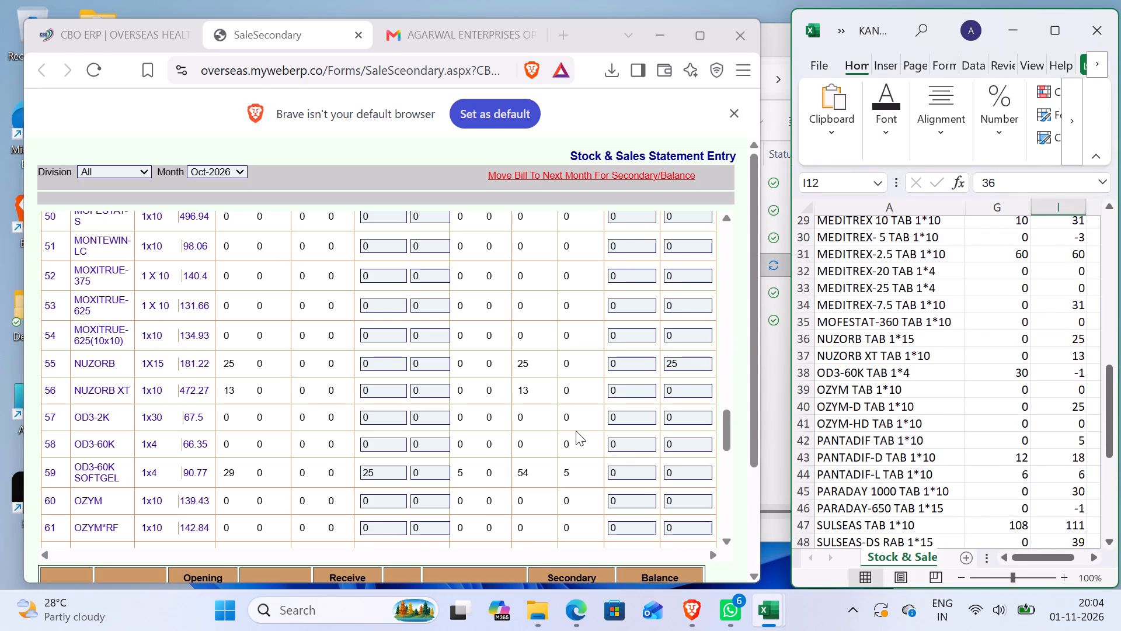
{"action": "scroll", "coordinate": [652, 471], "scroll_direction": "down", "scroll_amount": 1}
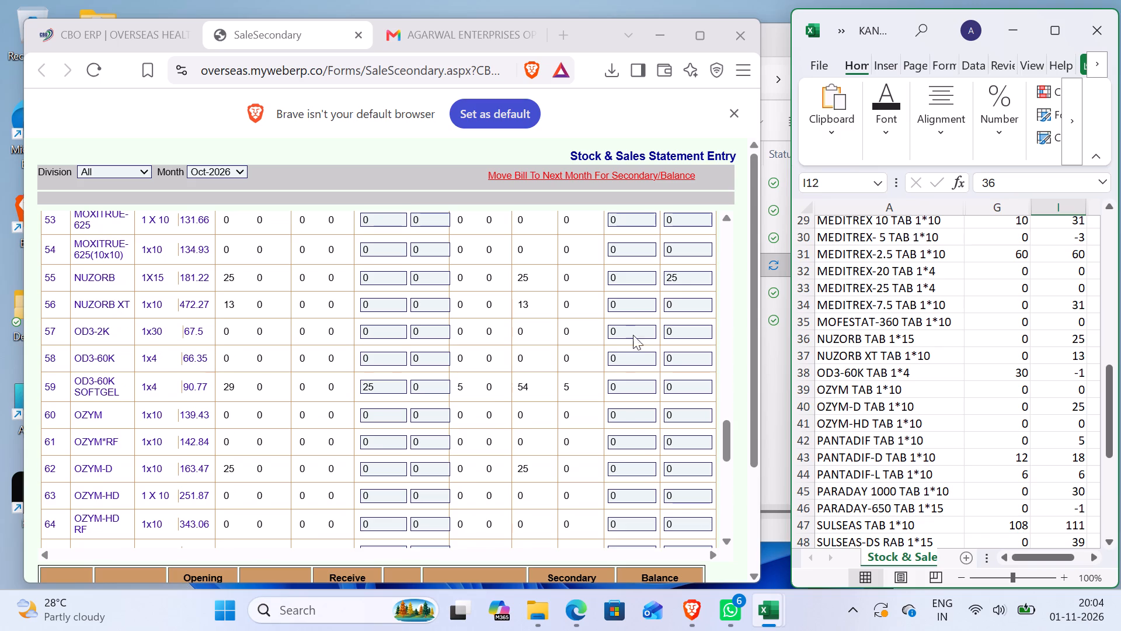
{"action": "left_click", "coordinate": [681, 304]}
{"action": "key", "text": "BackSpace"}
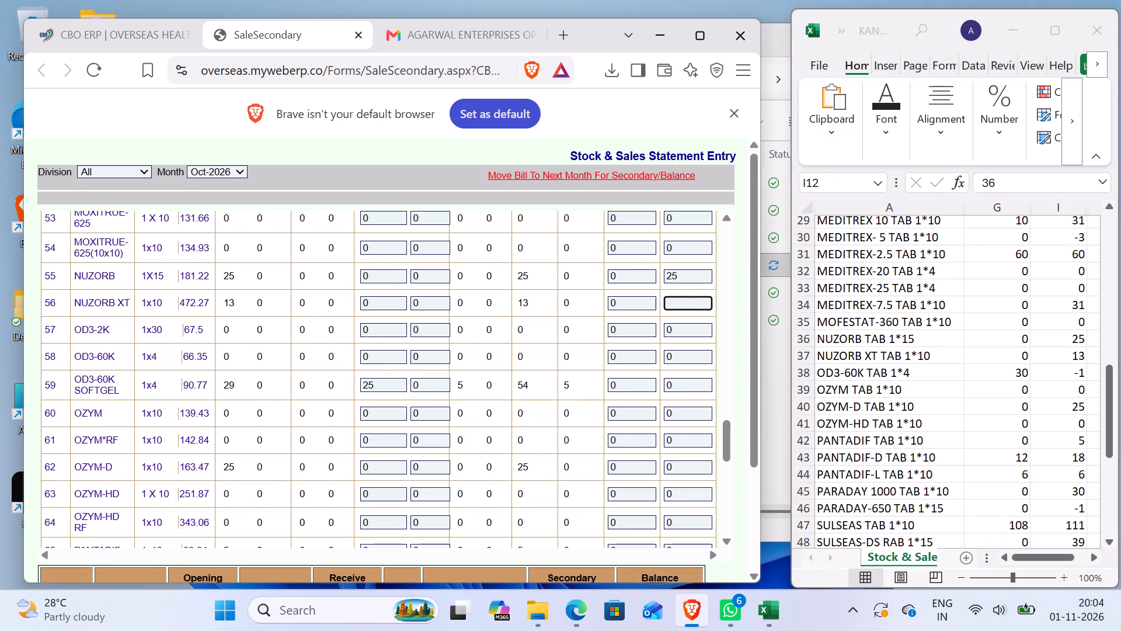
{"action": "type", "text": "13"}
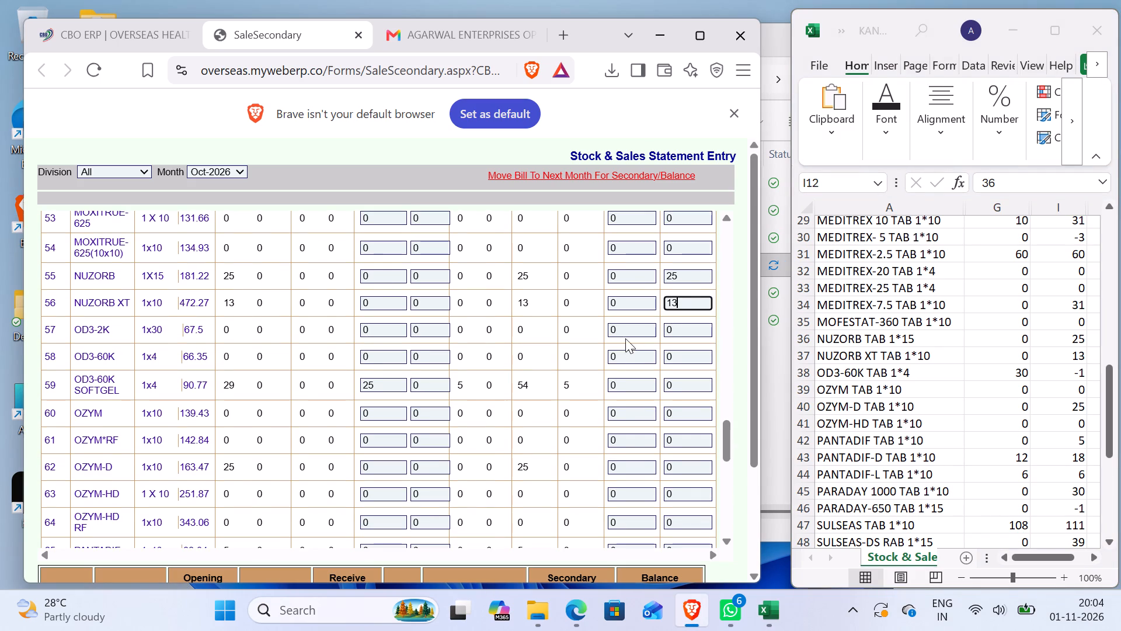
Enter sales 30 for OD3-60K SOFTGEL, matching the OD3-60K row in the statement.
{"action": "left_click", "coordinate": [628, 393]}
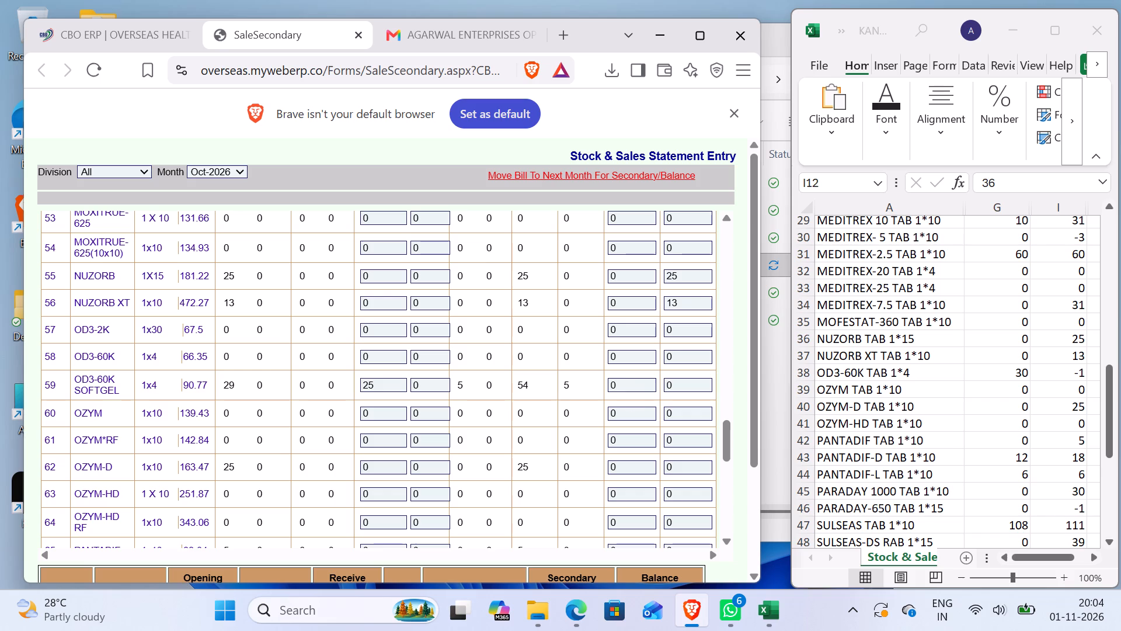
{"action": "left_click", "coordinate": [627, 382]}
{"action": "key", "text": "BackSpace"}
{"action": "type", "text": "30"}
Enter closing 25 for OZYM-D in the KANCHAN JUNGHA ENTERPRISES entry.
{"action": "left_click", "coordinate": [685, 469]}
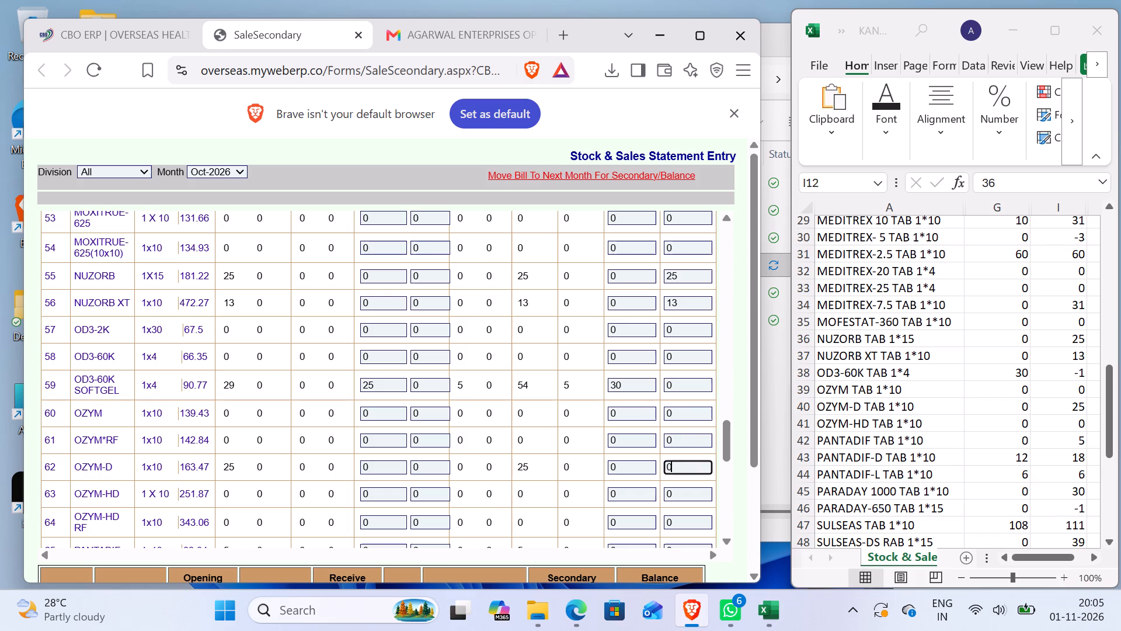
{"action": "key", "text": "BackSpace"}
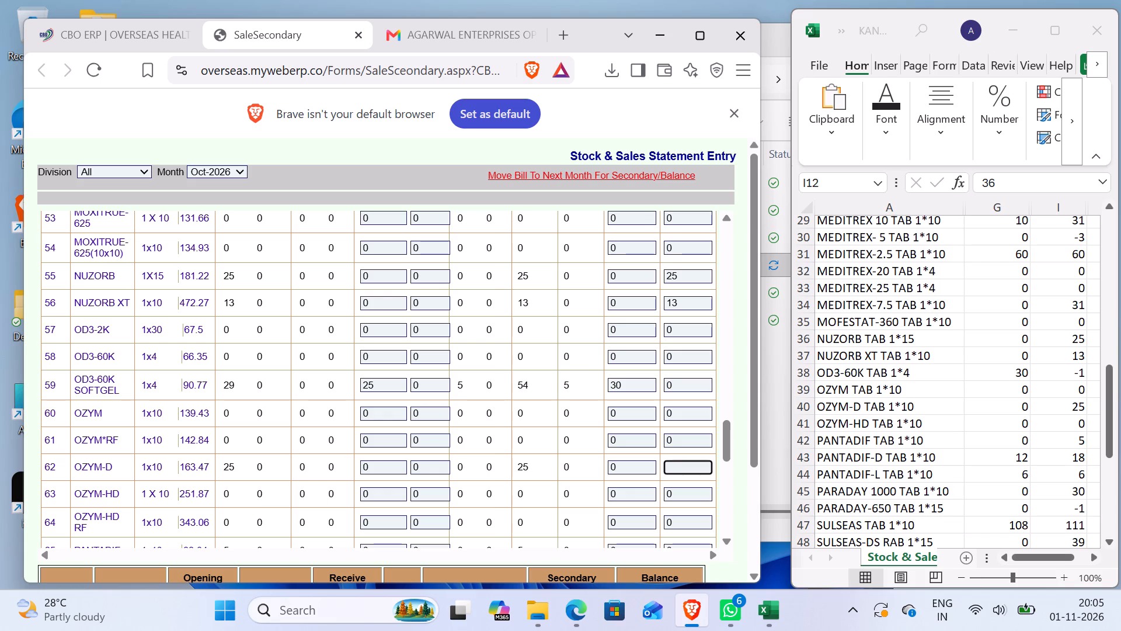
{"action": "type", "text": "25"}
Enter closing 5 for PANTADIF in the KANCHAN JUNGHA ENTERPRISES entry.
{"action": "scroll", "coordinate": [683, 466], "scroll_direction": "down", "scroll_amount": 1}
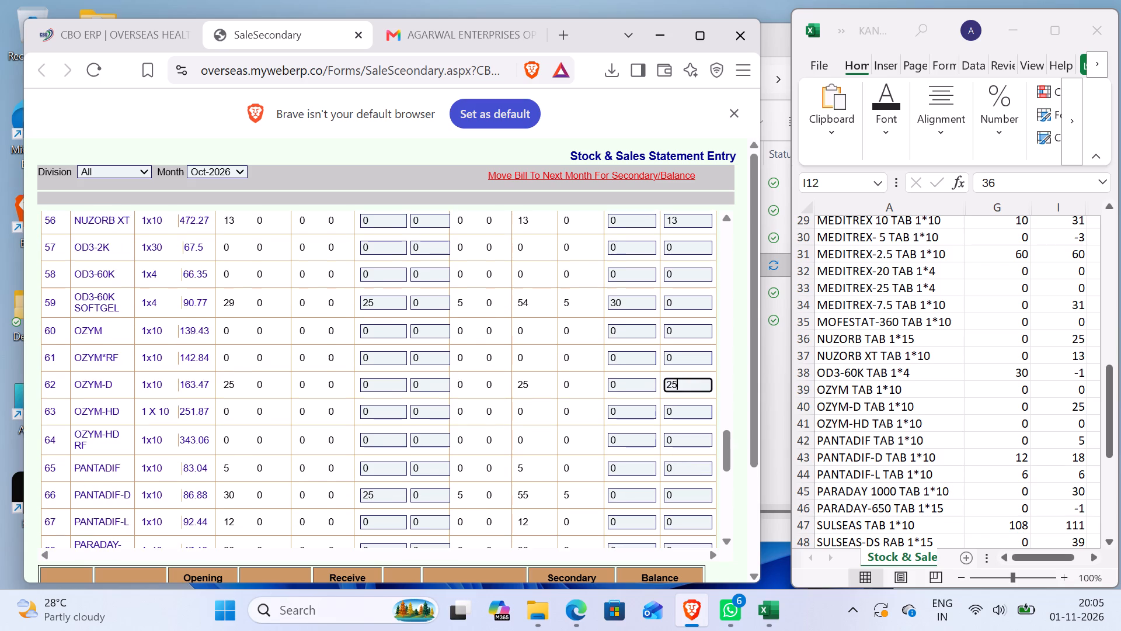
{"action": "scroll", "coordinate": [672, 436], "scroll_direction": "down", "scroll_amount": 1}
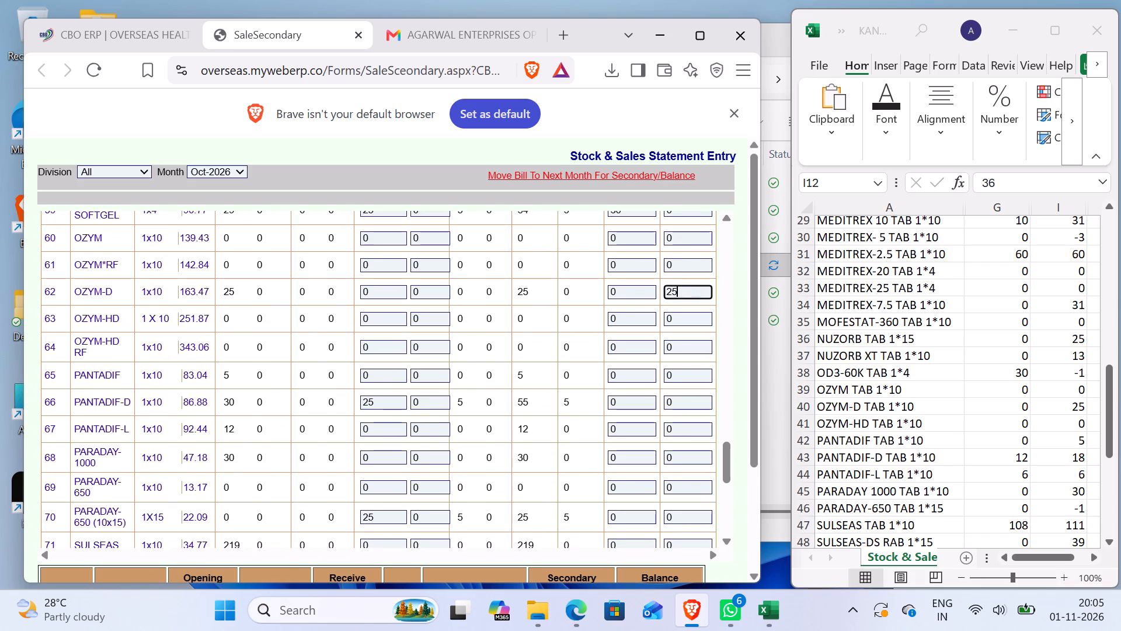
{"action": "left_click", "coordinate": [678, 372]}
{"action": "key", "text": "BackSpace"}
{"action": "key", "text": "5"}
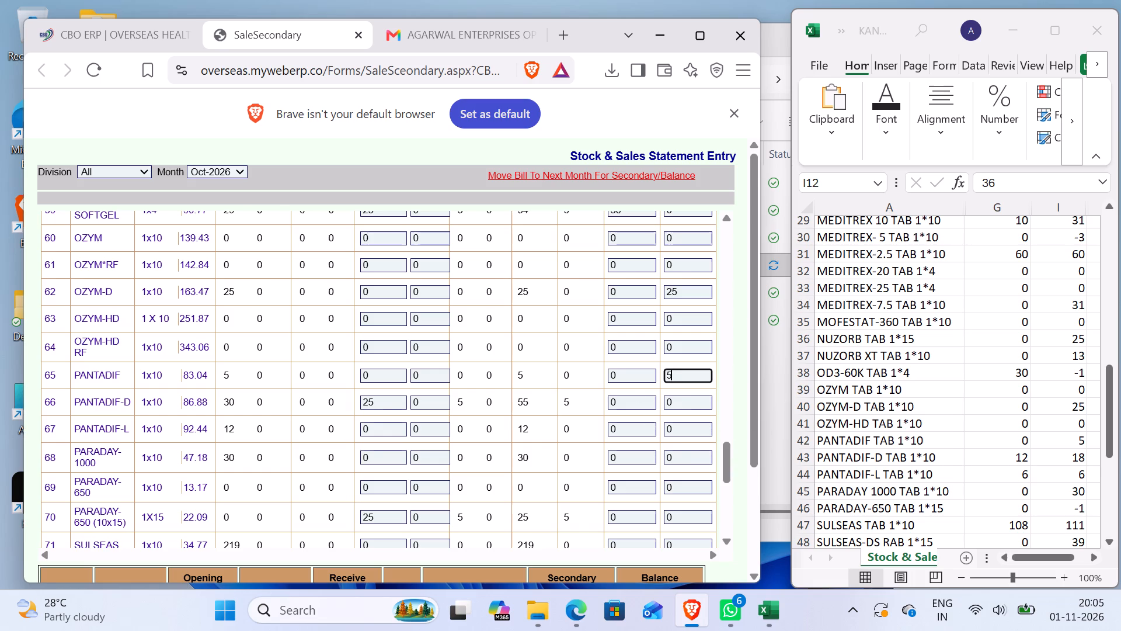
Enter sales 12 and closing 18 for PANTADIF-D in the KANCHAN JUNGHA ENTERPRISES entry.
{"action": "left_click", "coordinate": [628, 397]}
{"action": "key", "text": "BackSpace"}
{"action": "type", "text": "12"}
{"action": "key", "text": "Tab"}
{"action": "type", "text": "18"}
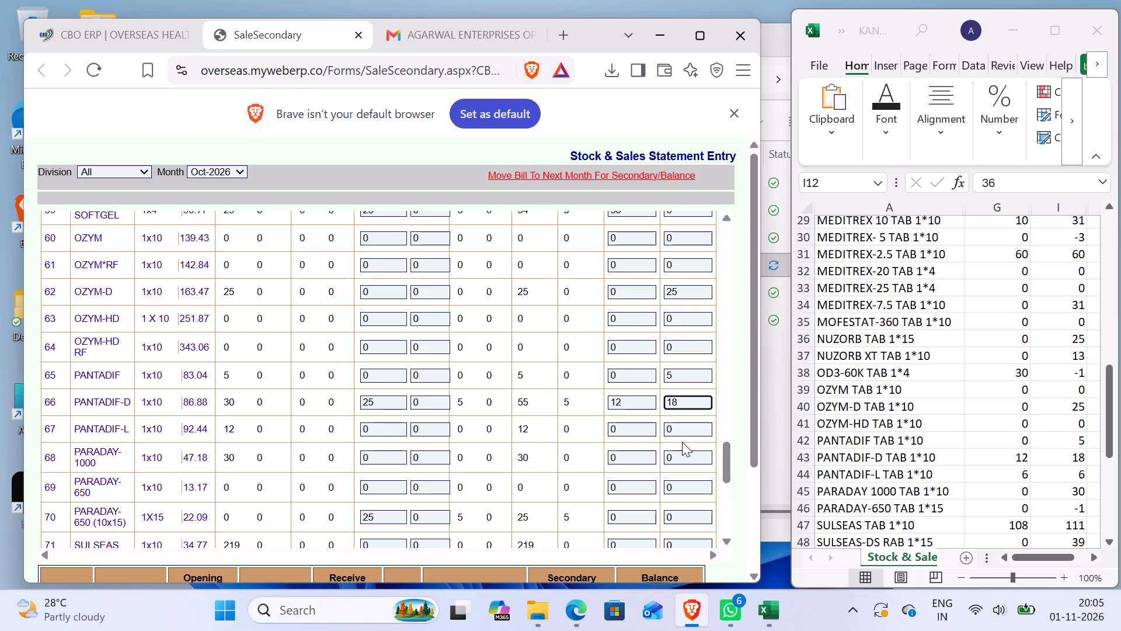
Enter sales 6 and closing 6 for PANTADIF-L in the KANCHAN JUNGHA ENTERPRISES entry.
{"action": "left_click", "coordinate": [654, 424]}
{"action": "key", "text": "BackSpace"}
{"action": "key", "text": "BackSpace"}
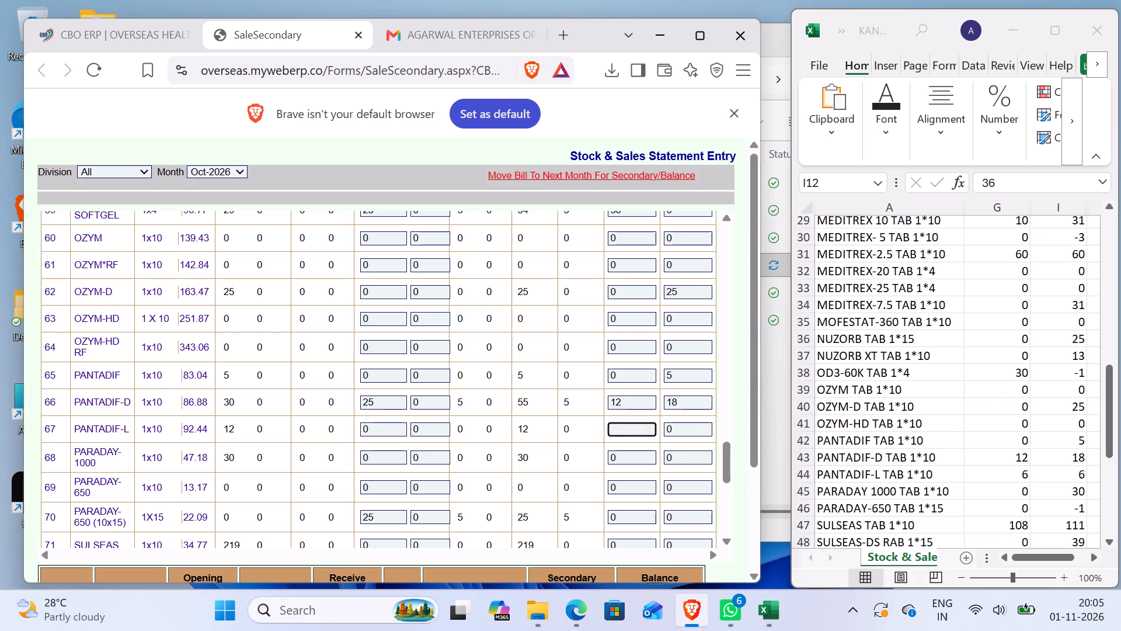
{"action": "key", "text": "6"}
{"action": "key", "text": "Tab"}
{"action": "key", "text": "6"}
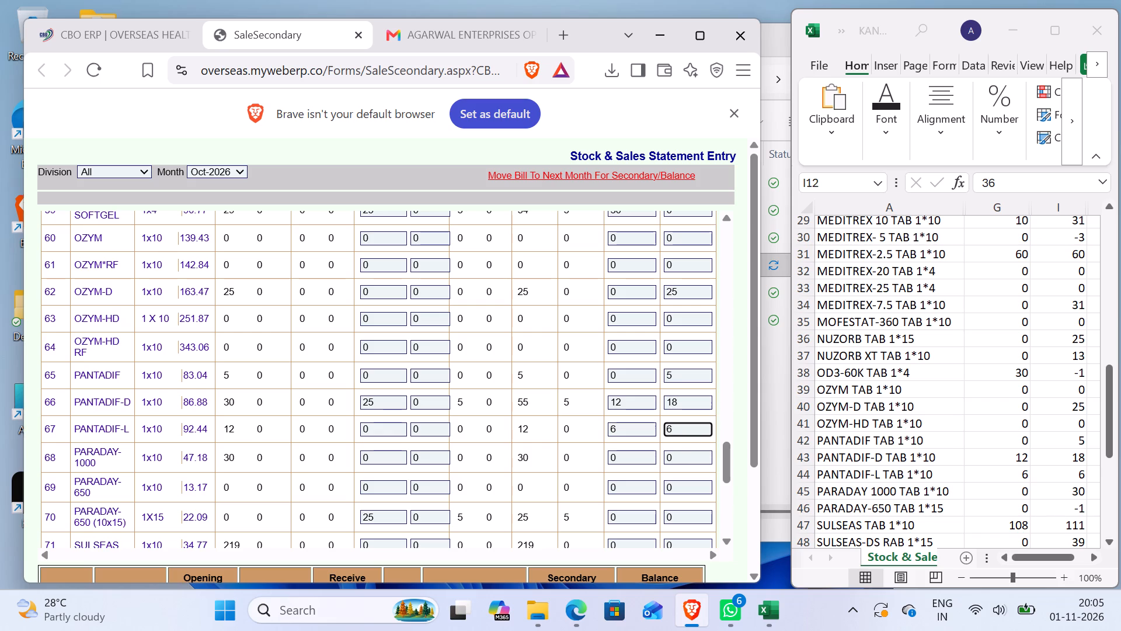
Enter closing 30 for PARADAY-1000 in the KANCHAN JUNGHA ENTERPRISES entry.
{"action": "scroll", "coordinate": [653, 422], "scroll_direction": "down", "scroll_amount": 1}
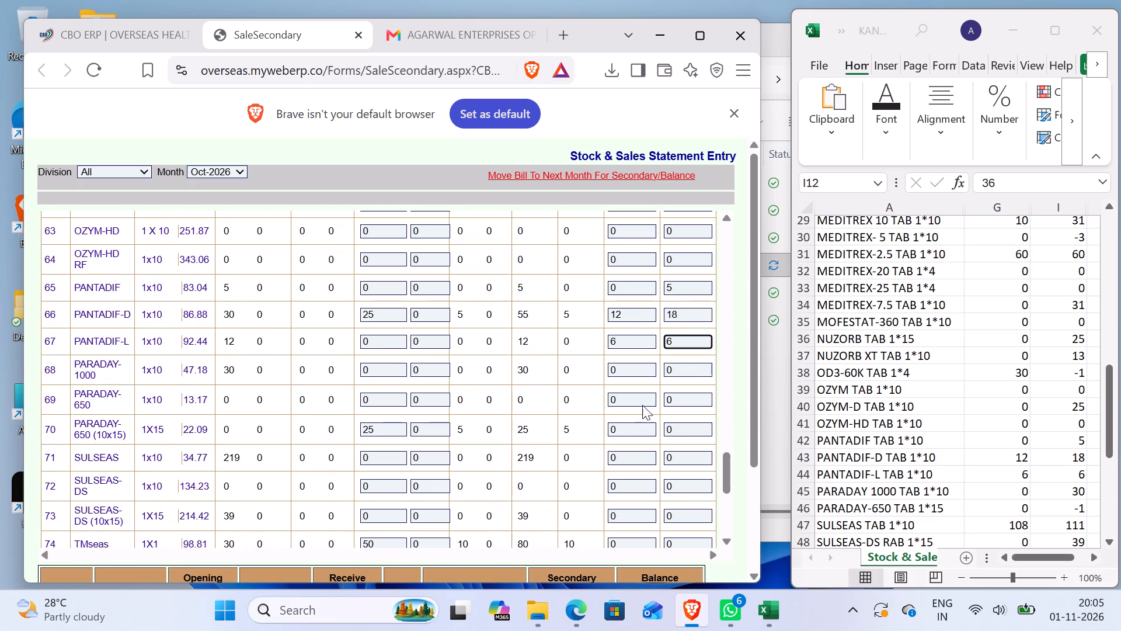
{"action": "left_click", "coordinate": [688, 370]}
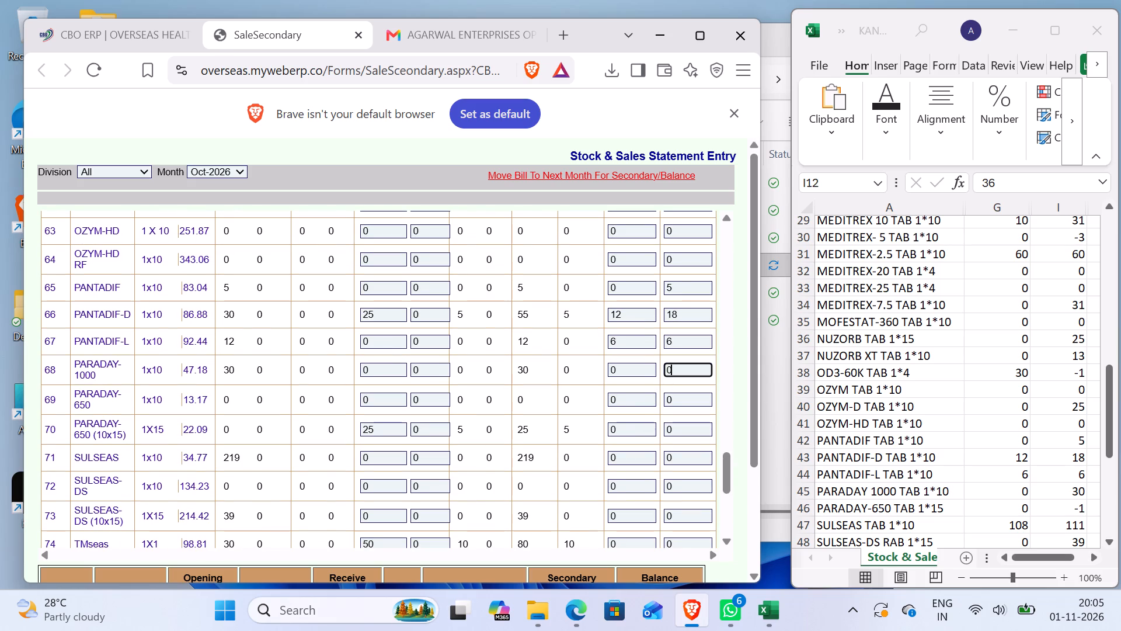
{"action": "key", "text": "BackSpace"}
{"action": "type", "text": "30"}
Enter sales 108 and closing 111 for SULSEAS in the KANCHAN JUNGHA ENTERPRISES entry.
{"action": "left_click", "coordinate": [635, 456]}
{"action": "key", "text": "BackSpace"}
{"action": "key", "text": "BackSpace"}
{"action": "type", "text": "108"}
{"action": "key", "text": "Tab"}
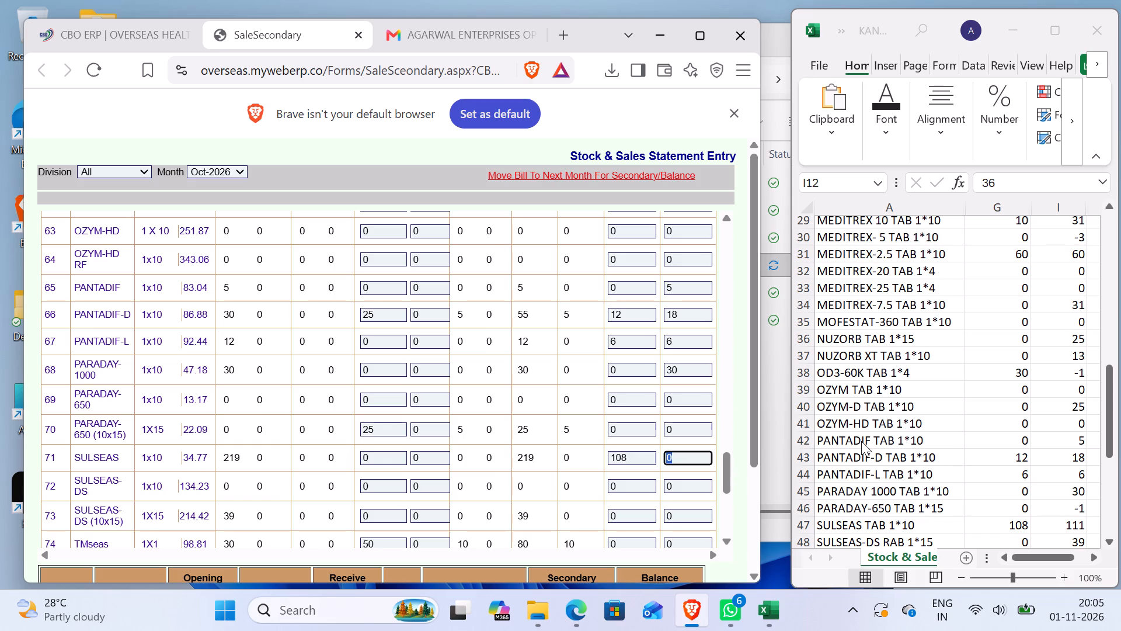
{"action": "type", "text": "111"}
Enter closing 39 for SULSEAS-DS (10x15), matching the SULSEAS-DS 1*15 row in the statement.
{"action": "left_click", "coordinate": [685, 515]}
{"action": "key", "text": "BackSpace"}
{"action": "key", "text": "3"}
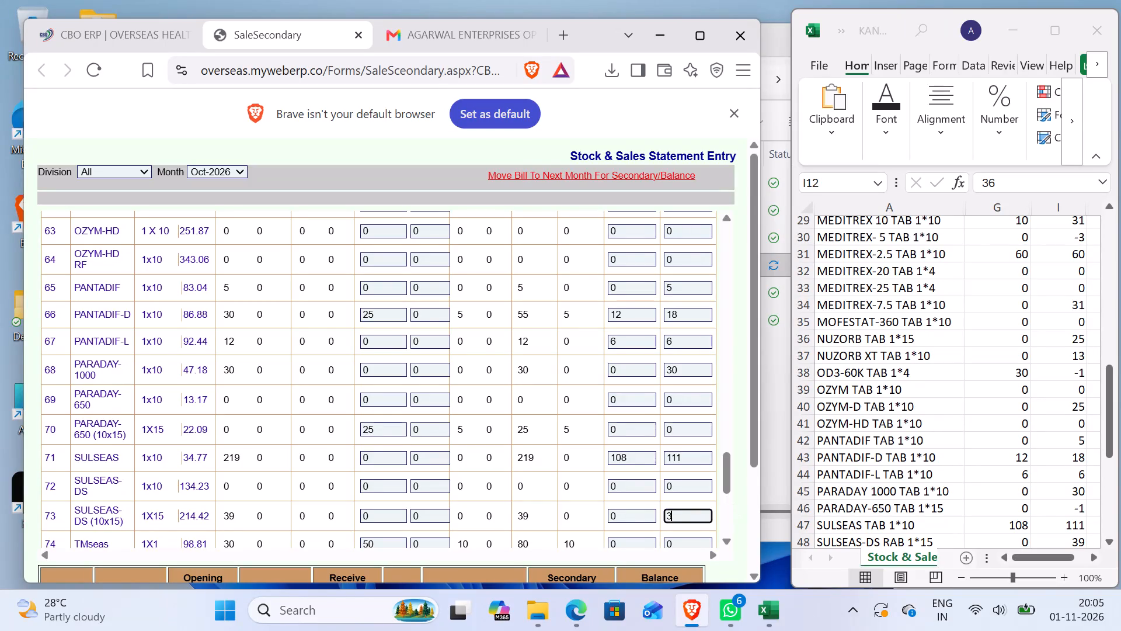
{"action": "key", "text": "9"}
Consult the last rows of the Excel statement and enter sales 30 for TMseas in the ERP entry.
{"action": "left_click", "coordinate": [1057, 452]}
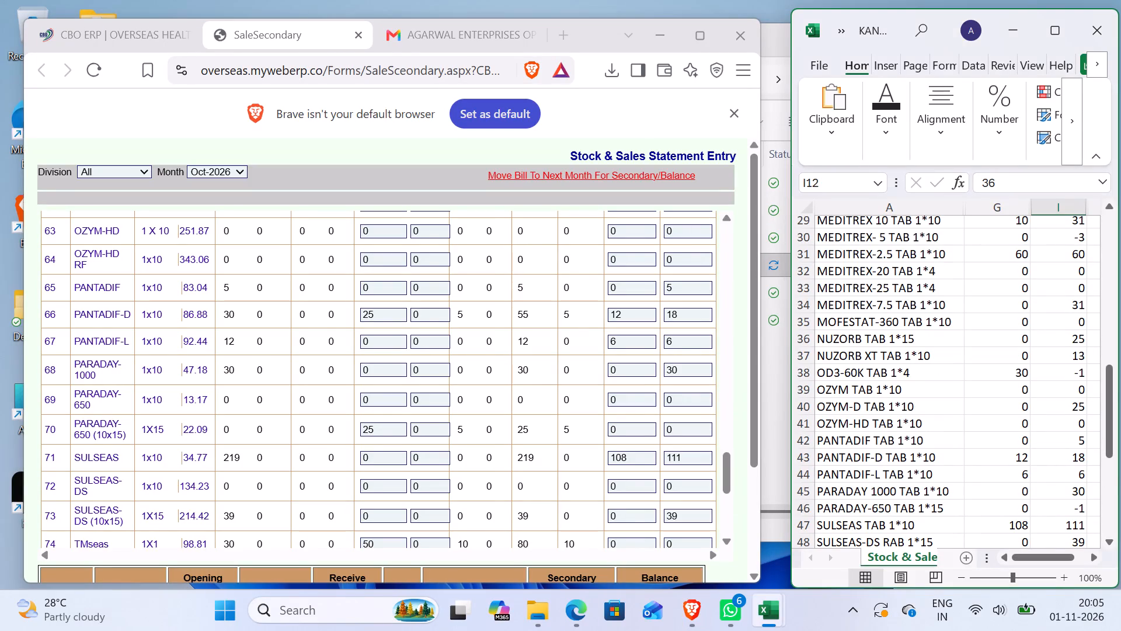
{"action": "scroll", "coordinate": [1057, 449], "scroll_direction": "down", "scroll_amount": 4}
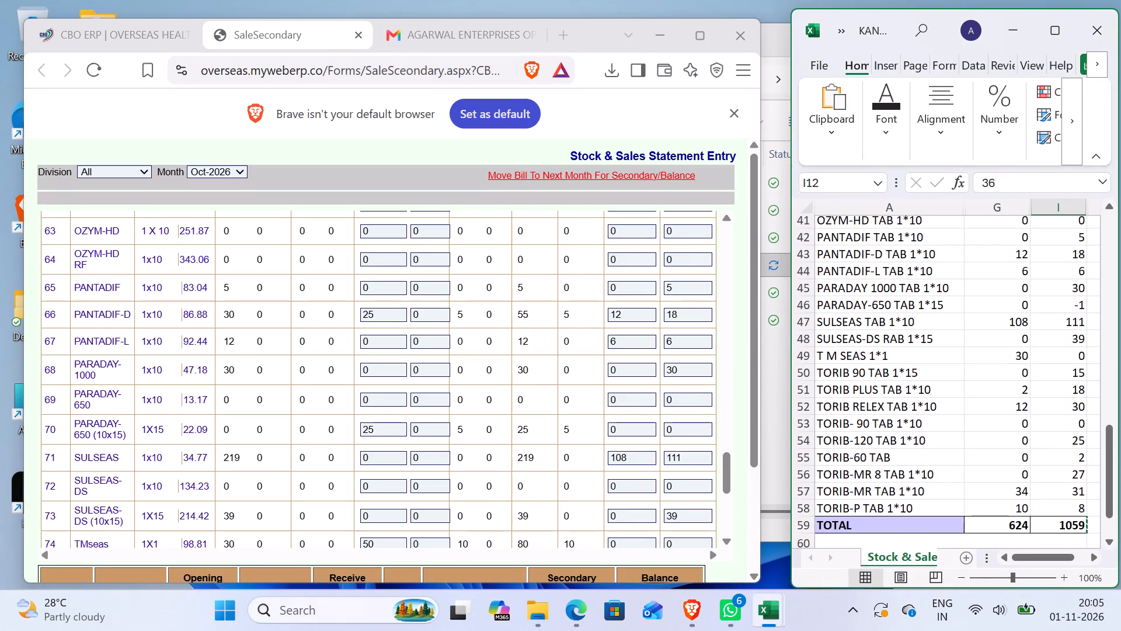
{"action": "scroll", "coordinate": [629, 427], "scroll_direction": "down", "scroll_amount": 1}
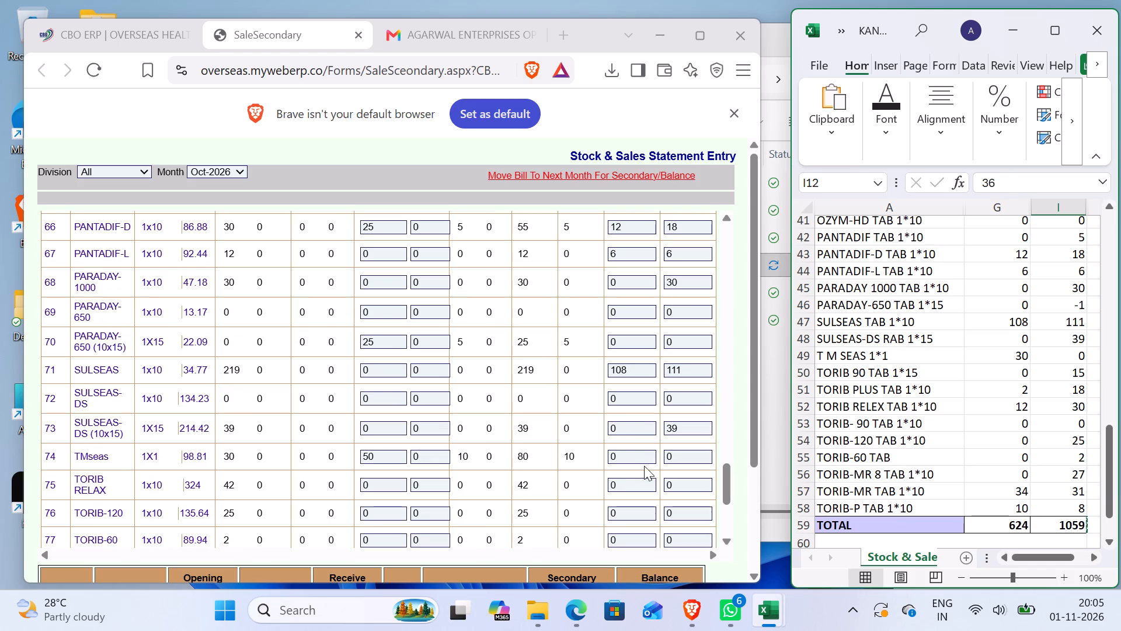
{"action": "left_click", "coordinate": [633, 458]}
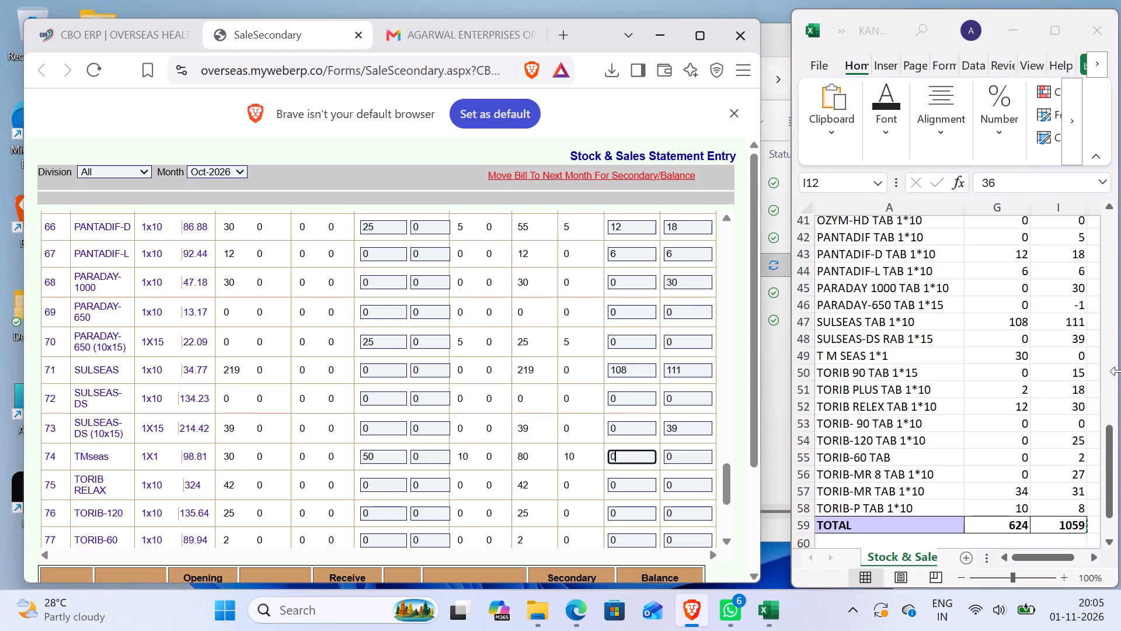
{"action": "key", "text": "BackSpace"}
{"action": "type", "text": "30"}
Enter closing 15 for TORIB-90 (10x15) in the KANCHAN JUNGHA ENTERPRISES entry, matching the statement's TORIB 90 TAB 1*15 row.
{"action": "scroll", "coordinate": [791, 468], "scroll_direction": "down", "scroll_amount": 1}
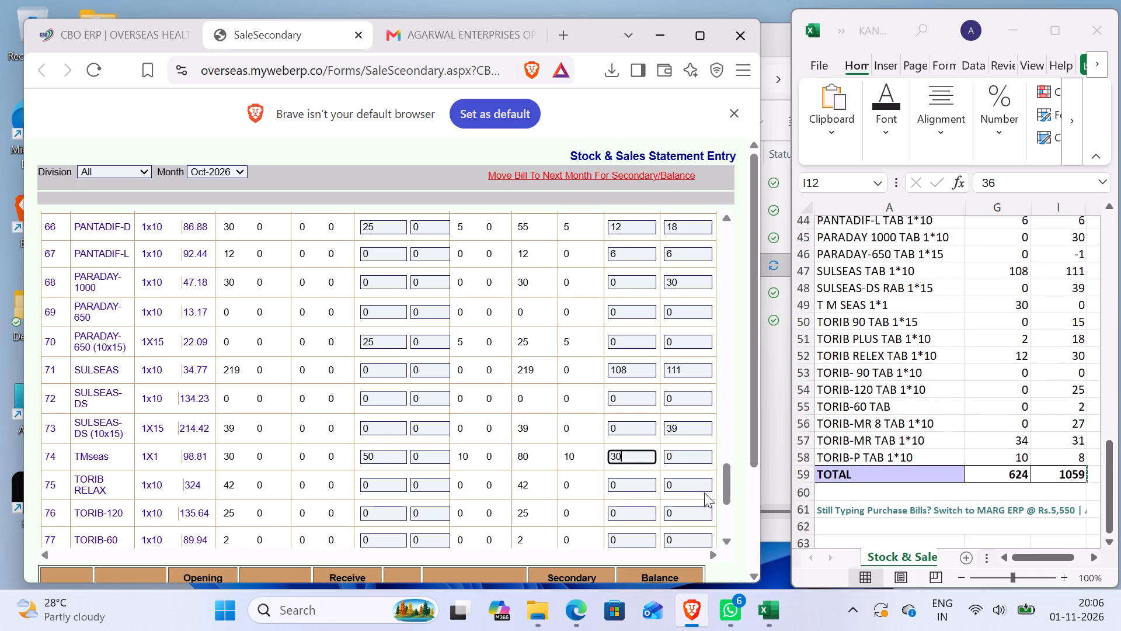
{"action": "left_click", "coordinate": [683, 488]}
{"action": "scroll", "coordinate": [684, 483], "scroll_direction": "down", "scroll_amount": 2}
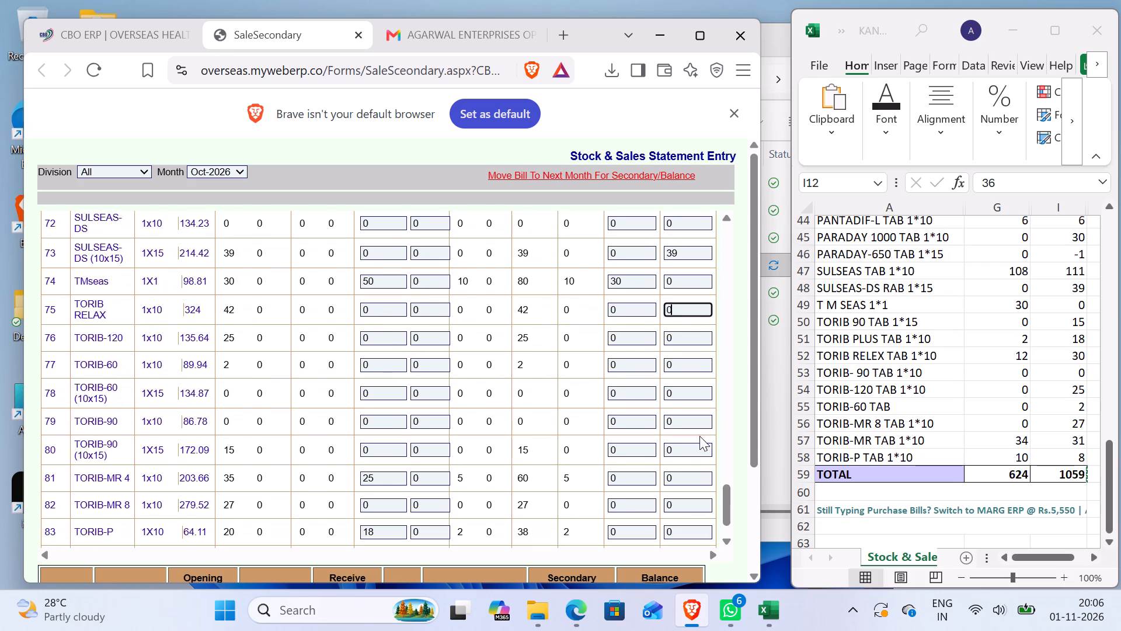
{"action": "left_click", "coordinate": [678, 450]}
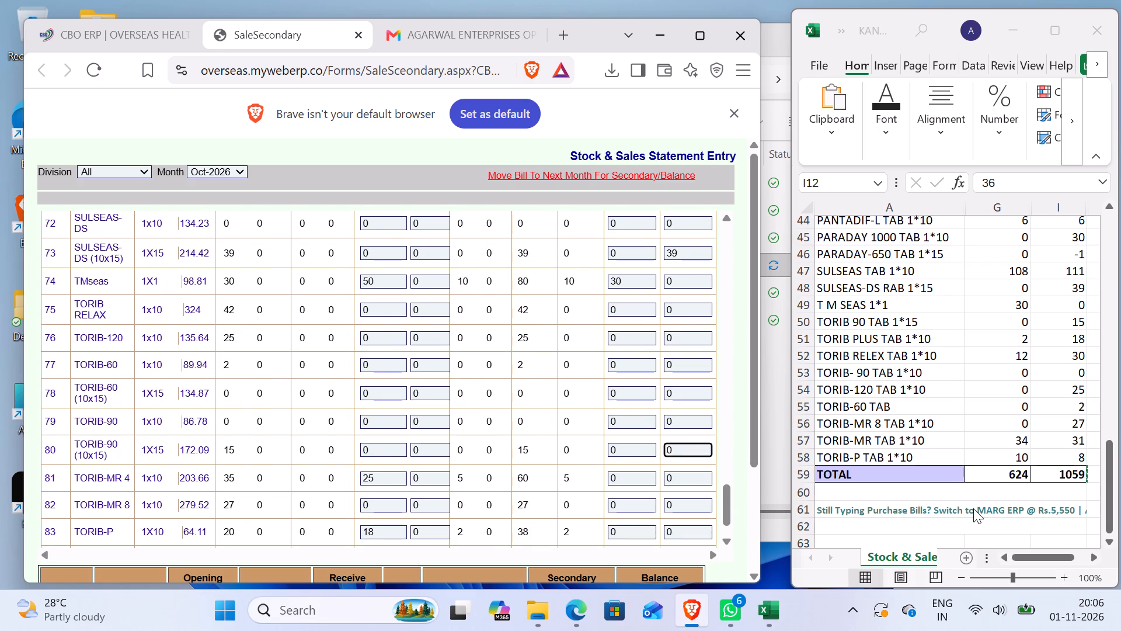
{"action": "key", "text": "BackSpace"}
{"action": "type", "text": "15"}
Enter sales 2 and closing 18 for TORIB-PLUS in the ERP entry, matching the statement's TORIB PLUS TAB row.
{"action": "scroll", "coordinate": [972, 508], "scroll_direction": "down", "scroll_amount": 1}
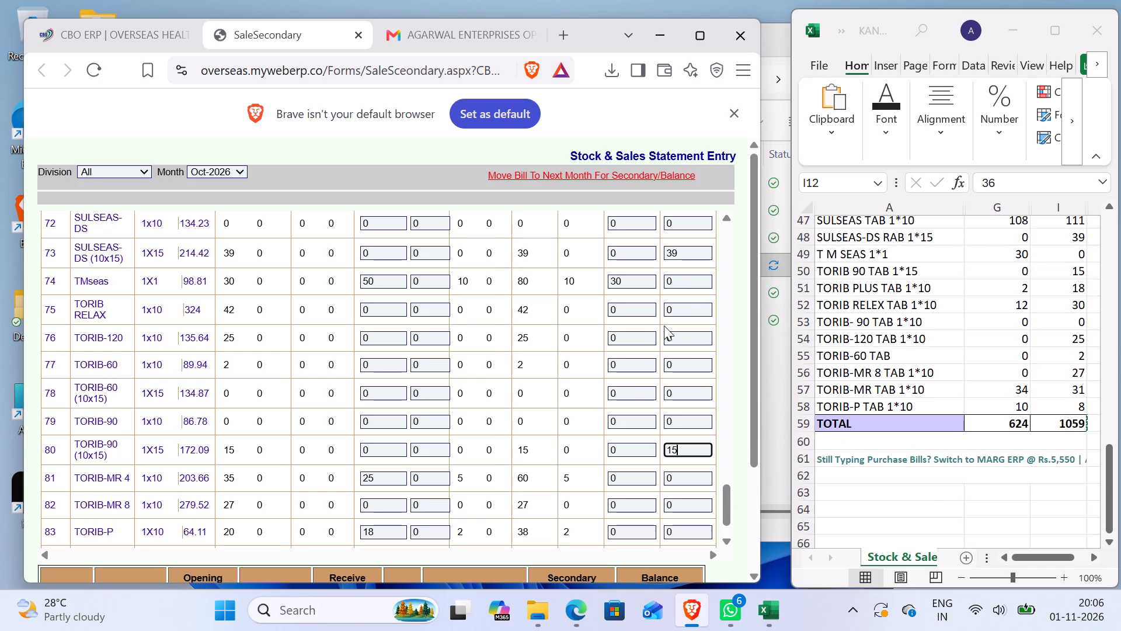
{"action": "left_click", "coordinate": [623, 484]}
{"action": "scroll", "coordinate": [623, 481], "scroll_direction": "down", "scroll_amount": 1}
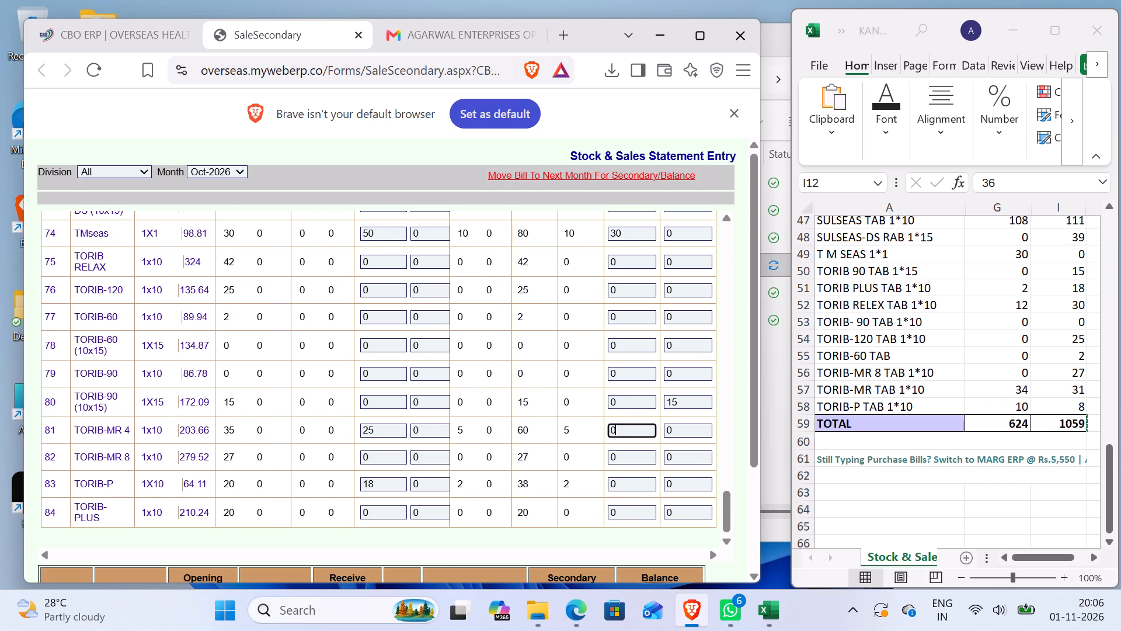
{"action": "left_click", "coordinate": [633, 511]}
{"action": "key", "text": "BackSpace"}
{"action": "key", "text": "2"}
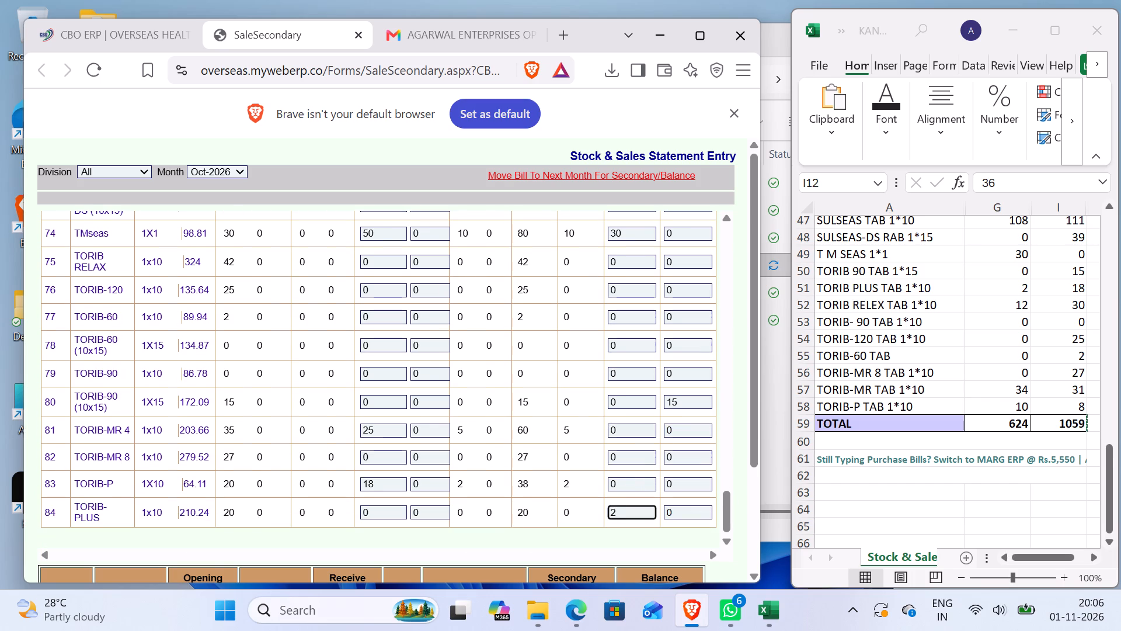
{"action": "key", "text": "Tab"}
{"action": "type", "text": "18"}
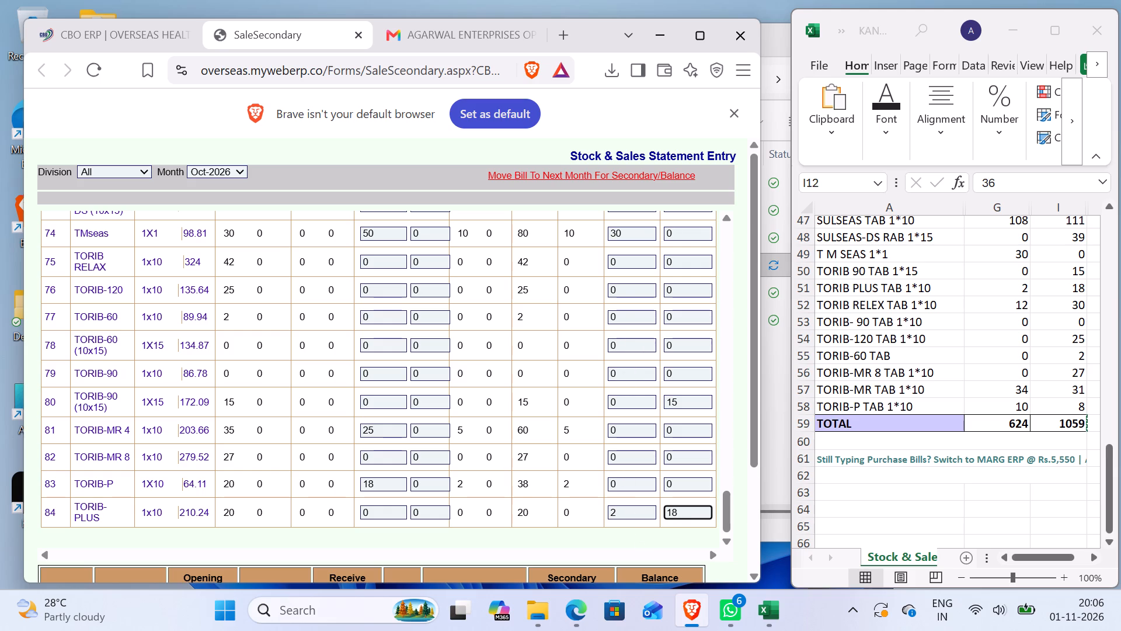
Enter sales 12 and closing 30 for TORIB RELAX, matching the statement's TORIB RELEX TAB row.
{"action": "left_click", "coordinate": [626, 261]}
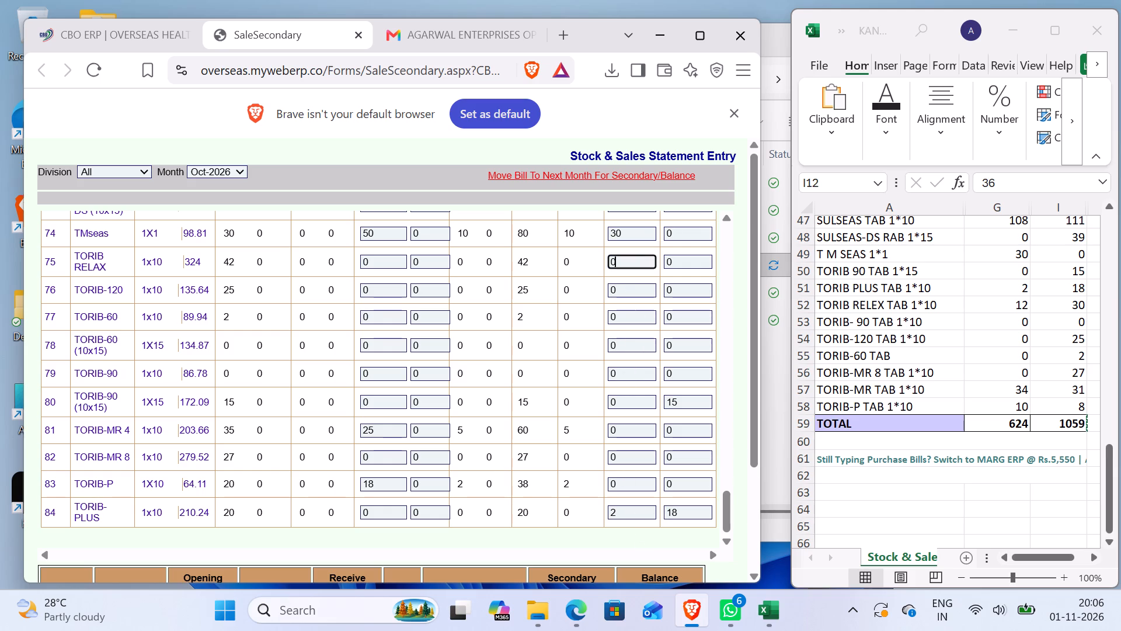
{"action": "key", "text": "BackSpace"}
{"action": "type", "text": "12"}
{"action": "key", "text": "Tab"}
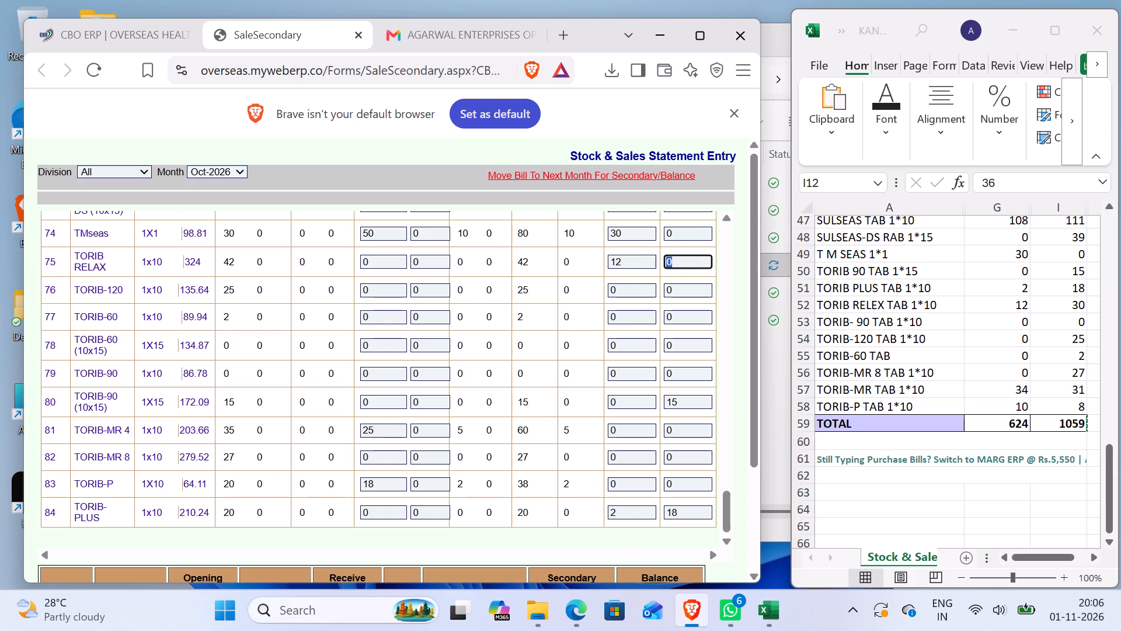
{"action": "type", "text": "30"}
Enter closing 25 for TORIB-120 and closing 2 for TORIB-60 in the KANCHAN JUNGHA ENTERPRISES entry.
{"action": "left_click", "coordinate": [675, 286]}
{"action": "key", "text": "BackSpace"}
{"action": "type", "text": "25"}
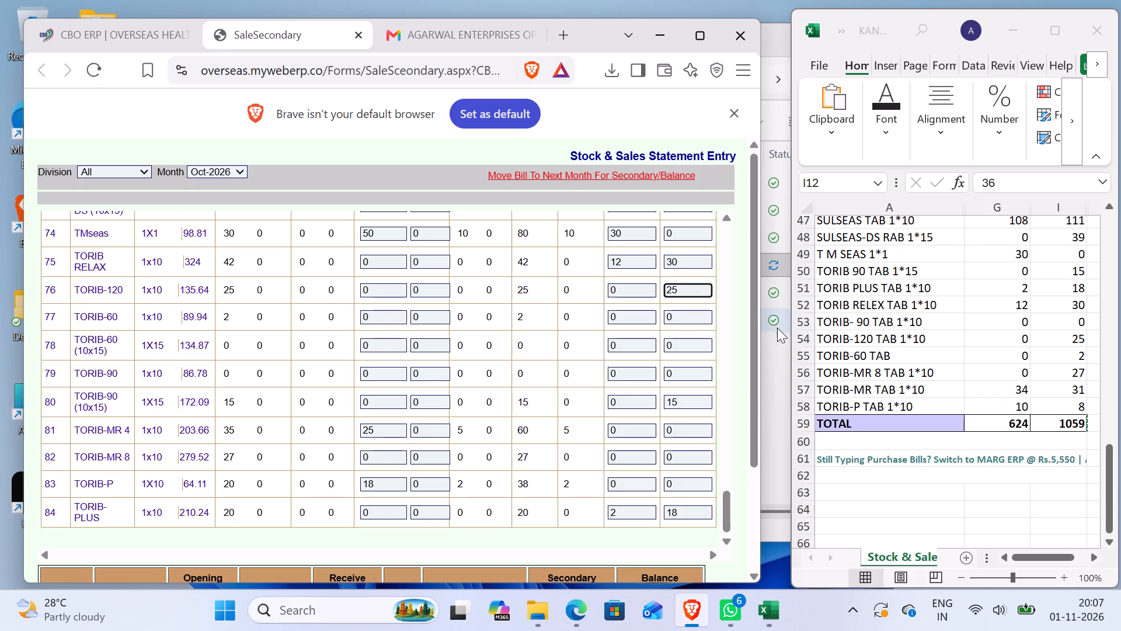
{"action": "left_click", "coordinate": [684, 315]}
{"action": "key", "text": "BackSpace"}
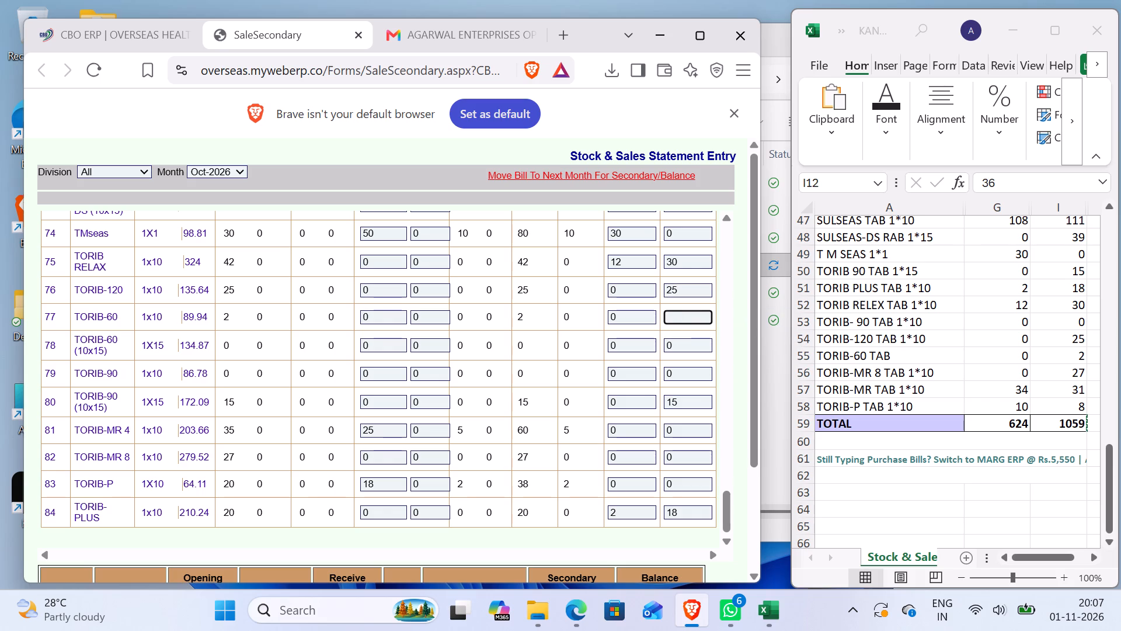
{"action": "key", "text": "2"}
Enter closing 27 for TORIB-MR 8 in the KANCHAN JUNGHA ENTERPRISES entry.
{"action": "left_click", "coordinate": [702, 459]}
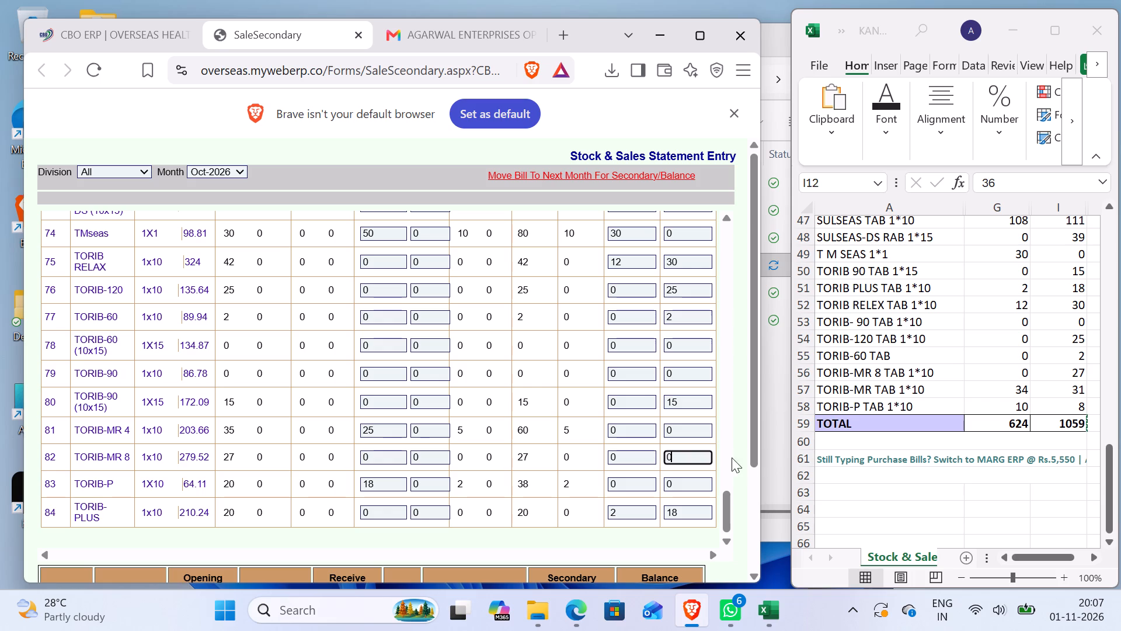
{"action": "key", "text": "BackSpace"}
{"action": "type", "text": "27"}
Enter sales 34 for TORIB-MR 4, using the statement's TORIB-MR TAB 1*10 row, and move to its closing value.
{"action": "left_click", "coordinate": [628, 431]}
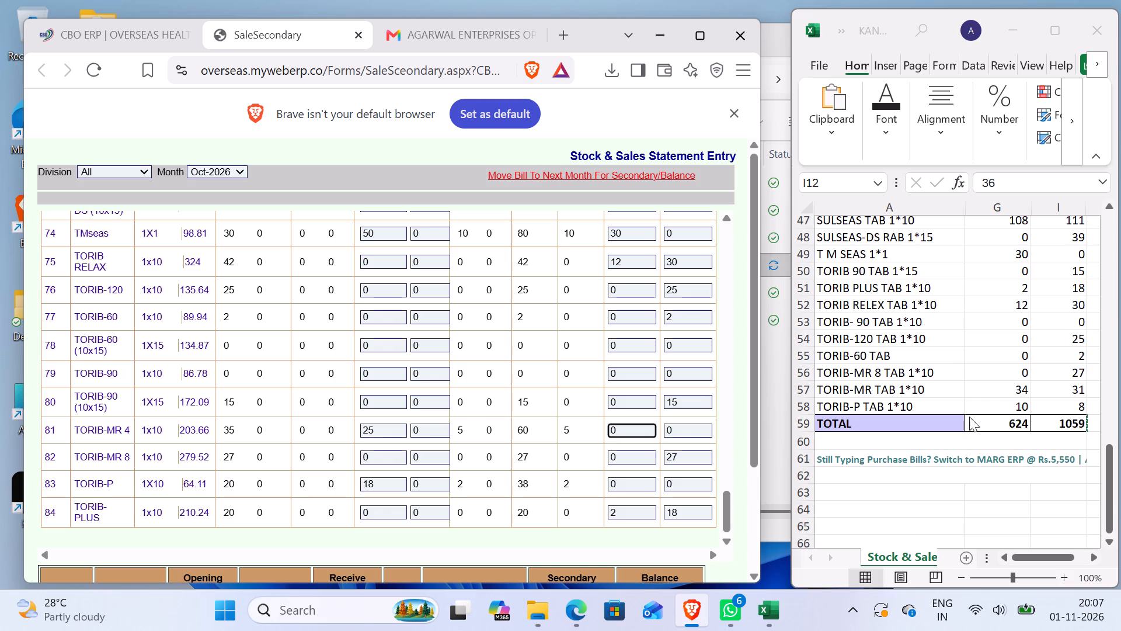
{"action": "key", "text": "BackSpace"}
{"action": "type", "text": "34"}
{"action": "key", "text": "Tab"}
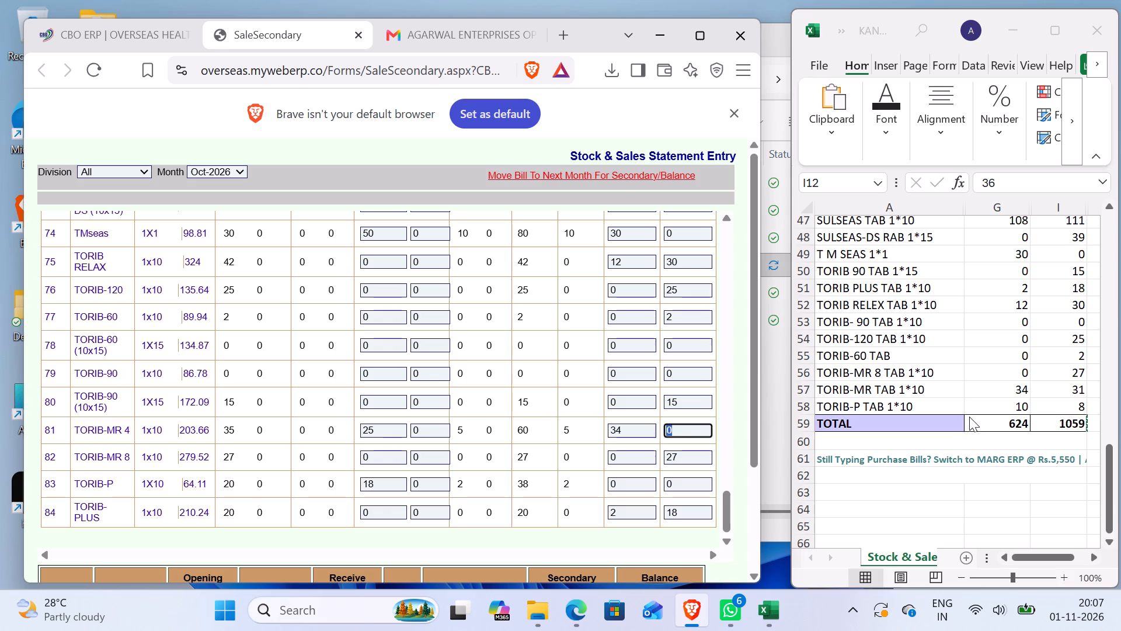
Enter closing 31 for TORIB-MR 4, matching the statement's TORIB-MR TAB 1*10 row.
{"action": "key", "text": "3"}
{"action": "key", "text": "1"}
Enter sales 10 and closing 8 for TORIB-P, matching the statement's TORIB-P TAB 1*10 row.
{"action": "left_click", "coordinate": [635, 489]}
{"action": "key", "text": "BackSpace"}
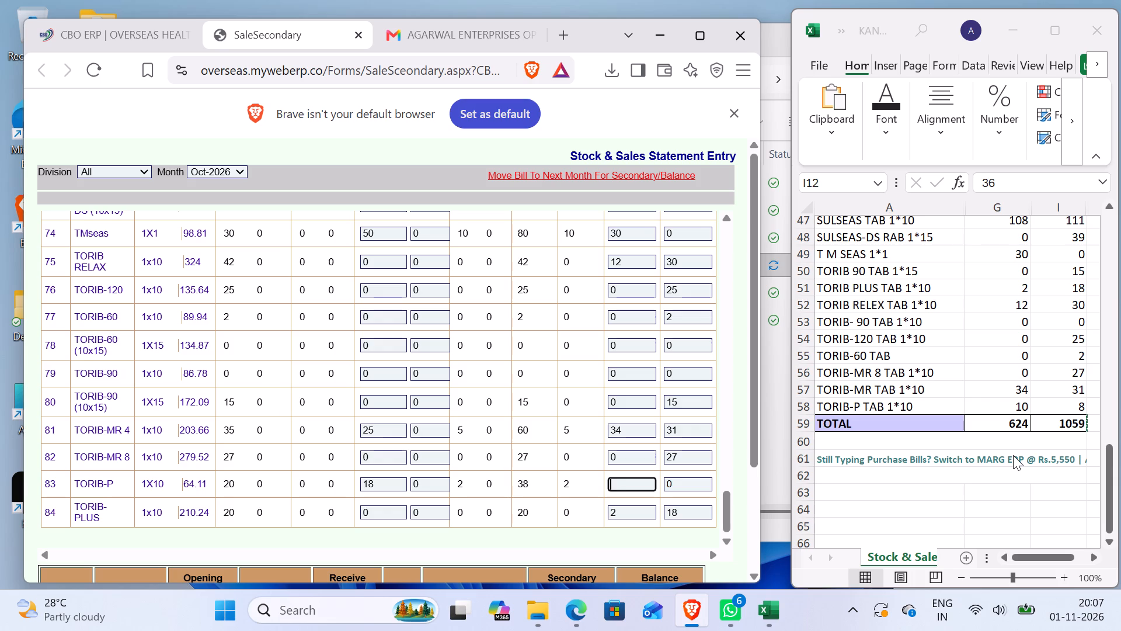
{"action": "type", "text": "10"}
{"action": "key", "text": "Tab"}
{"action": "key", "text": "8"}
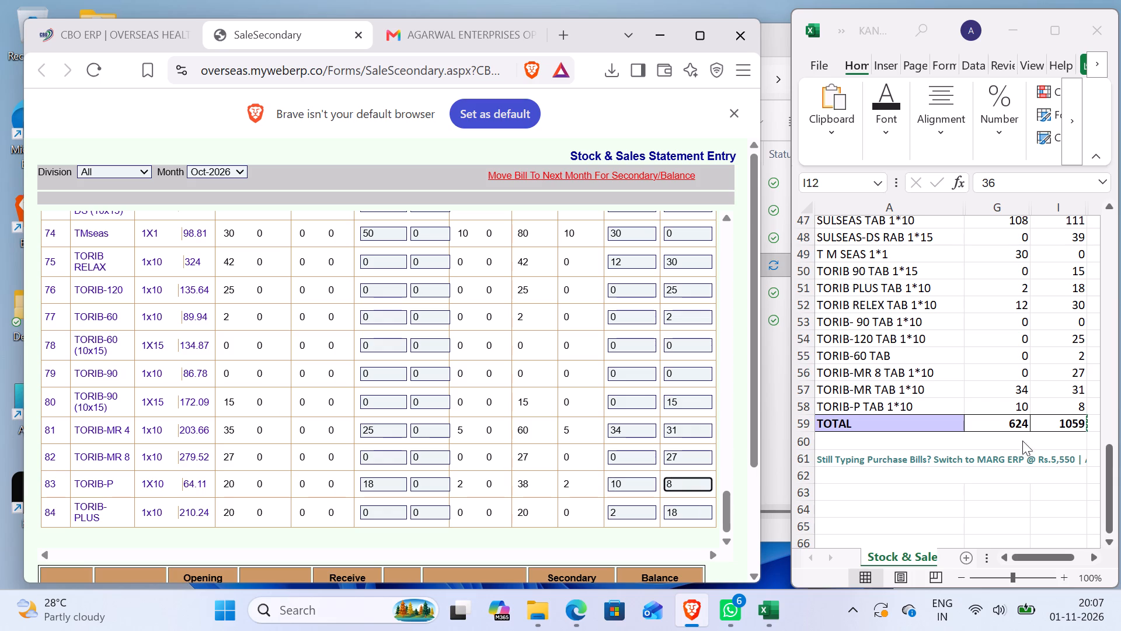
{"action": "left_click", "coordinate": [699, 455]}
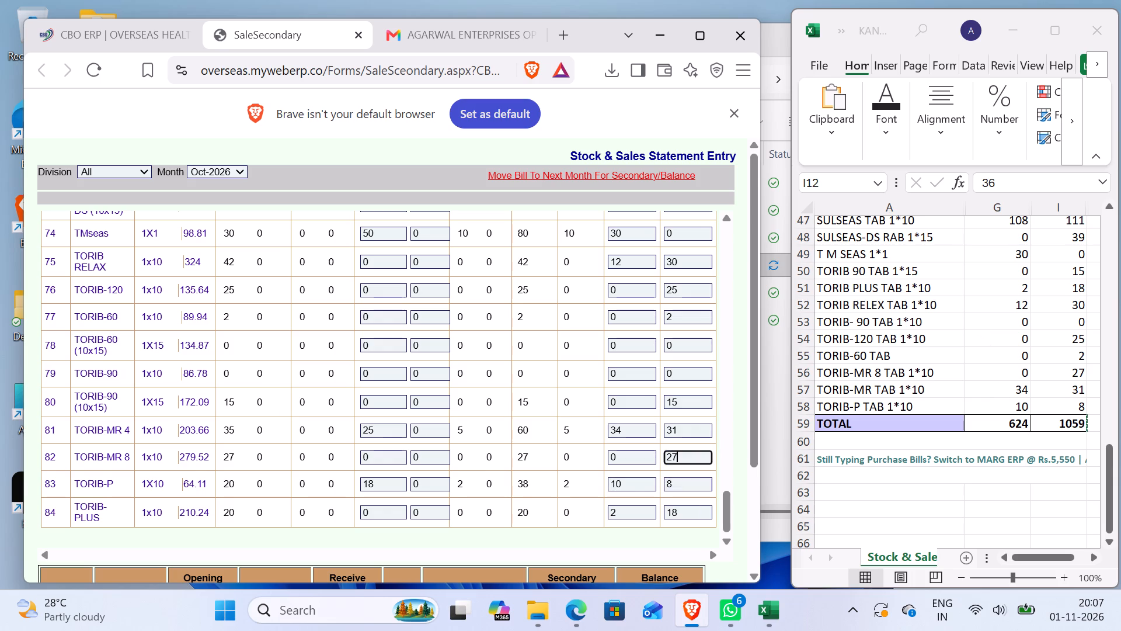
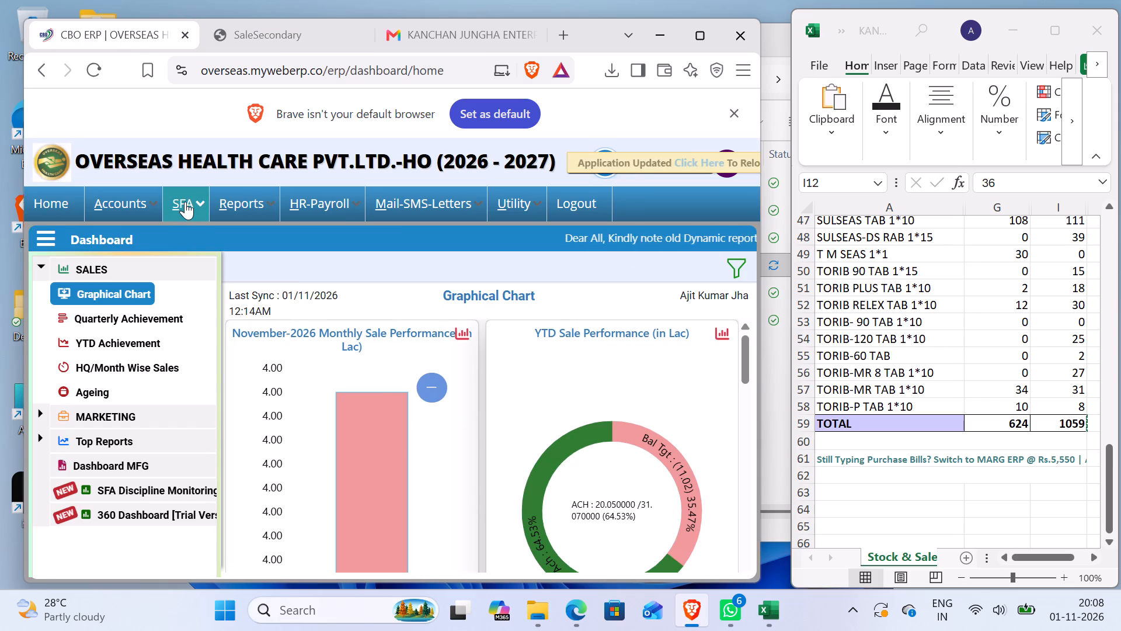
Run the ERP Sale Register's Document No. Wise report for document type Sale from 29/10/2026 to 01/11/2026.
{"action": "left_click", "coordinate": [185, 202]}
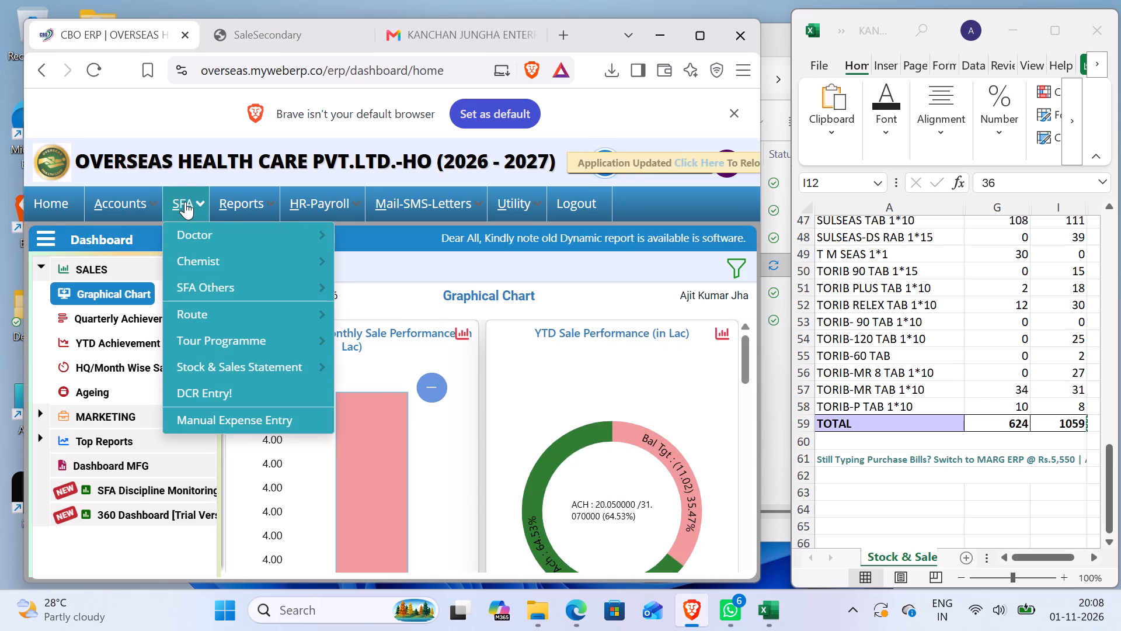
{"action": "left_click", "coordinate": [231, 203]}
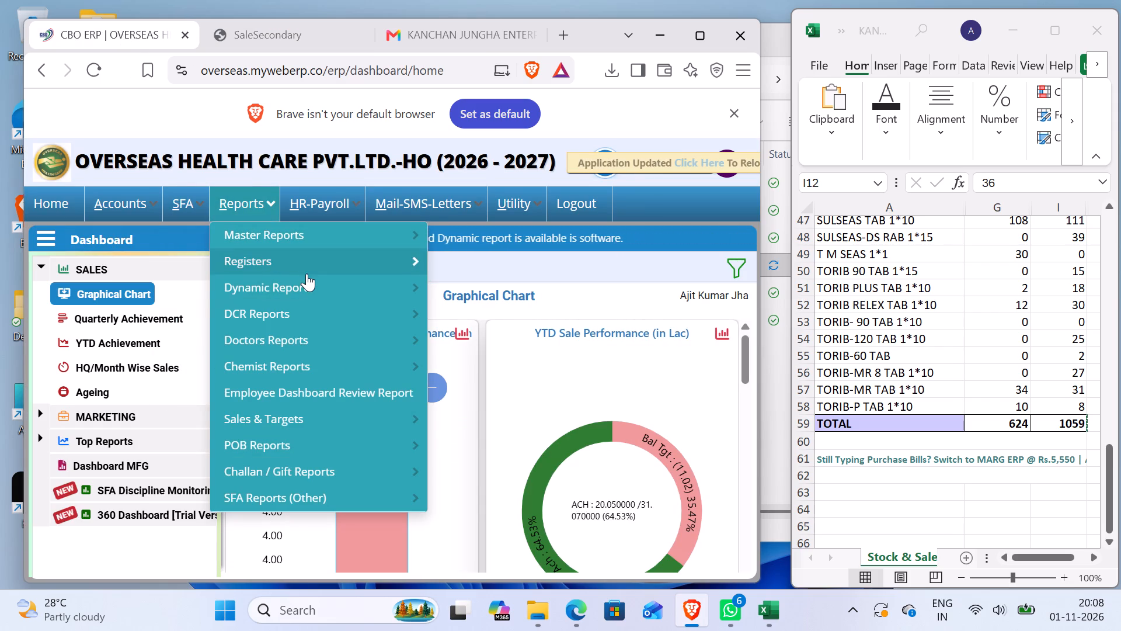
{"action": "left_click", "coordinate": [308, 275]}
{"action": "left_click", "coordinate": [372, 263]}
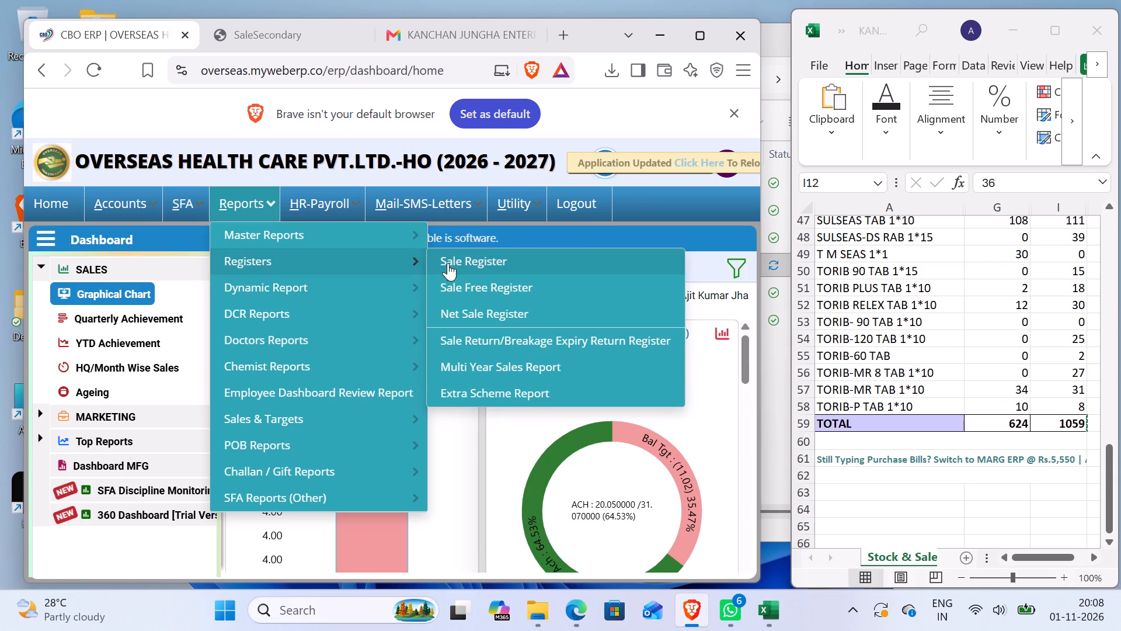
{"action": "left_click", "coordinate": [448, 263]}
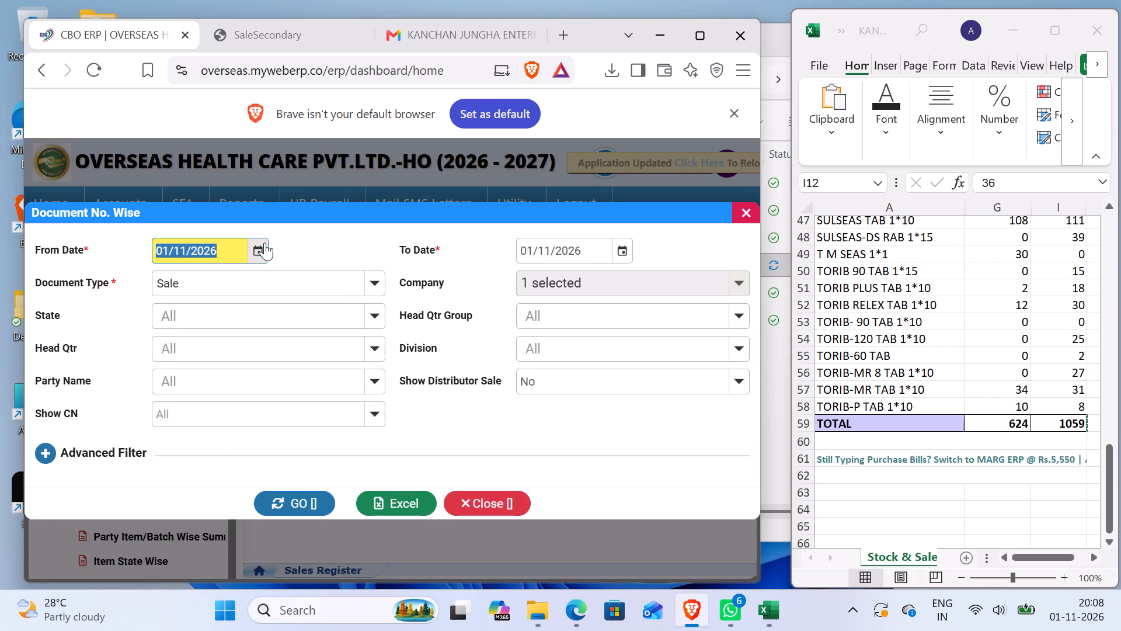
{"action": "left_click", "coordinate": [253, 250]}
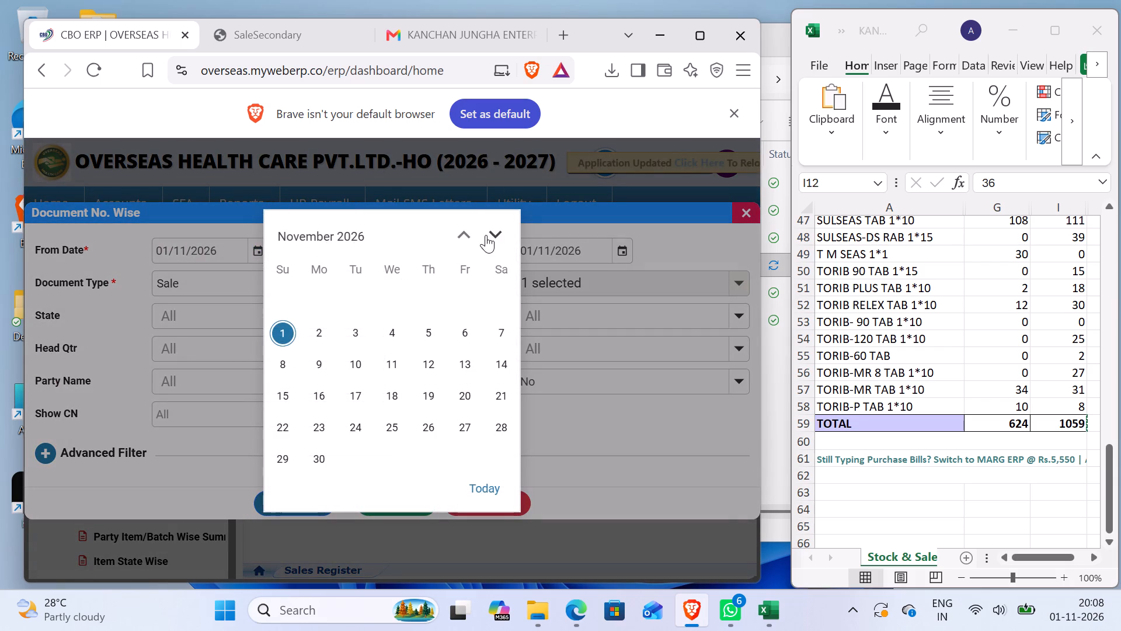
{"action": "left_click", "coordinate": [459, 228]}
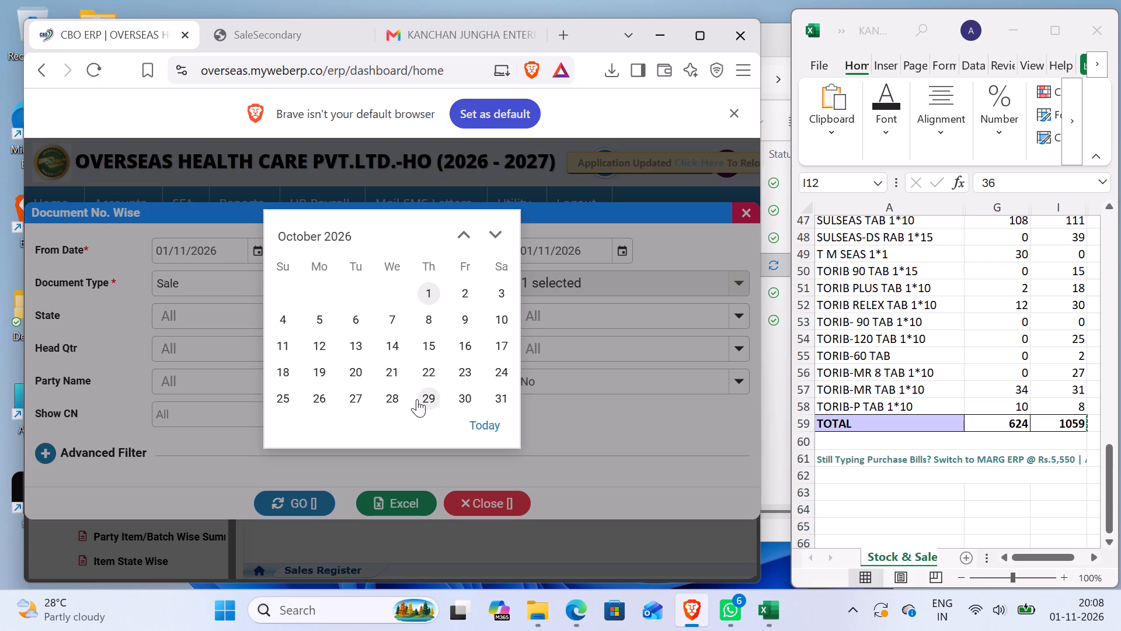
{"action": "left_click", "coordinate": [424, 399]}
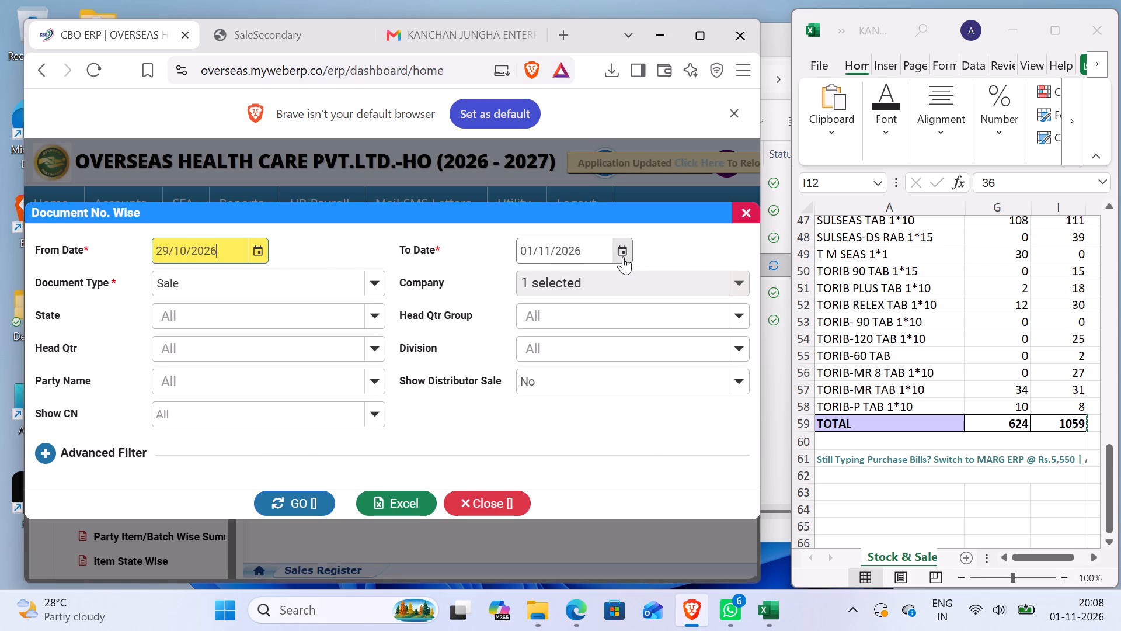
{"action": "left_click", "coordinate": [623, 256]}
{"action": "left_click", "coordinate": [287, 331]}
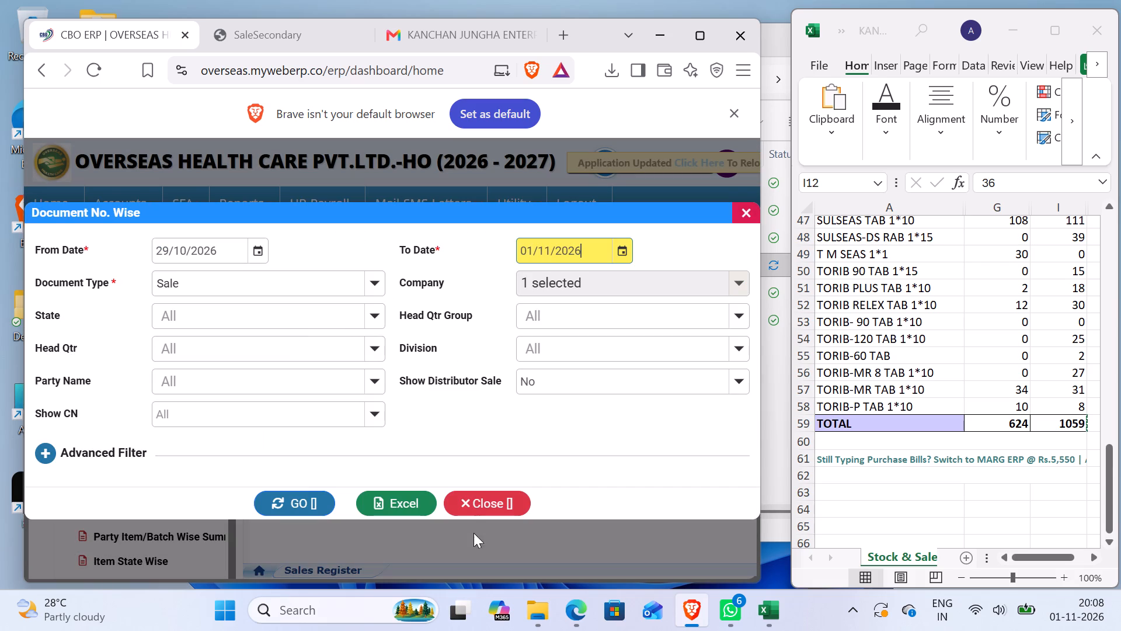
{"action": "left_click", "coordinate": [317, 502]}
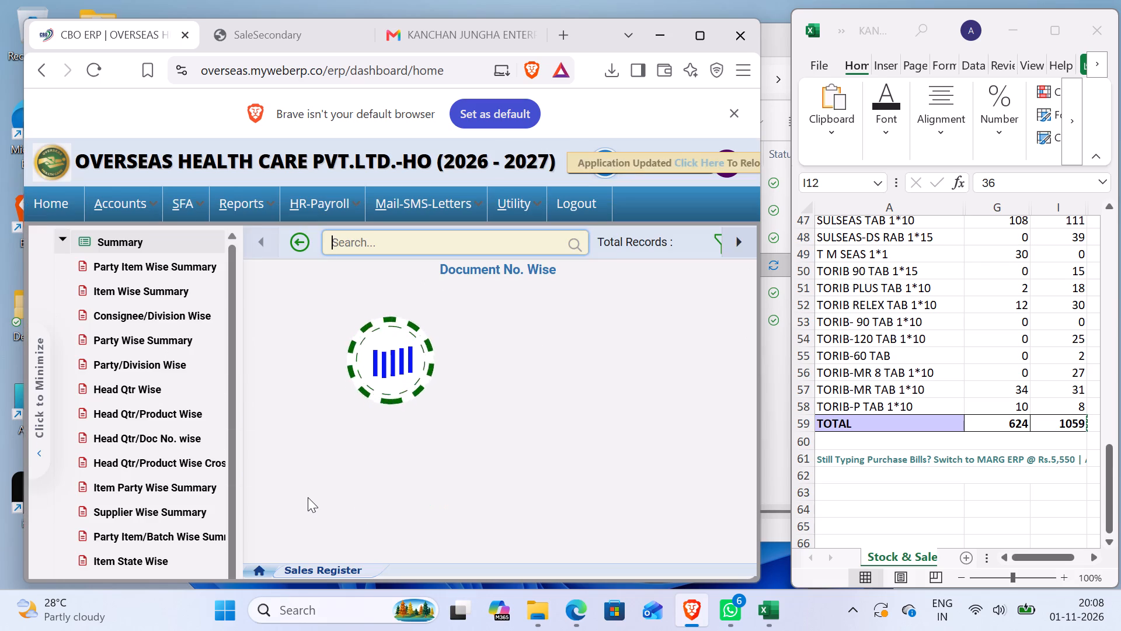
Maximise the ERP window and open the 13-item sale document dated 31/10/2026 from row 4 of the Document No. Wise report.
{"action": "scroll", "coordinate": [500, 454], "scroll_direction": "down", "scroll_amount": 9}
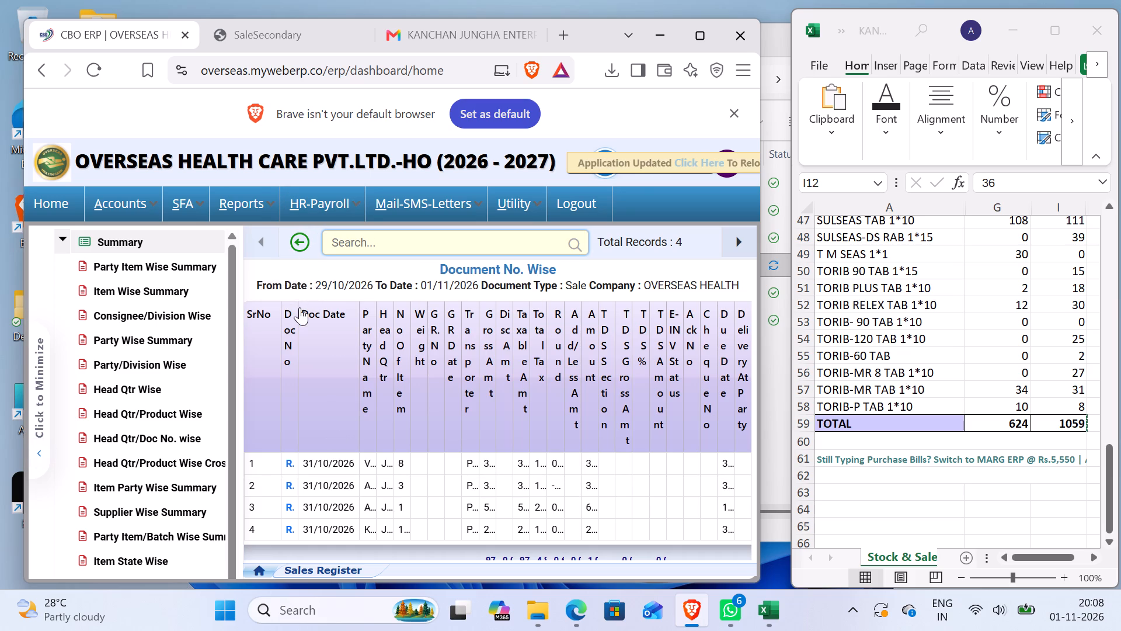
{"action": "scroll", "coordinate": [285, 395], "scroll_direction": "down", "scroll_amount": 8}
{"action": "left_click", "coordinate": [700, 37]}
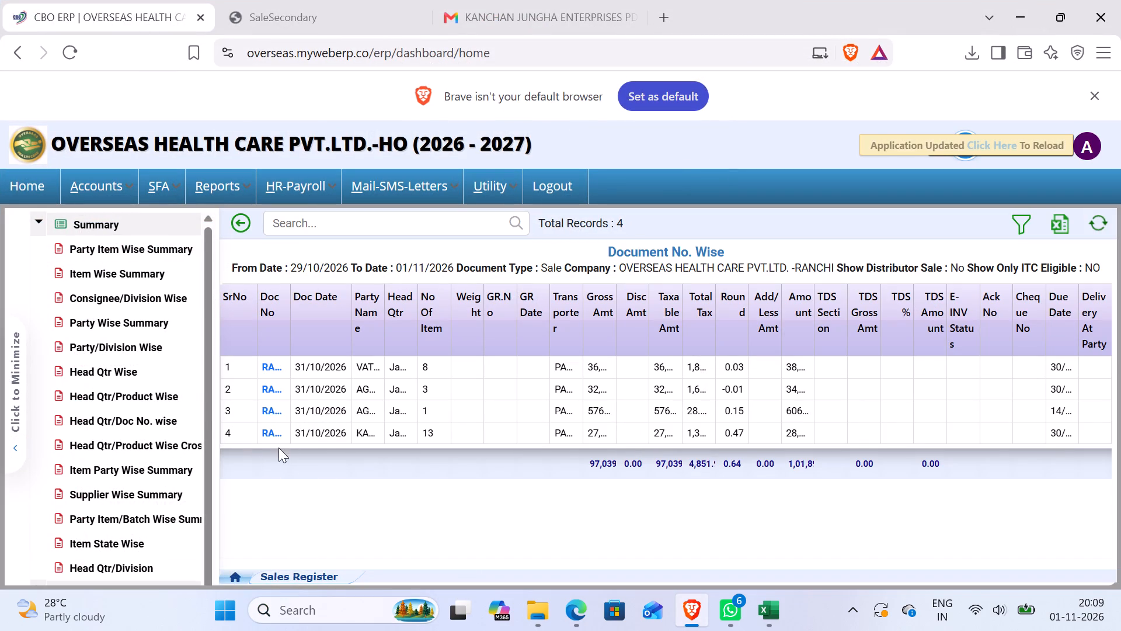
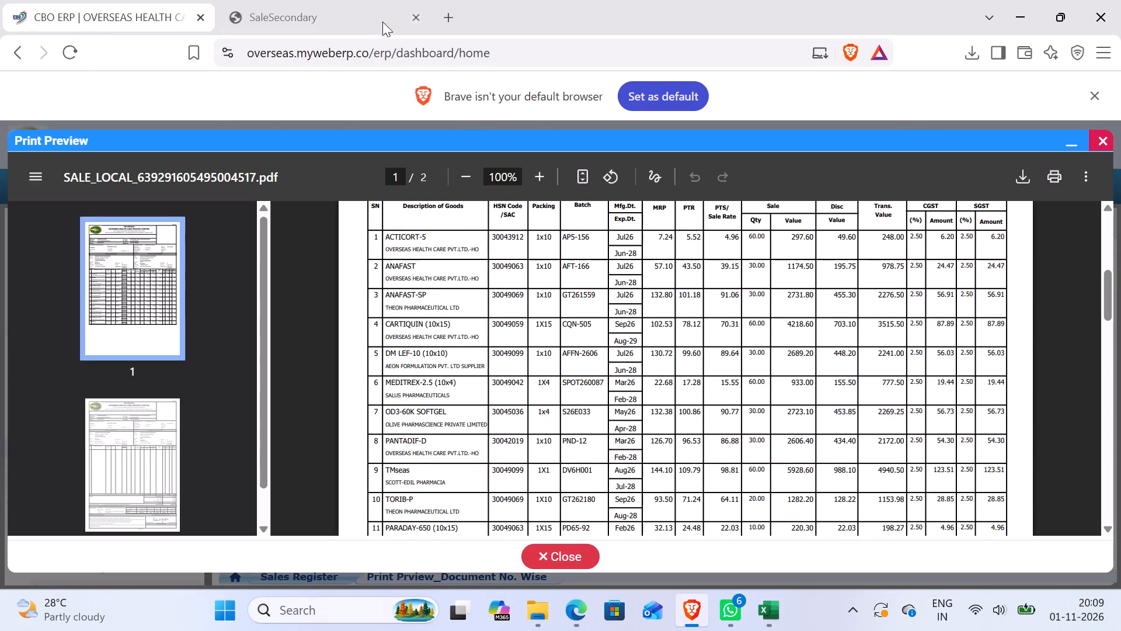
In the SaleSecondary entry grid, set the closing stock of ACTICORT-5 to 122.
{"action": "left_click", "coordinate": [351, 12]}
{"action": "scroll", "coordinate": [694, 268], "scroll_direction": "up", "scroll_amount": 20}
{"action": "scroll", "coordinate": [694, 268], "scroll_direction": "up", "scroll_amount": 4}
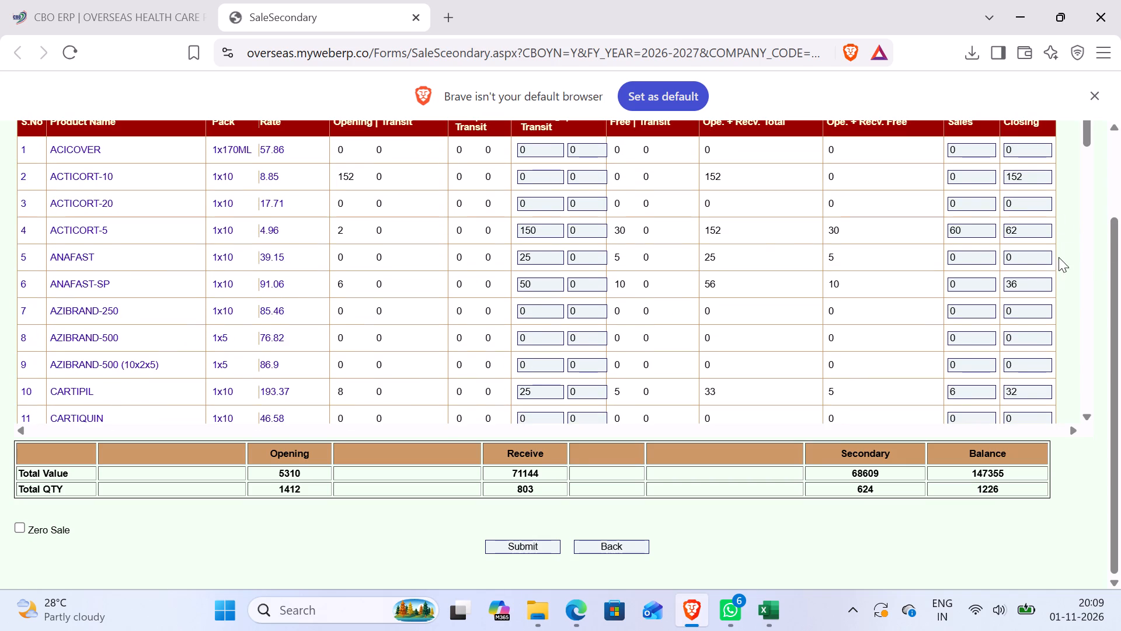
{"action": "left_click", "coordinate": [1039, 229]}
{"action": "key", "text": "BackSpace"}
{"action": "key", "text": "BackSpace"}
{"action": "key", "text": "BackSpace"}
{"action": "key", "text": "1"}
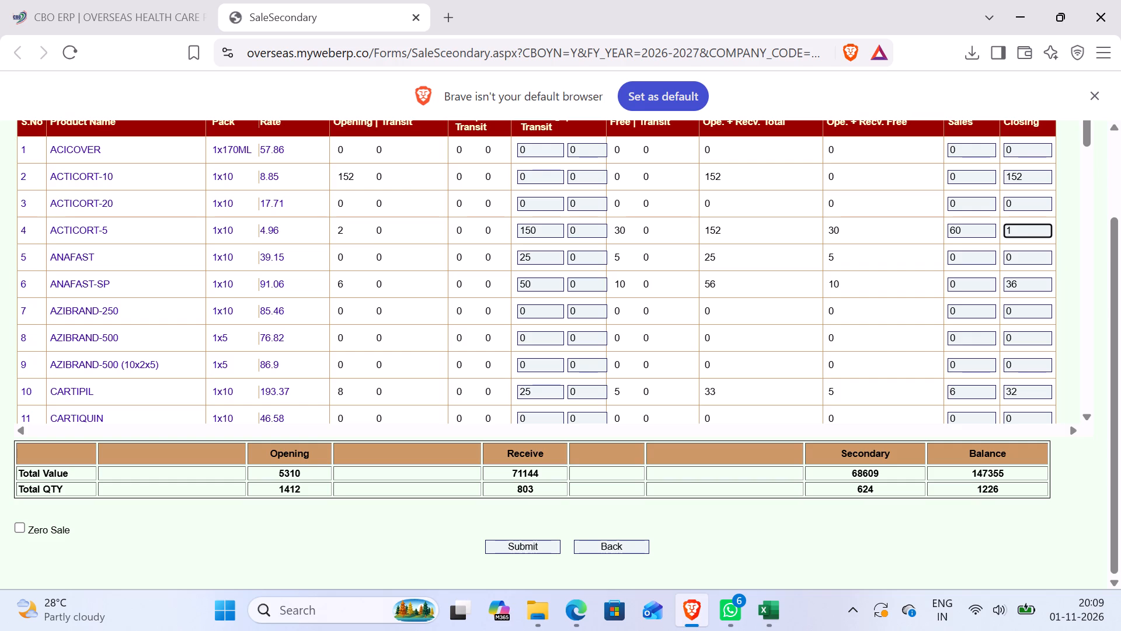
{"action": "type", "text": "22"}
Consult the sale invoice preview and set the closing stock of ANAFAST-SP to 66 in the SaleSecondary grid.
{"action": "left_click", "coordinate": [354, 14]}
{"action": "left_click", "coordinate": [133, 18]}
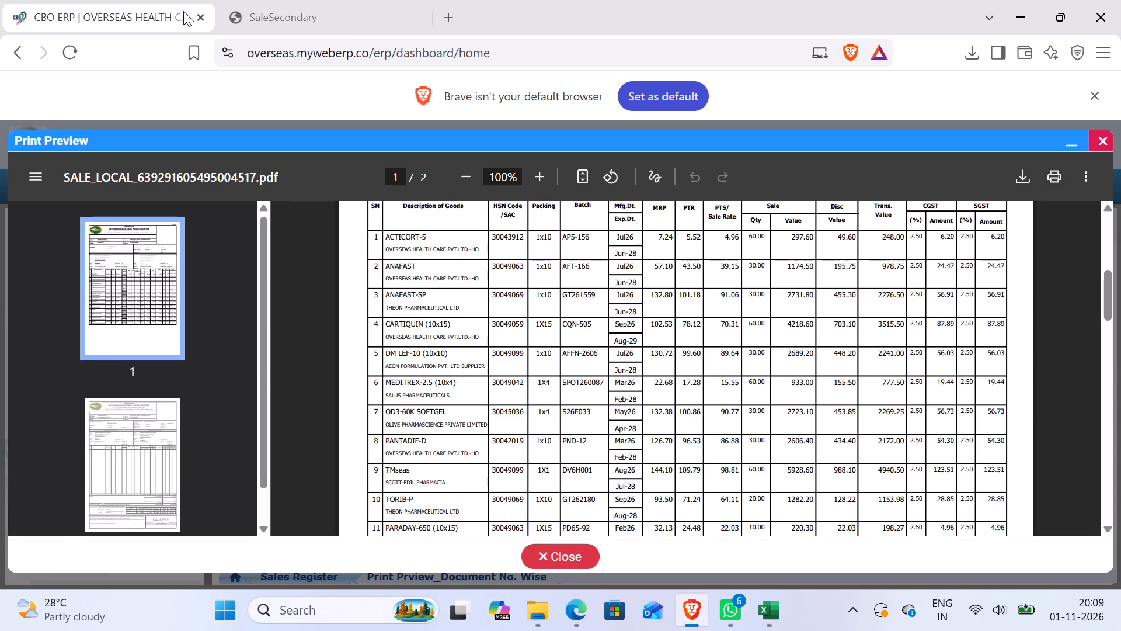
{"action": "left_click", "coordinate": [284, 13]}
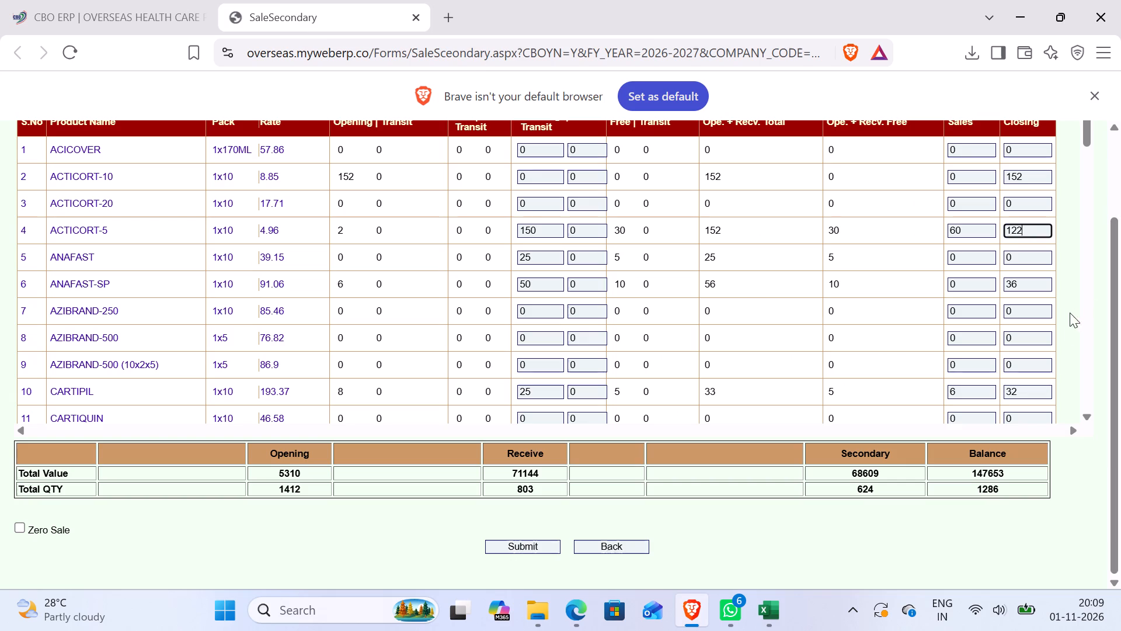
{"action": "left_click", "coordinate": [1012, 282]}
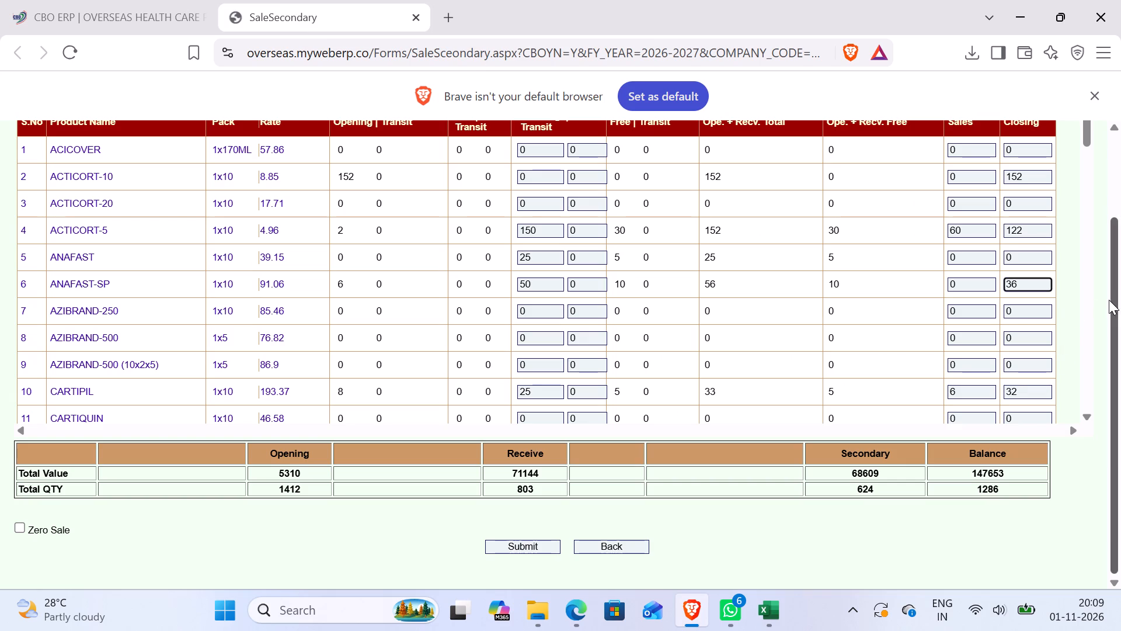
{"action": "key", "text": "BackSpace"}
{"action": "key", "text": "6"}
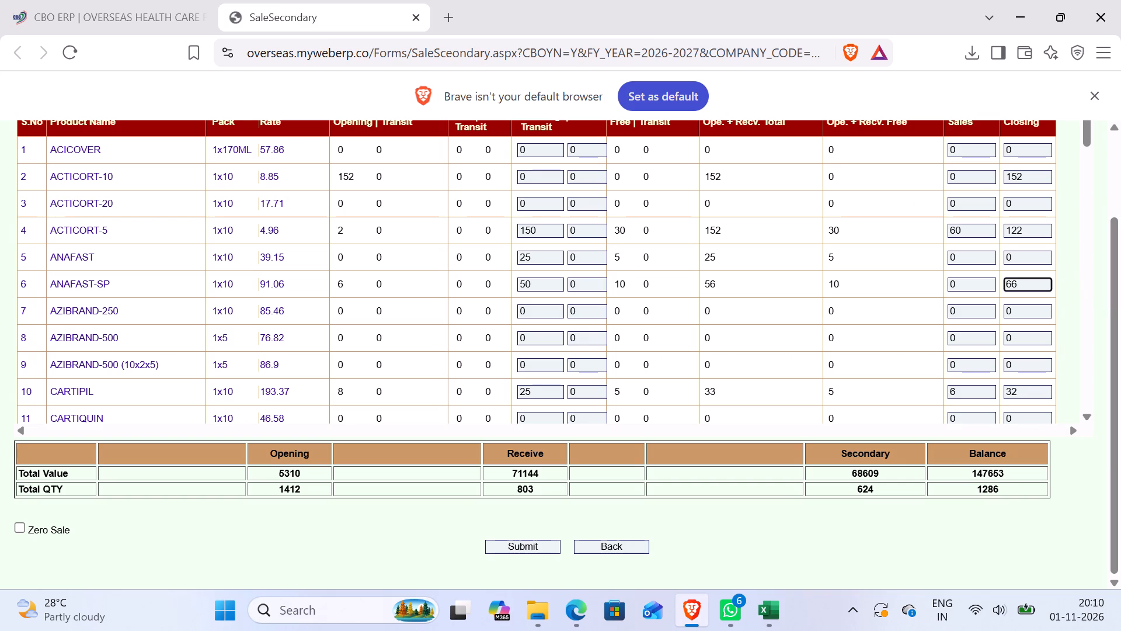
Set the closing stock of ANAFAST to 30 in the SaleSecondary grid.
{"action": "left_click", "coordinate": [1034, 252]}
{"action": "key", "text": "BackSpace"}
{"action": "key", "text": "BackSpace"}
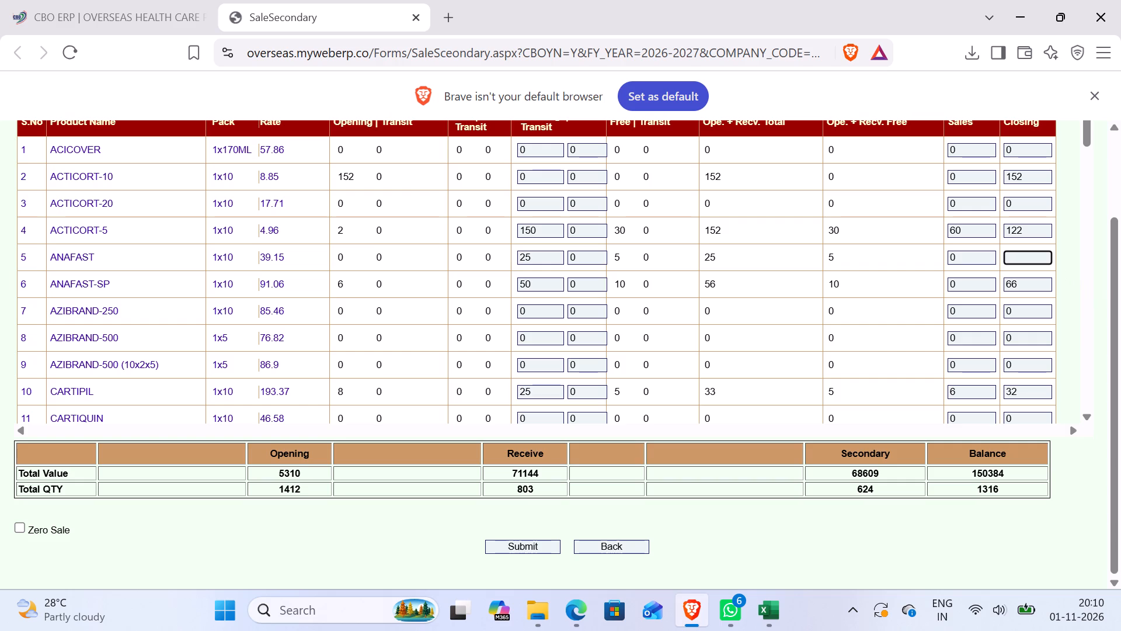
{"action": "key", "text": "2"}
{"action": "key", "text": "BackSpace"}
{"action": "key", "text": "BackSpace"}
{"action": "key", "text": "BackSpace"}
{"action": "type", "text": "30"}
Consult the sale invoice preview and set the closing stock of CARTIQUIN (10x15) to 82 in the SaleSecondary grid.
{"action": "left_click", "coordinate": [141, 22]}
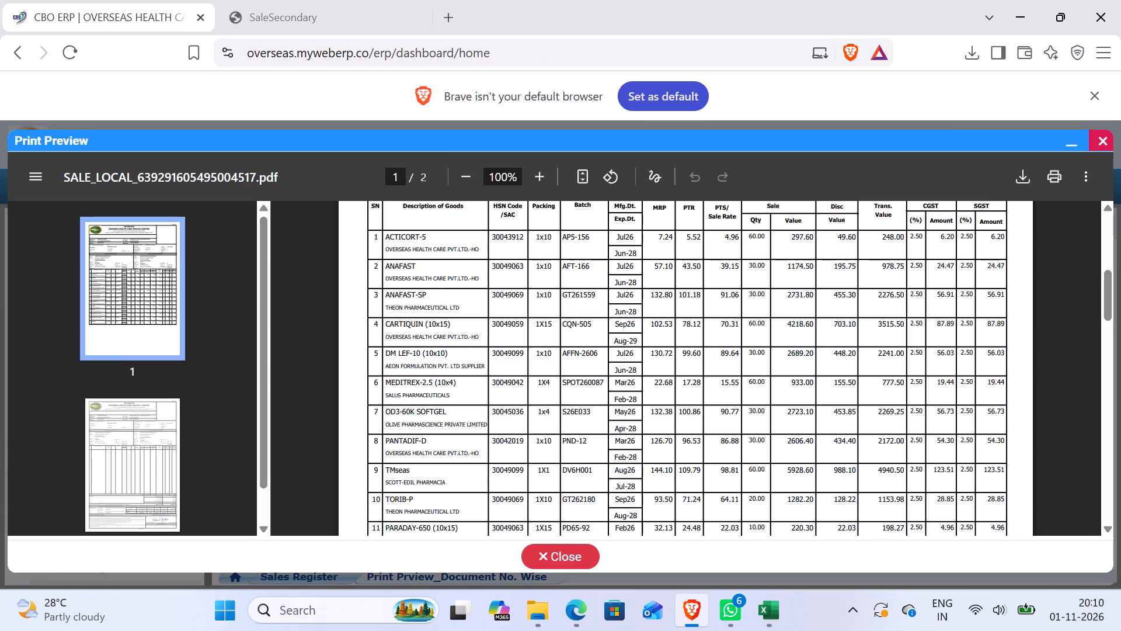
{"action": "left_click", "coordinate": [284, 20]}
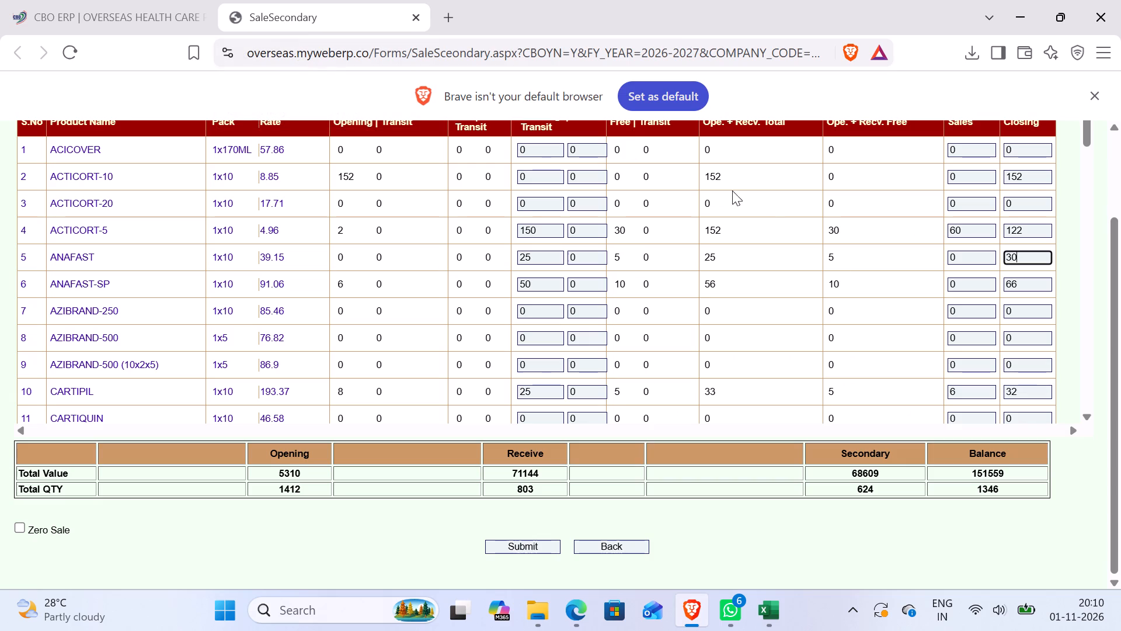
{"action": "scroll", "coordinate": [1108, 419], "scroll_direction": "down", "scroll_amount": 2}
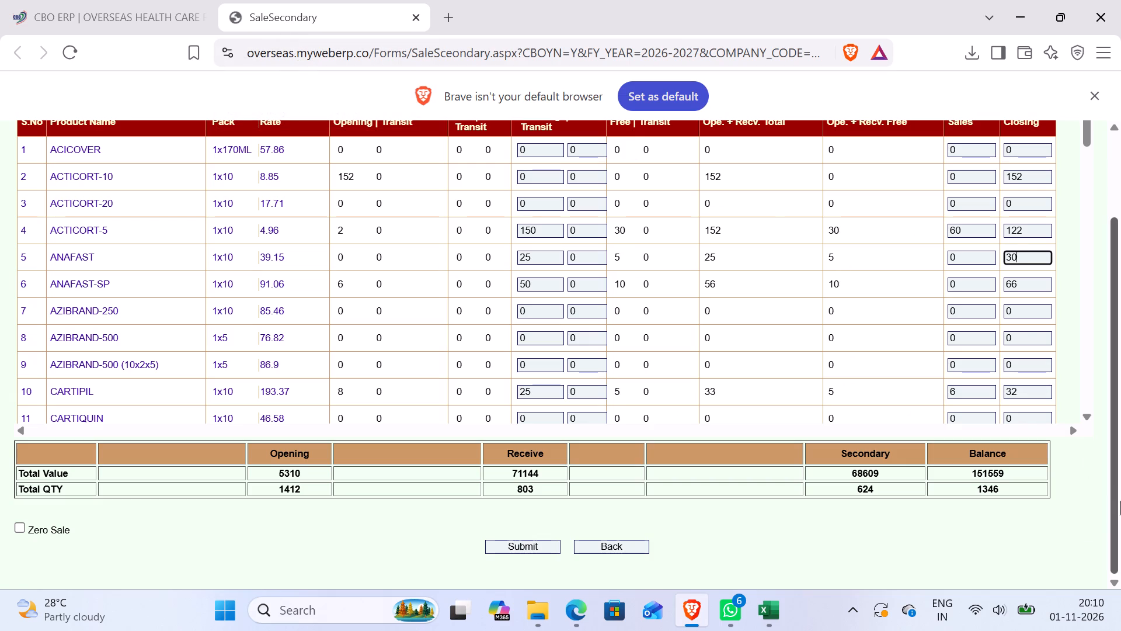
{"action": "left_click", "coordinate": [1033, 390]}
{"action": "scroll", "coordinate": [1033, 390], "scroll_direction": "down", "scroll_amount": 2}
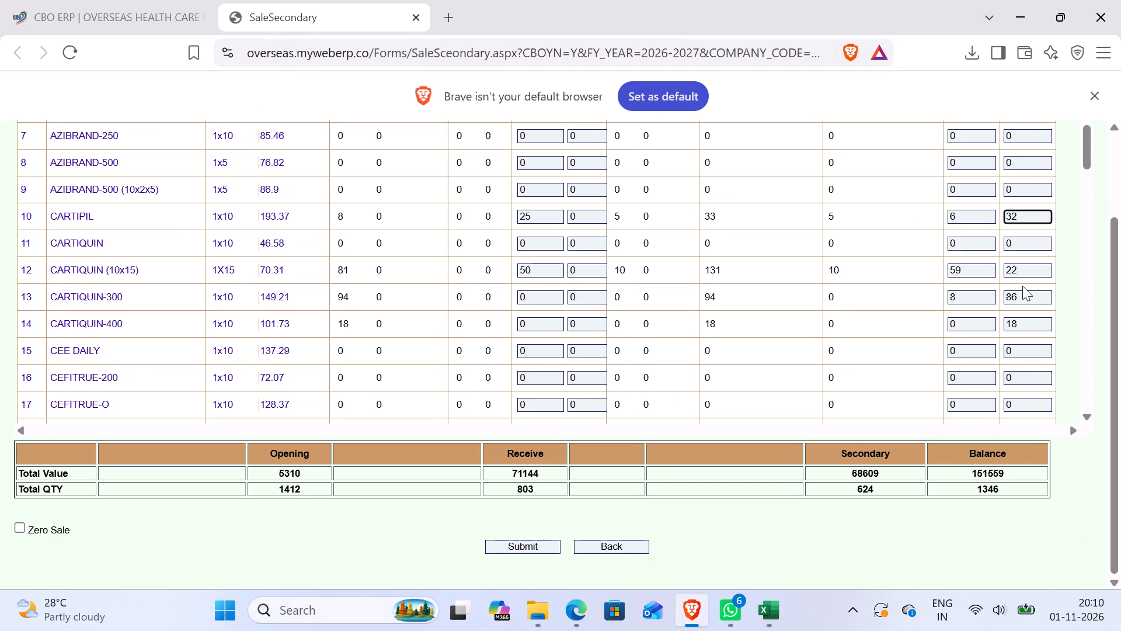
{"action": "left_click", "coordinate": [1008, 269]}
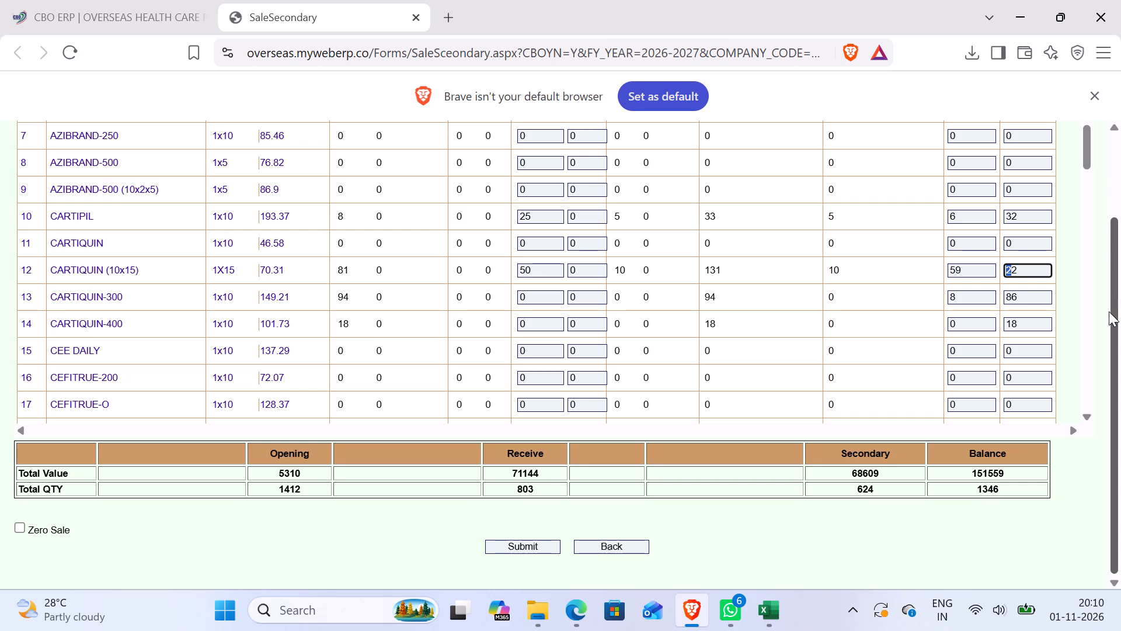
{"action": "type", "text": "82"}
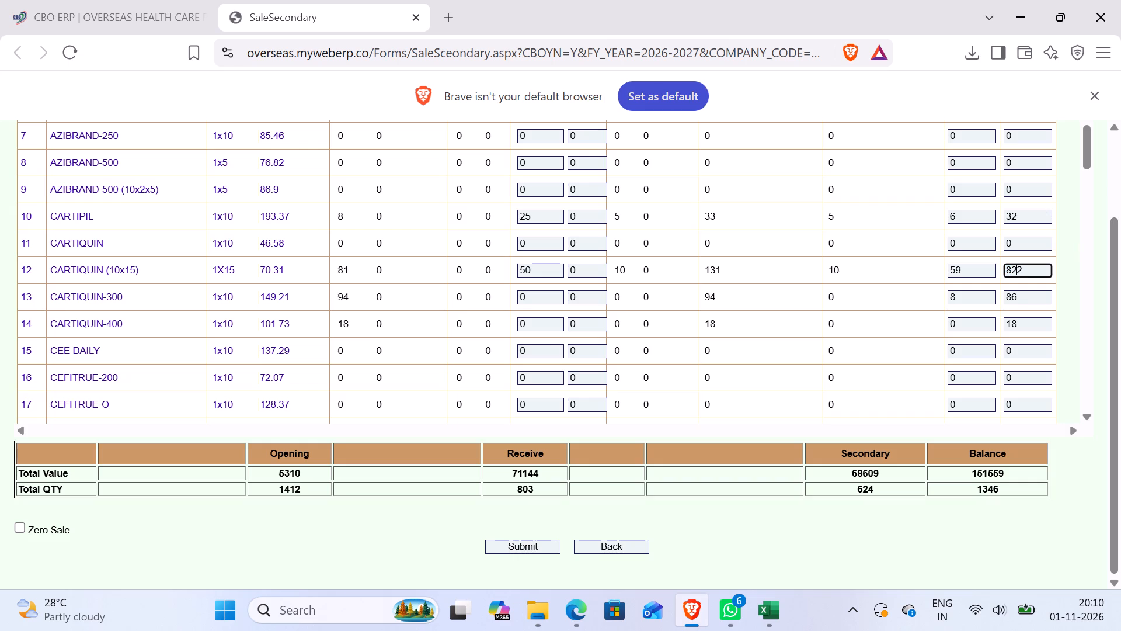
{"action": "key", "text": "BackSpace"}
{"action": "scroll", "coordinate": [974, 428], "scroll_direction": "down", "scroll_amount": 2}
{"action": "left_click", "coordinate": [1032, 380]}
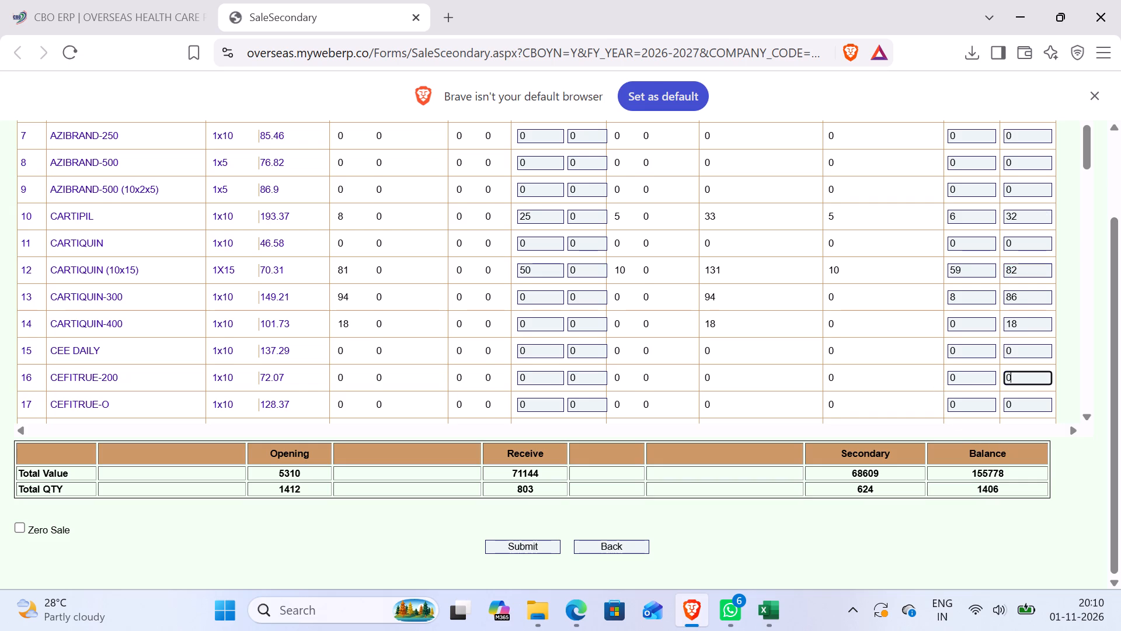
Set the closing stock of DM LEF-10 (10x10) to 37.
{"action": "scroll", "coordinate": [1029, 370], "scroll_direction": "down", "scroll_amount": 3}
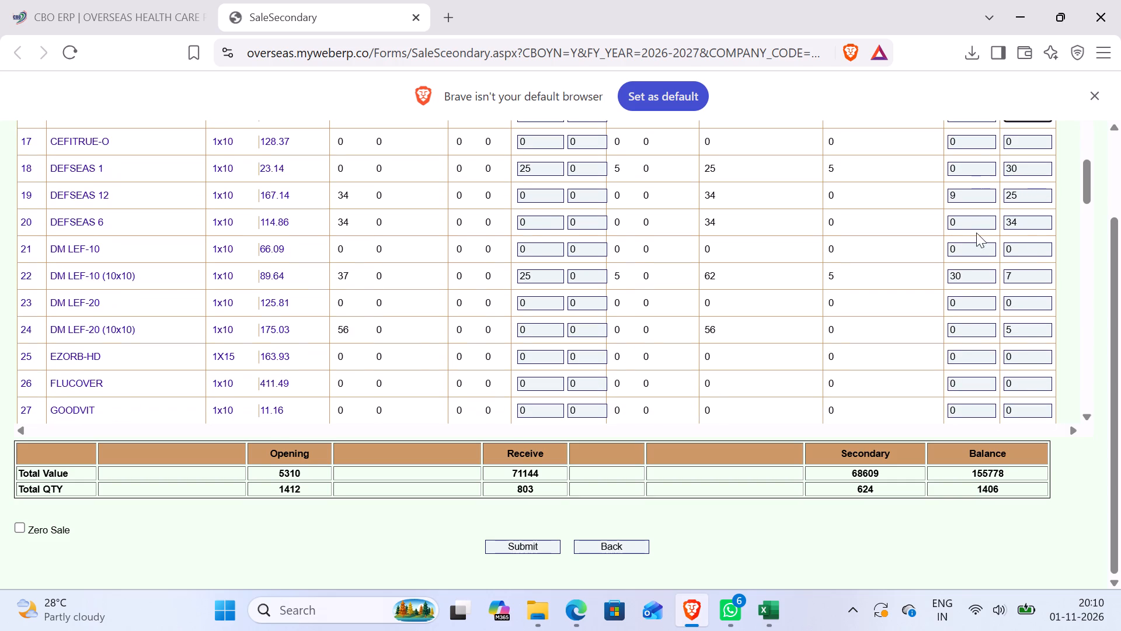
{"action": "left_click", "coordinate": [1023, 274]}
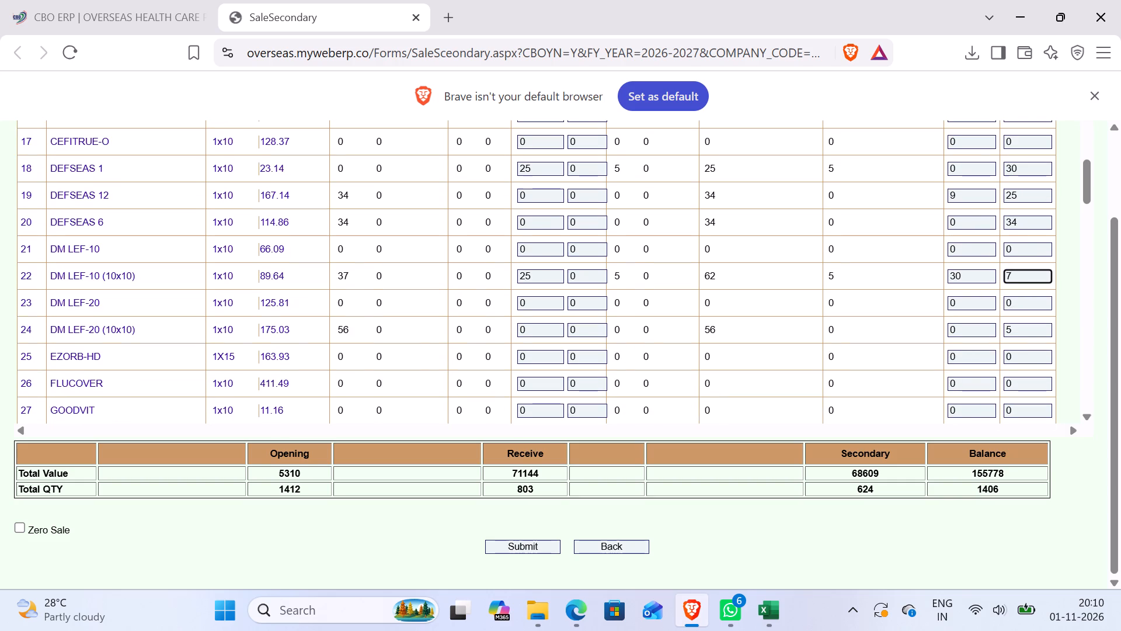
{"action": "key", "text": "BackSpace"}
{"action": "type", "text": "37"}
{"action": "left_click", "coordinate": [1017, 304]}
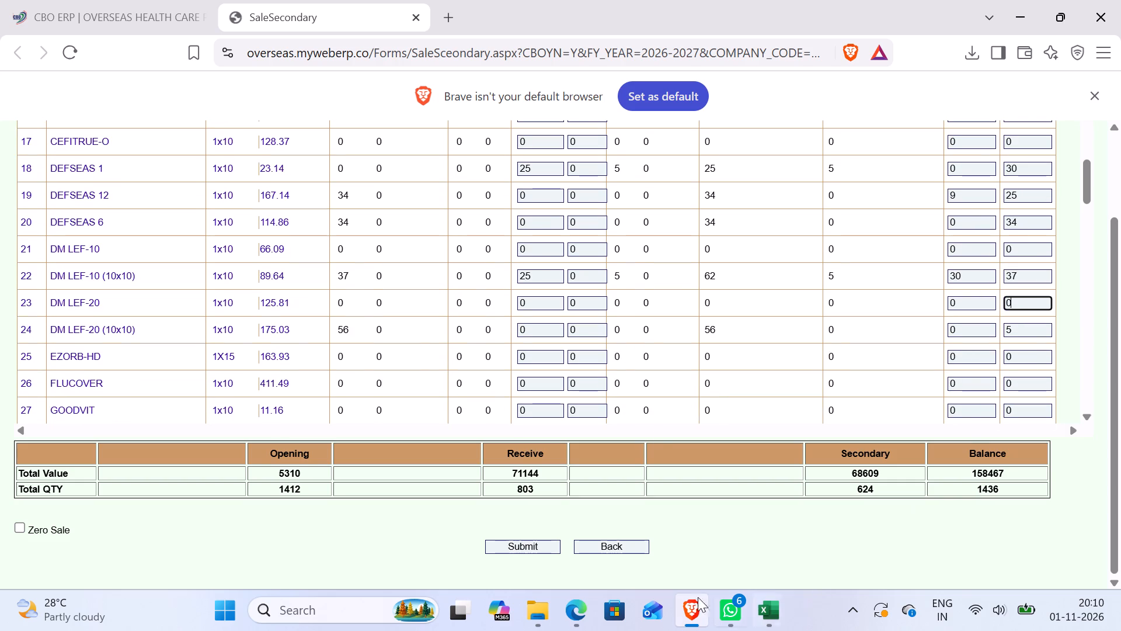
Consult the sale invoice preview and set the closing stock of MEDITREX-2.5 (10x4) to 120 in the SaleSecondary grid.
{"action": "left_click", "coordinate": [81, 11]}
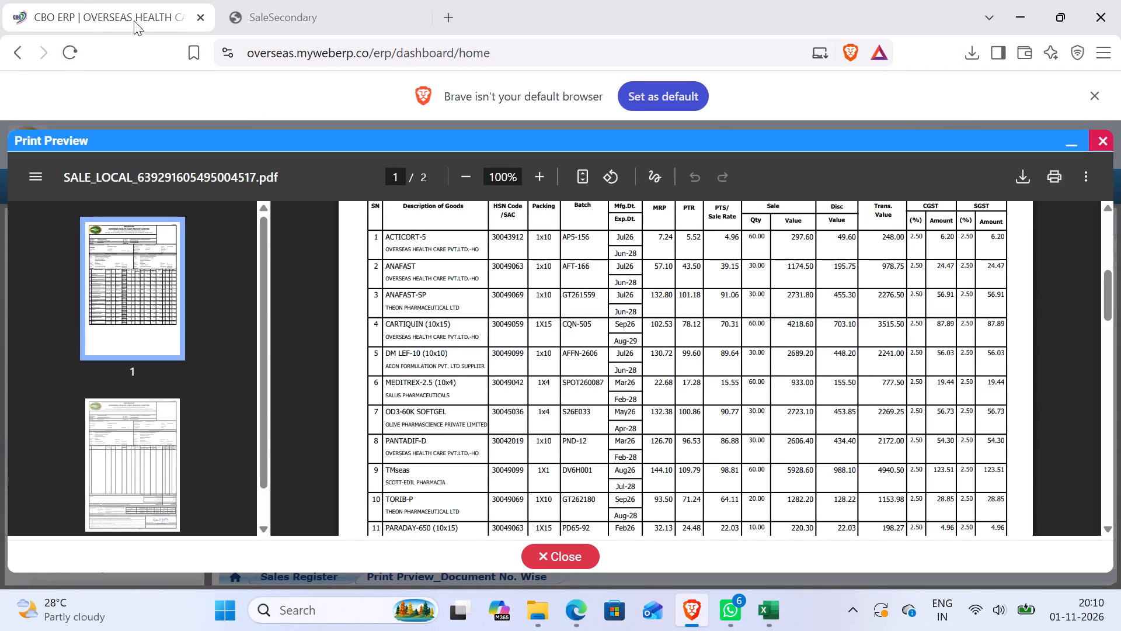
{"action": "left_click", "coordinate": [276, 18]}
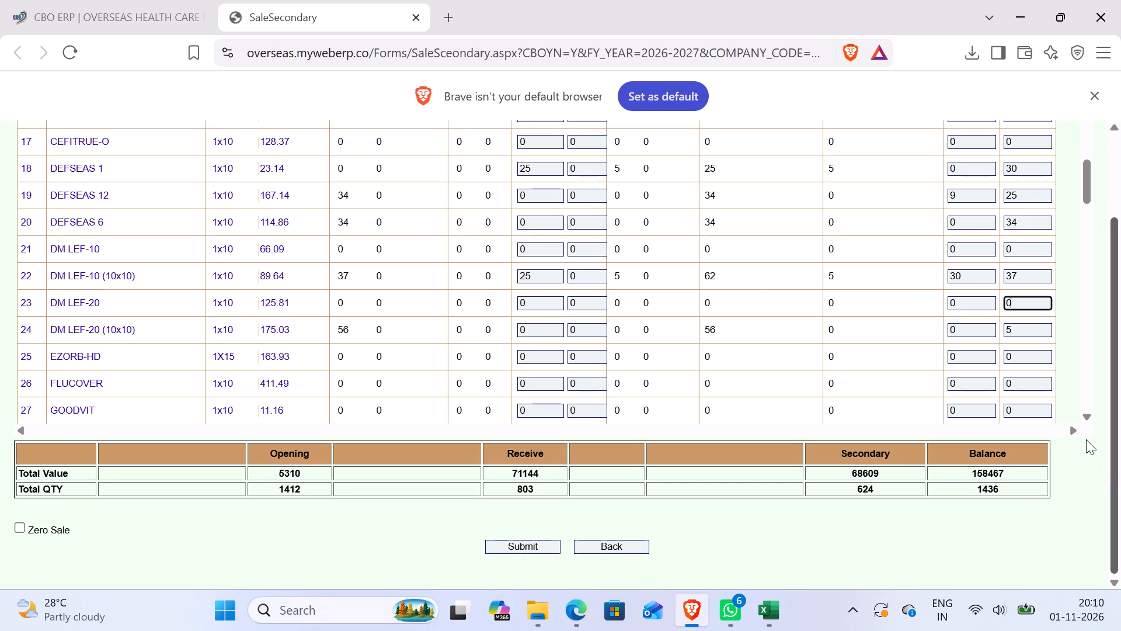
{"action": "scroll", "coordinate": [1001, 362], "scroll_direction": "down", "scroll_amount": 4}
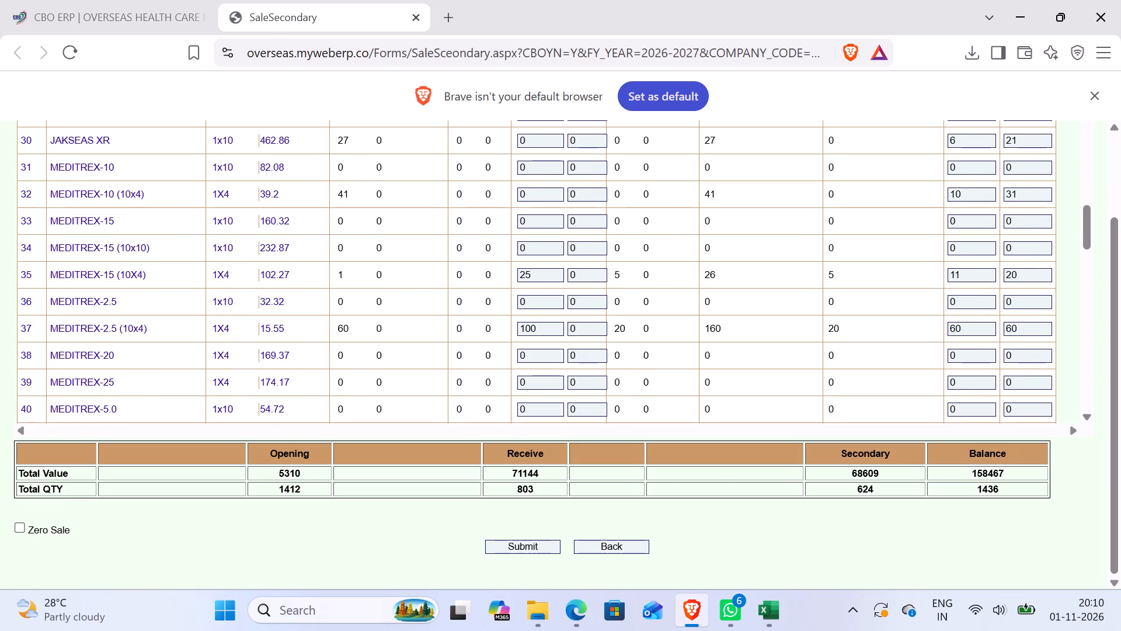
{"action": "left_click_drag", "start_coordinate": [1022, 328], "coordinate": [974, 328]}
{"action": "type", "text": "120"}
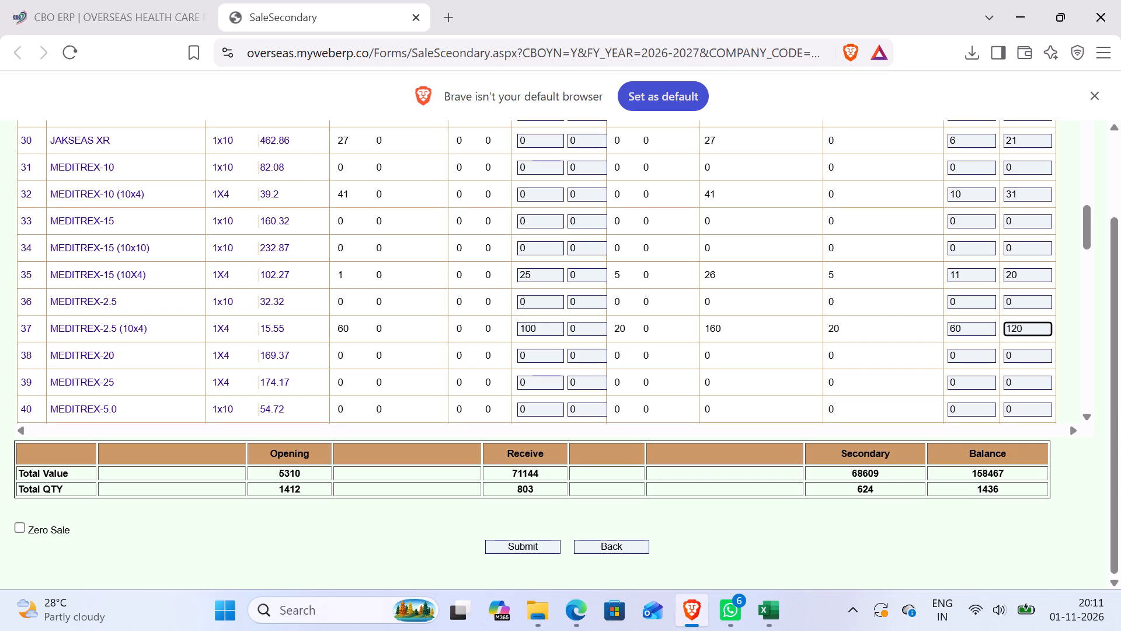
Set the closing stock of OD3-60K SOFTGEL to 30.
{"action": "scroll", "coordinate": [1006, 343], "scroll_direction": "down", "scroll_amount": 3}
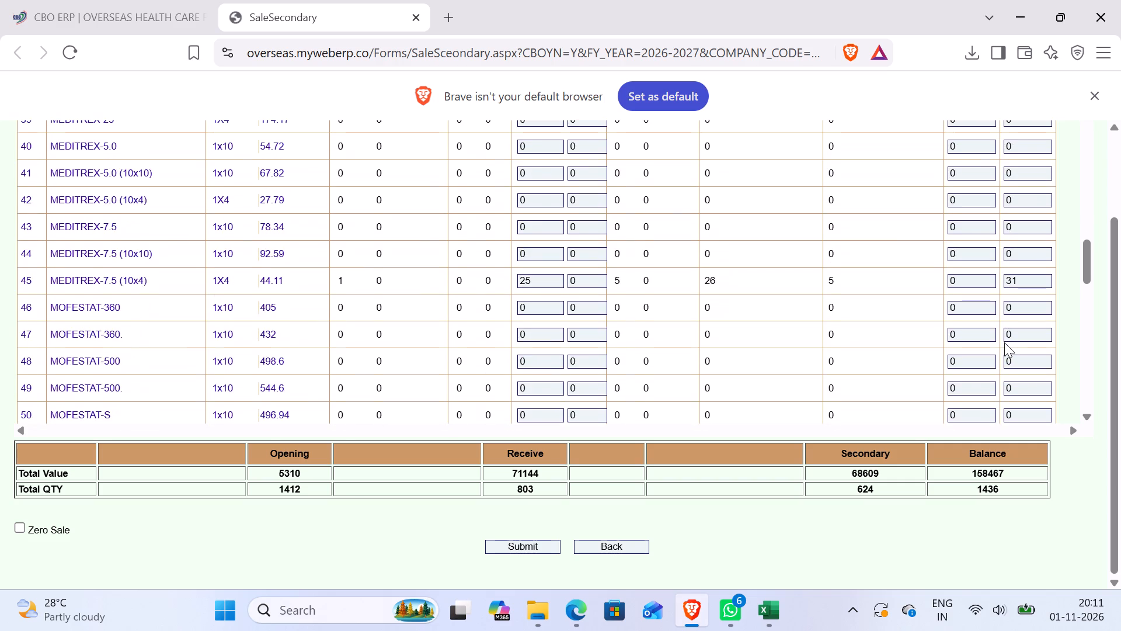
{"action": "scroll", "coordinate": [1004, 342], "scroll_direction": "down", "scroll_amount": 5}
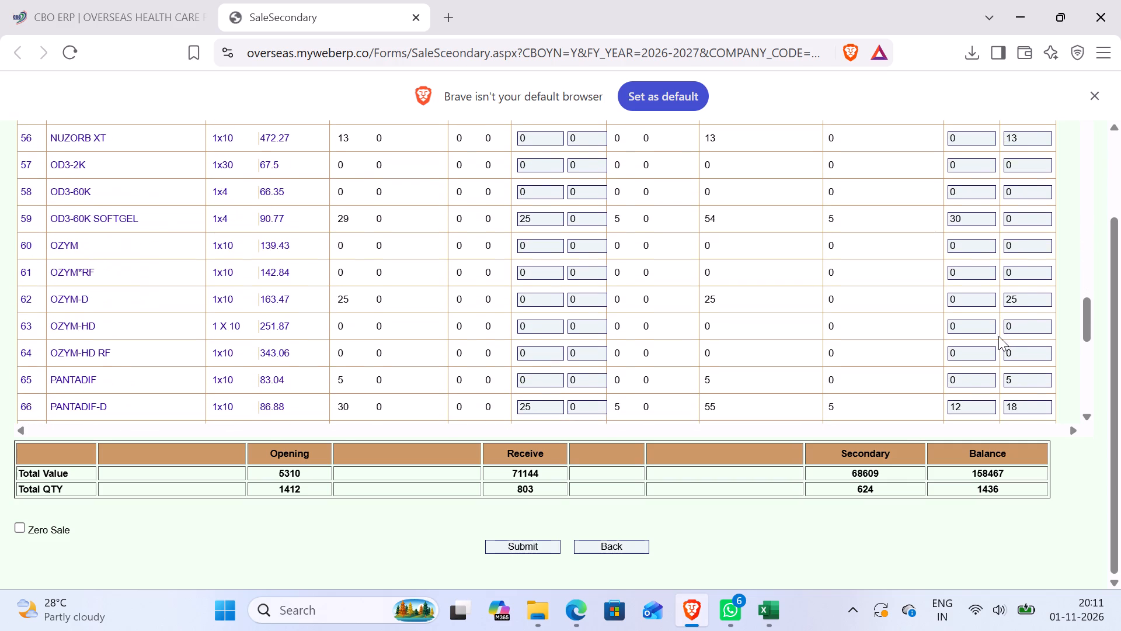
{"action": "left_click", "coordinate": [1029, 218]}
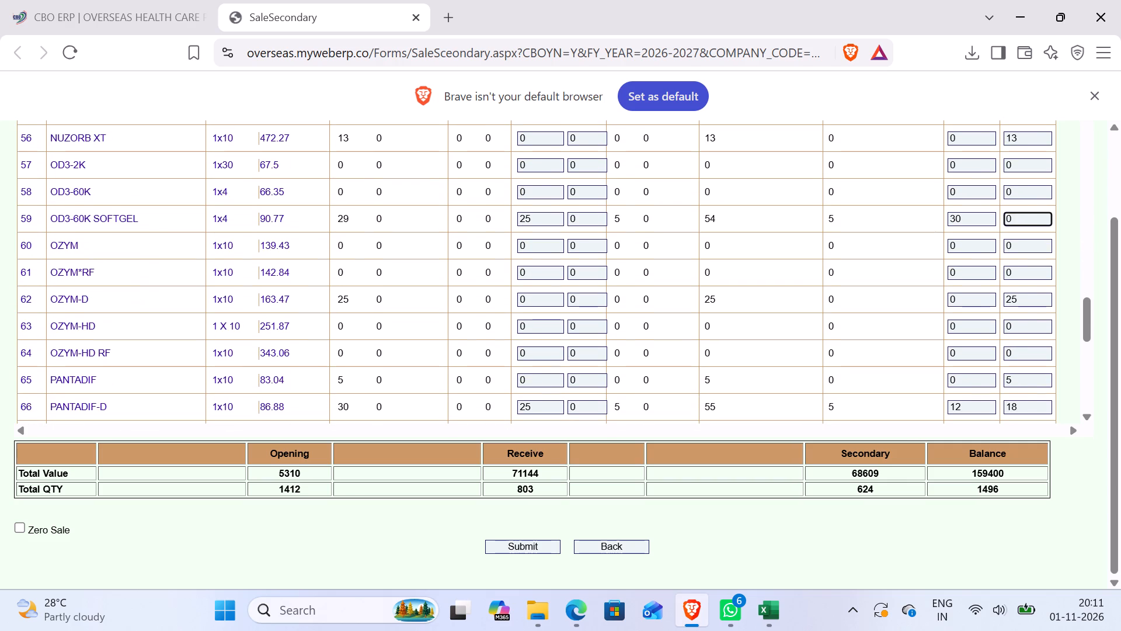
{"action": "key", "text": "BackSpace"}
{"action": "key", "text": "3"}
{"action": "key", "text": "0"}
{"action": "left_click", "coordinate": [1022, 242]}
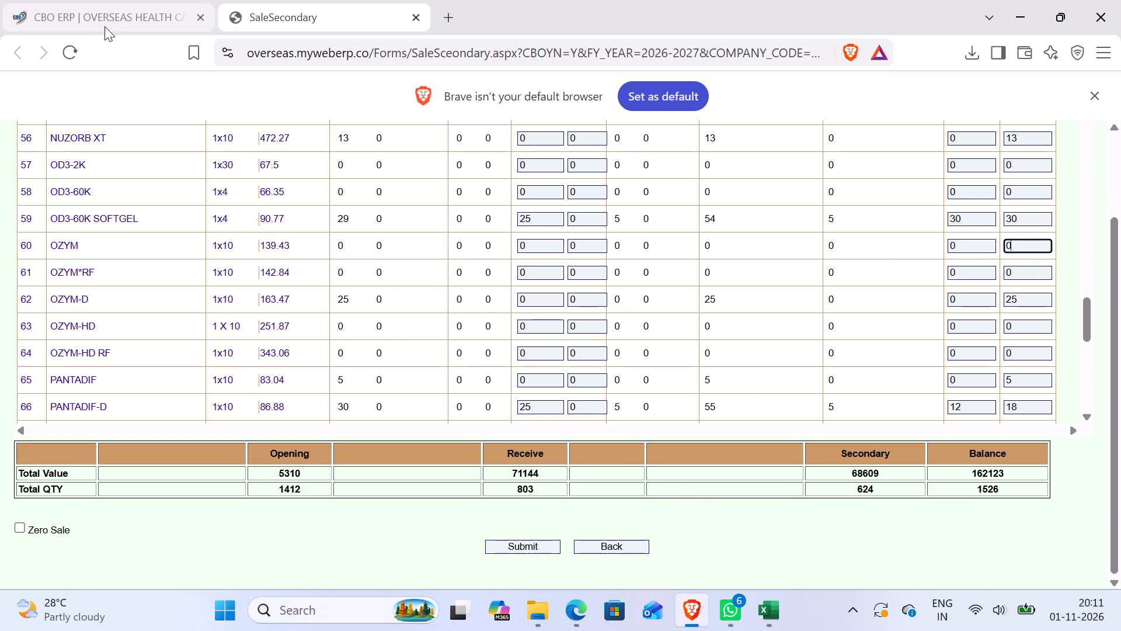
Consult the sale invoice preview and set the closing stock of PANTADIF-D to 48 in the SaleSecondary grid.
{"action": "left_click", "coordinate": [156, 20]}
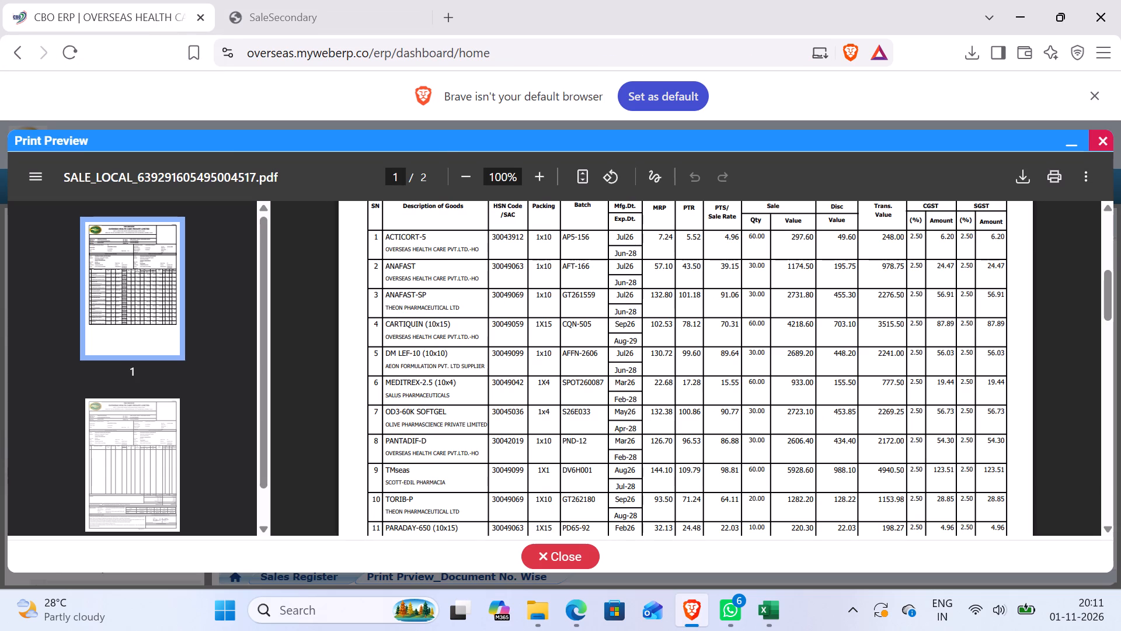
{"action": "left_click", "coordinate": [295, 13]}
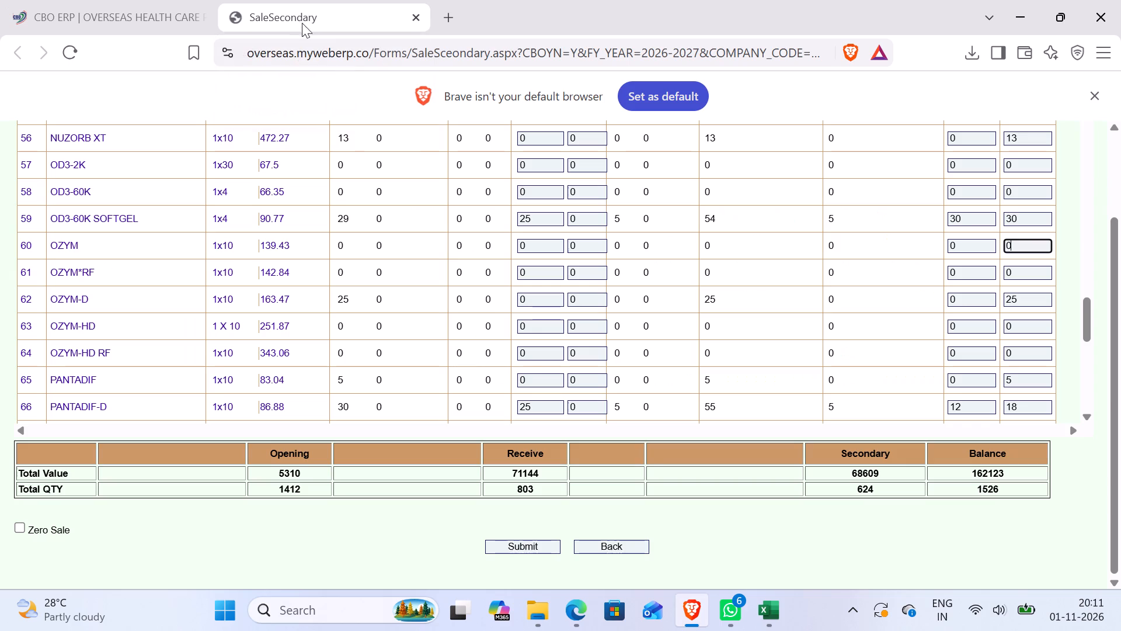
{"action": "scroll", "coordinate": [1119, 386], "scroll_direction": "down", "scroll_amount": 1}
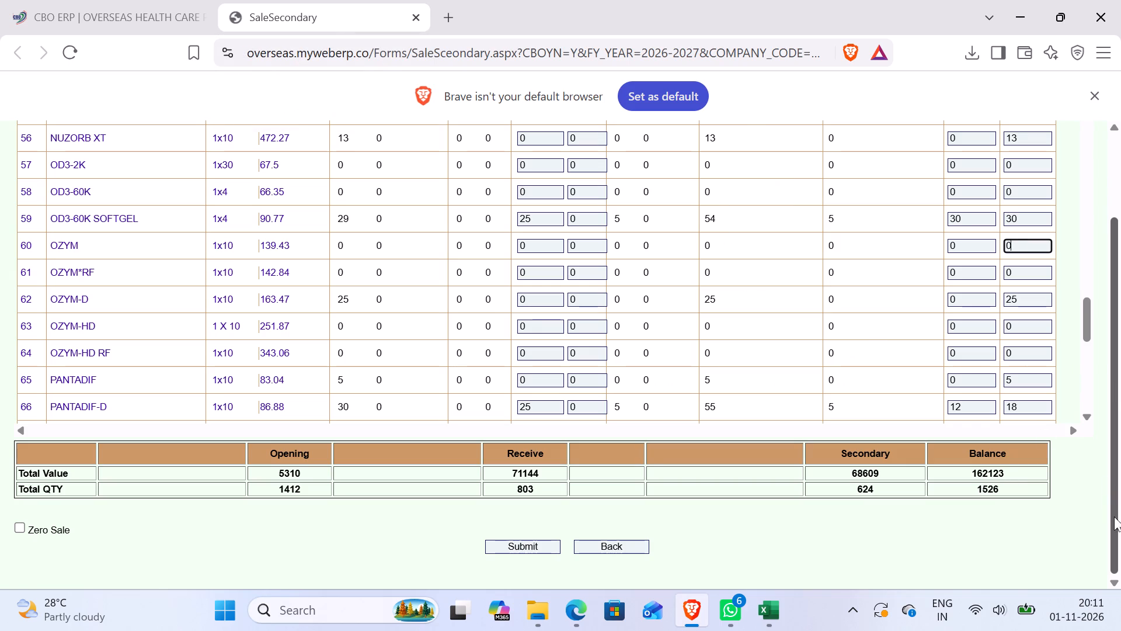
{"action": "left_click", "coordinate": [1019, 405]}
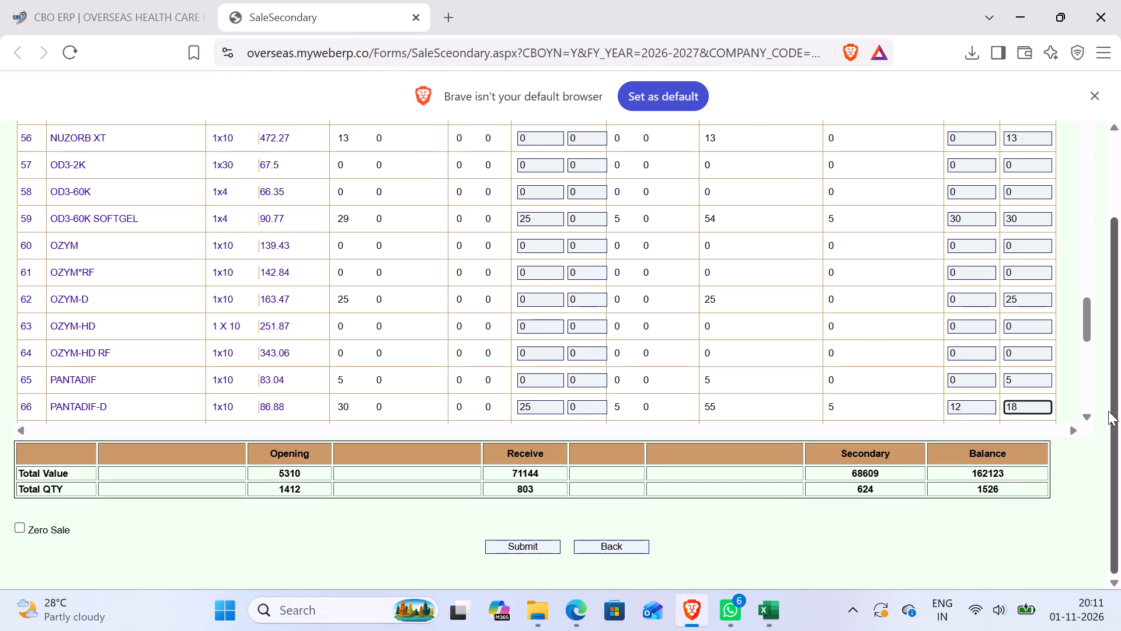
{"action": "key", "text": "BackSpace"}
{"action": "key", "text": "BackSpace"}
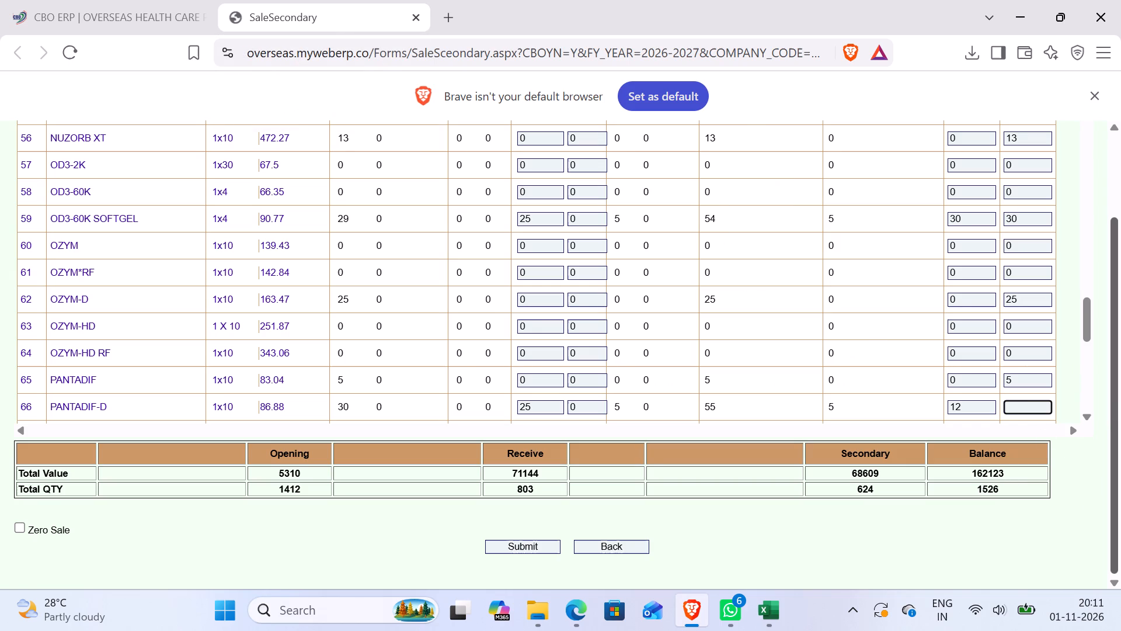
{"action": "type", "text": "48"}
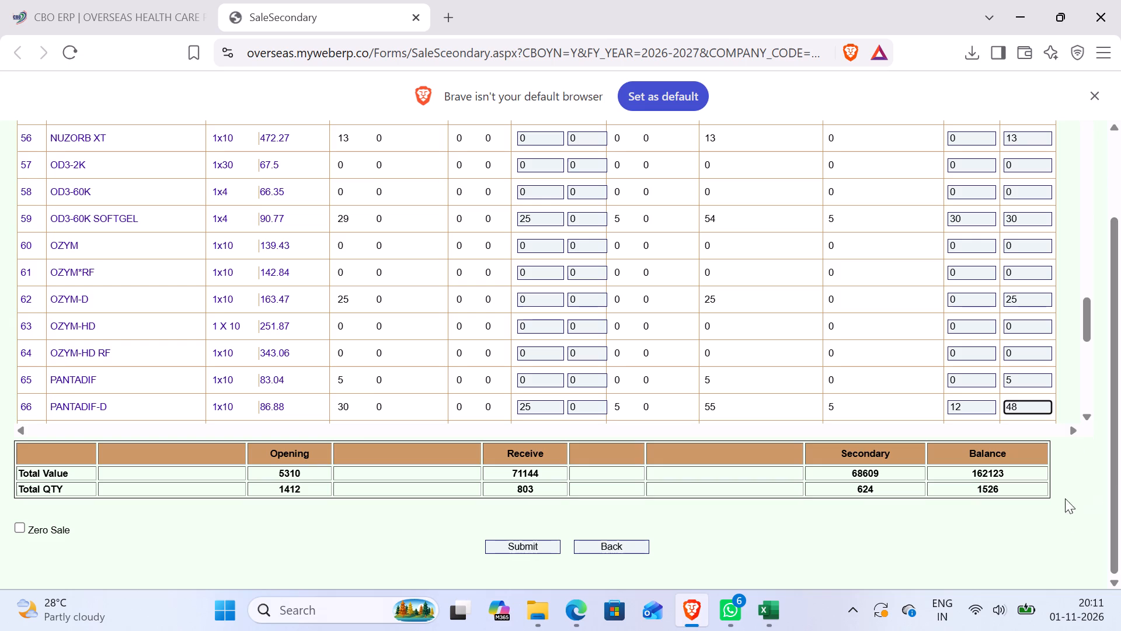
{"action": "left_click", "coordinate": [1032, 404]}
Set the closing stock of TMseas to 60 in the SaleSecondary grid.
{"action": "scroll", "coordinate": [1029, 398], "scroll_direction": "down", "scroll_amount": 2}
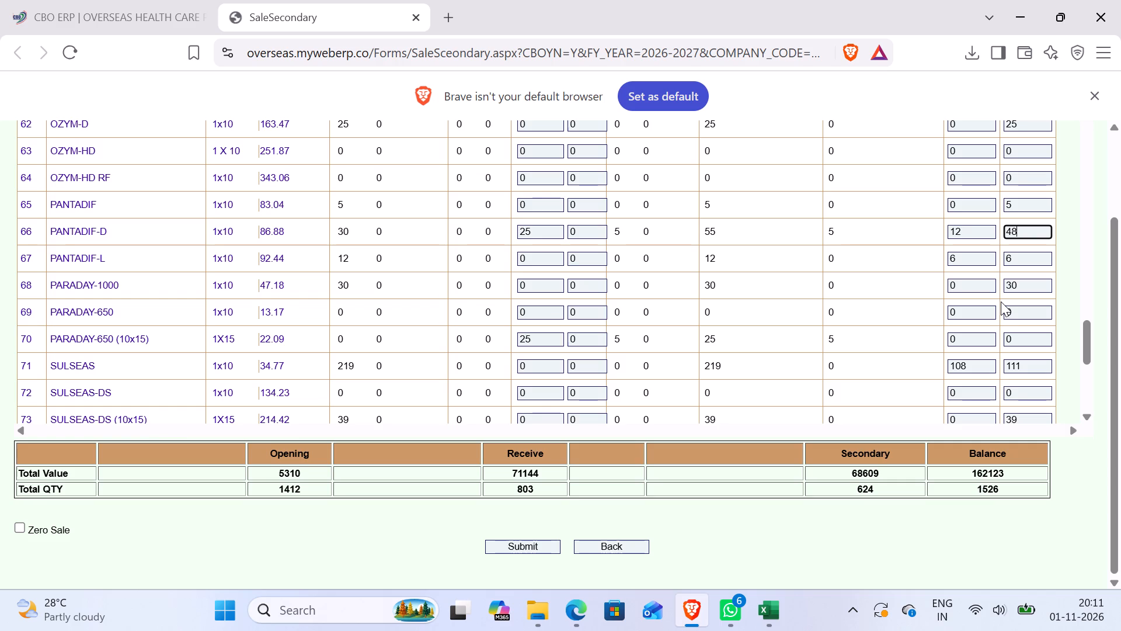
{"action": "scroll", "coordinate": [1000, 301], "scroll_direction": "down", "scroll_amount": 2}
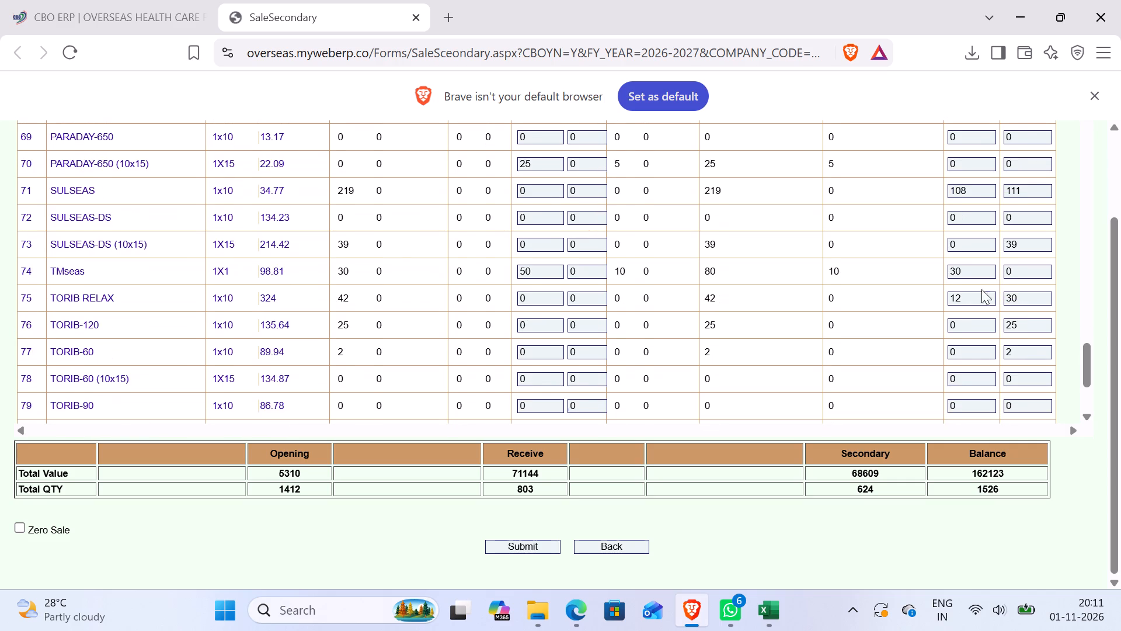
{"action": "scroll", "coordinate": [974, 283], "scroll_direction": "down", "scroll_amount": 1}
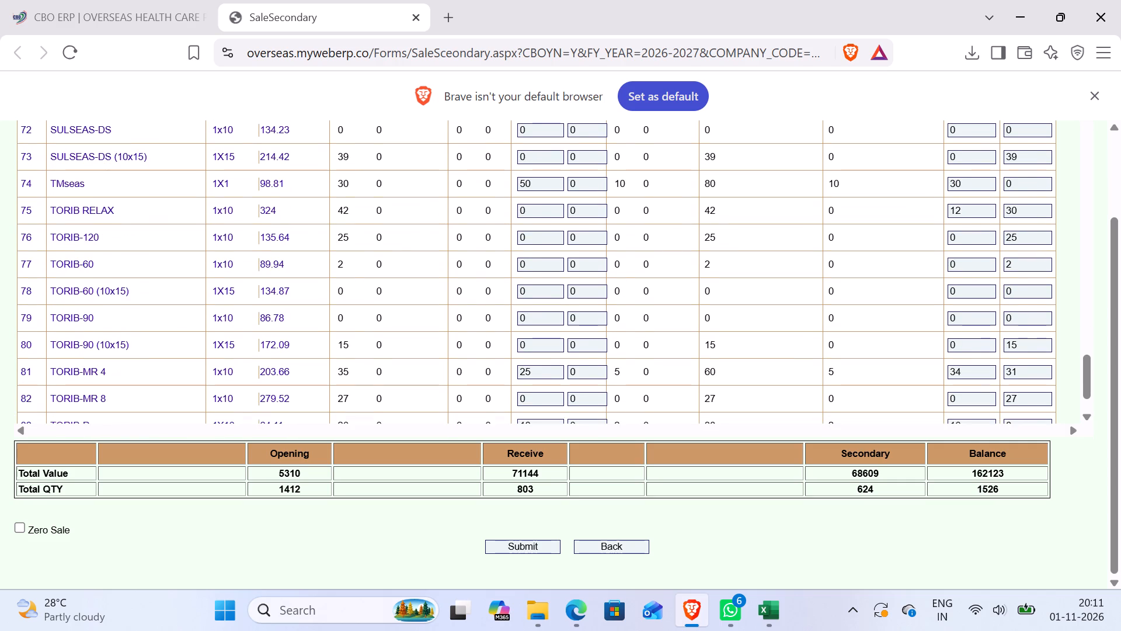
{"action": "left_click", "coordinate": [1026, 186]}
{"action": "key", "text": "BackSpace"}
{"action": "key", "text": "BackSpace"}
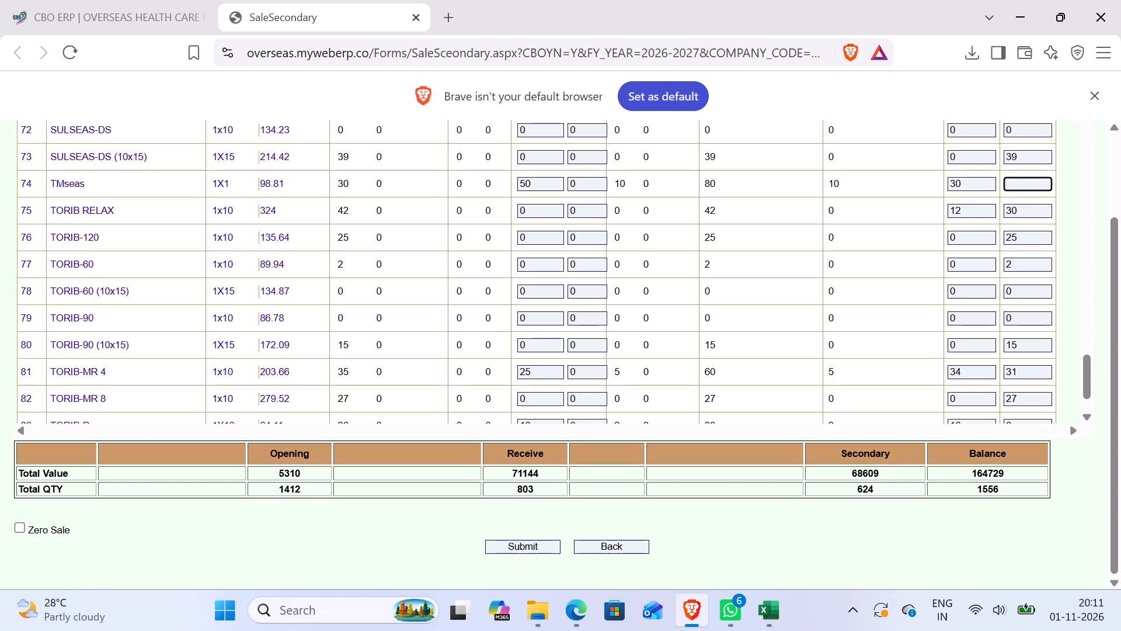
{"action": "type", "text": "60"}
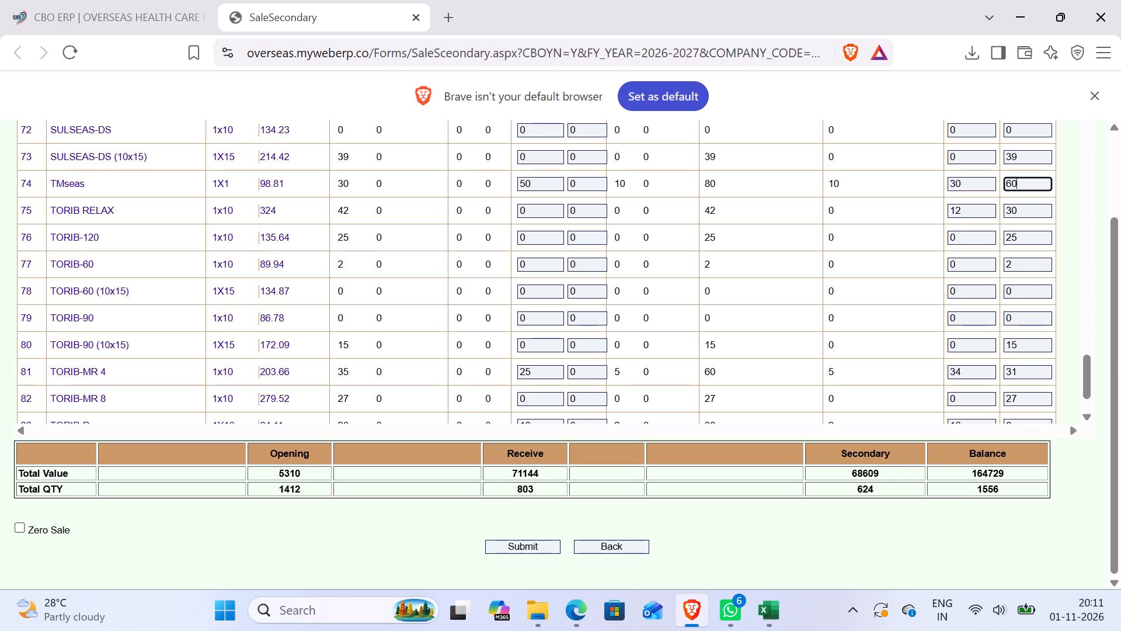
{"action": "left_click", "coordinate": [1037, 206]}
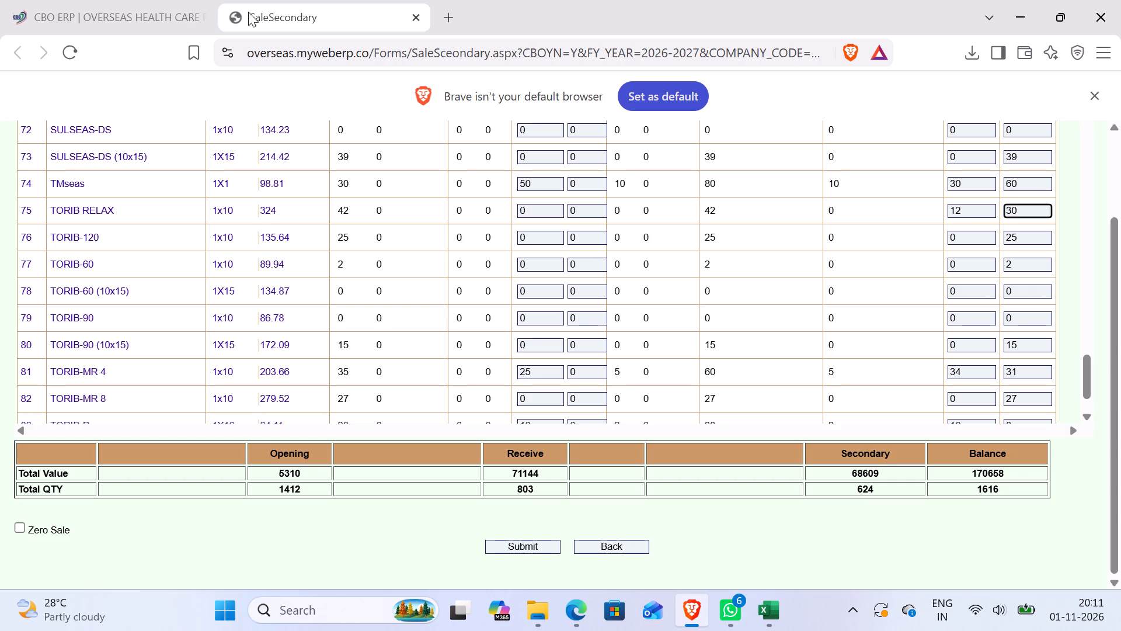
Consult the sale invoice preview and set the closing stock of TORIB-P to 28 in the SaleSecondary grid.
{"action": "left_click", "coordinate": [152, 27]}
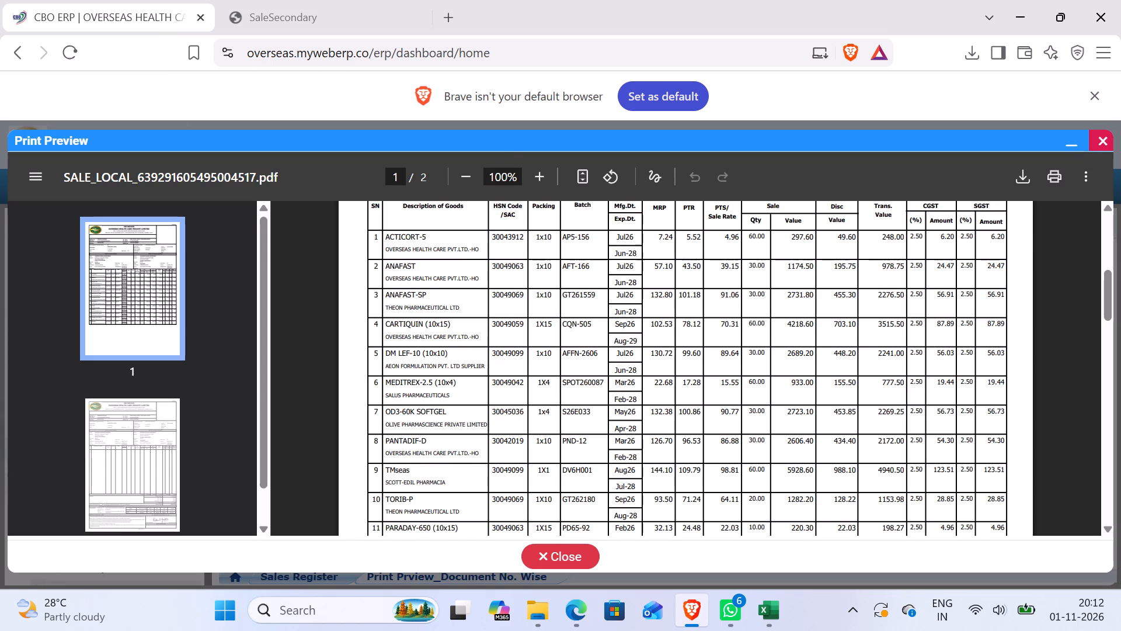
{"action": "scroll", "coordinate": [756, 493], "scroll_direction": "down", "scroll_amount": 1}
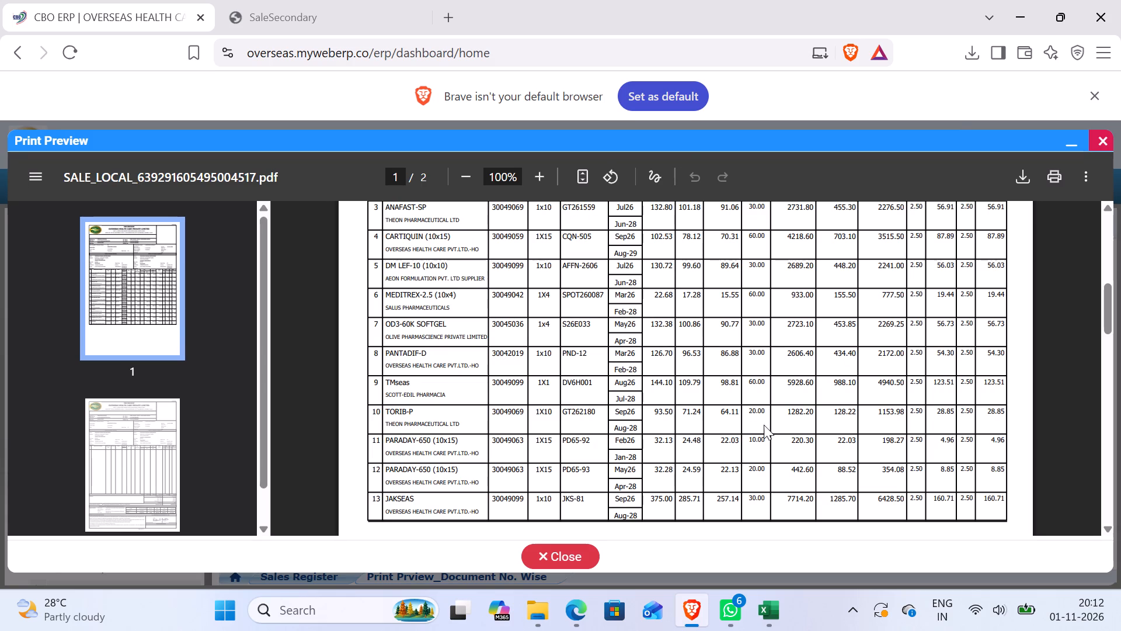
{"action": "left_click", "coordinate": [276, 11]}
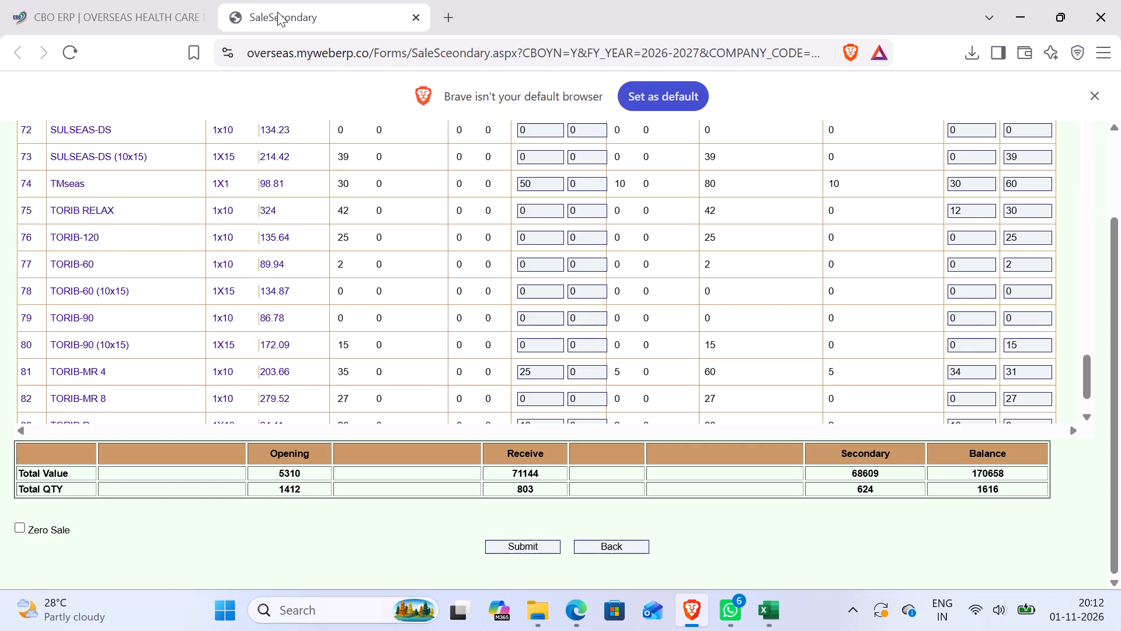
{"action": "scroll", "coordinate": [1021, 339], "scroll_direction": "down", "scroll_amount": 7}
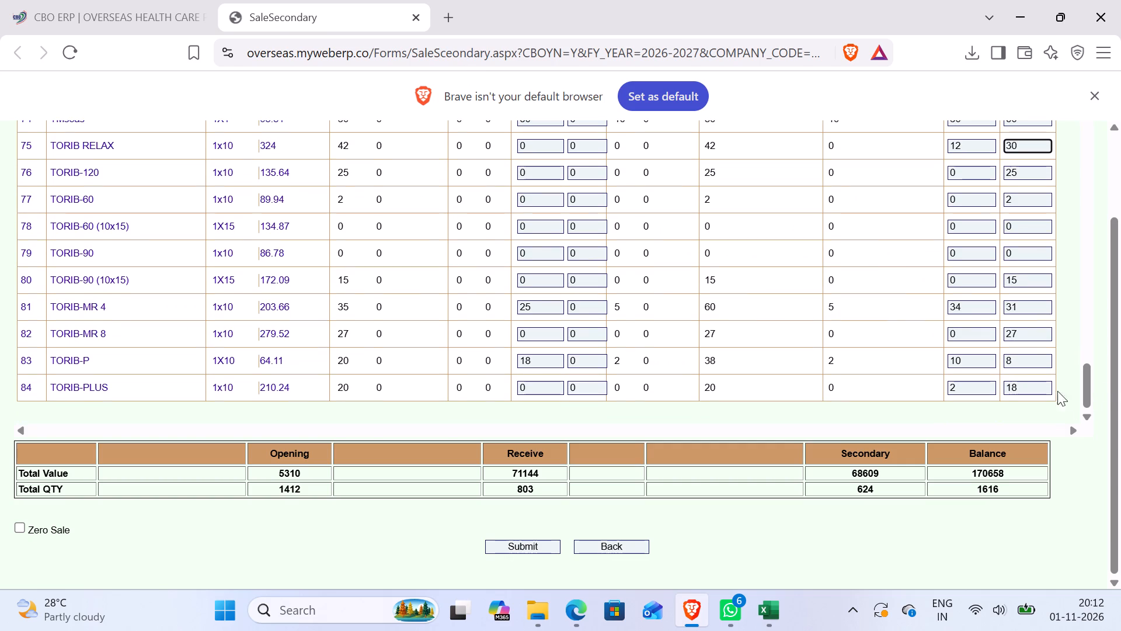
{"action": "left_click", "coordinate": [1021, 362]}
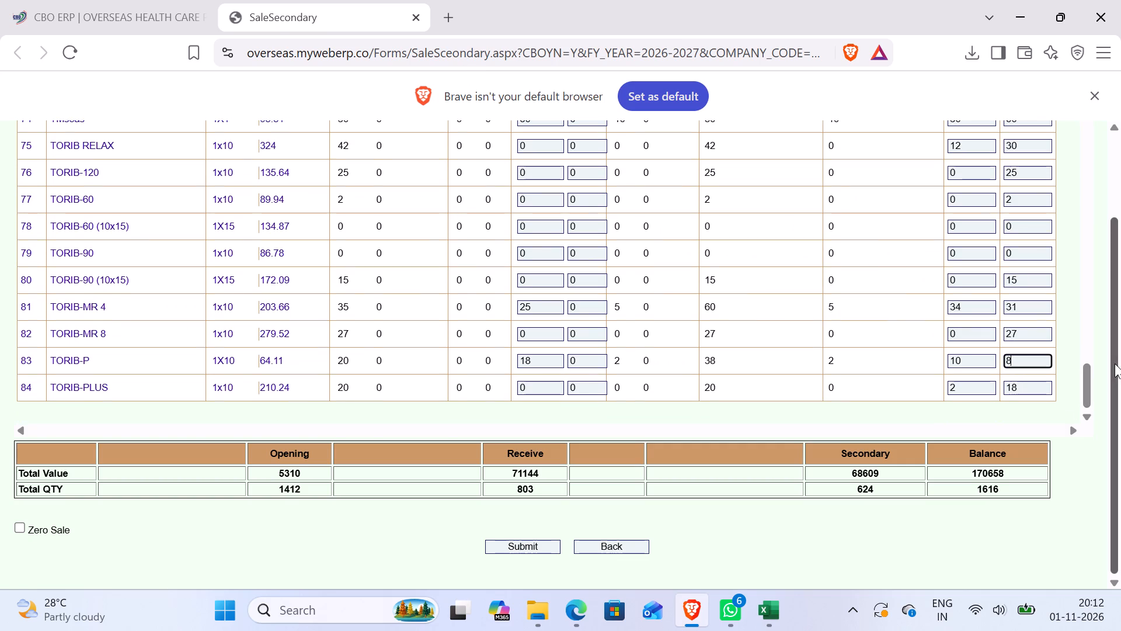
{"action": "key", "text": "BackSpace"}
{"action": "key", "text": "BackSpace"}
{"action": "type", "text": "28"}
{"action": "left_click", "coordinate": [1043, 332]}
Consult the sale invoice preview and set the closing stock of PARADAY-650 (10x15) to 30 in the SaleSecondary grid.
{"action": "scroll", "coordinate": [1043, 332], "scroll_direction": "up", "scroll_amount": 1}
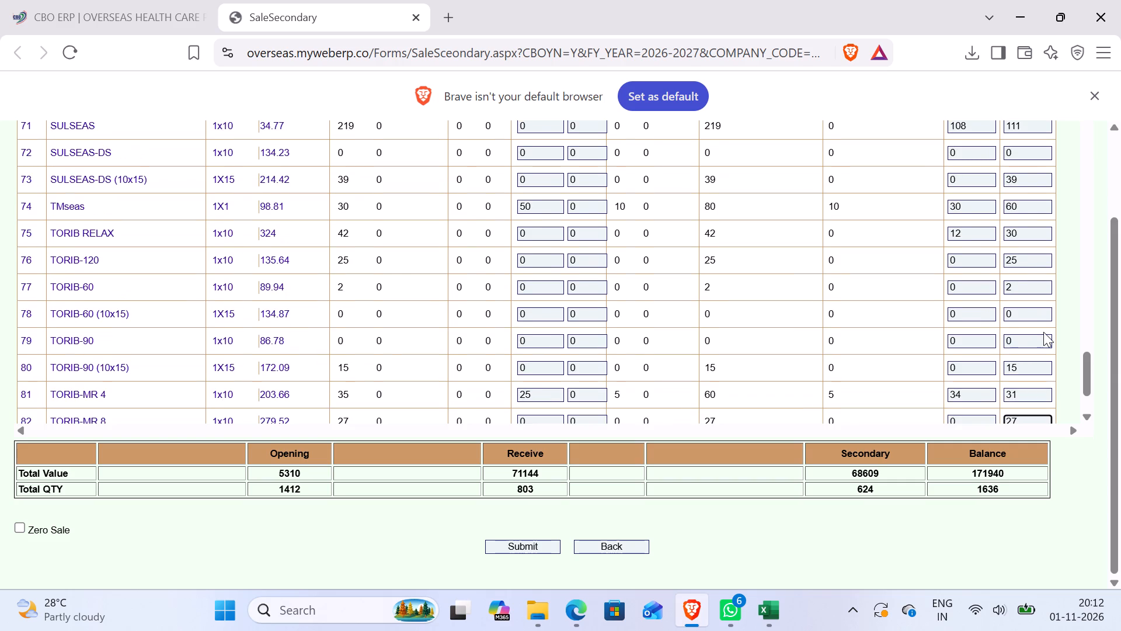
{"action": "scroll", "coordinate": [1043, 332], "scroll_direction": "up", "scroll_amount": 1}
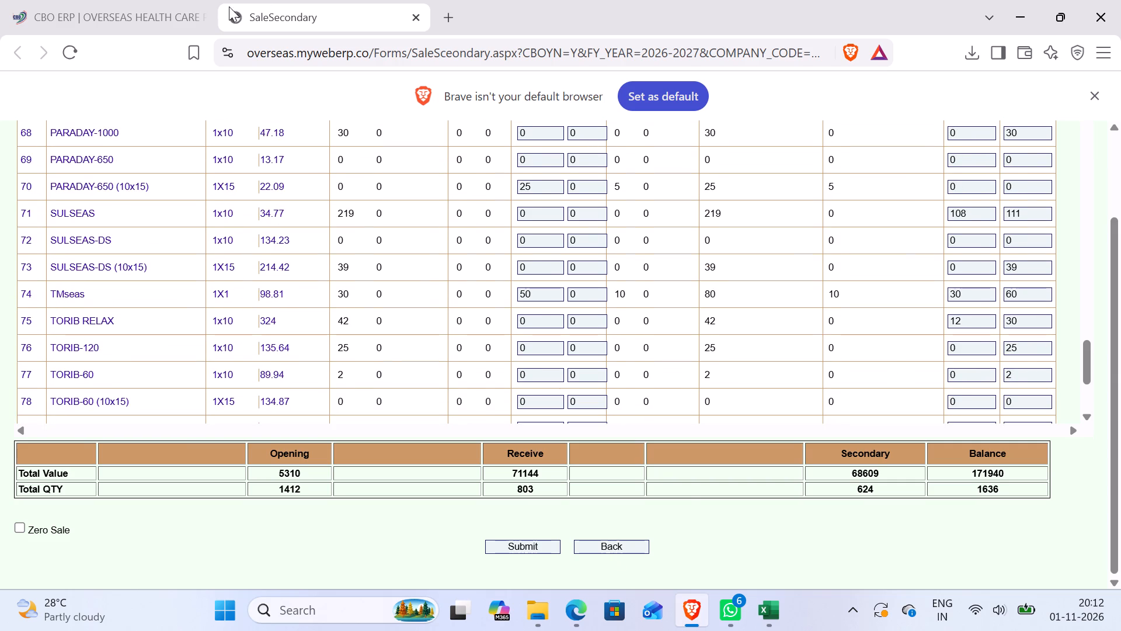
{"action": "left_click", "coordinate": [126, 18]}
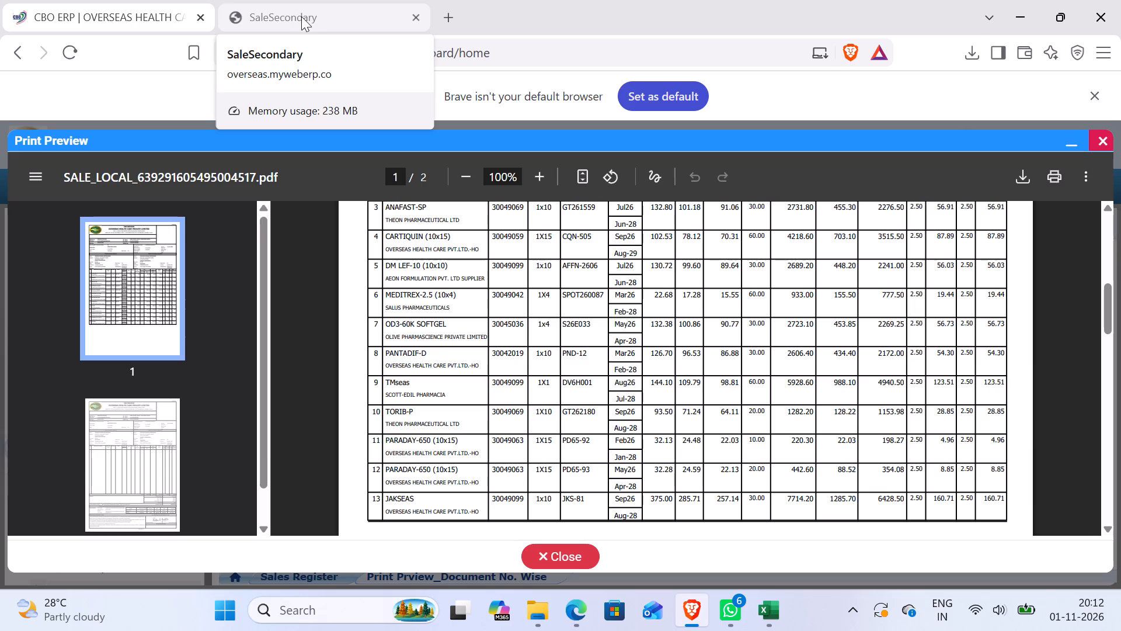
{"action": "left_click", "coordinate": [301, 16]}
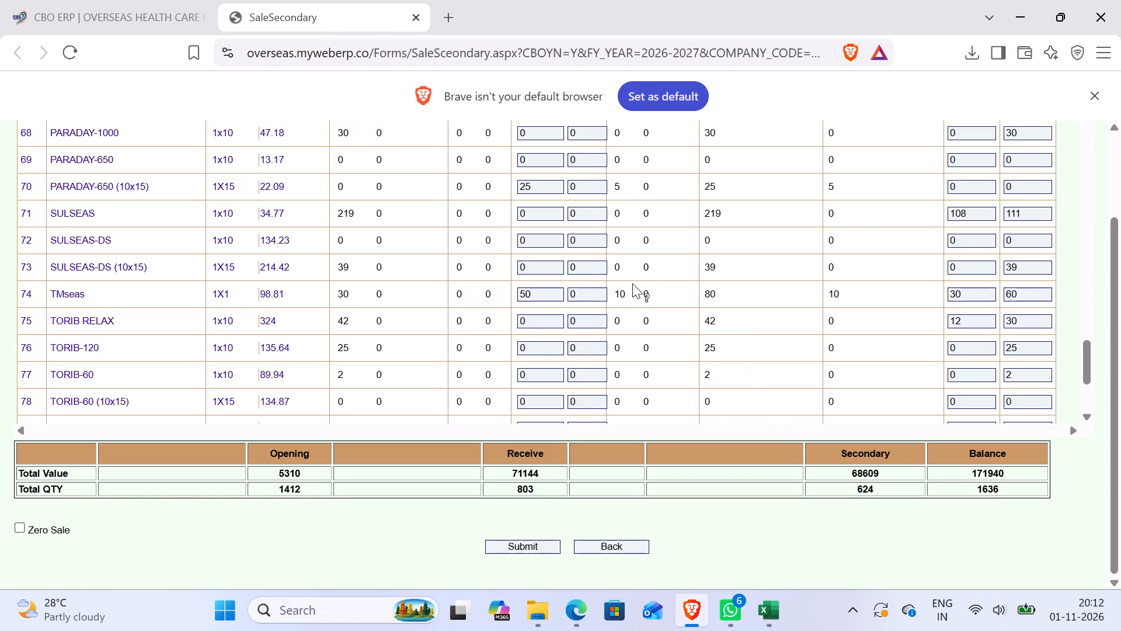
{"action": "left_click", "coordinate": [1033, 188]}
{"action": "key", "text": "BackSpace"}
{"action": "type", "text": "30"}
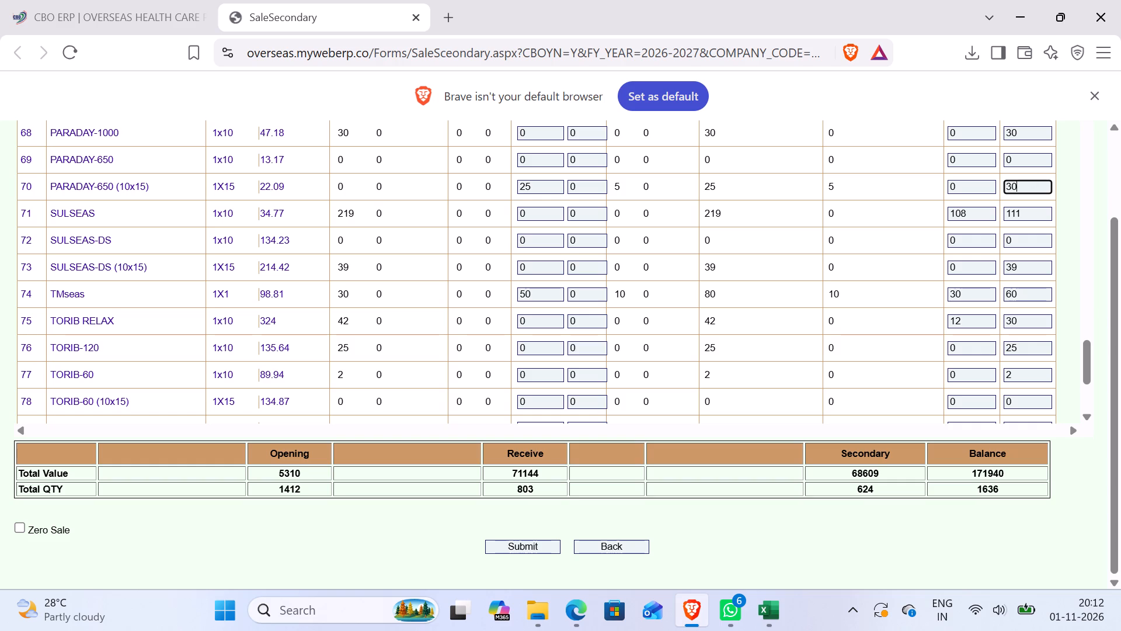
{"action": "left_click", "coordinate": [1023, 160]}
Set the closing stock of JAKSEAS to 96 in the SaleSecondary grid.
{"action": "scroll", "coordinate": [1023, 160], "scroll_direction": "up", "scroll_amount": 5}
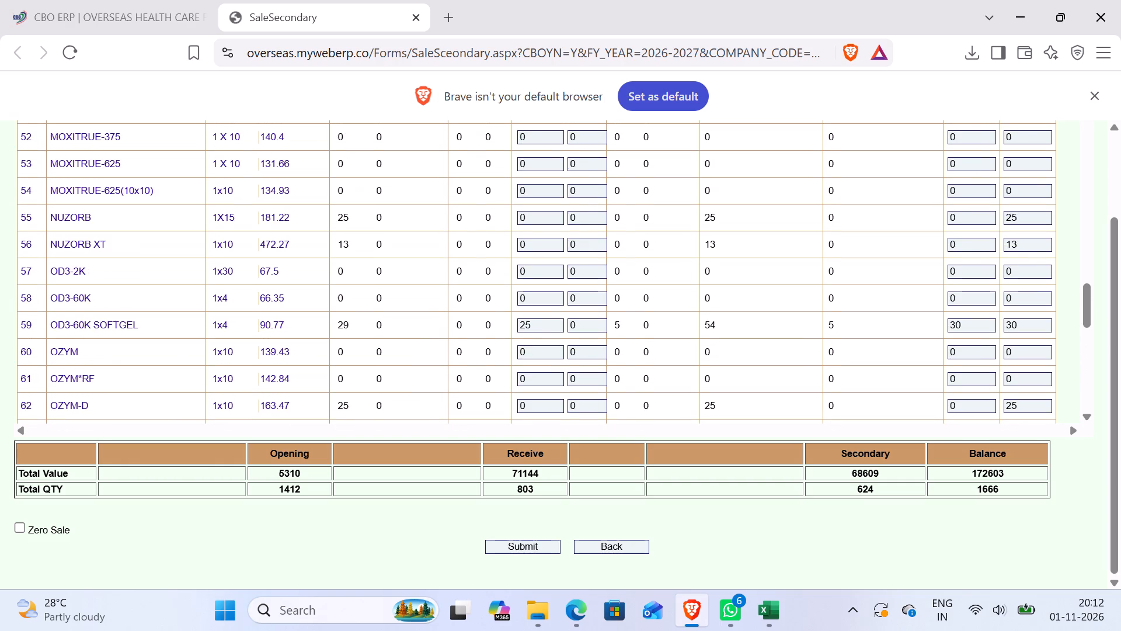
{"action": "scroll", "coordinate": [1023, 160], "scroll_direction": "up", "scroll_amount": 1}
{"action": "scroll", "coordinate": [1023, 160], "scroll_direction": "down", "scroll_amount": 7}
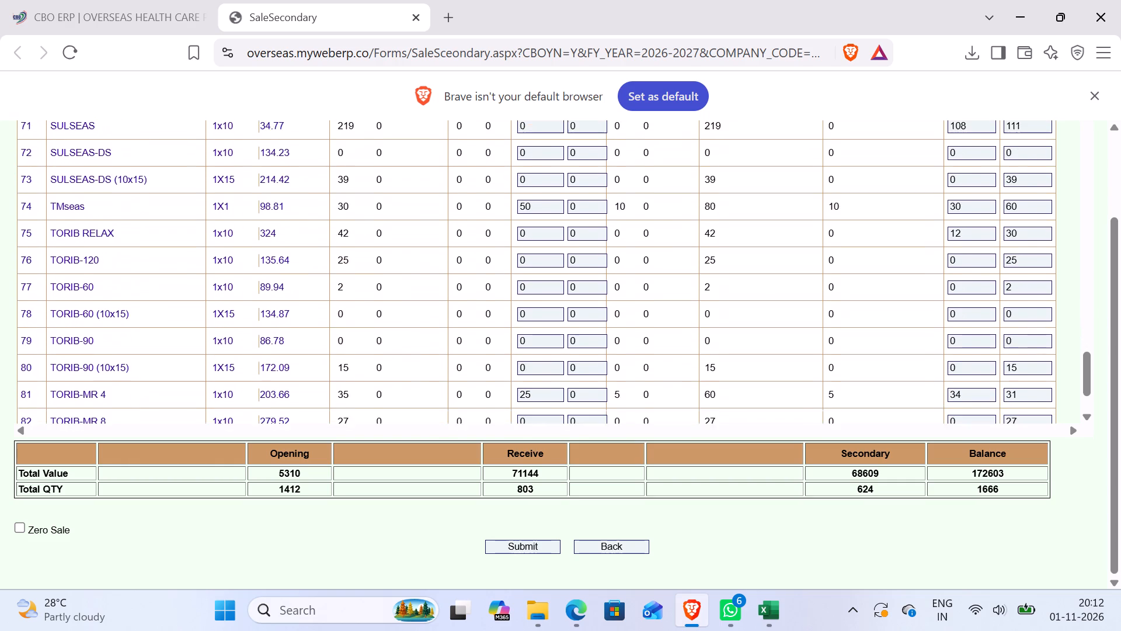
{"action": "scroll", "coordinate": [1023, 160], "scroll_direction": "down", "scroll_amount": 2}
{"action": "scroll", "coordinate": [1023, 160], "scroll_direction": "up", "scroll_amount": 11}
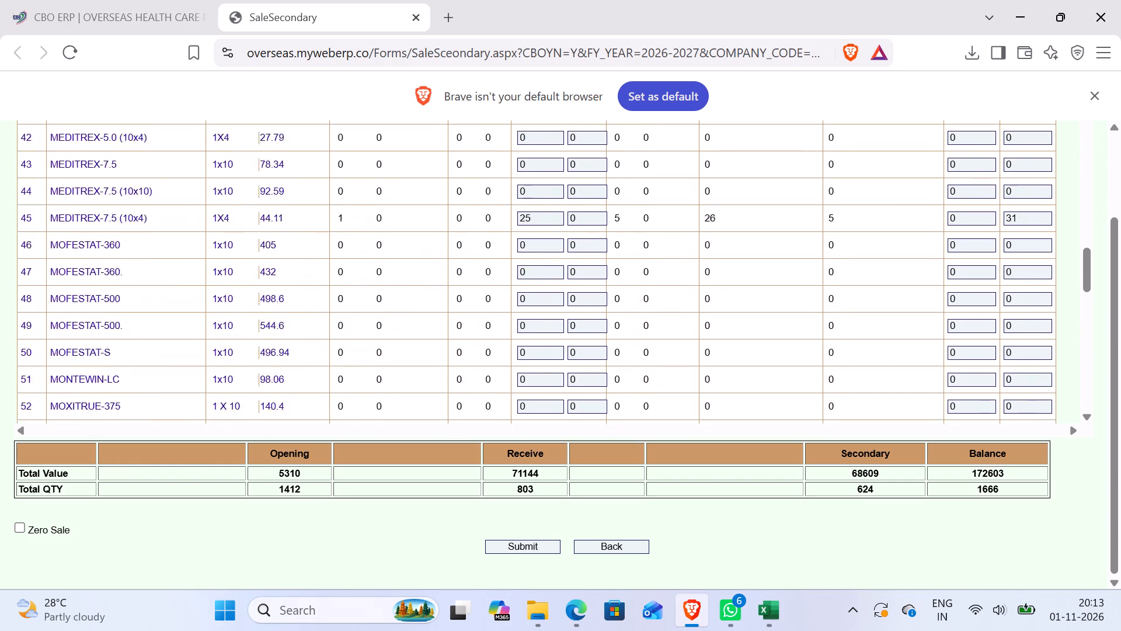
{"action": "scroll", "coordinate": [1023, 158], "scroll_direction": "up", "scroll_amount": 4}
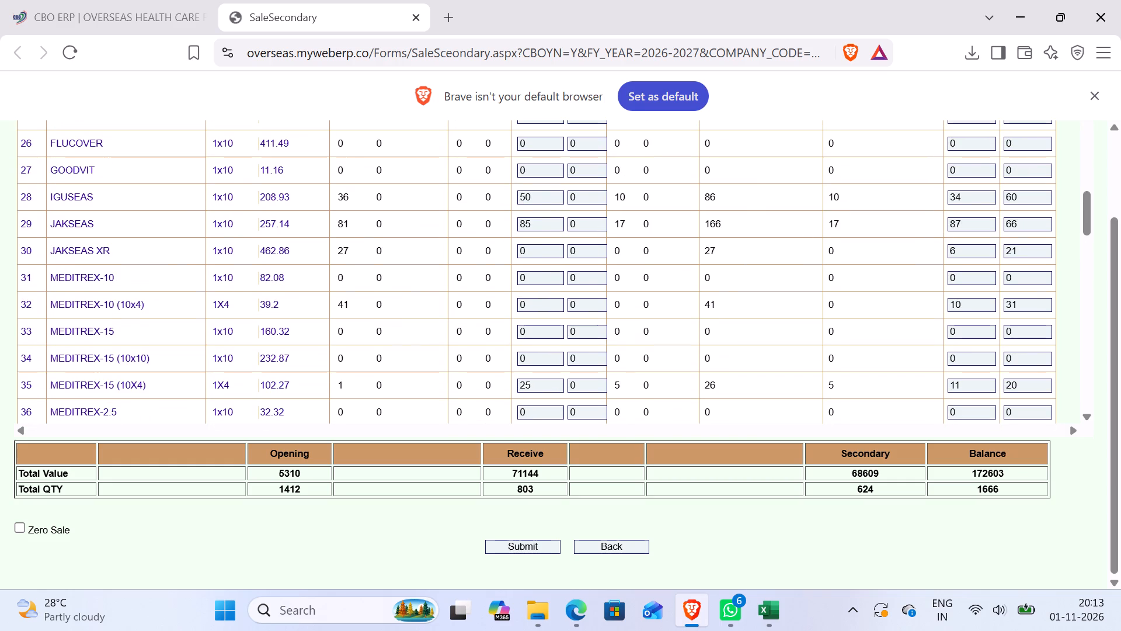
{"action": "left_click", "coordinate": [1036, 222]}
{"action": "key", "text": "BackSpace"}
{"action": "type", "text": "96"}
{"action": "key", "text": "BackSpace"}
{"action": "key", "text": "BackSpace"}
{"action": "key", "text": "BackSpace"}
{"action": "key", "text": "BackSpace"}
{"action": "type", "text": "96"}
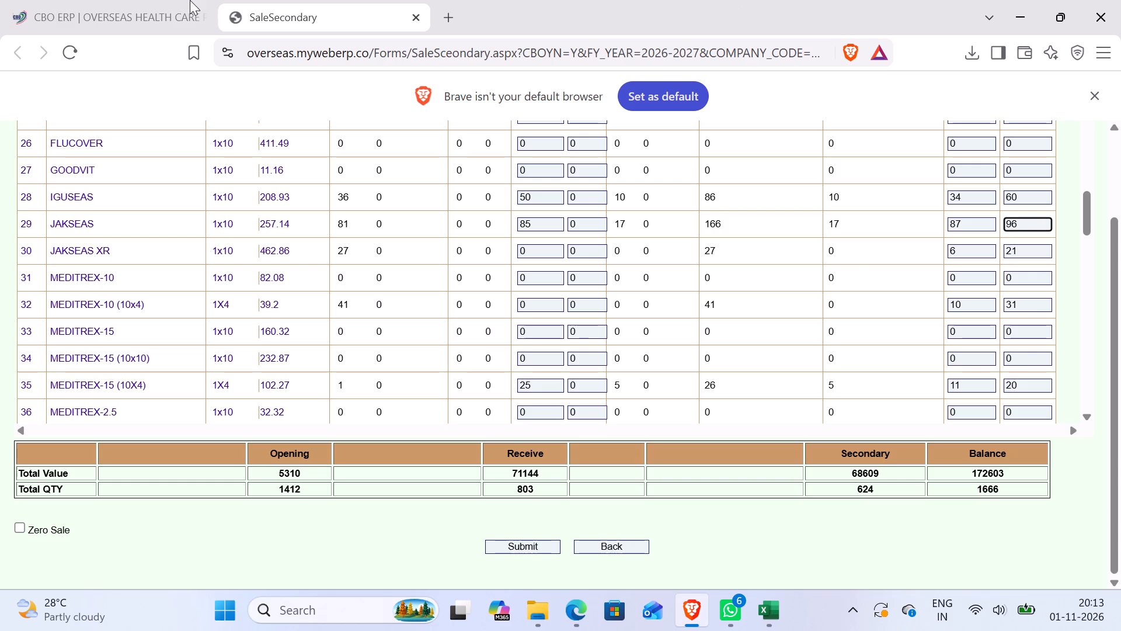
Examine both pages of the sale invoice preview for any further product lines after JAKSEAS.
{"action": "left_click", "coordinate": [149, 15]}
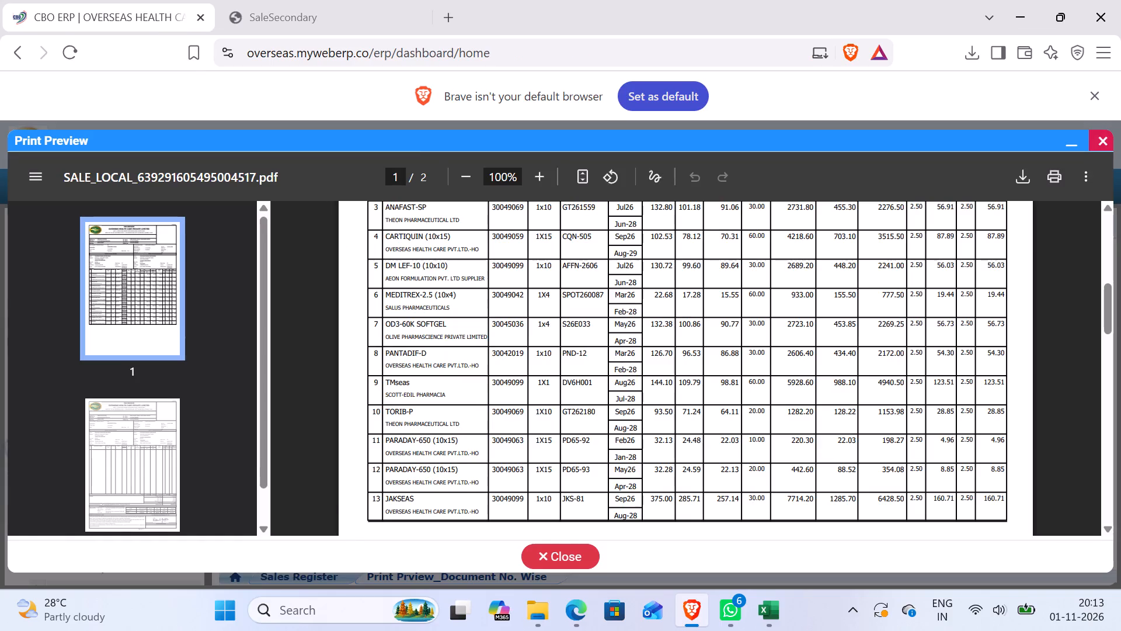
{"action": "scroll", "coordinate": [631, 444], "scroll_direction": "down", "scroll_amount": 3}
{"action": "scroll", "coordinate": [631, 444], "scroll_direction": "up", "scroll_amount": 1}
{"action": "scroll", "coordinate": [631, 444], "scroll_direction": "down", "scroll_amount": 4}
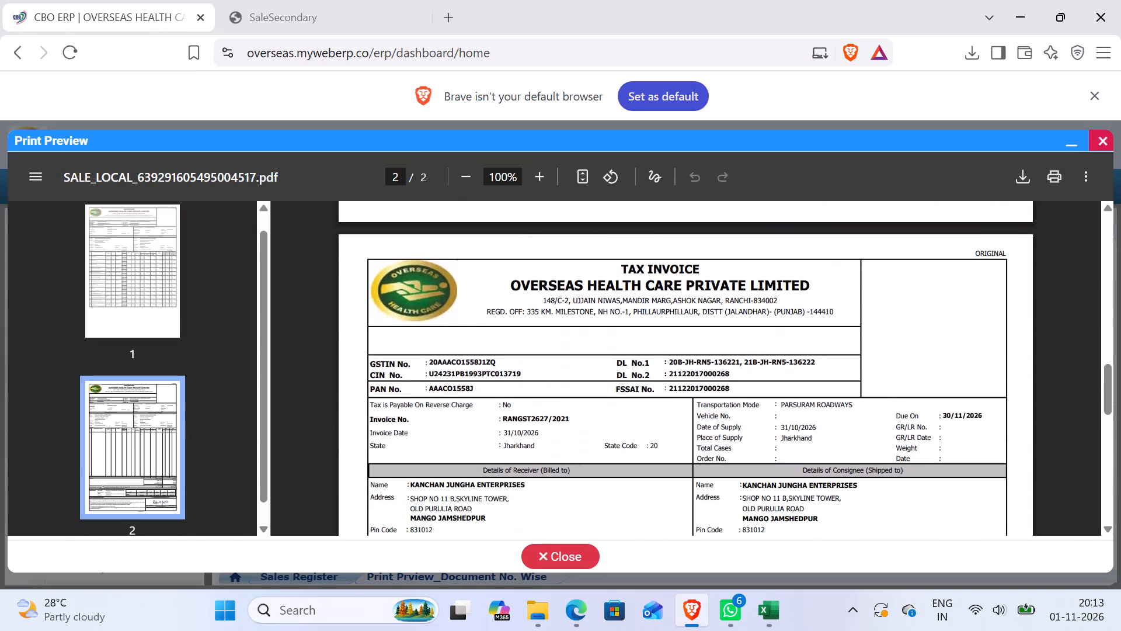
{"action": "scroll", "coordinate": [631, 444], "scroll_direction": "down", "scroll_amount": 7}
{"action": "scroll", "coordinate": [628, 444], "scroll_direction": "up", "scroll_amount": 11}
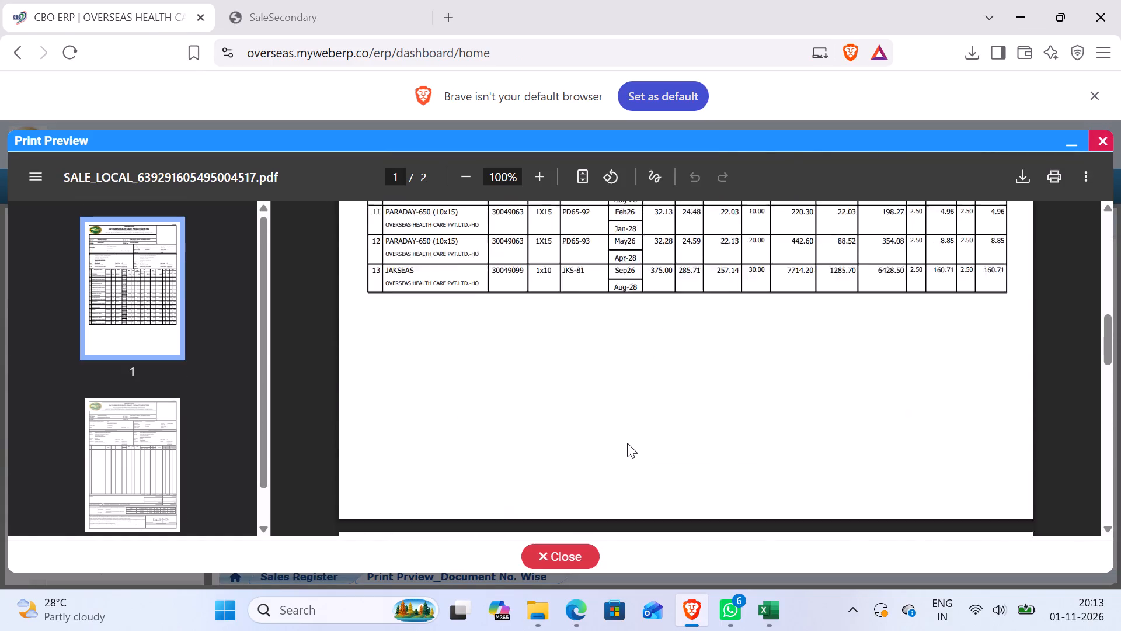
Copy the balance total value 180317 from the SaleSecondary entry into KANCHAN JUNGHA ENTERPRISES' CLOSING(CBO) cell in the jamshedpur sales workbook in Excel.
{"action": "scroll", "coordinate": [627, 443], "scroll_direction": "up", "scroll_amount": 1}
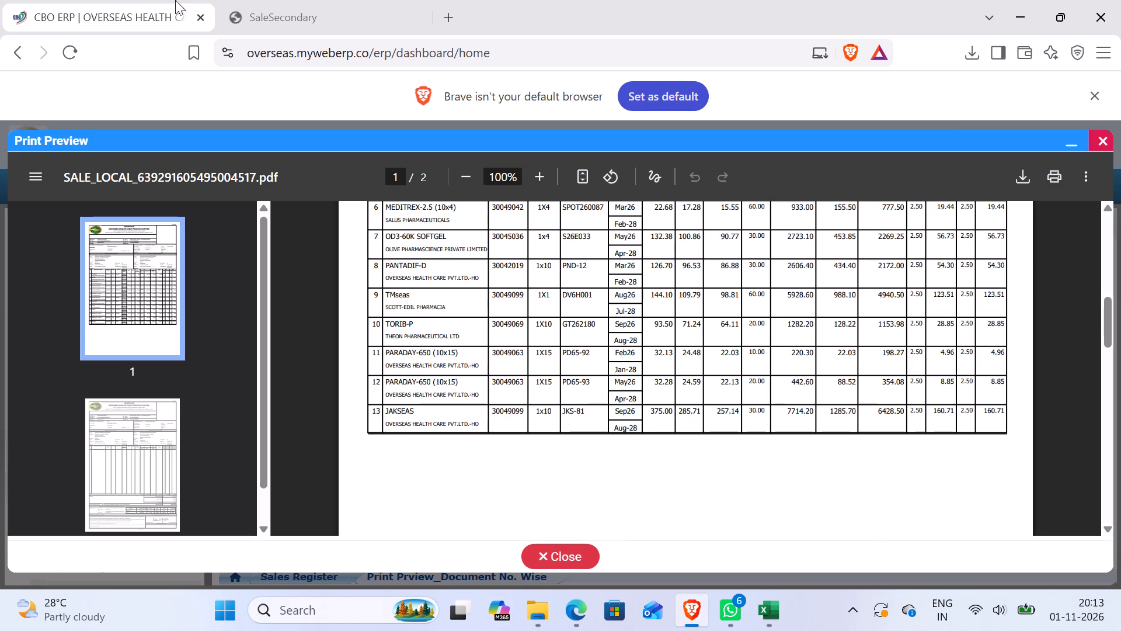
{"action": "left_click", "coordinate": [312, 23]}
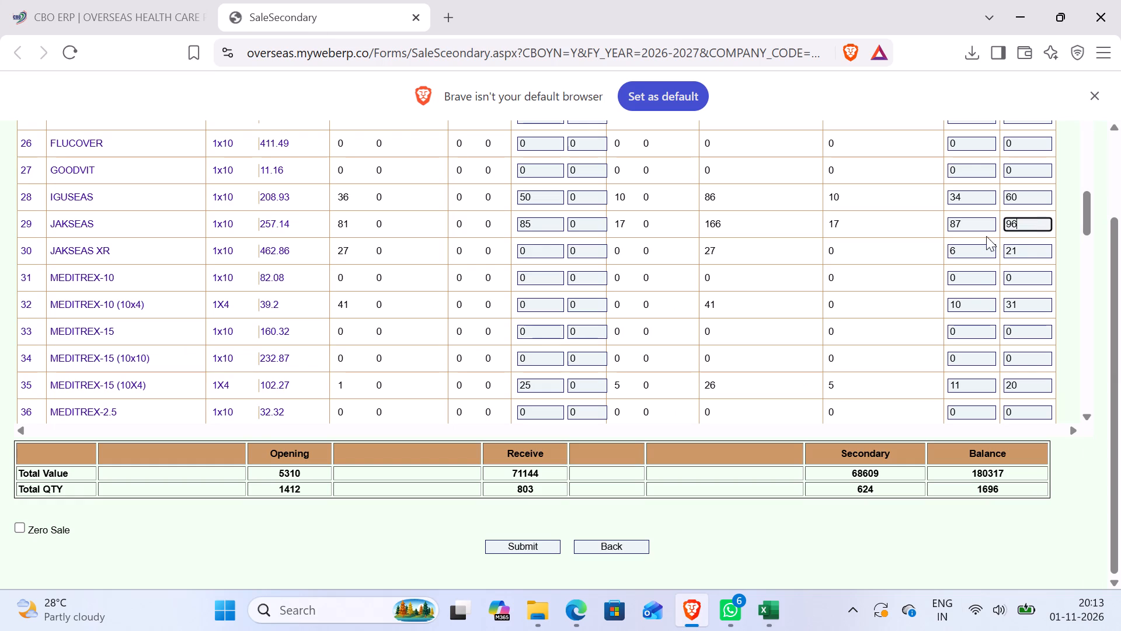
{"action": "left_click", "coordinate": [1028, 246]}
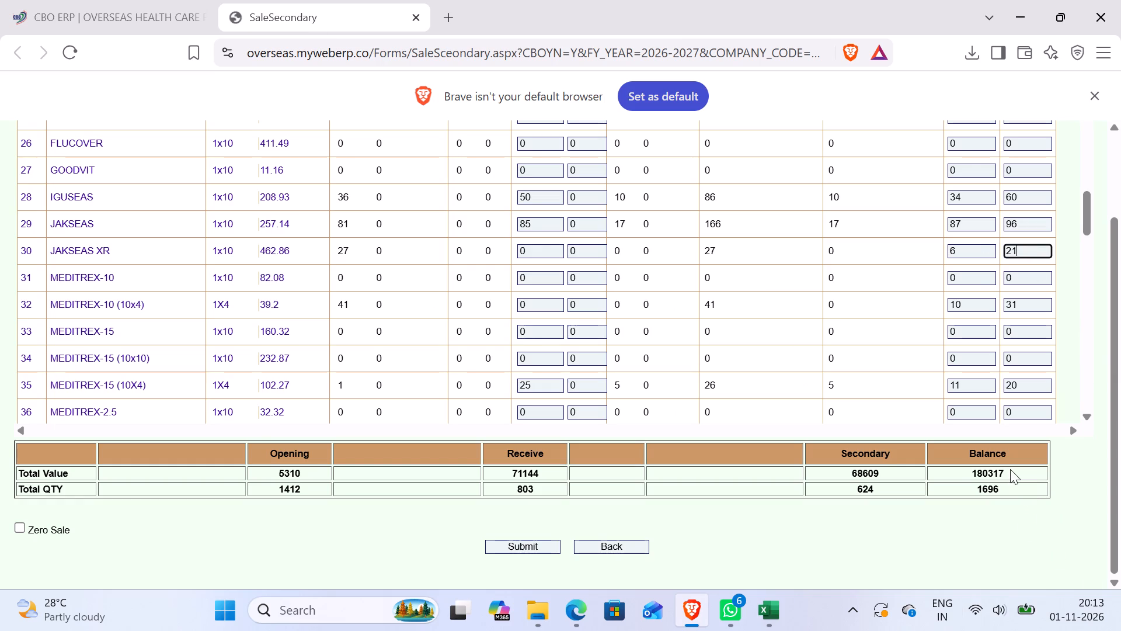
{"action": "left_click_drag", "start_coordinate": [1010, 469], "coordinate": [969, 466]}
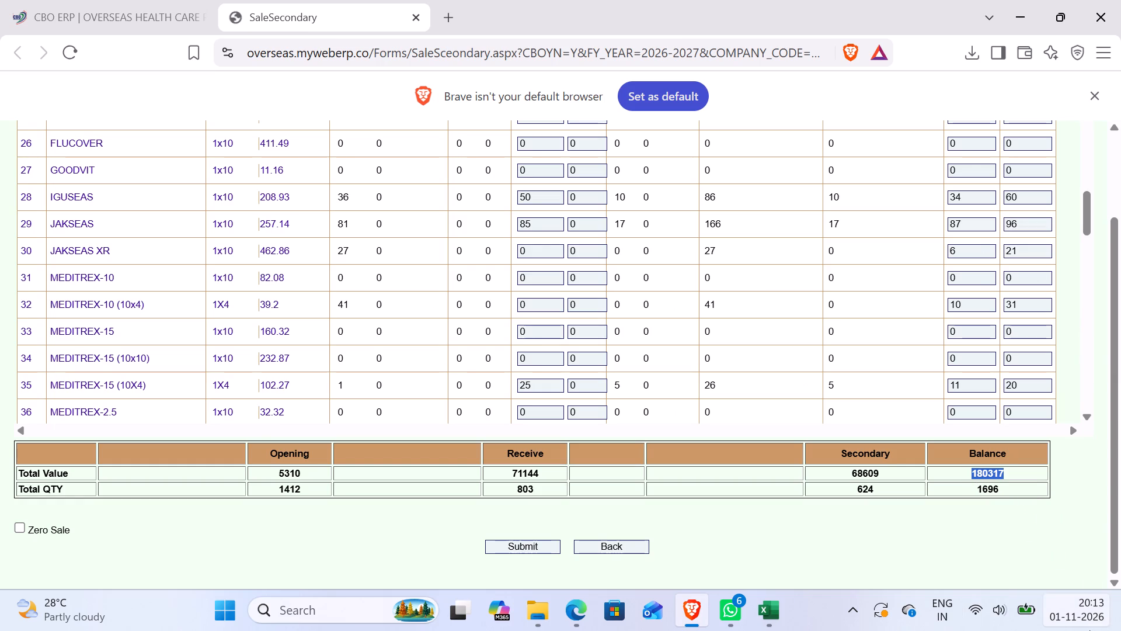
{"action": "key", "text": "ctrl+c"}
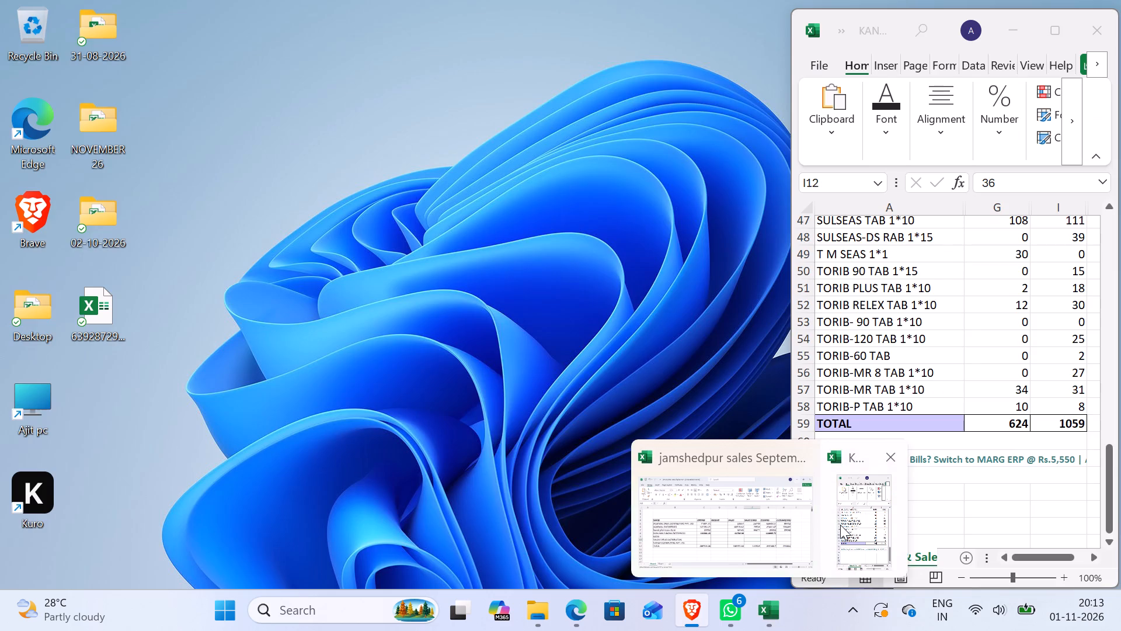
{"action": "left_click", "coordinate": [767, 513]}
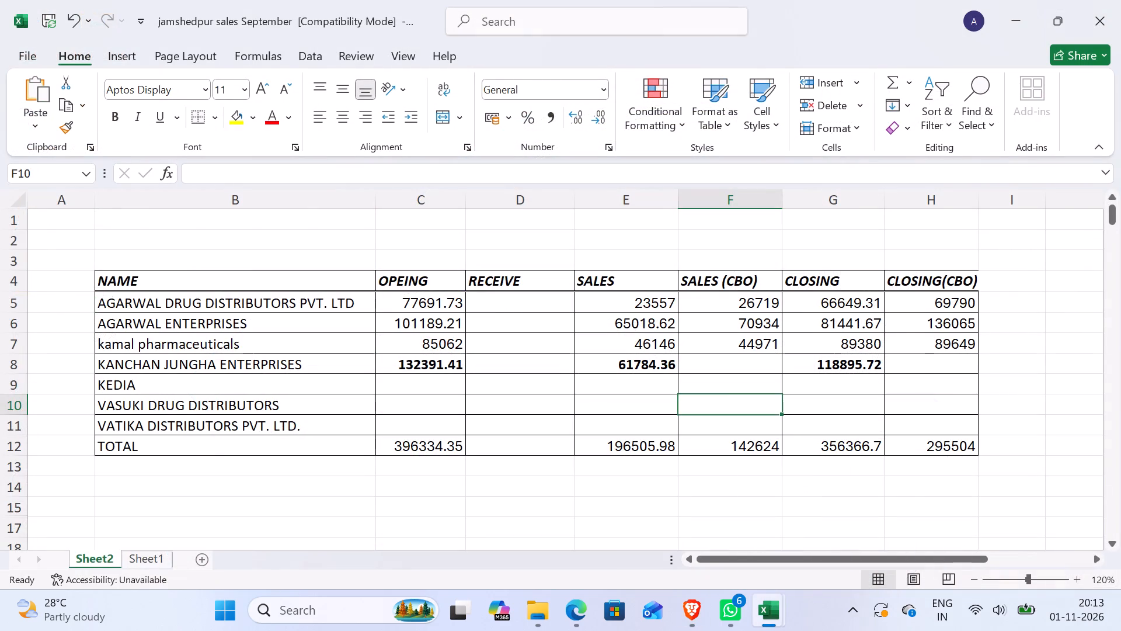
{"action": "left_click", "coordinate": [929, 361]}
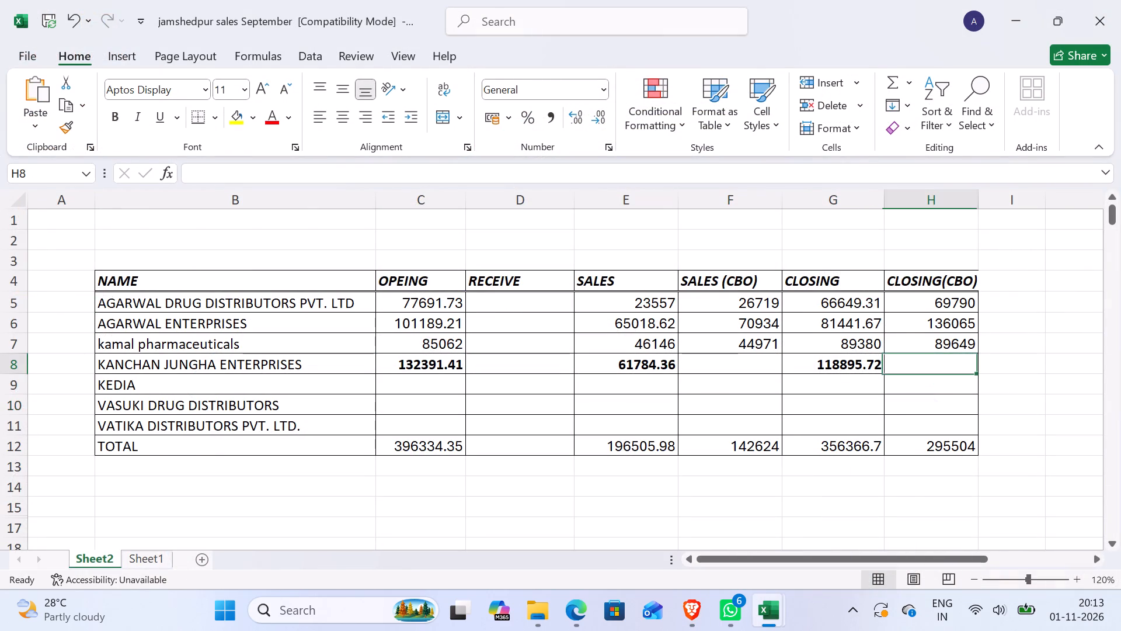
{"action": "key", "text": "ctrl+v"}
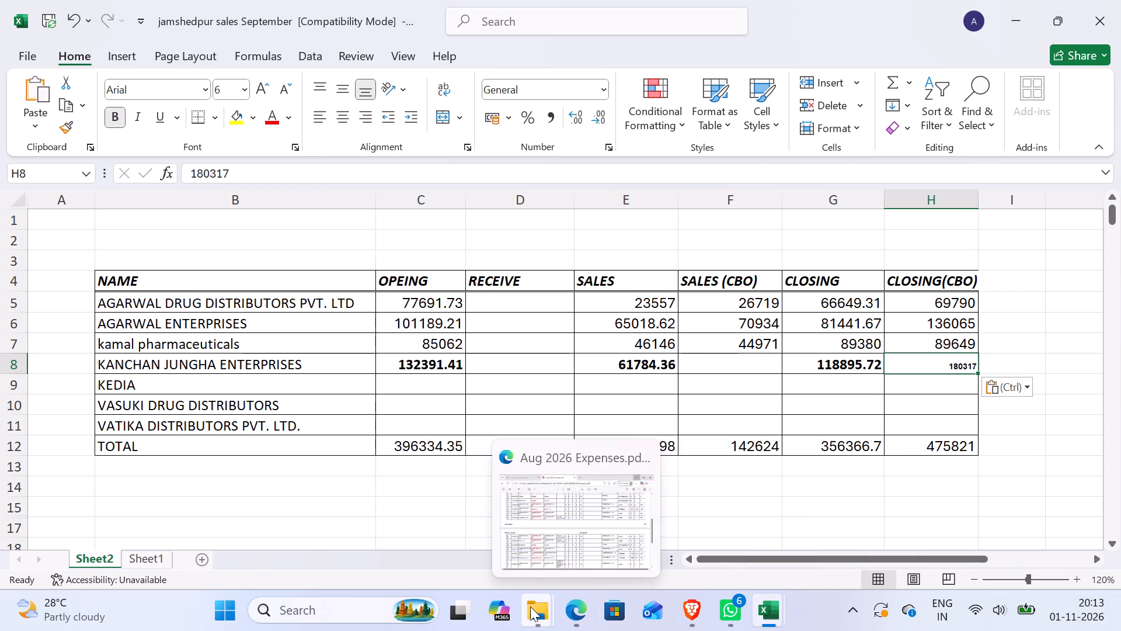
Copy the secondary total value 68609 from the SaleSecondary entry in Brave into KANCHAN JUNGHA ENTERPRISES' SALES (CBO) cell in the Excel workbook.
{"action": "left_click", "coordinate": [690, 606]}
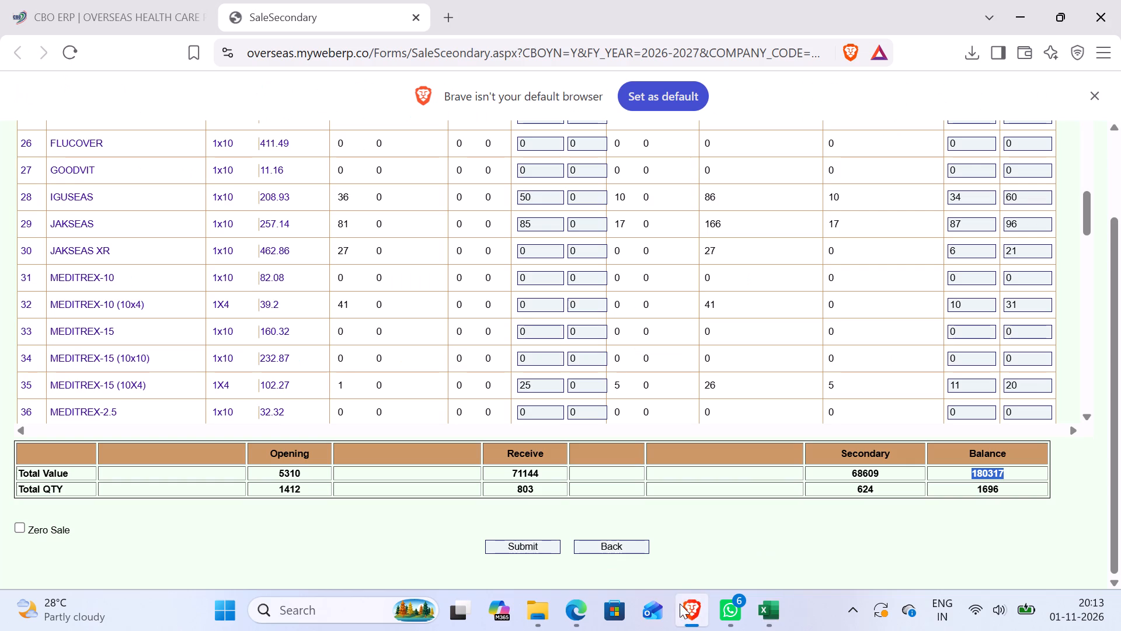
{"action": "left_click_drag", "start_coordinate": [892, 472], "coordinate": [844, 471]}
{"action": "key", "text": "ctrl+c"}
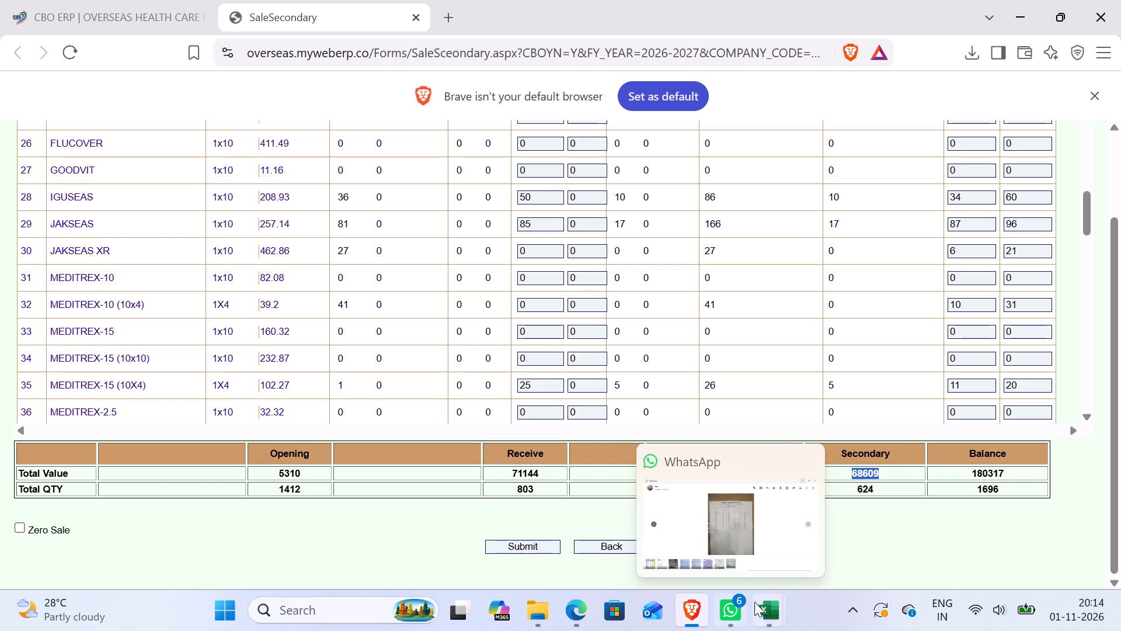
{"action": "left_click", "coordinate": [772, 611]}
{"action": "left_click", "coordinate": [741, 542]}
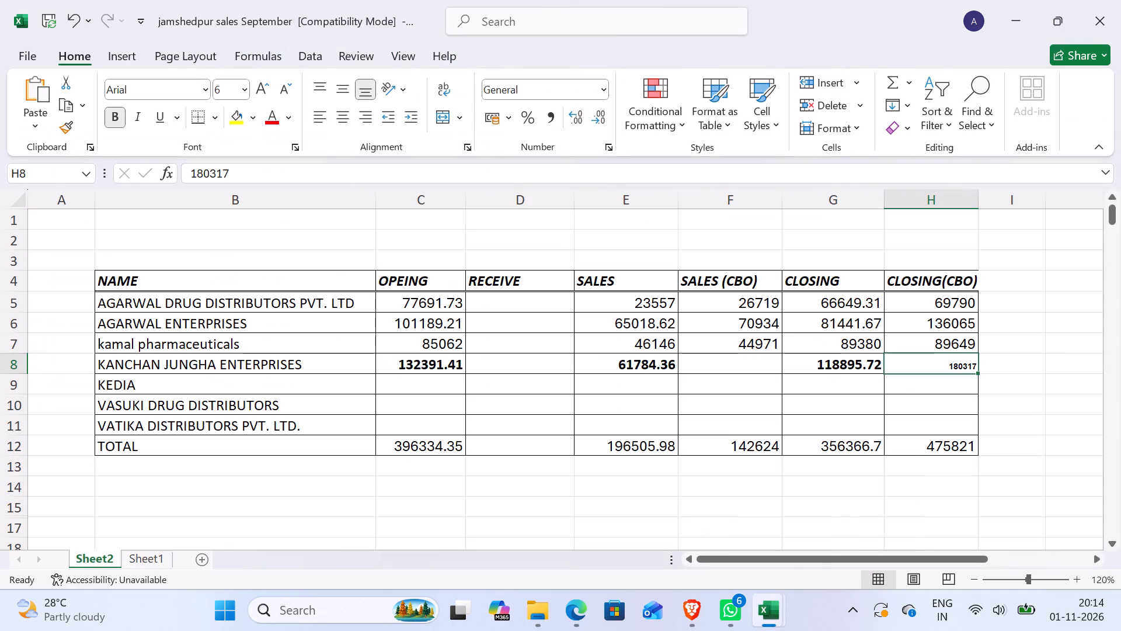
{"action": "left_click", "coordinate": [758, 372]}
{"action": "key", "text": "ctrl+v"}
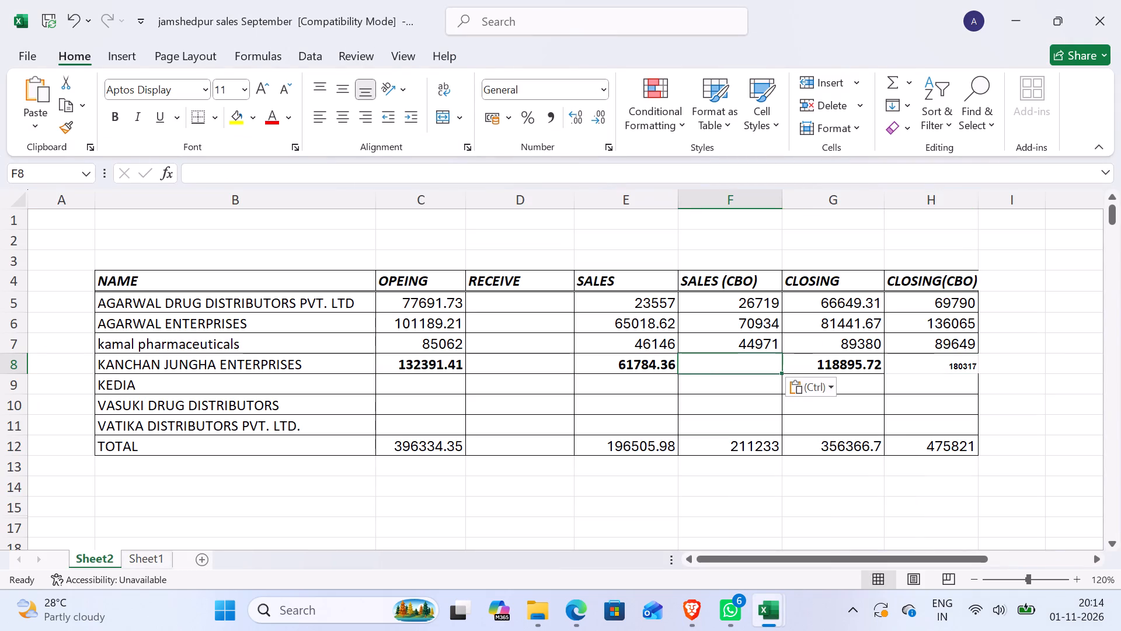
Apply the cell formatting of the kamal pharmaceuticals row to KANCHAN JUNGHA ENTERPRISES' figures in columns C to H and save the workbook.
{"action": "left_click_drag", "start_coordinate": [445, 343], "coordinate": [779, 325]}
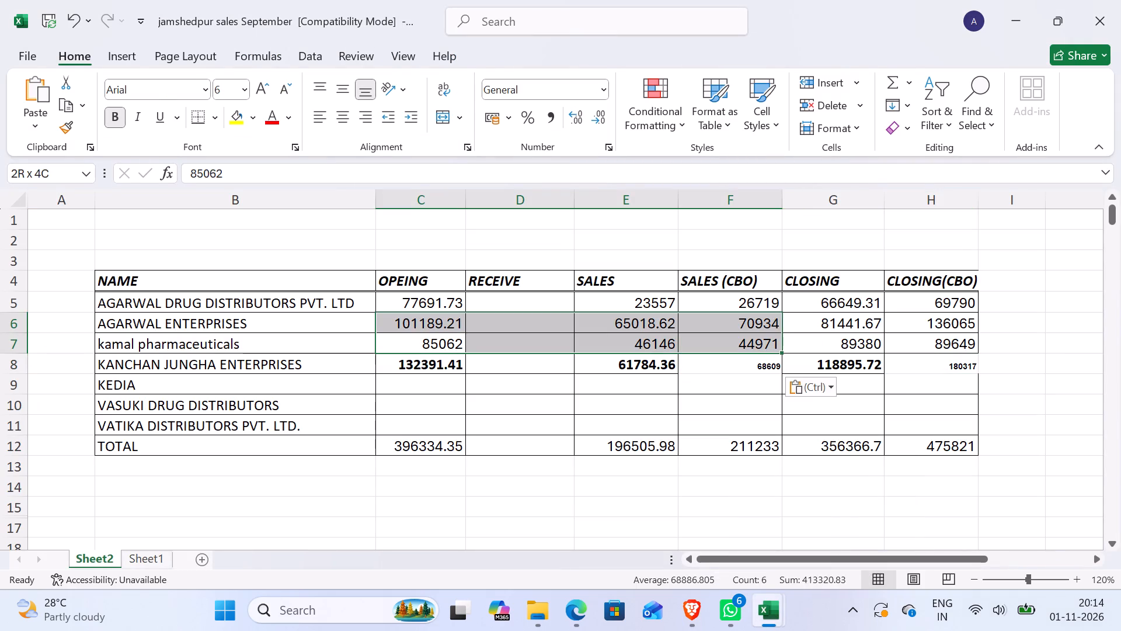
{"action": "left_click_drag", "start_coordinate": [779, 325], "coordinate": [947, 338]}
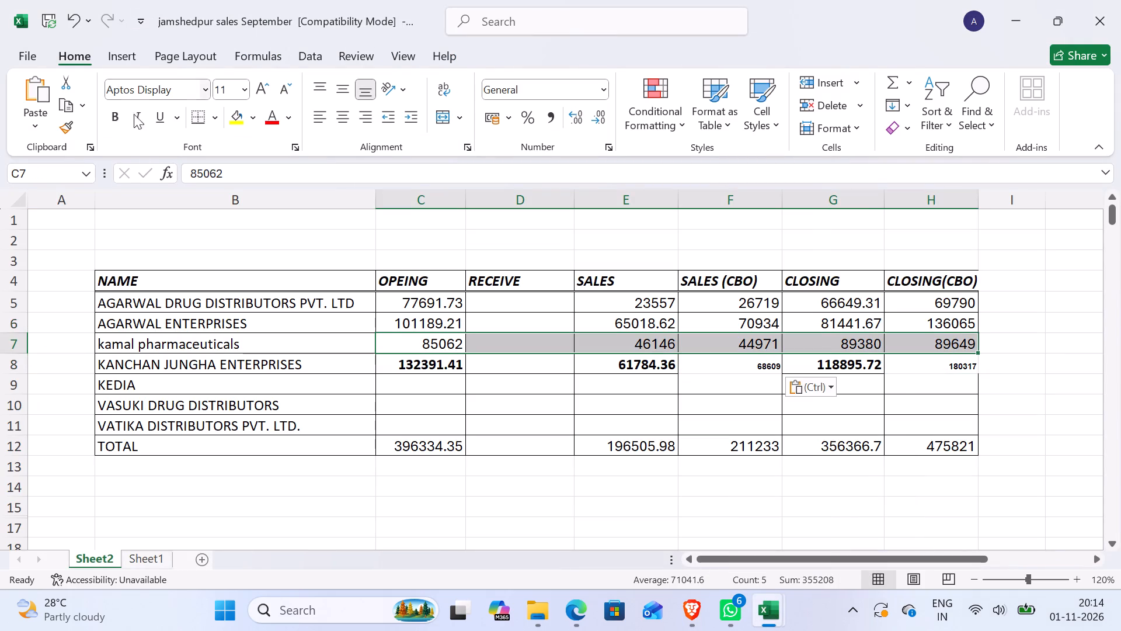
{"action": "left_click", "coordinate": [69, 125]}
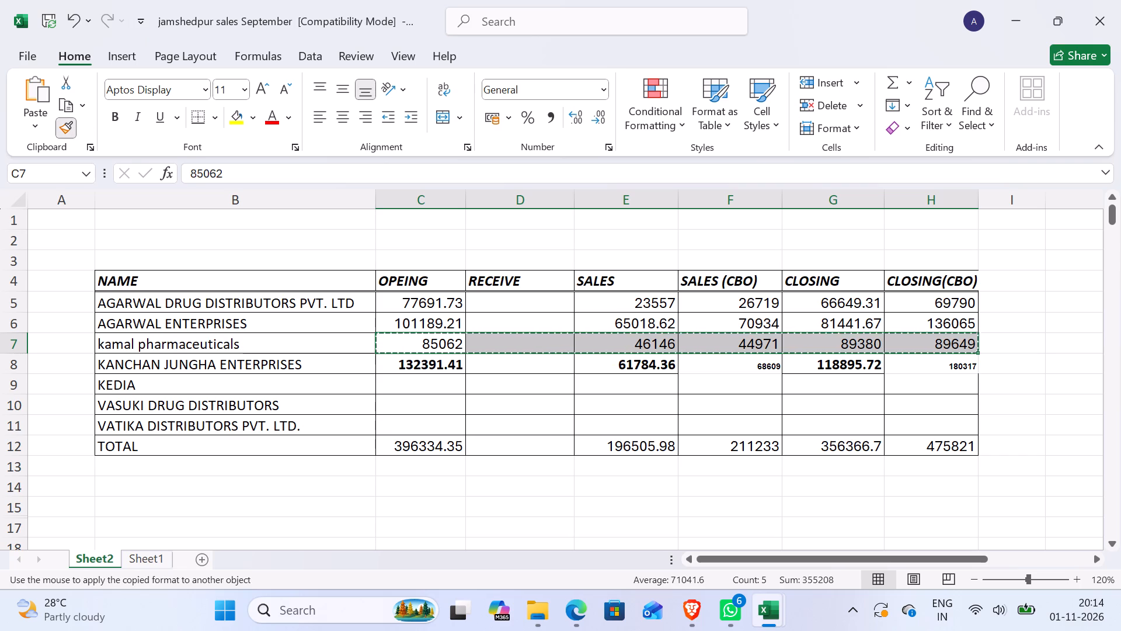
{"action": "left_click_drag", "start_coordinate": [408, 365], "coordinate": [929, 363]}
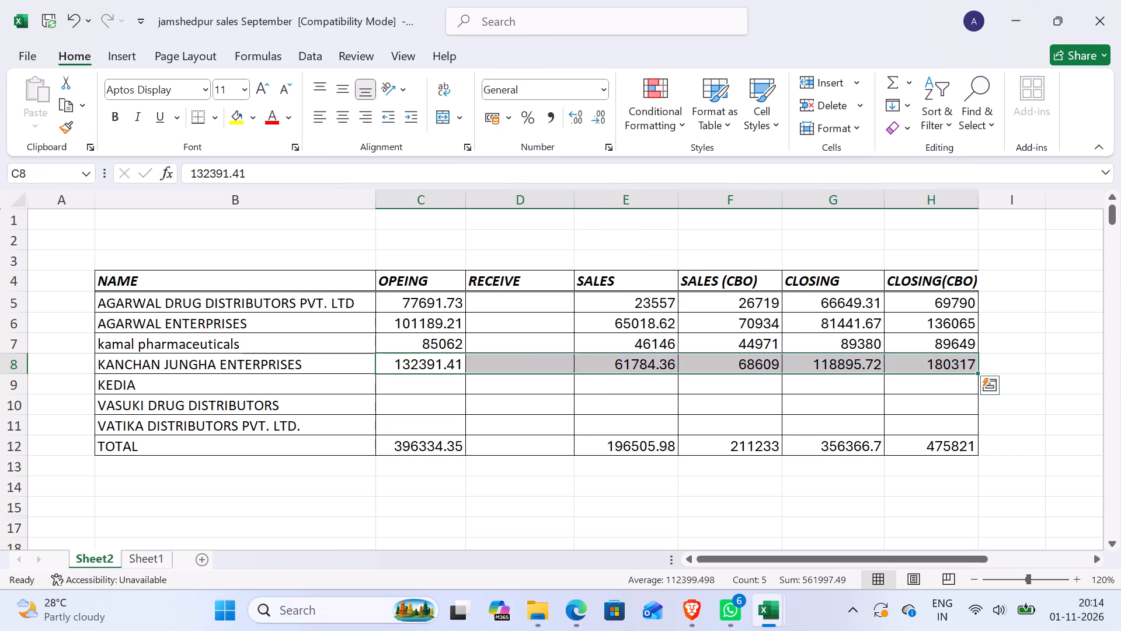
{"action": "left_click", "coordinate": [918, 403]}
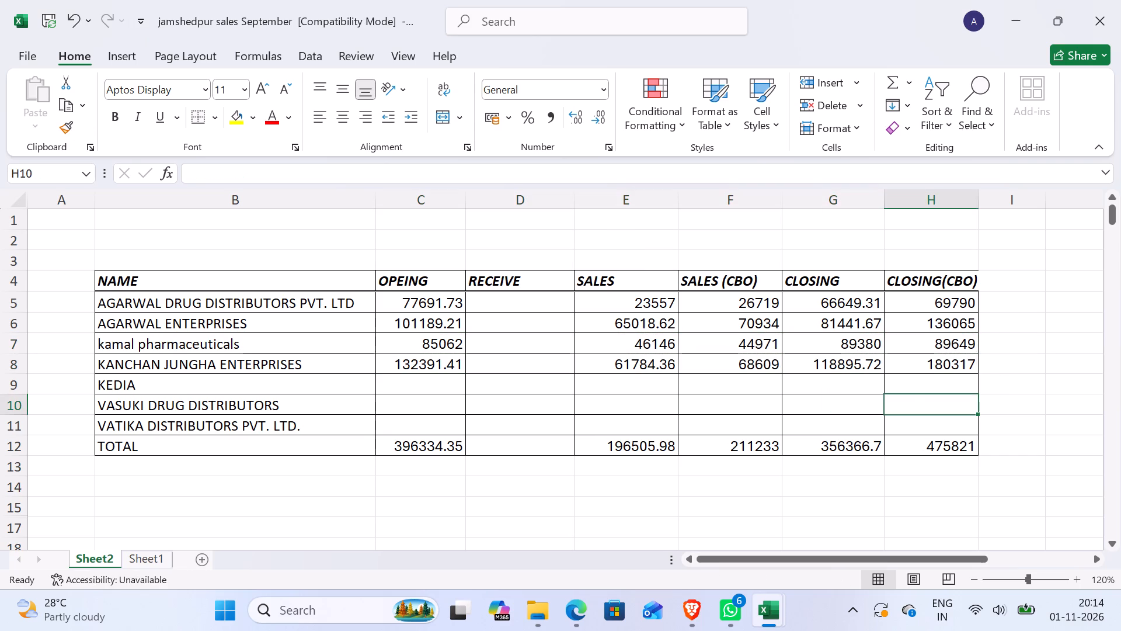
{"action": "key", "text": "ctrl+s"}
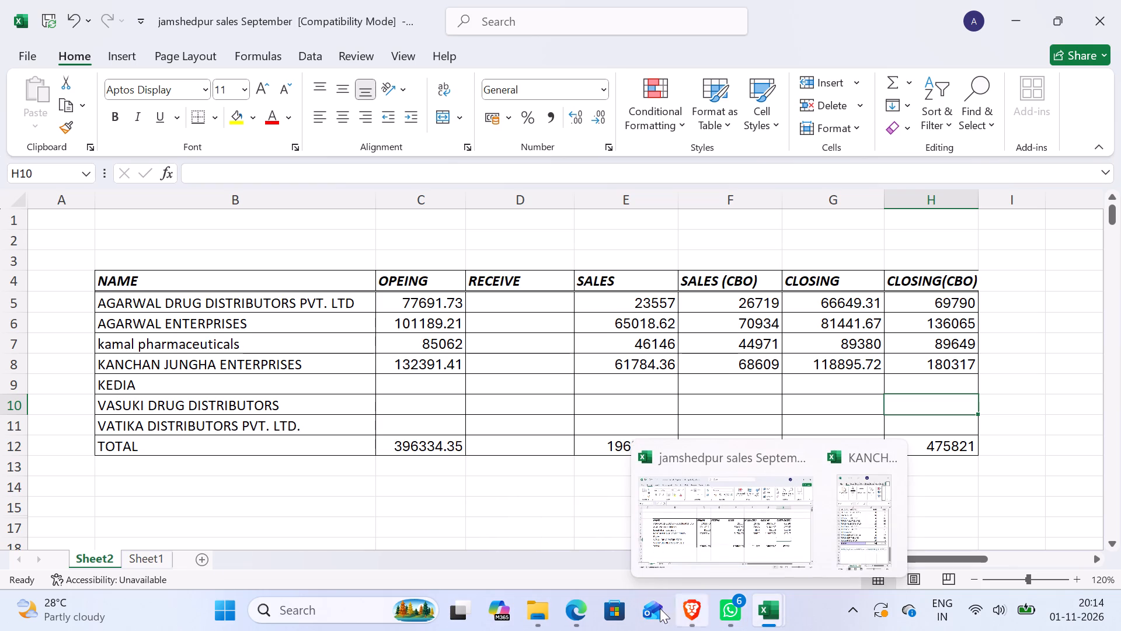
Switch back to Brave and submit the SaleSecondary entry for KANCHAN JUNGHA ENTERPRISES.
{"action": "left_click", "coordinate": [692, 607]}
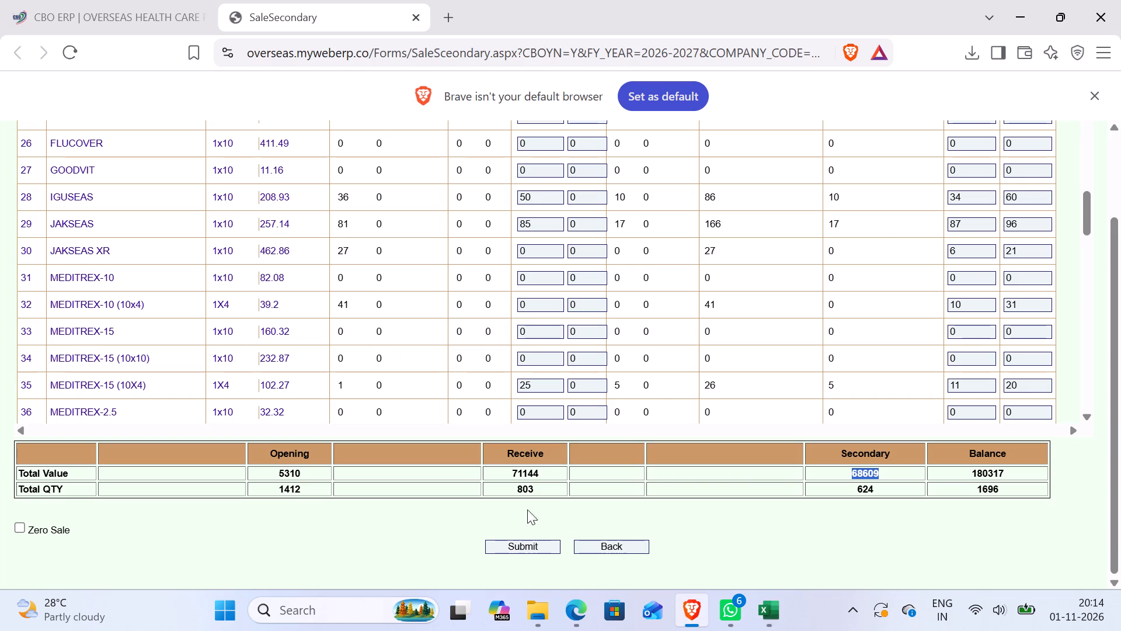
{"action": "left_click", "coordinate": [524, 545]}
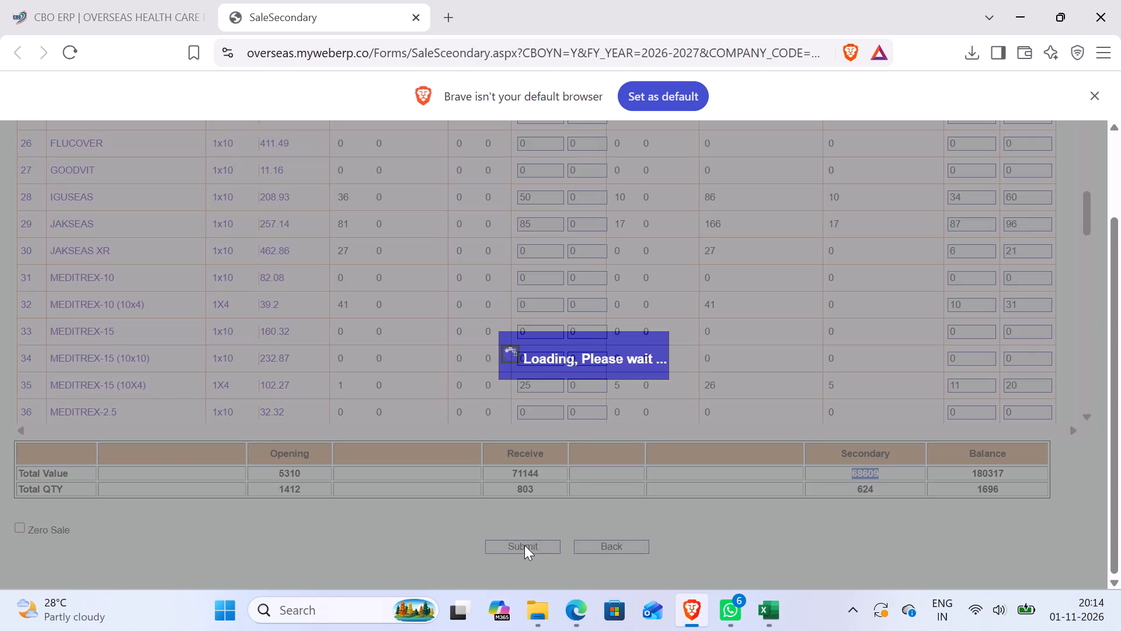
{"action": "left_click", "coordinate": [718, 152]}
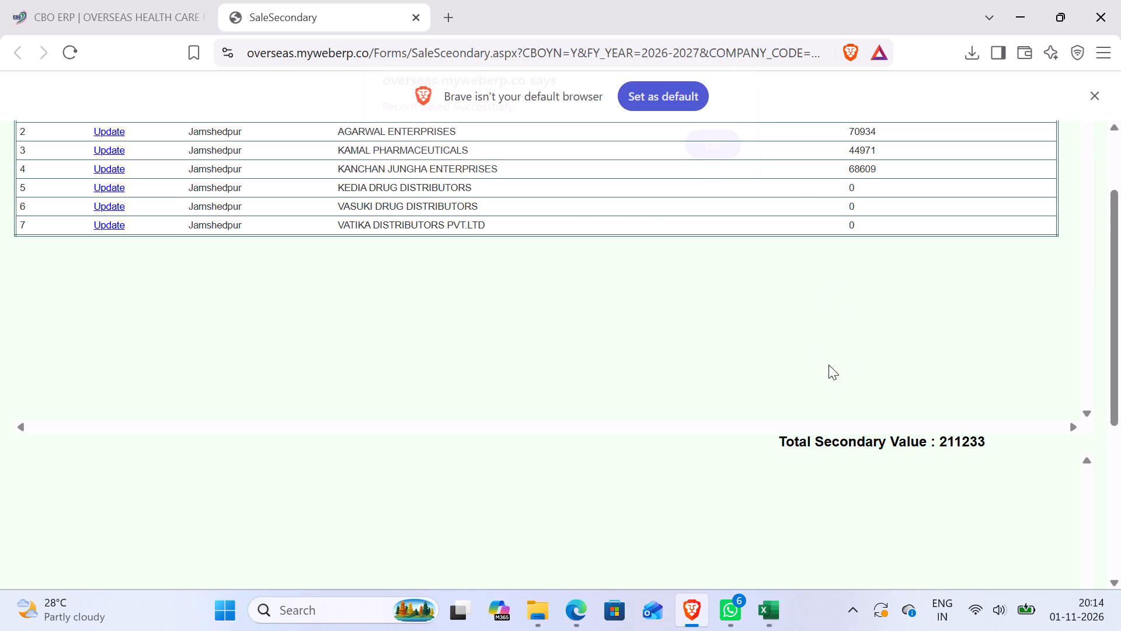
Open the secondary sales entry of VASUKI DRUG DISTRIBUTORS for updating.
{"action": "left_click", "coordinate": [106, 207]}
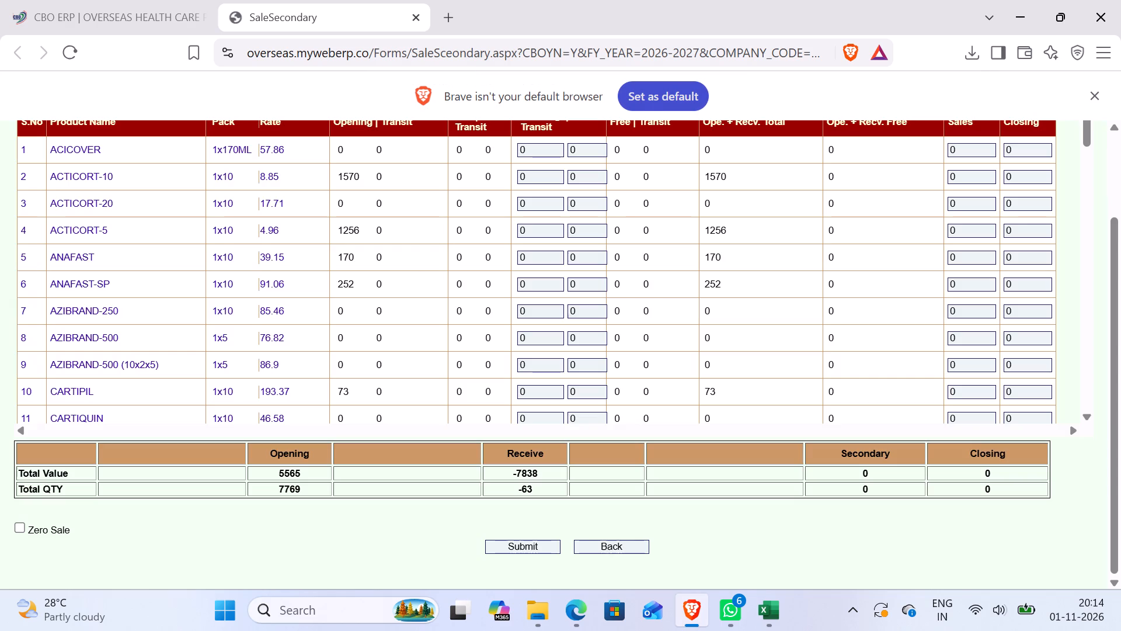
Open the Google home page in a new browser tab, keeping the SaleSecondary entry open.
{"action": "left_click", "coordinate": [451, 19]}
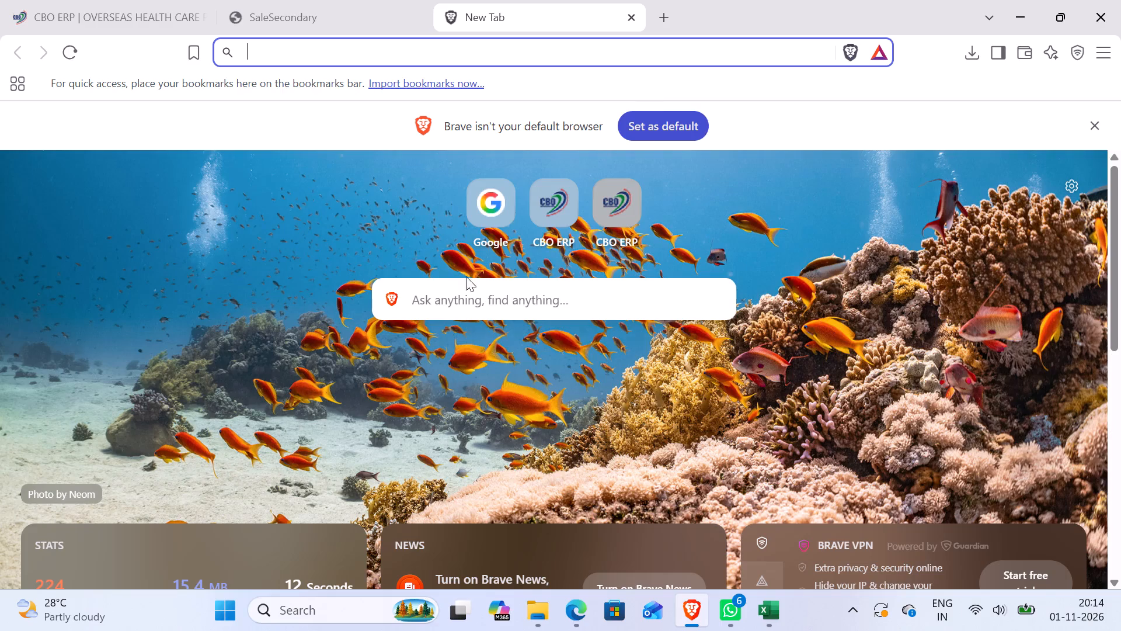
{"action": "left_click", "coordinate": [485, 221]}
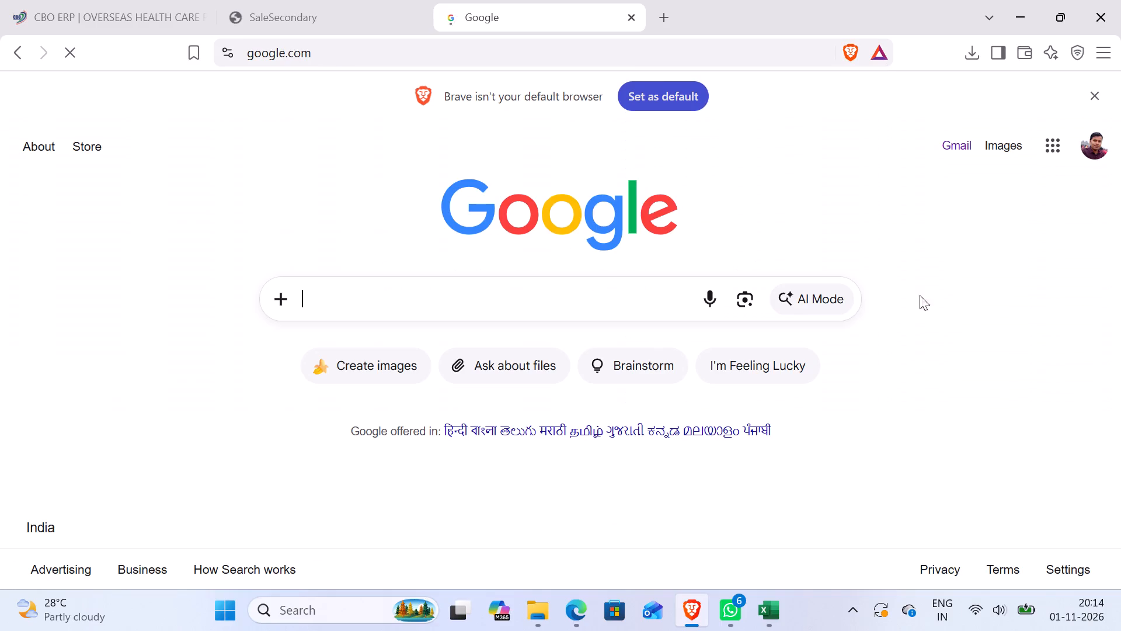
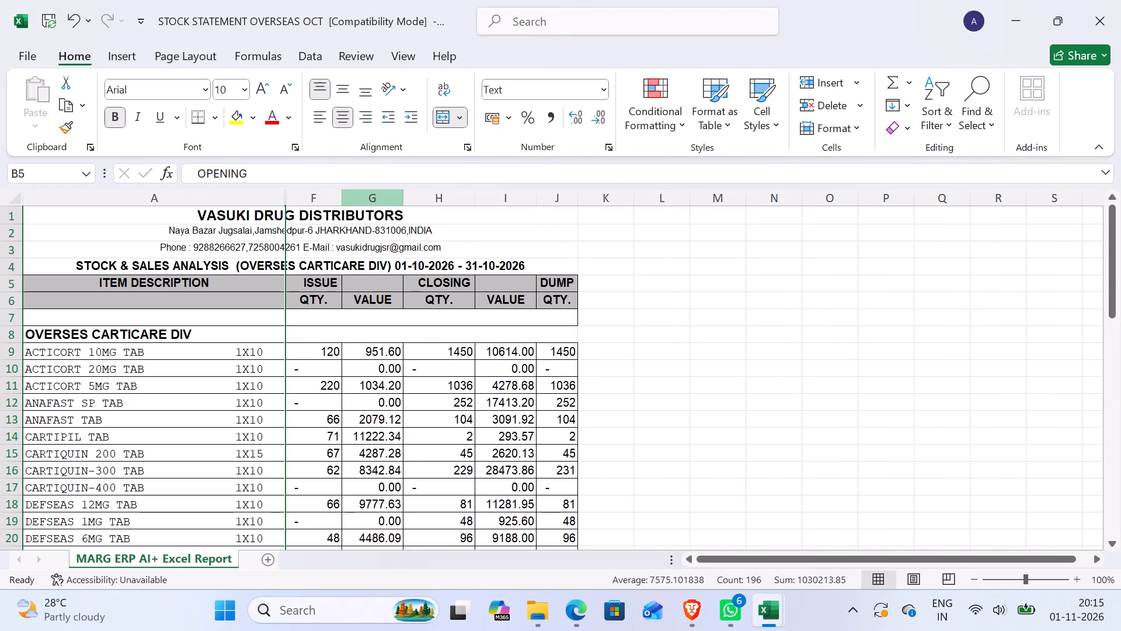
Hide the issue value, closing value and dump quantity columns (G, I, J) in the VASUKI DRUG DISTRIBUTORS stock statement and narrow the item description column.
{"action": "right_click", "coordinate": [383, 204]}
{"action": "left_click", "coordinate": [456, 510]}
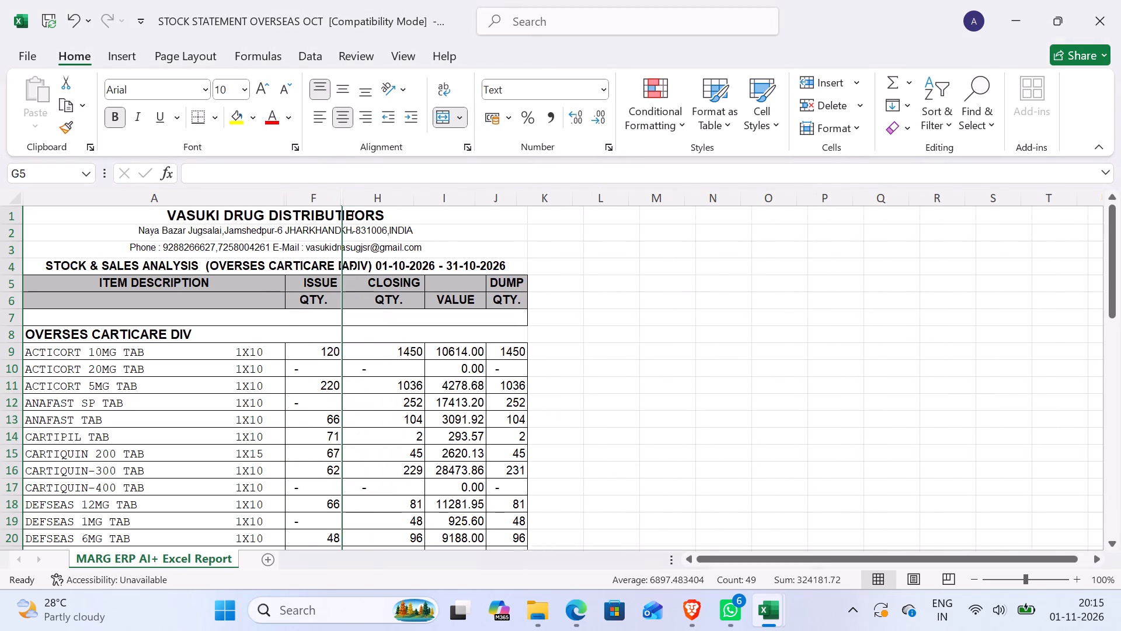
{"action": "left_click_drag", "start_coordinate": [439, 202], "coordinate": [500, 206]}
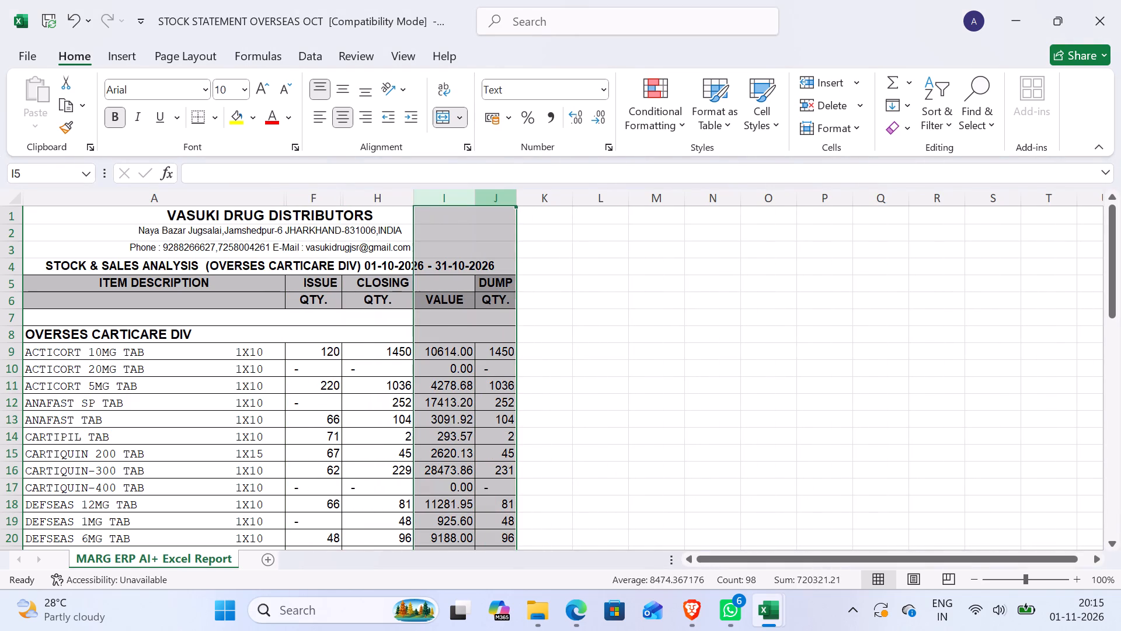
{"action": "right_click", "coordinate": [500, 199]}
{"action": "left_click", "coordinate": [555, 502]}
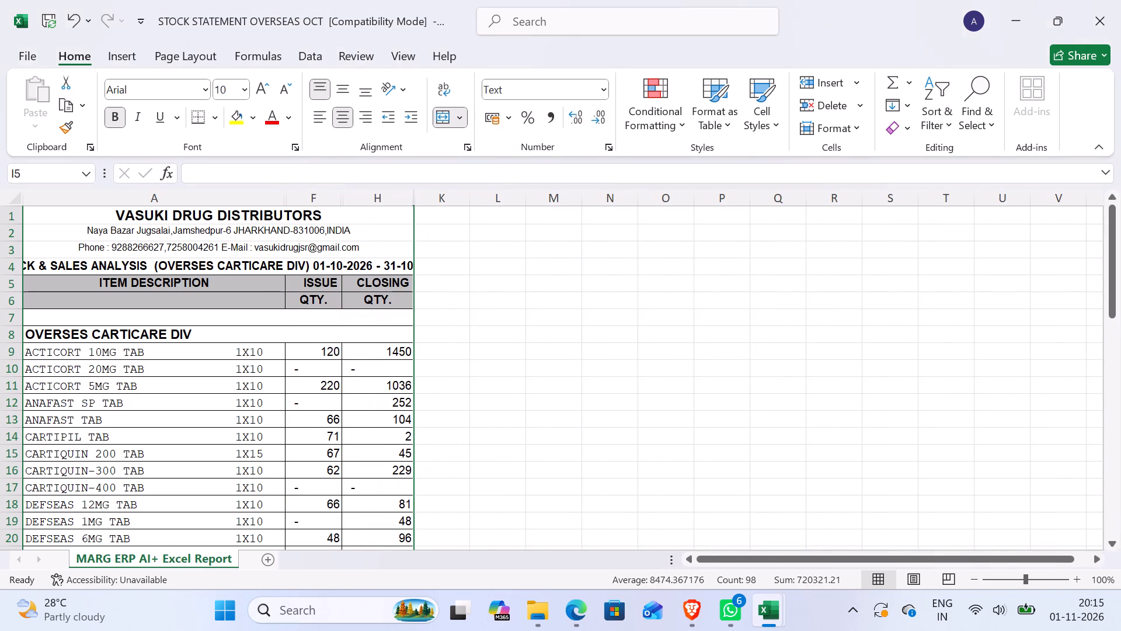
{"action": "left_click_drag", "start_coordinate": [286, 204], "coordinate": [174, 220]}
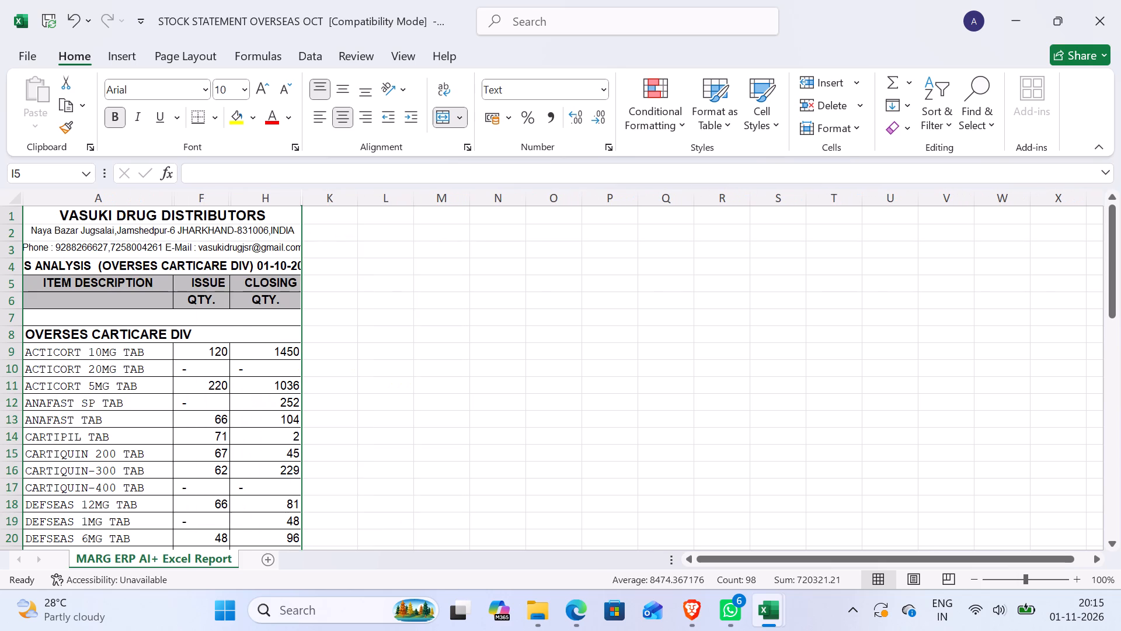
Turn the stock statement into a narrow floating window at the screen's edge, fitted to its visible columns, and switch to the jamshedpur sales workbook.
{"action": "left_click", "coordinate": [1057, 21]}
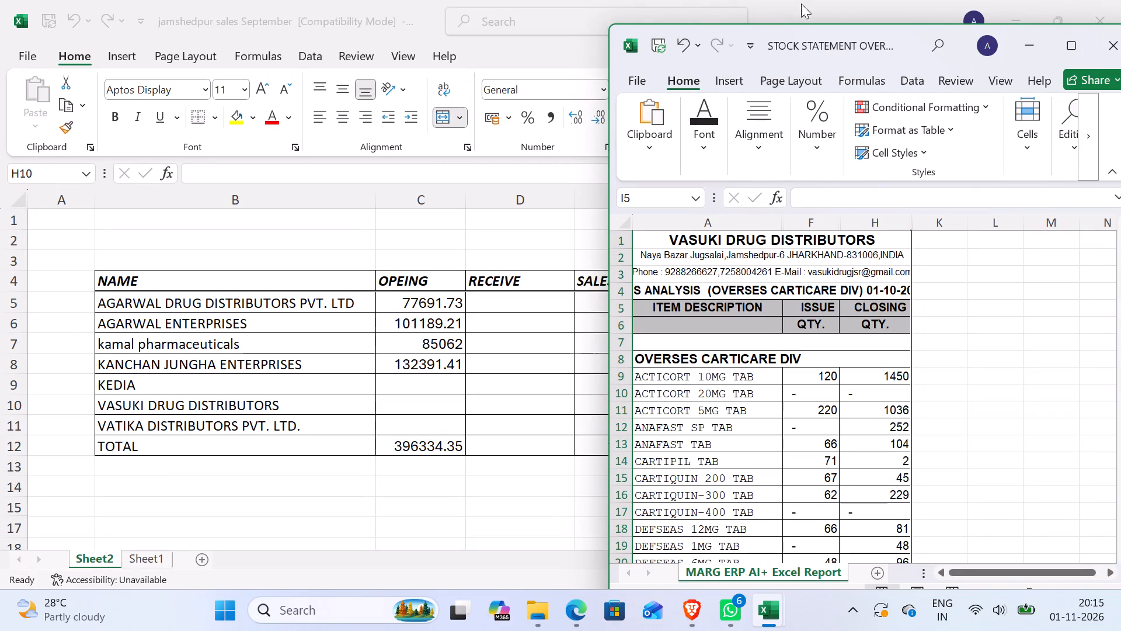
{"action": "left_click_drag", "start_coordinate": [872, 43], "coordinate": [810, 53]}
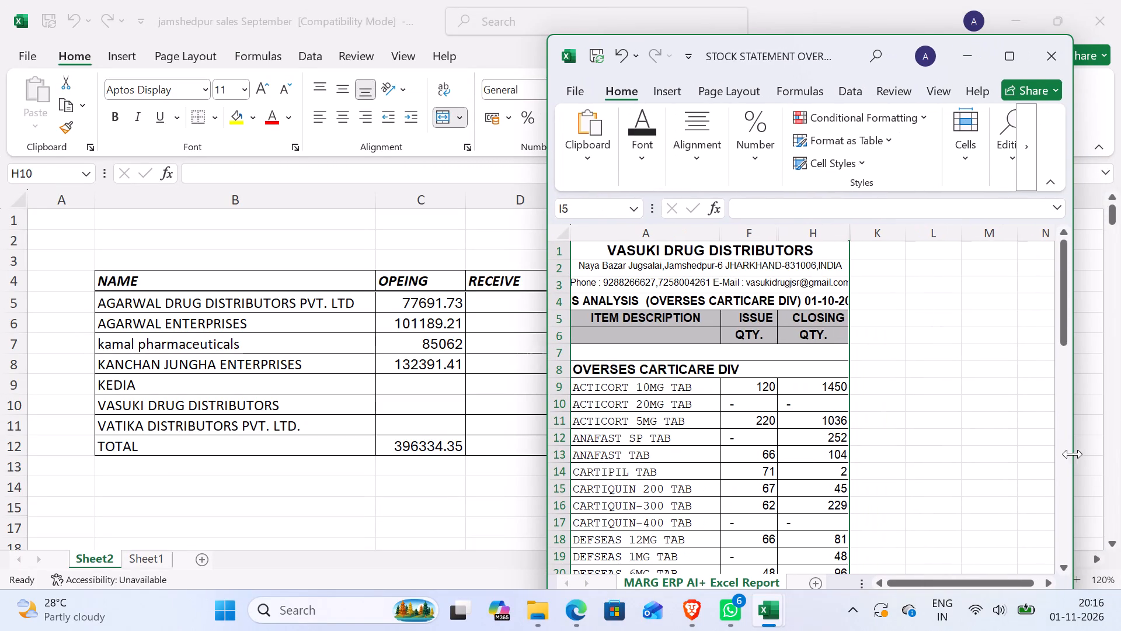
{"action": "left_click", "coordinate": [1072, 453]}
{"action": "left_click_drag", "start_coordinate": [1076, 451], "coordinate": [895, 469]}
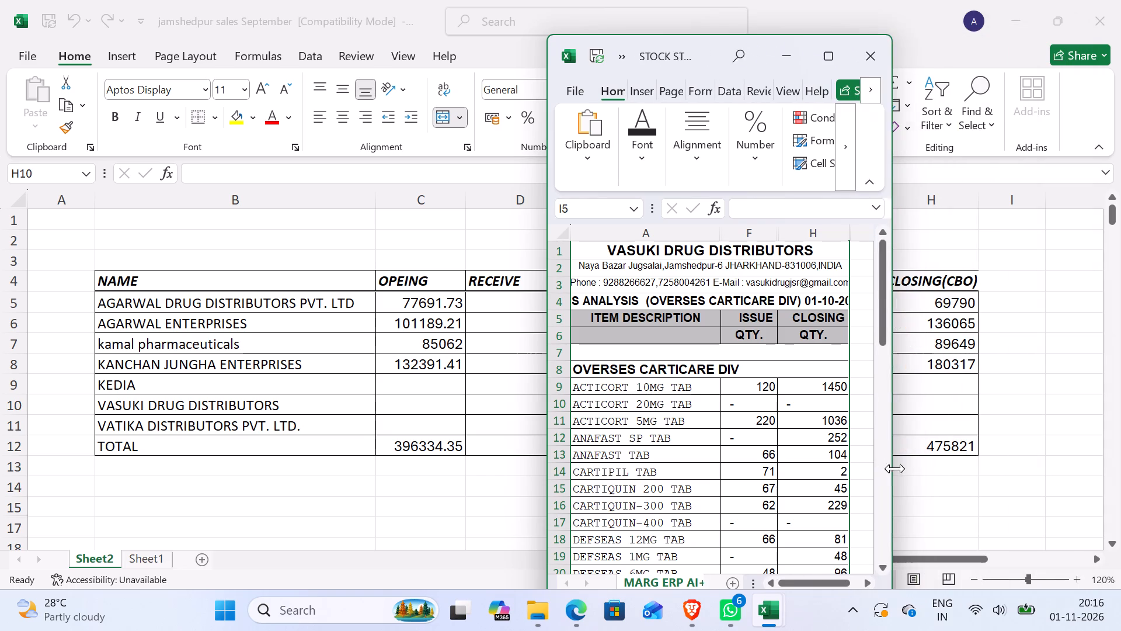
{"action": "left_click_drag", "start_coordinate": [895, 469], "coordinate": [881, 466]}
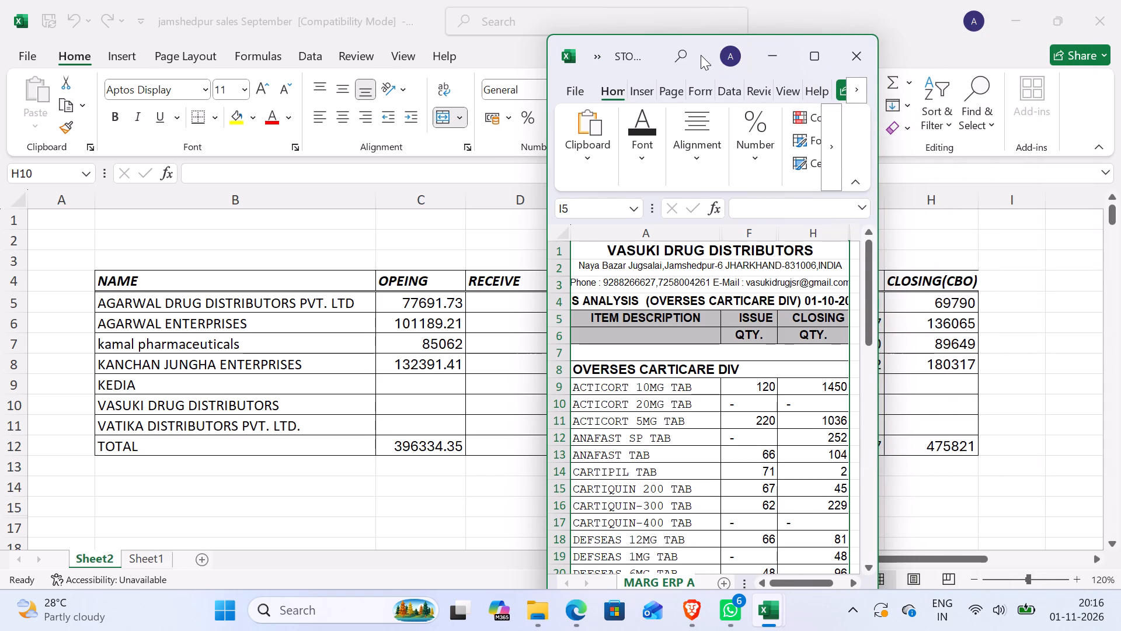
{"action": "left_click_drag", "start_coordinate": [701, 56], "coordinate": [941, 23]}
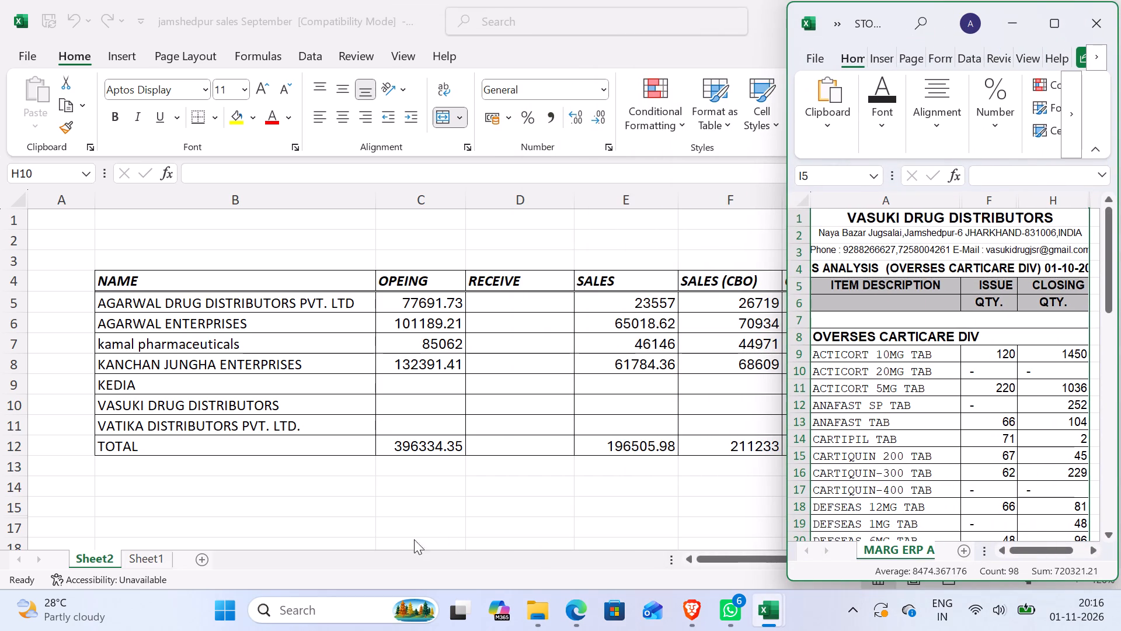
{"action": "left_click", "coordinate": [463, 500]}
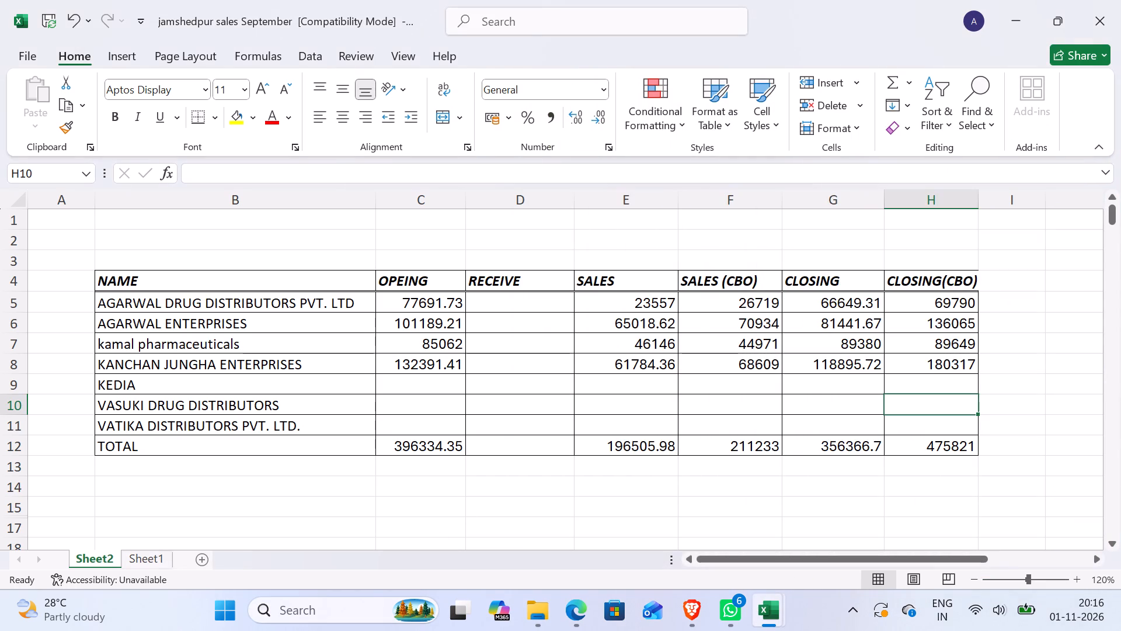
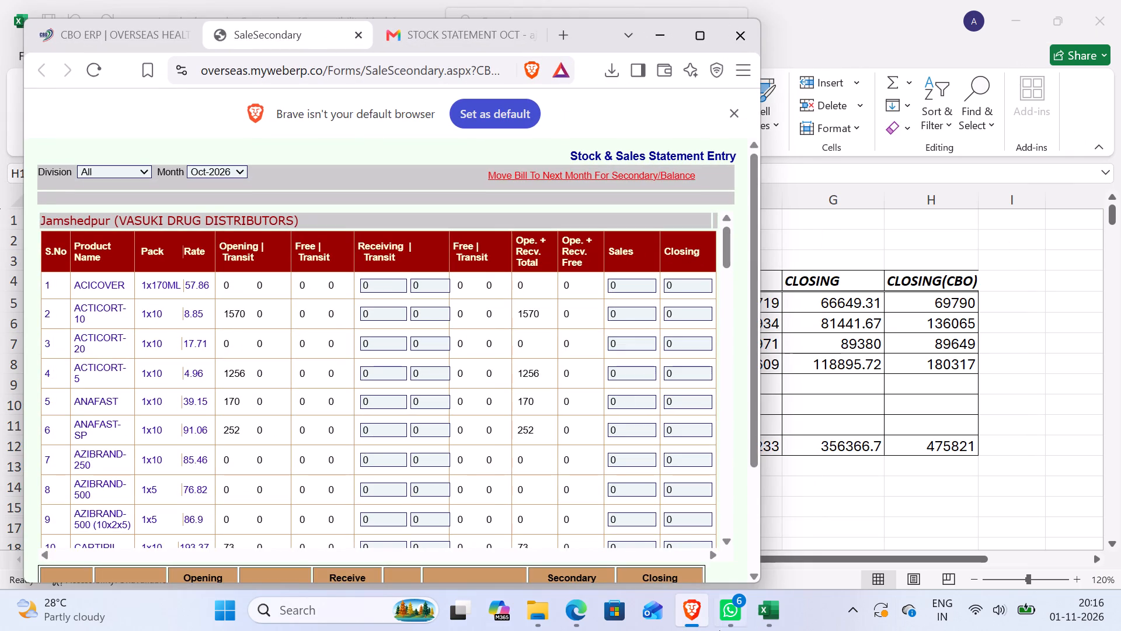
Bring the VASUKI DRUG DISTRIBUTORS stock statement into view beside the ERP entry form, keeping the workbook open.
{"action": "left_click", "coordinate": [772, 611]}
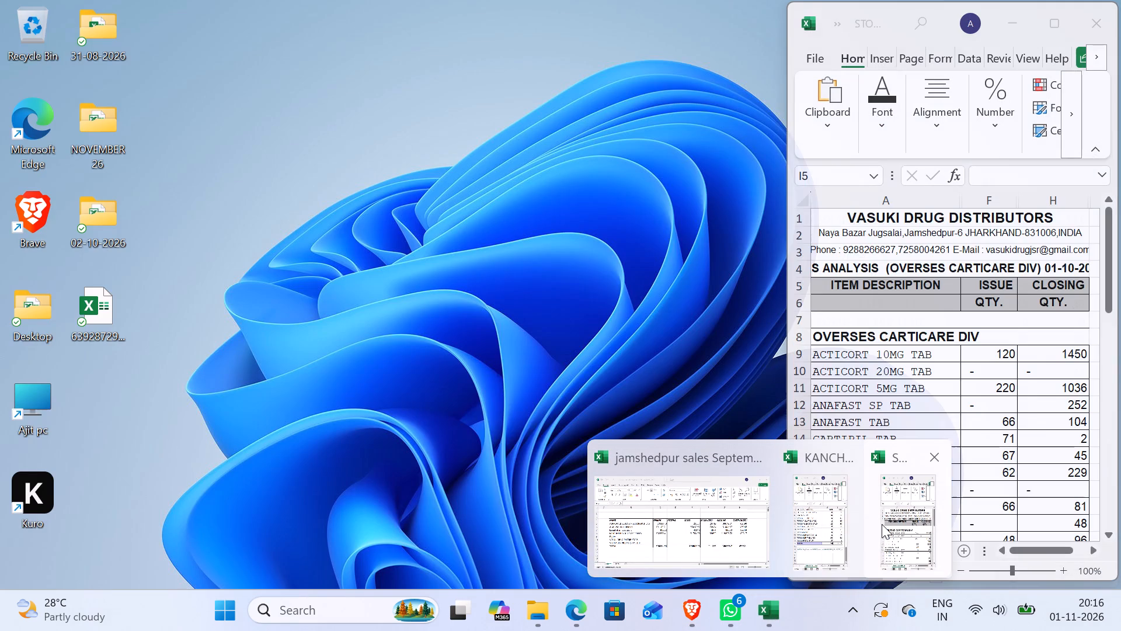
{"action": "left_click", "coordinate": [882, 524]}
{"action": "left_click", "coordinate": [1106, 31]}
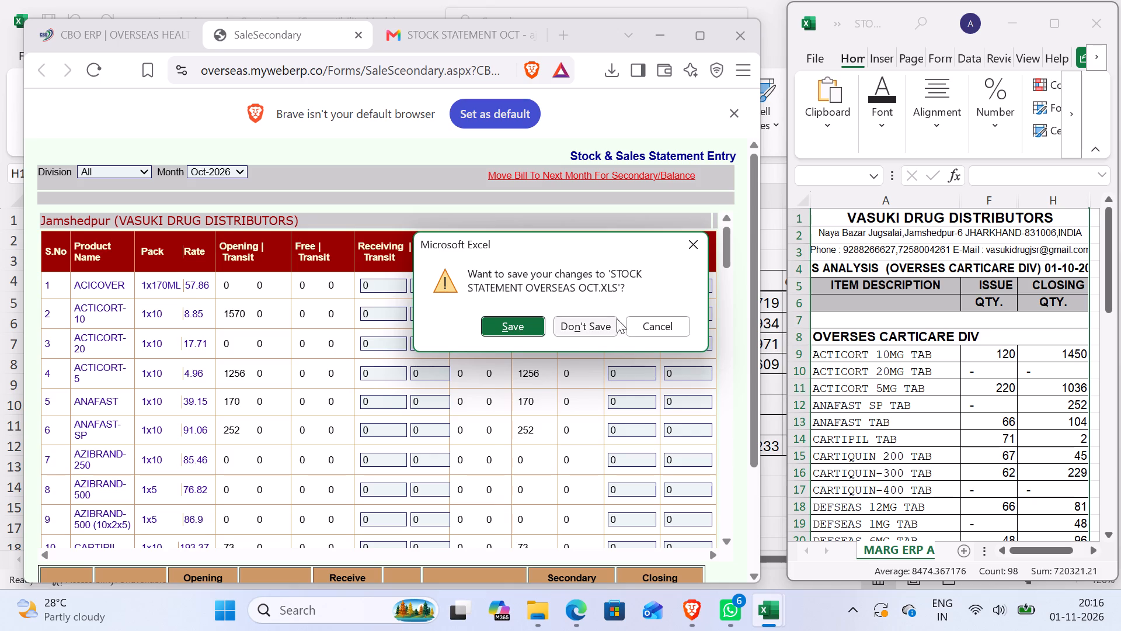
{"action": "left_click", "coordinate": [653, 324]}
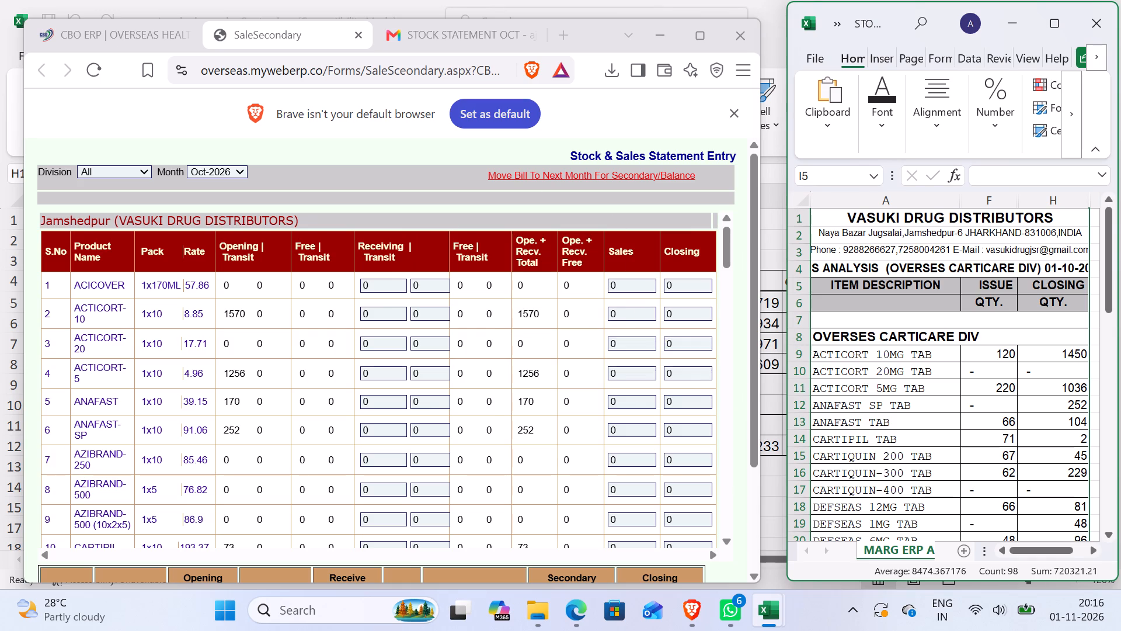
In the ERP entry form, enter sales 120 and closing 1450 for ACTICORT-10, and sales 220 and closing 1036 for ACTICORT-5.
{"action": "left_click", "coordinate": [643, 313]}
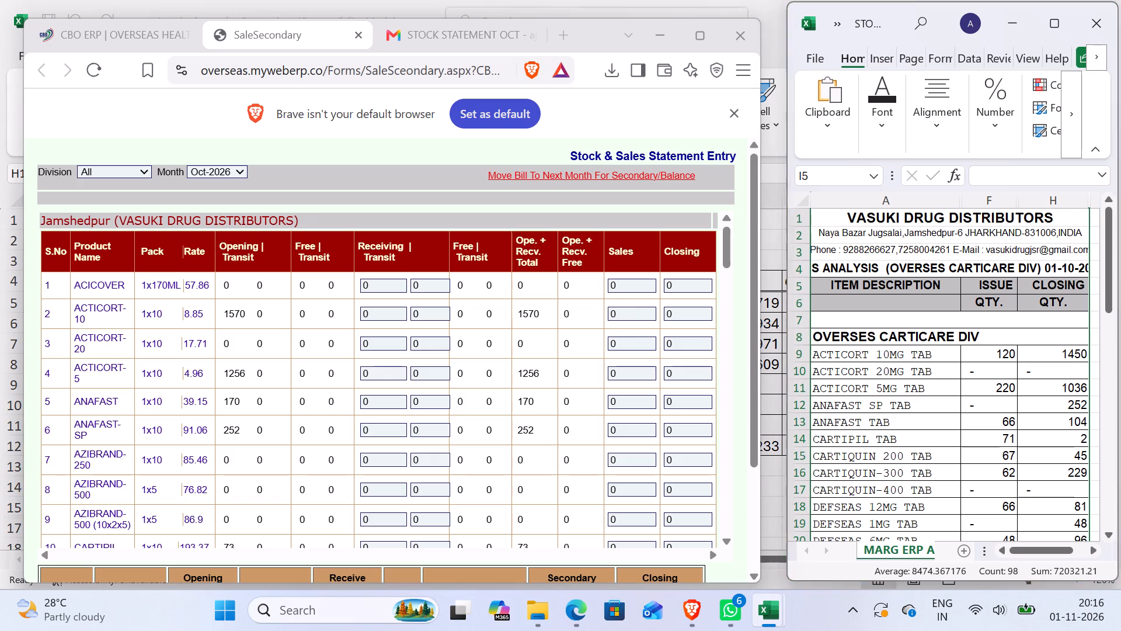
{"action": "key", "text": "BackSpace"}
{"action": "key", "text": "BackSpace"}
{"action": "type", "text": "120"}
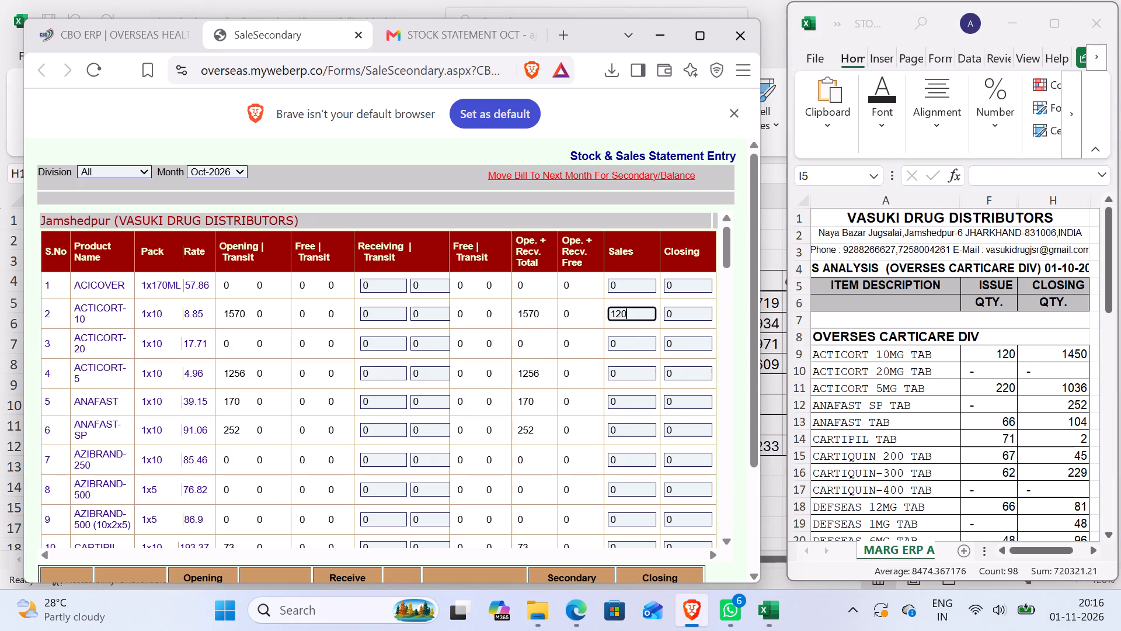
{"action": "key", "text": "Tab"}
{"action": "type", "text": "1450"}
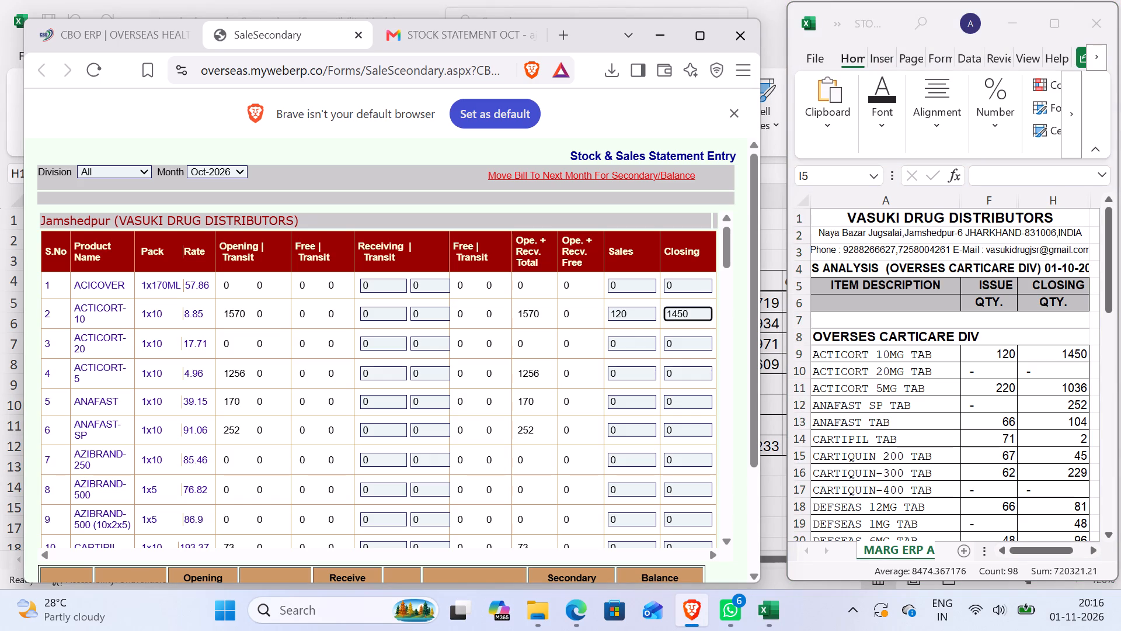
{"action": "left_click", "coordinate": [638, 375]}
{"action": "key", "text": "BackSpace"}
{"action": "key", "text": "BackSpace"}
{"action": "type", "text": "220"}
{"action": "key", "text": "Tab"}
{"action": "type", "text": "10"}
{"action": "type", "text": "36"}
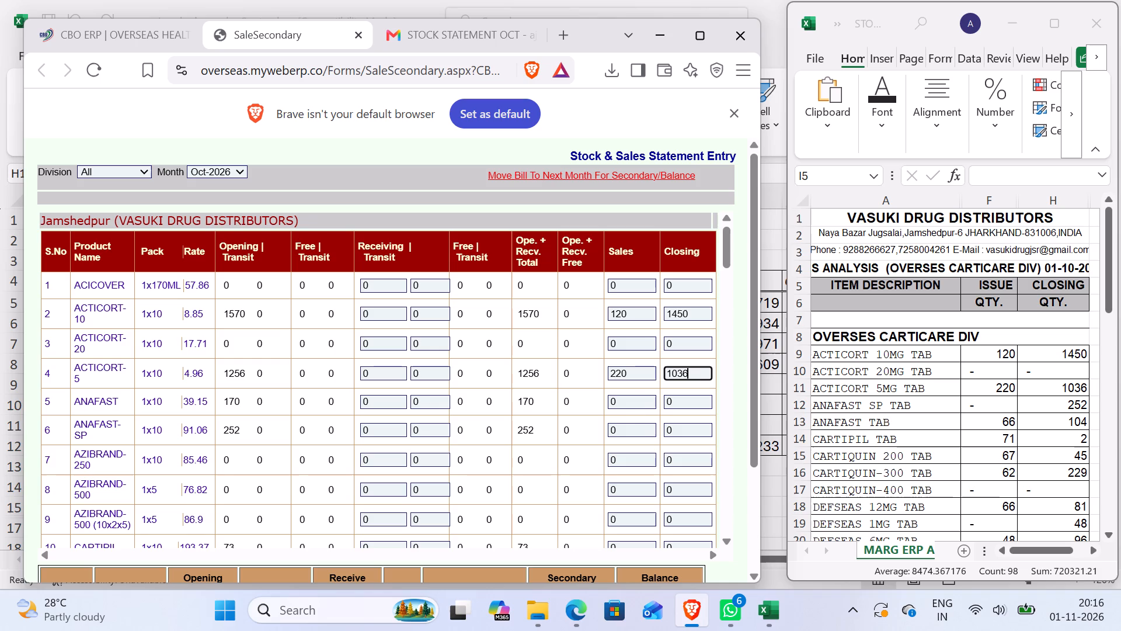
Enter closing 252 for ANAFAST-SP, and sales 66 and closing 104 for ANAFAST.
{"action": "left_click", "coordinate": [687, 431]}
{"action": "key", "text": "BackSpace"}
{"action": "key", "text": "BackSpace"}
{"action": "type", "text": "252"}
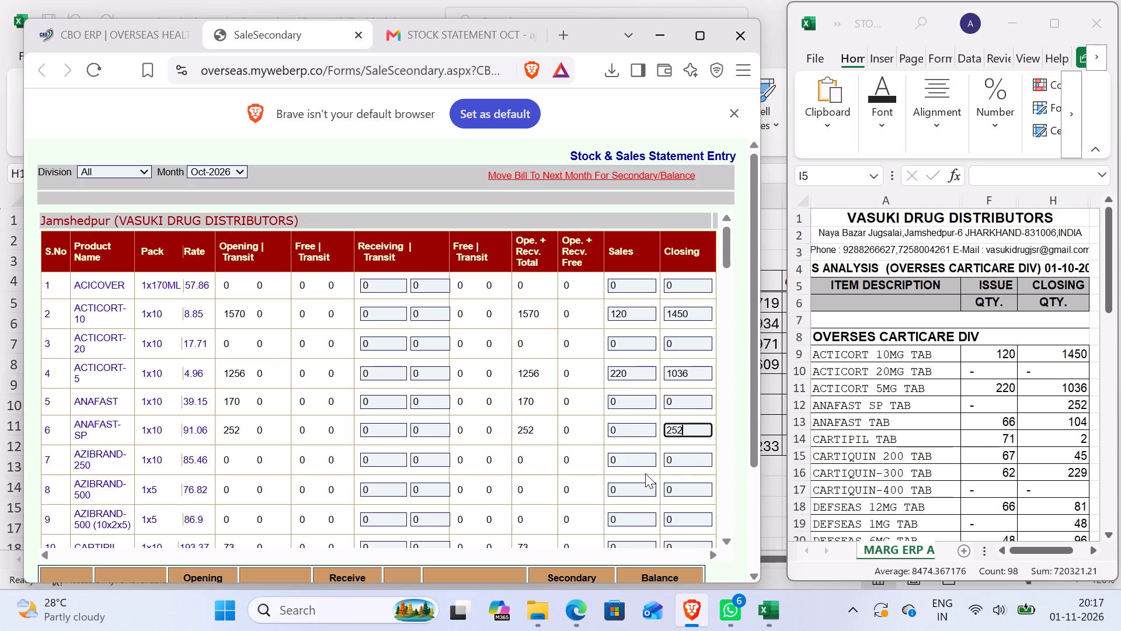
{"action": "left_click", "coordinate": [626, 401]}
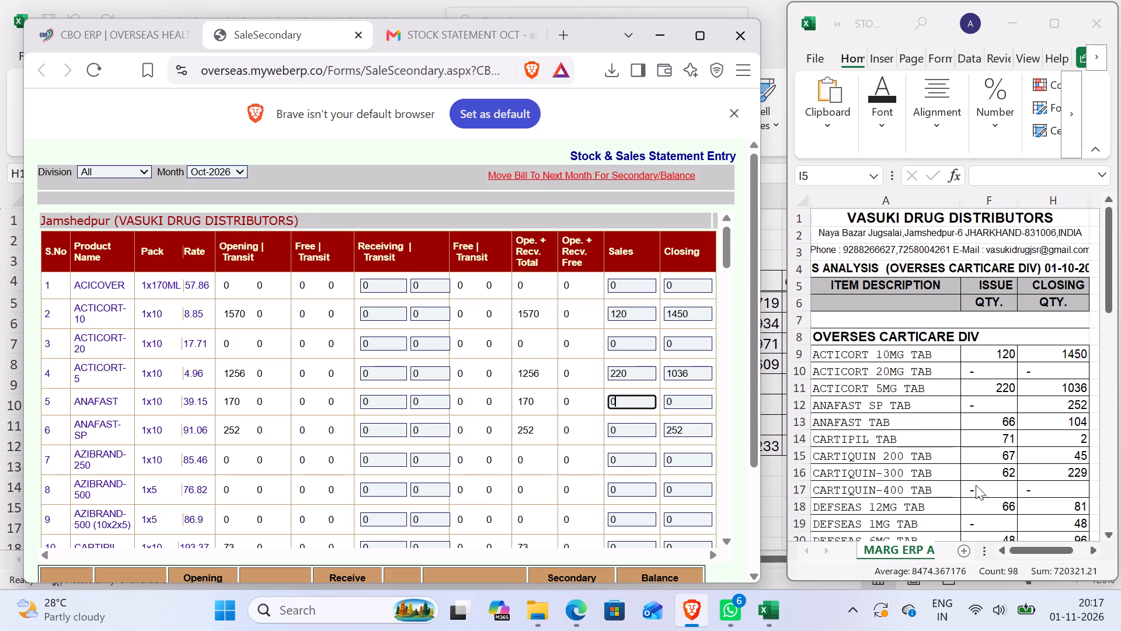
{"action": "key", "text": "BackSpace"}
{"action": "key", "text": "BackSpace"}
{"action": "type", "text": "66"}
{"action": "key", "text": "Tab"}
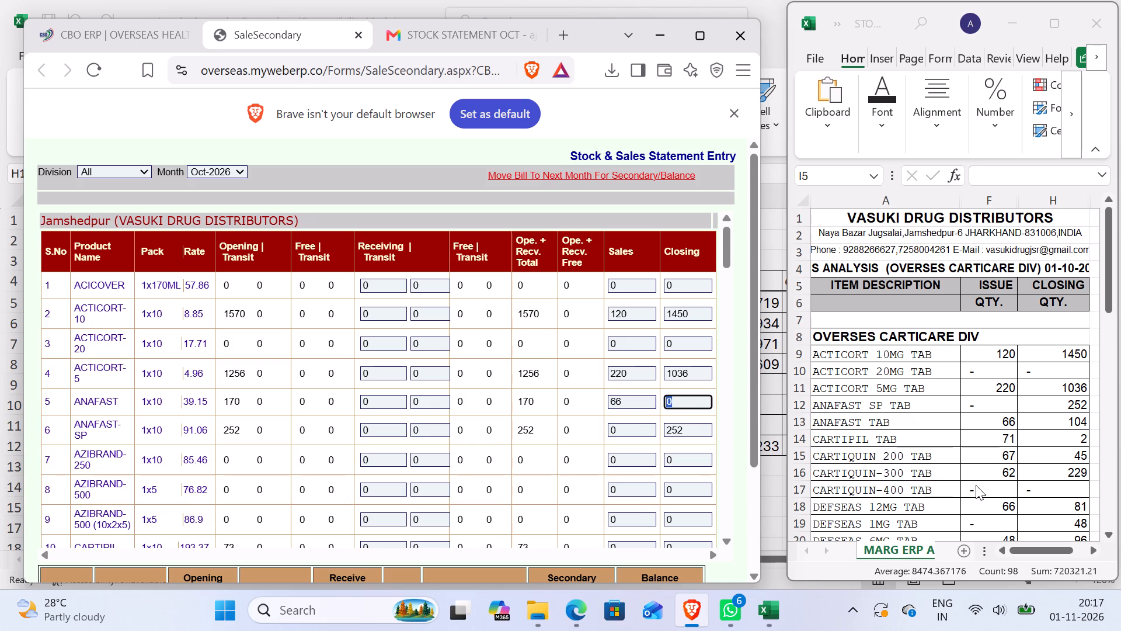
{"action": "type", "text": "1-"}
{"action": "key", "text": "BackSpace"}
{"action": "type", "text": "04"}
Enter sales 71 and closing 2 for CARTIPIL in the VASUKI secondary sales form.
{"action": "scroll", "coordinate": [651, 443], "scroll_direction": "down", "scroll_amount": 1}
{"action": "left_click", "coordinate": [643, 462]}
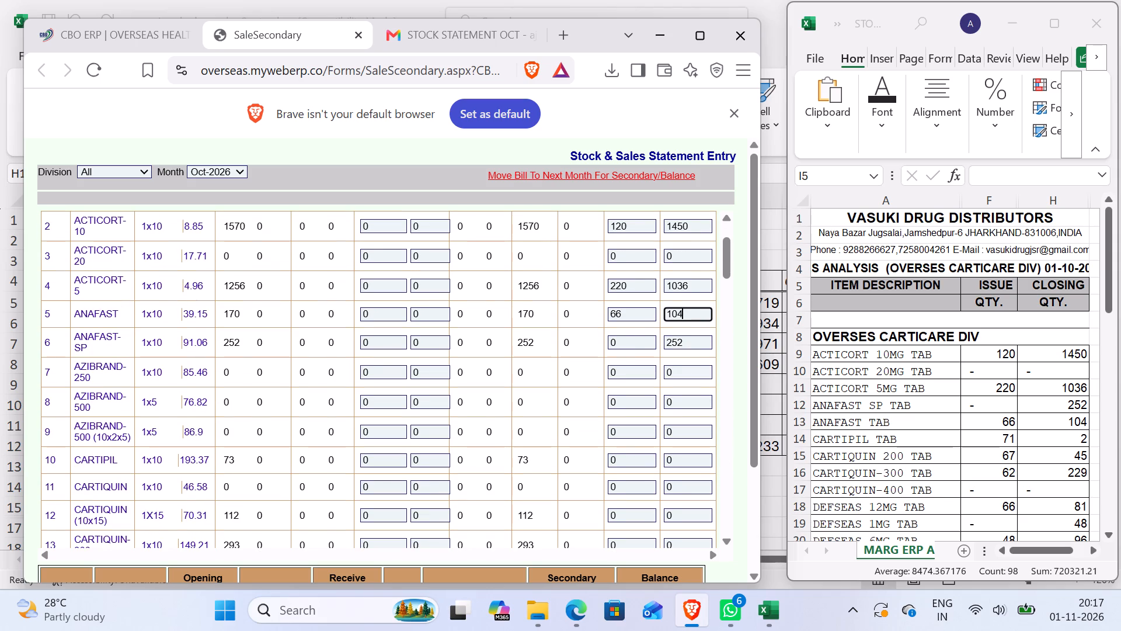
{"action": "key", "text": "BackSpace"}
{"action": "type", "text": "71"}
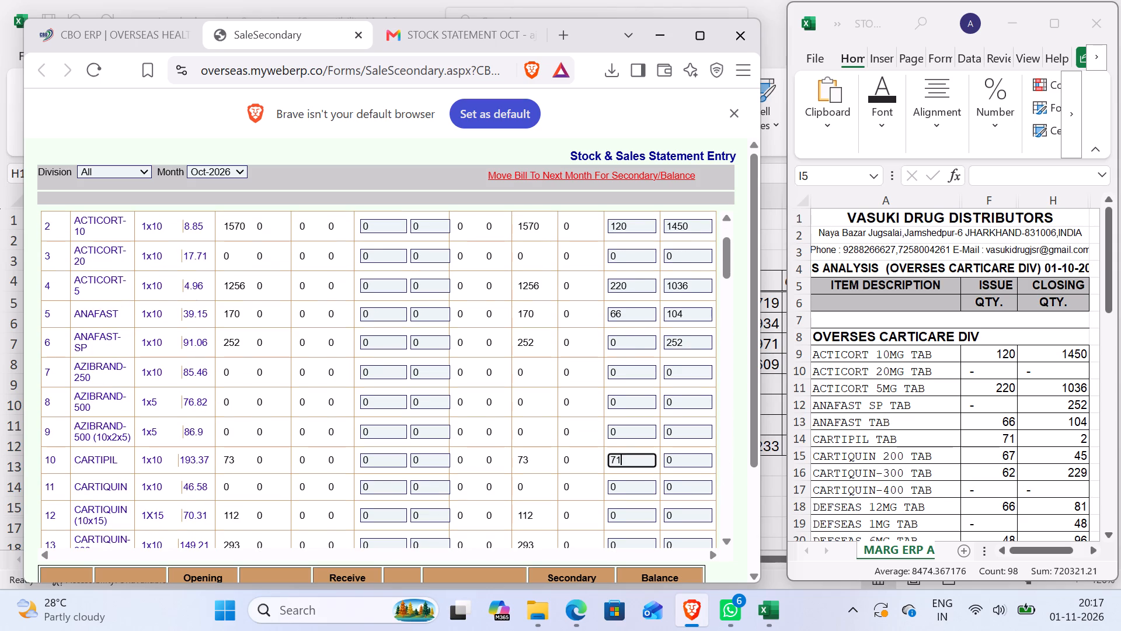
{"action": "key", "text": "Tab"}
{"action": "key", "text": "2"}
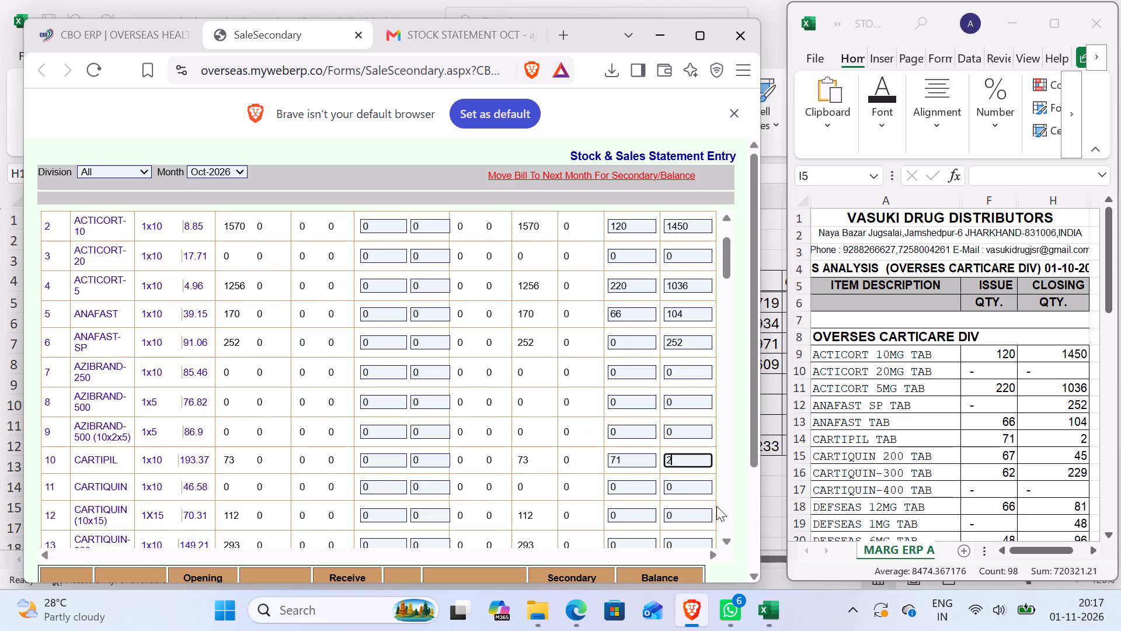
Enter the CARTIQUIN 200 figures, sales 67 and closing 45, in the CARTIQUIN (10x15) row.
{"action": "scroll", "coordinate": [663, 498], "scroll_direction": "down", "scroll_amount": 2}
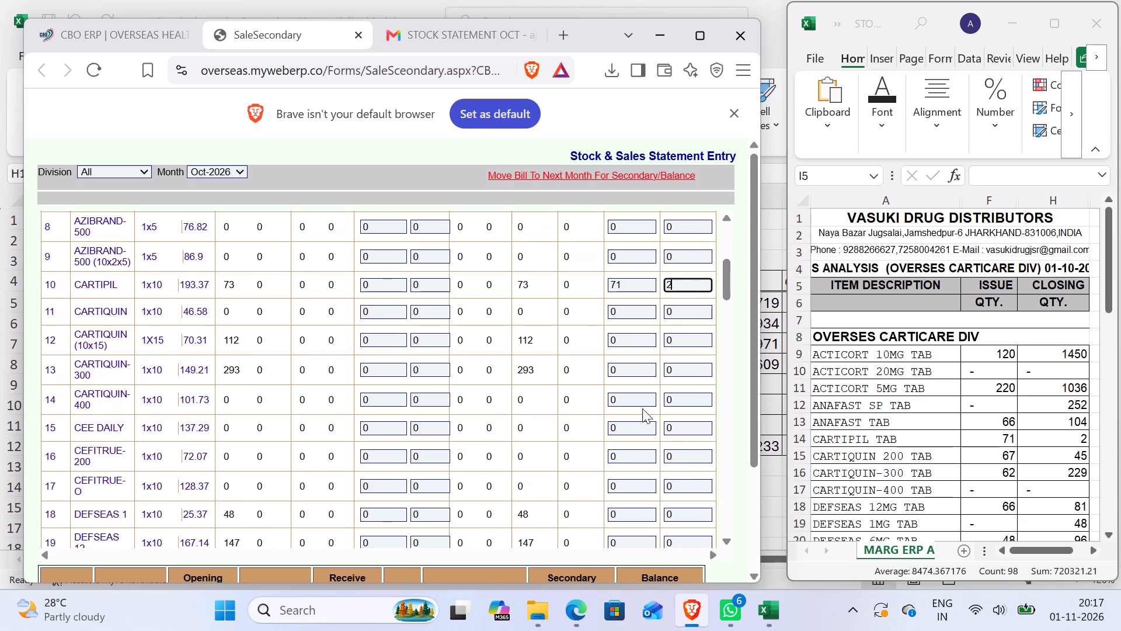
{"action": "left_click", "coordinate": [632, 338]}
{"action": "key", "text": "BackSpace"}
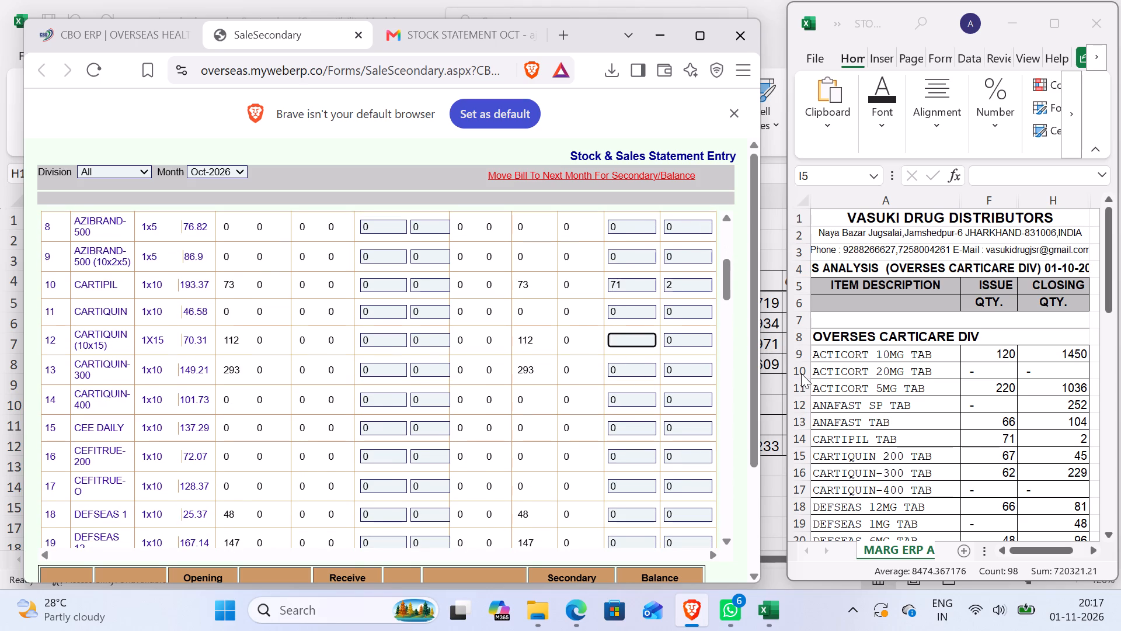
{"action": "key", "text": "BackSpace"}
{"action": "key", "text": "BackSpace"}
{"action": "key", "text": "BackSpace"}
{"action": "key", "text": "BackSpace"}
{"action": "key", "text": "BackSpace"}
{"action": "type", "text": "67"}
{"action": "key", "text": "Tab"}
{"action": "type", "text": "45"}
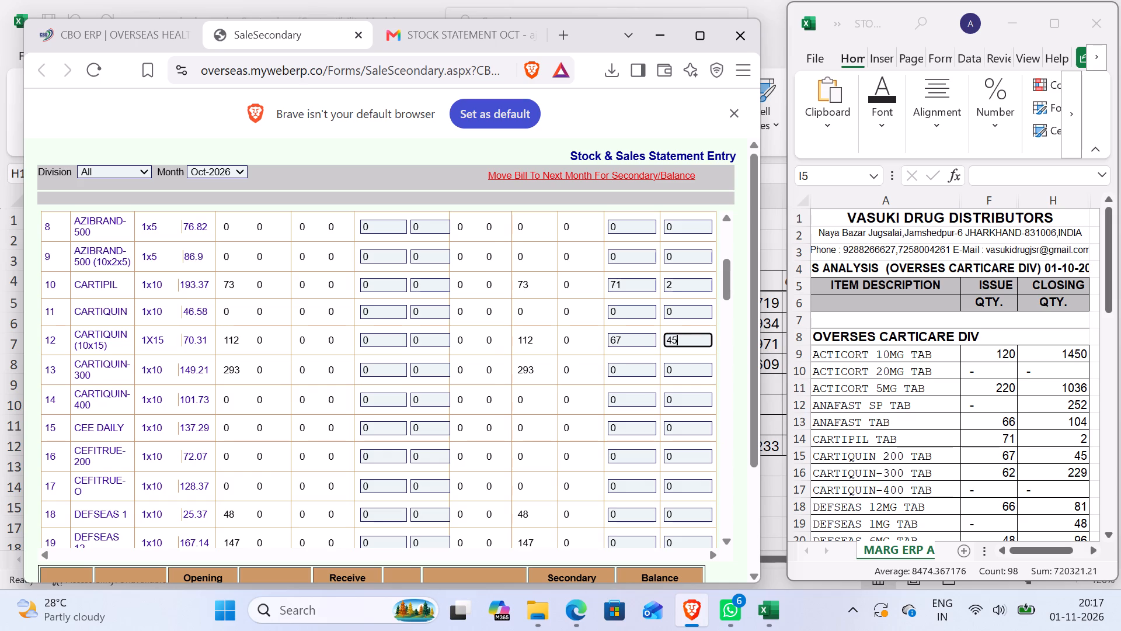
Enter sales 62 and closing 229 for CARTIQUIN-300 in the secondary sales form.
{"action": "left_click", "coordinate": [631, 369]}
{"action": "key", "text": "BackSpace"}
{"action": "key", "text": "BackSpace"}
{"action": "key", "text": "6"}
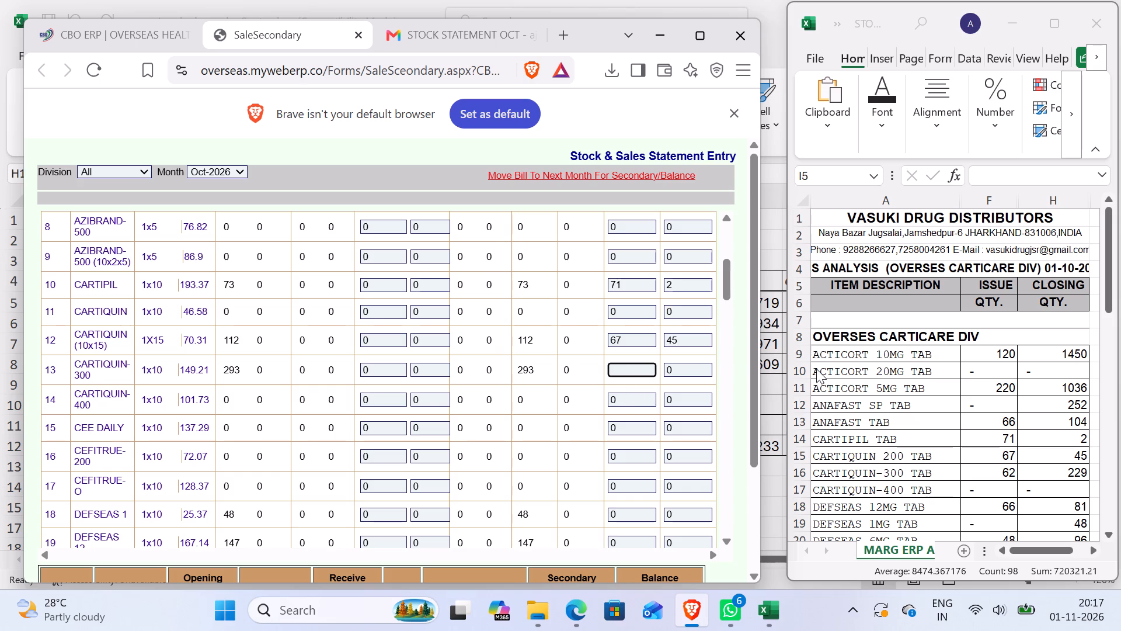
{"action": "key", "text": "2"}
{"action": "key", "text": "Tab"}
{"action": "type", "text": "22"}
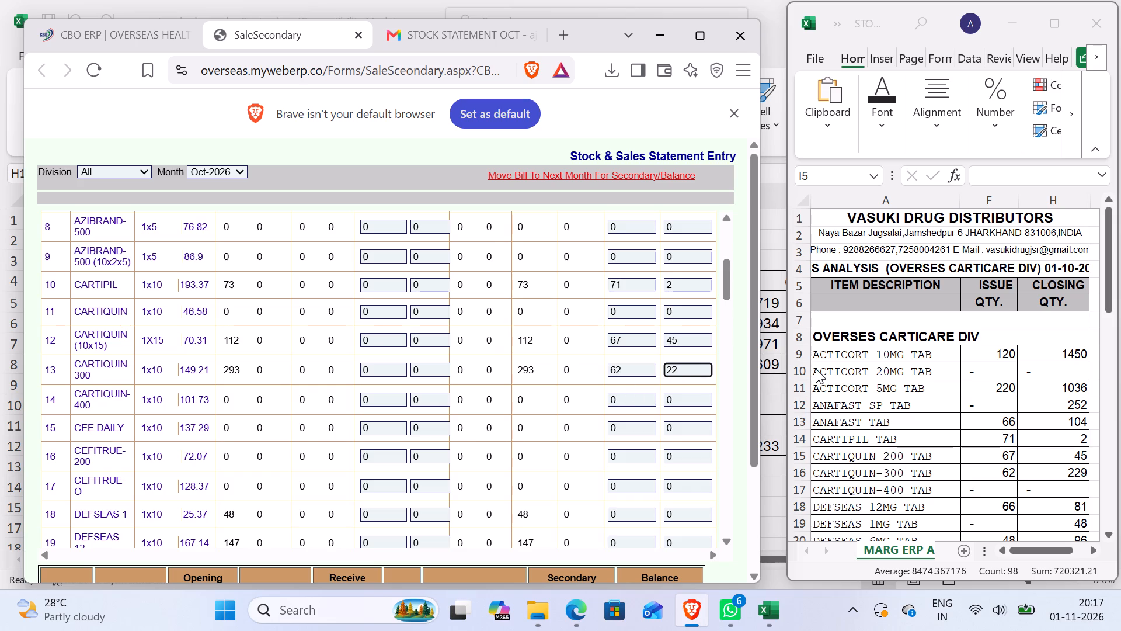
{"action": "key", "text": "9"}
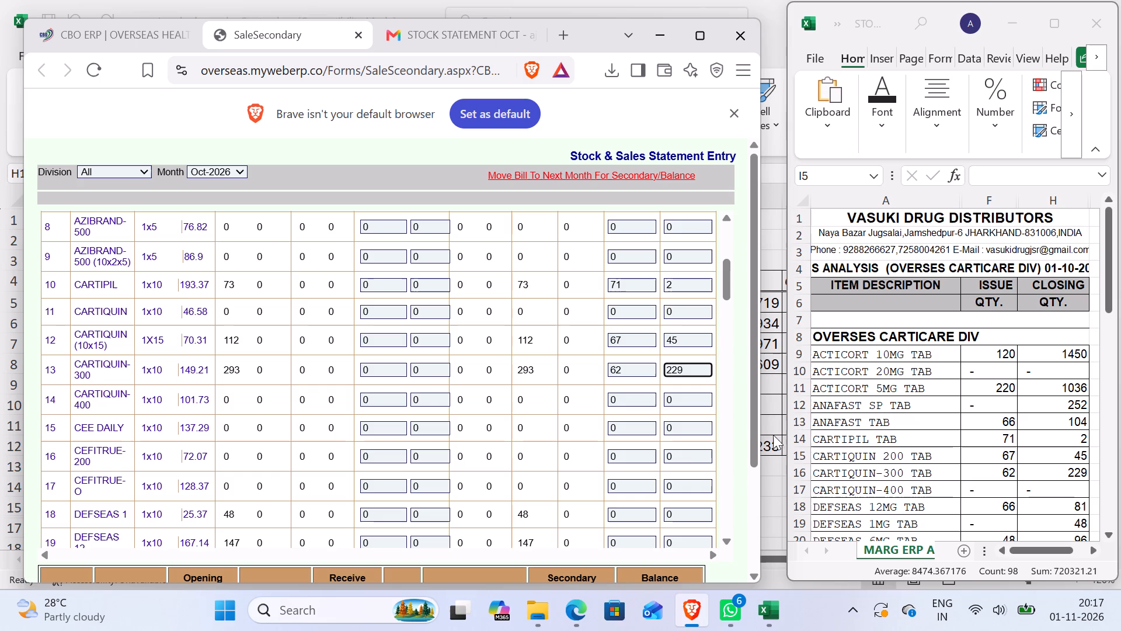
Enter sales 66 and closing 81 for DEFSEAS 12, and closing 48 for DEFSEAS 1.
{"action": "scroll", "coordinate": [688, 464], "scroll_direction": "down", "scroll_amount": 1}
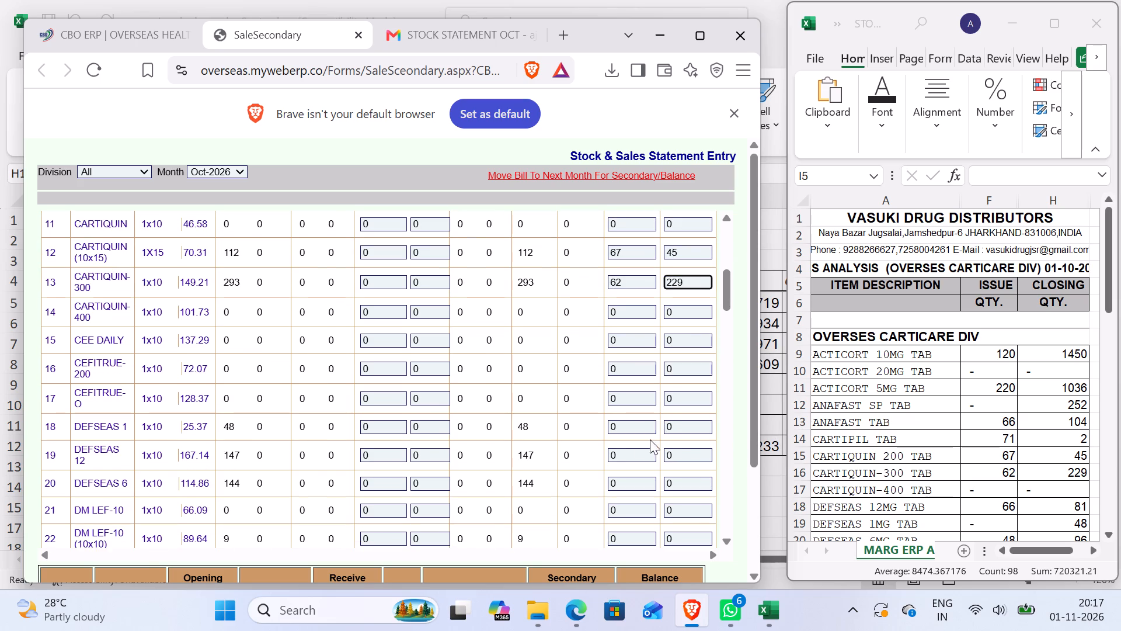
{"action": "left_click", "coordinate": [635, 456]}
{"action": "key", "text": "BackSpace"}
{"action": "key", "text": "BackSpace"}
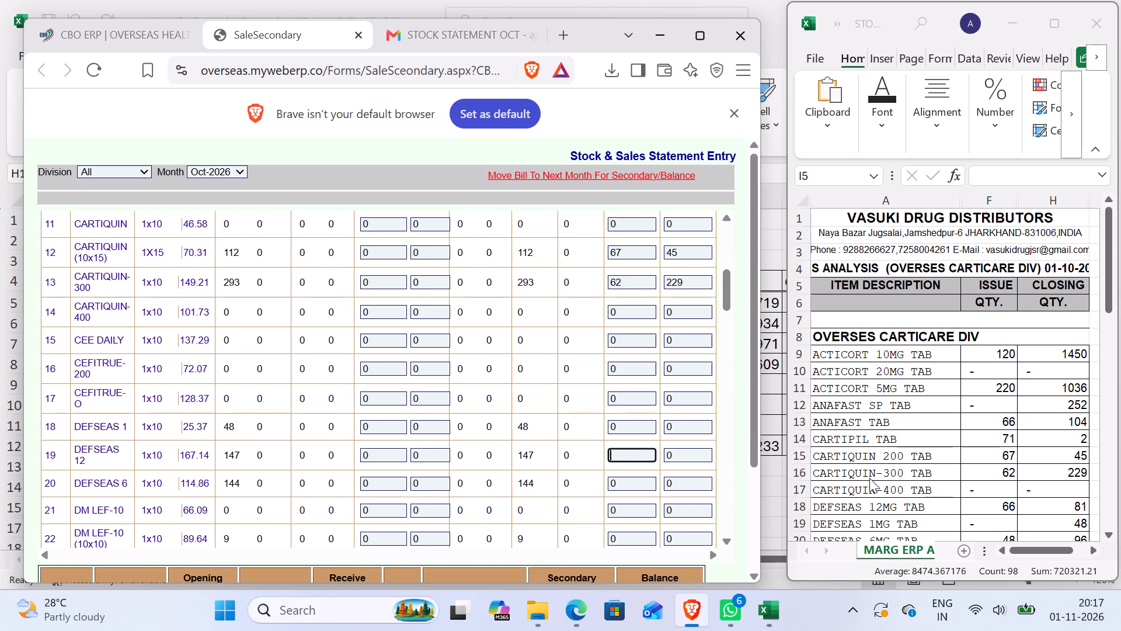
{"action": "type", "text": "66"}
{"action": "key", "text": "Tab"}
{"action": "type", "text": "81"}
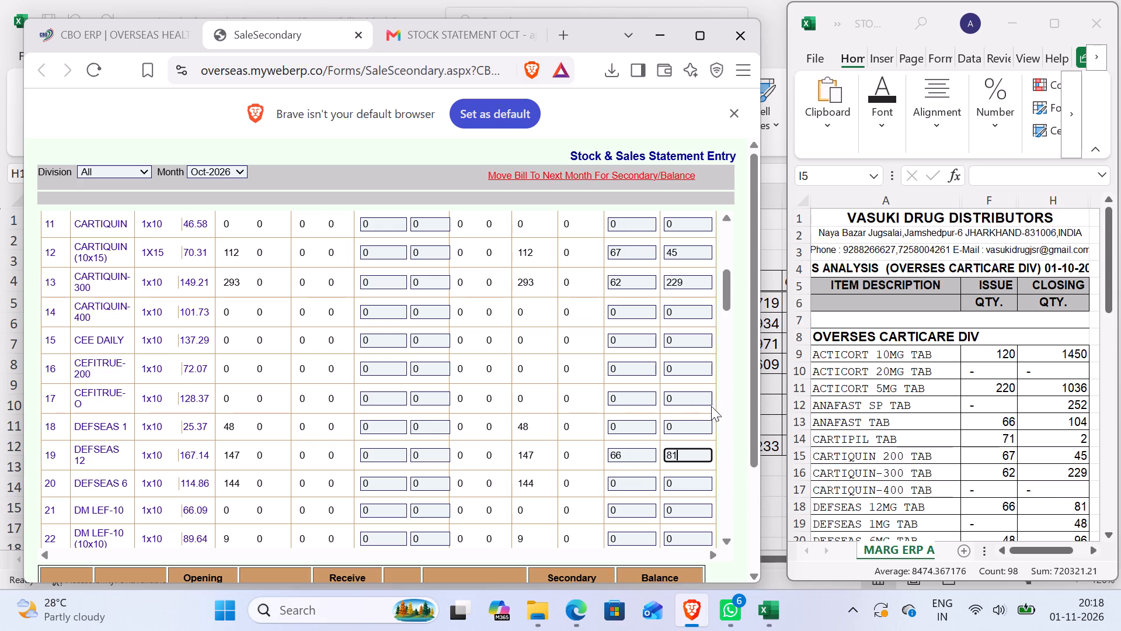
{"action": "left_click", "coordinate": [687, 422]}
{"action": "key", "text": "BackSpace"}
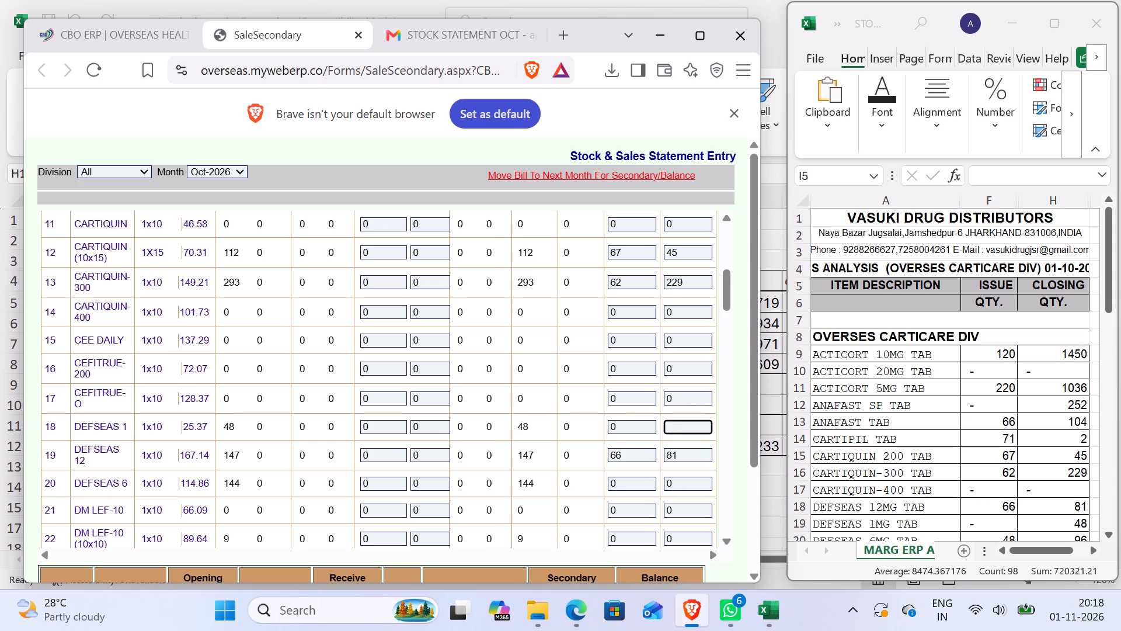
{"action": "type", "text": "48"}
Consult the DEFSEAS 6MG row of the stock statement and enter sales 48 and closing 96 for DEFSEAS 6.
{"action": "left_click", "coordinate": [973, 453]}
{"action": "scroll", "coordinate": [970, 450], "scroll_direction": "down", "scroll_amount": 4}
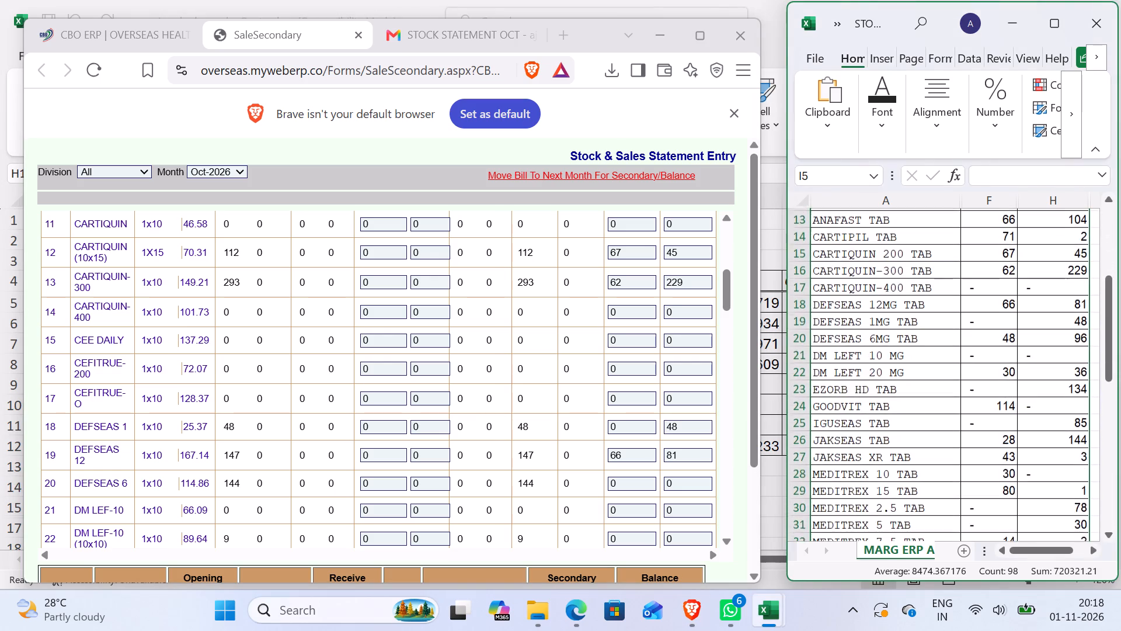
{"action": "scroll", "coordinate": [970, 451], "scroll_direction": "down", "scroll_amount": 1}
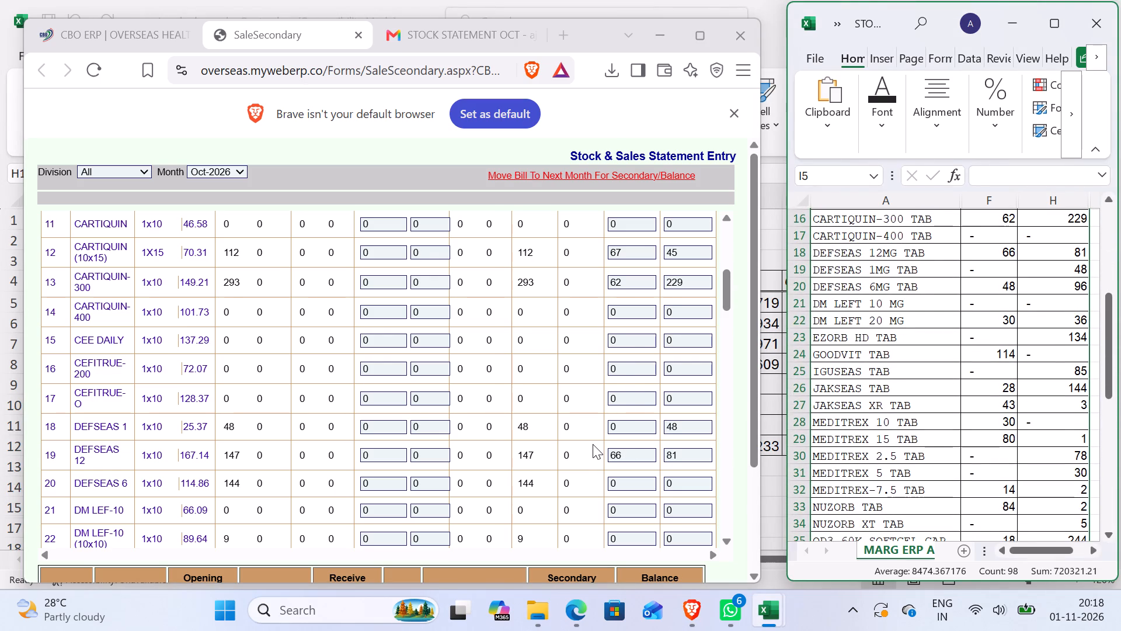
{"action": "left_click", "coordinate": [630, 487]}
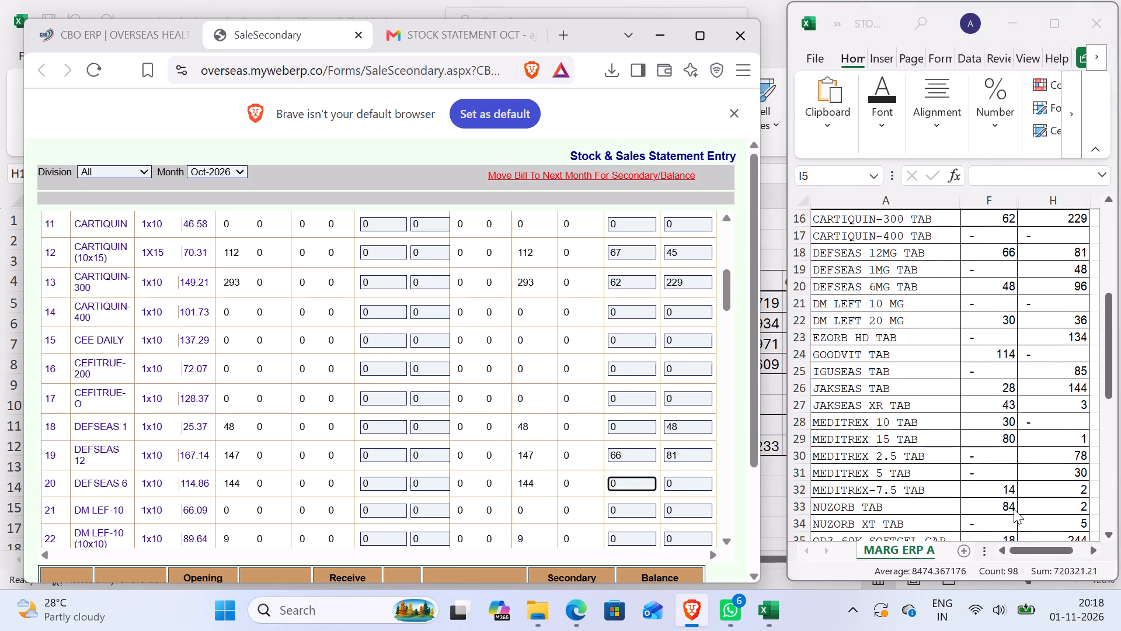
{"action": "key", "text": "BackSpace"}
{"action": "key", "text": "4"}
{"action": "key", "text": "8"}
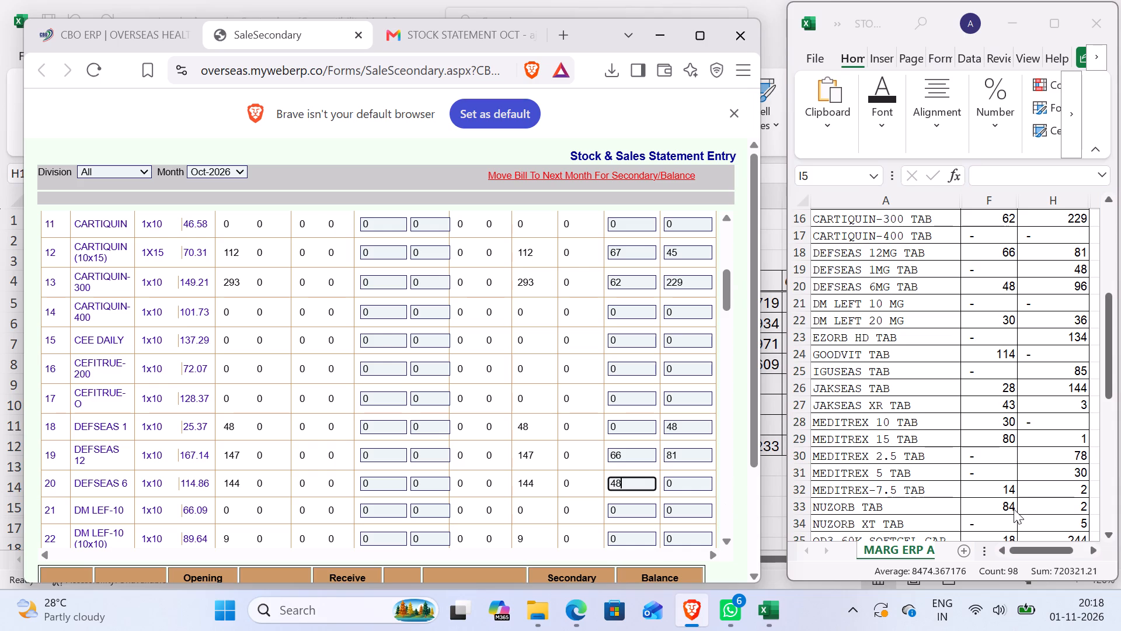
{"action": "key", "text": "Tab"}
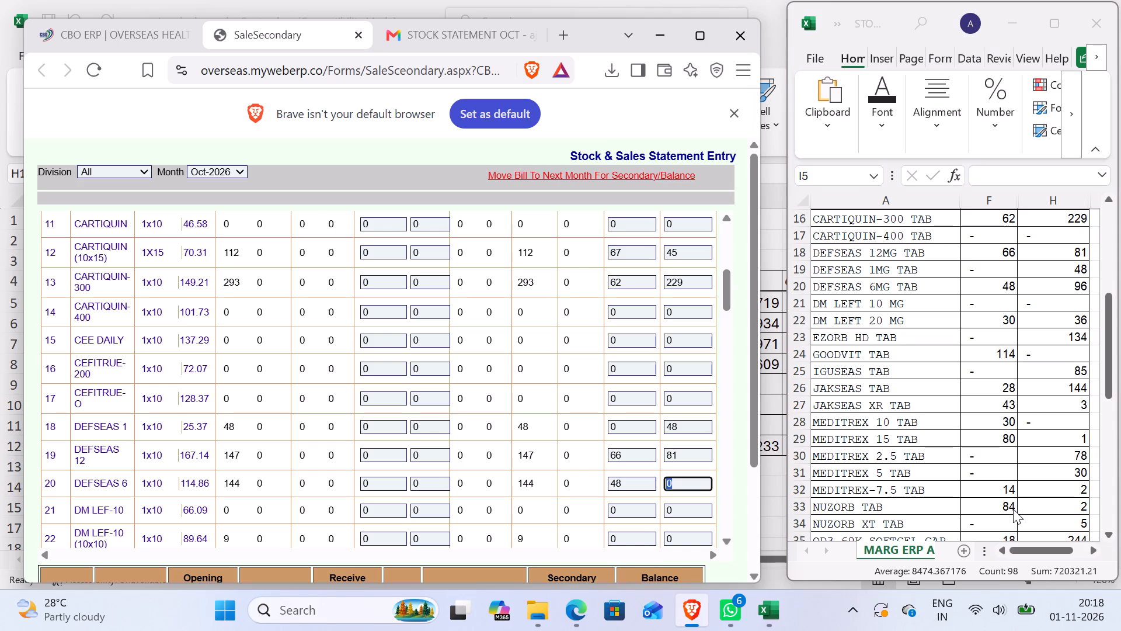
{"action": "type", "text": "96"}
Enter the DM LEFT 20 MG figures, sales 30 and closing 36, in the DM LEF-20 (10x10) row.
{"action": "scroll", "coordinate": [1013, 509], "scroll_direction": "down", "scroll_amount": 1}
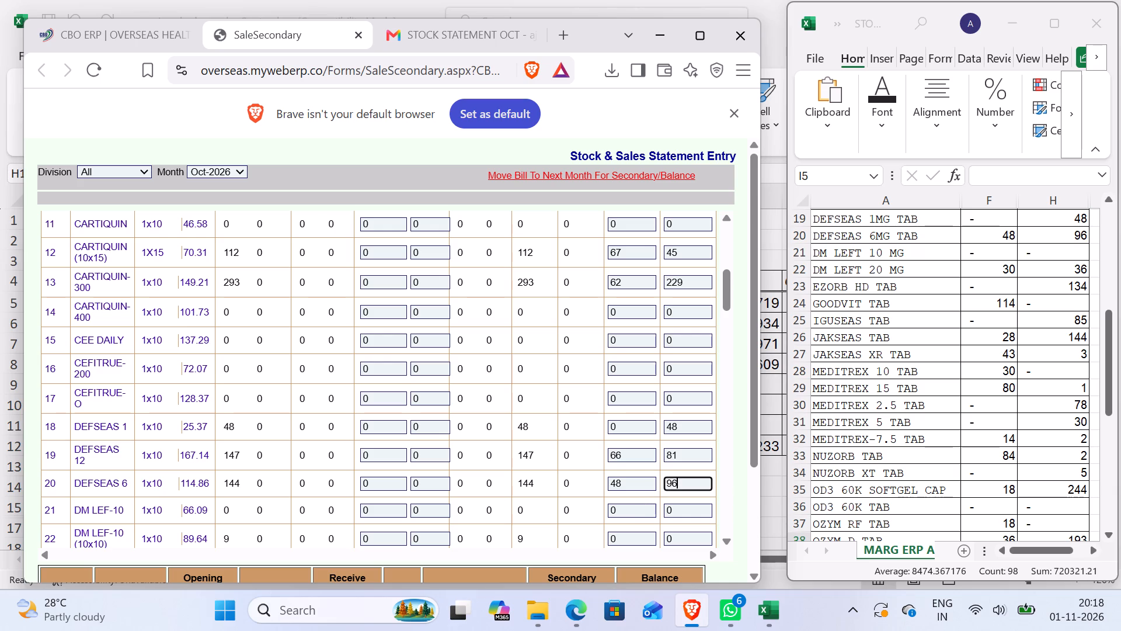
{"action": "scroll", "coordinate": [645, 511], "scroll_direction": "down", "scroll_amount": 1}
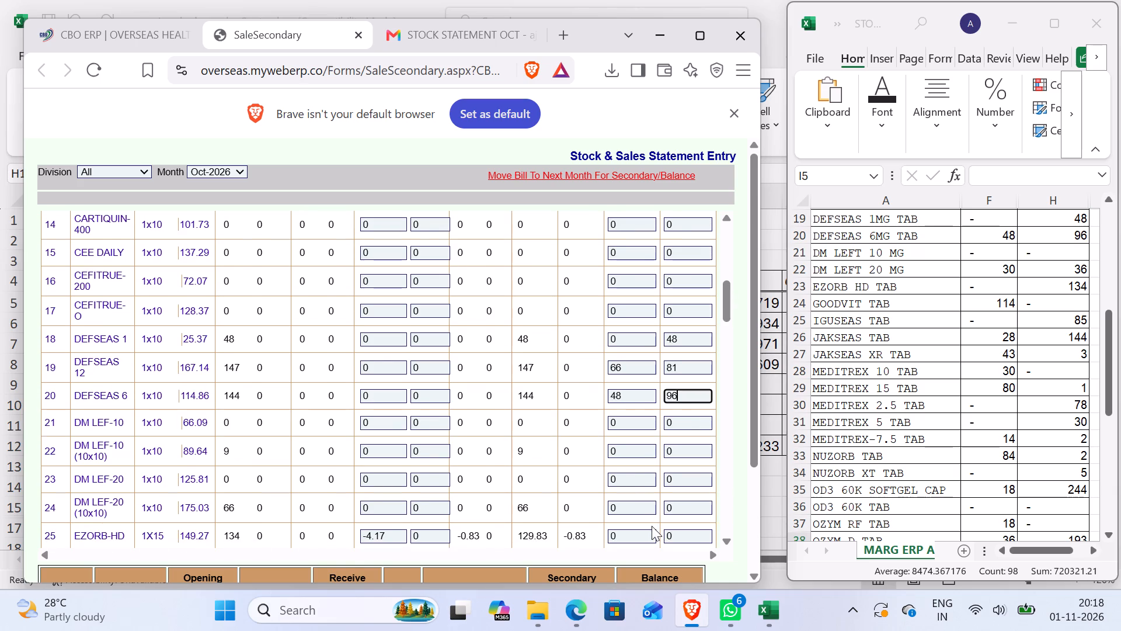
{"action": "left_click", "coordinate": [647, 508]}
{"action": "key", "text": "BackSpace"}
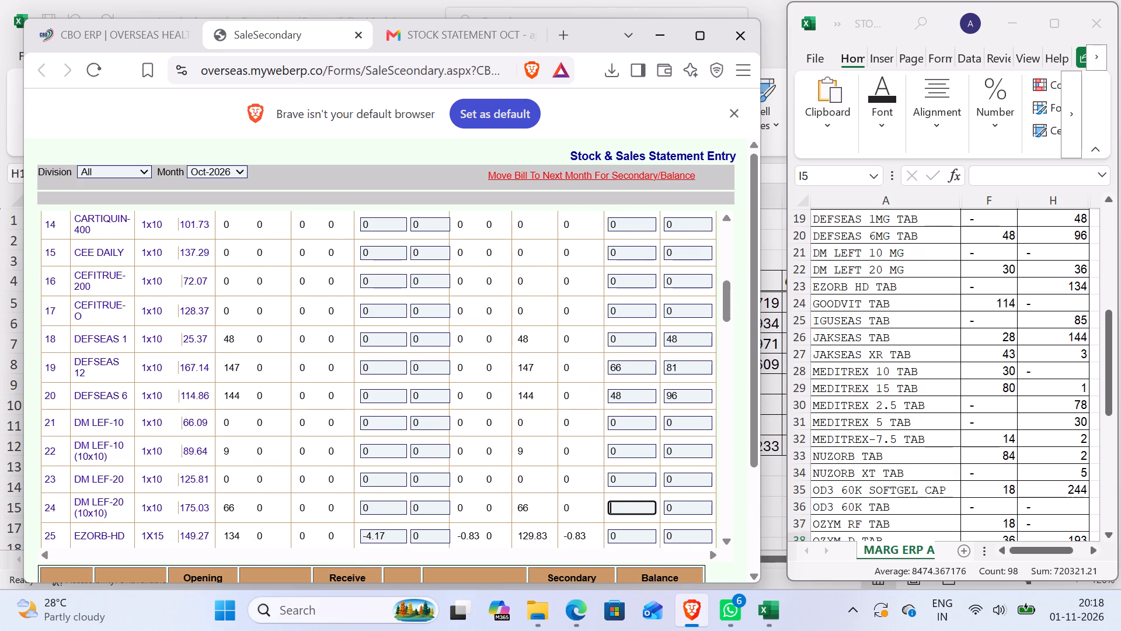
{"action": "type", "text": "30"}
{"action": "key", "text": "Tab"}
{"action": "type", "text": "36"}
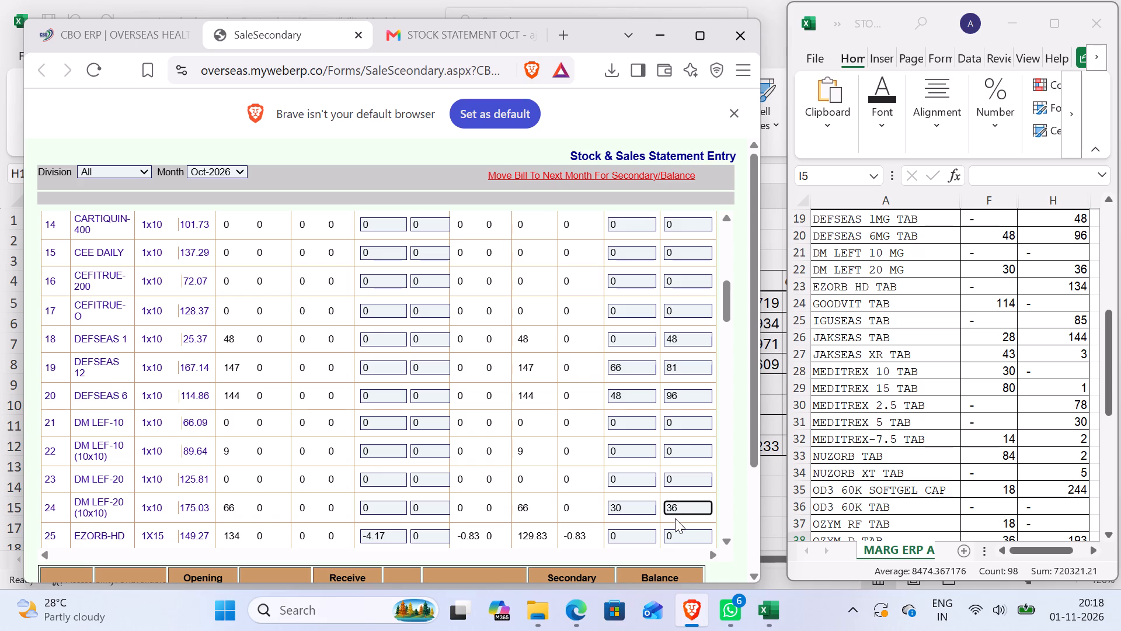
Enter closing 134 for EZORB-HD in the secondary sales form.
{"action": "scroll", "coordinate": [646, 518], "scroll_direction": "down", "scroll_amount": 1}
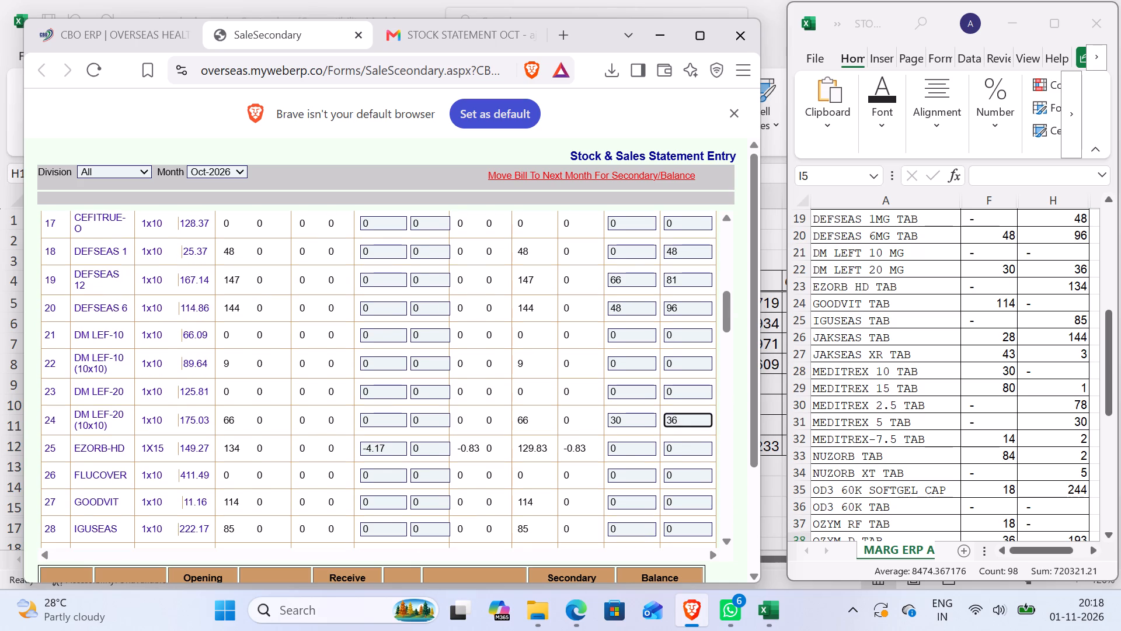
{"action": "left_click", "coordinate": [679, 446]}
{"action": "key", "text": "BackSpace"}
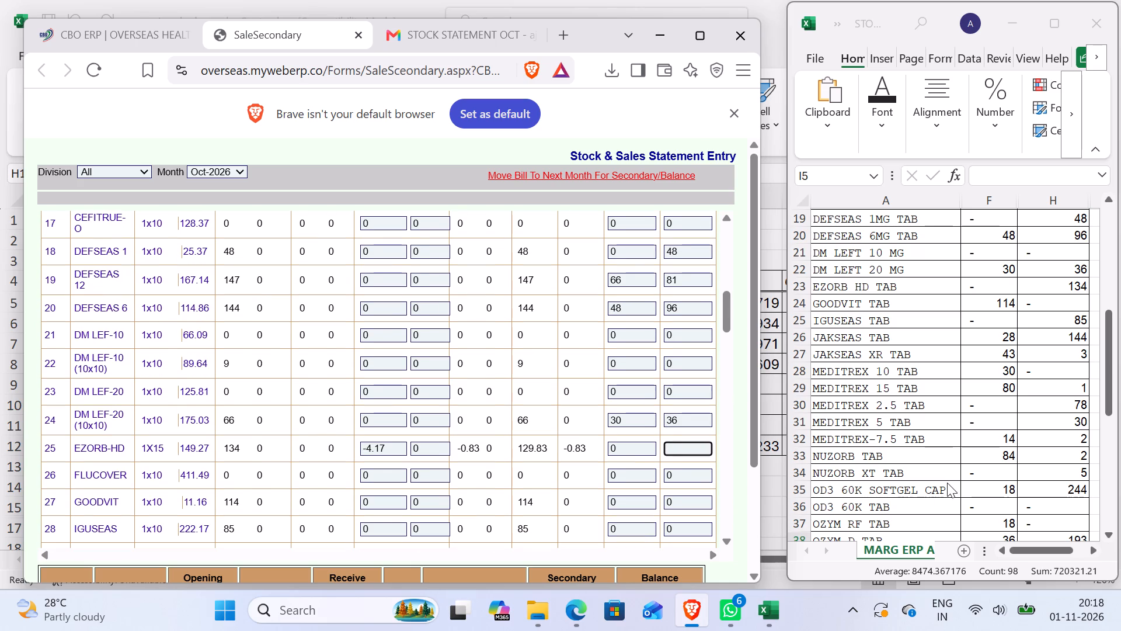
{"action": "key", "text": "1"}
{"action": "key", "text": "3"}
{"action": "key", "text": "4"}
Enter sales 114 for GOODVIT and closing 85 for IGUSEAS in the secondary sales form.
{"action": "scroll", "coordinate": [642, 439], "scroll_direction": "down", "scroll_amount": 1}
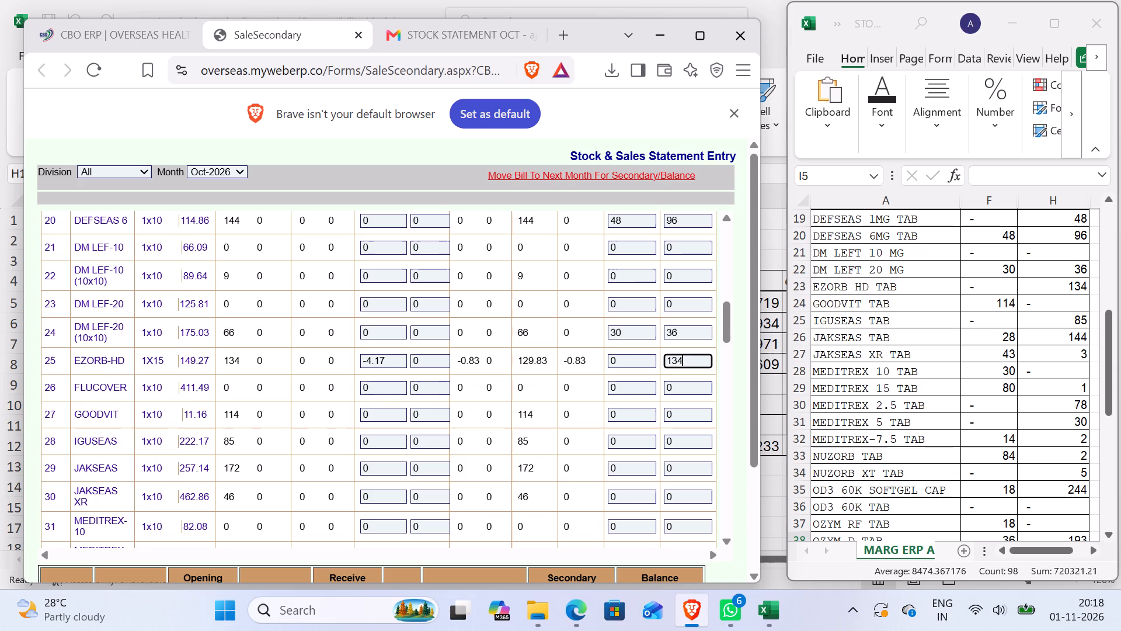
{"action": "left_click", "coordinate": [646, 413]}
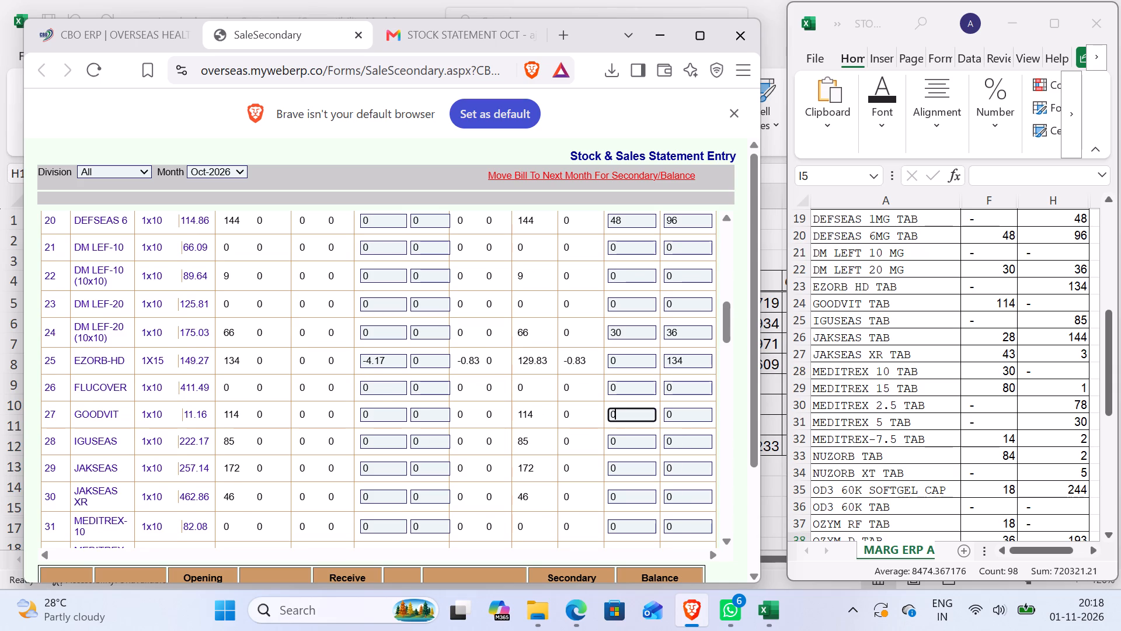
{"action": "key", "text": "BackSpace"}
{"action": "key", "text": "BackSpace"}
{"action": "type", "text": "114"}
{"action": "left_click", "coordinate": [677, 438]}
{"action": "key", "text": "BackSpace"}
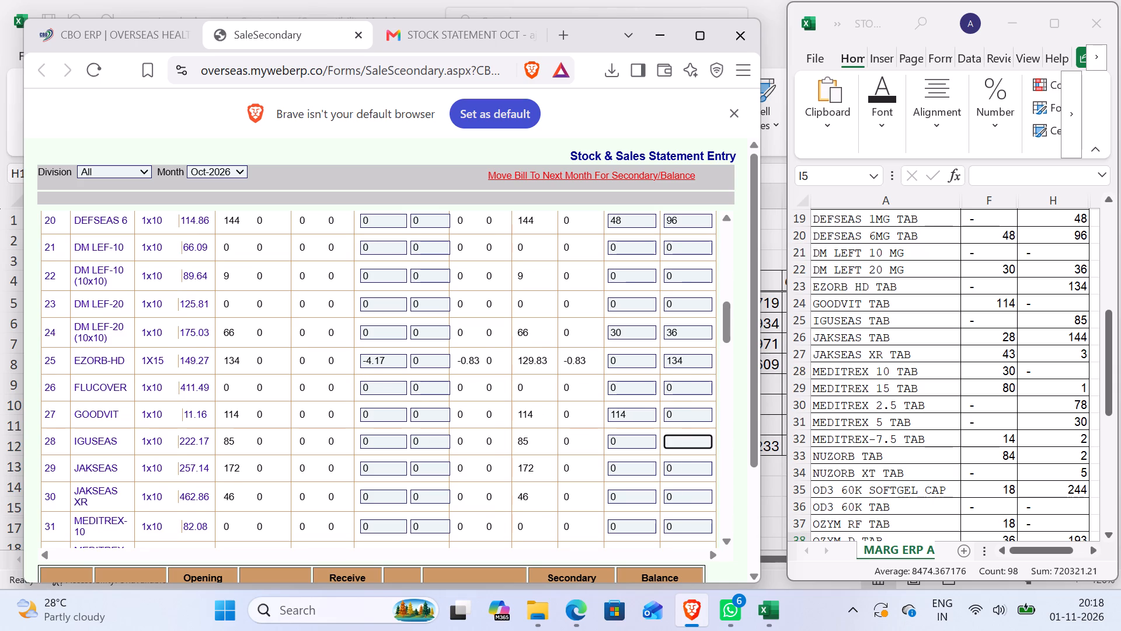
{"action": "key", "text": "8"}
{"action": "key", "text": "5"}
Enter sales 28 and closing 144 in the JAKSEAS row.
{"action": "left_click", "coordinate": [639, 469]}
{"action": "key", "text": "BackSpace"}
{"action": "key", "text": "BackSpace"}
{"action": "key", "text": "1"}
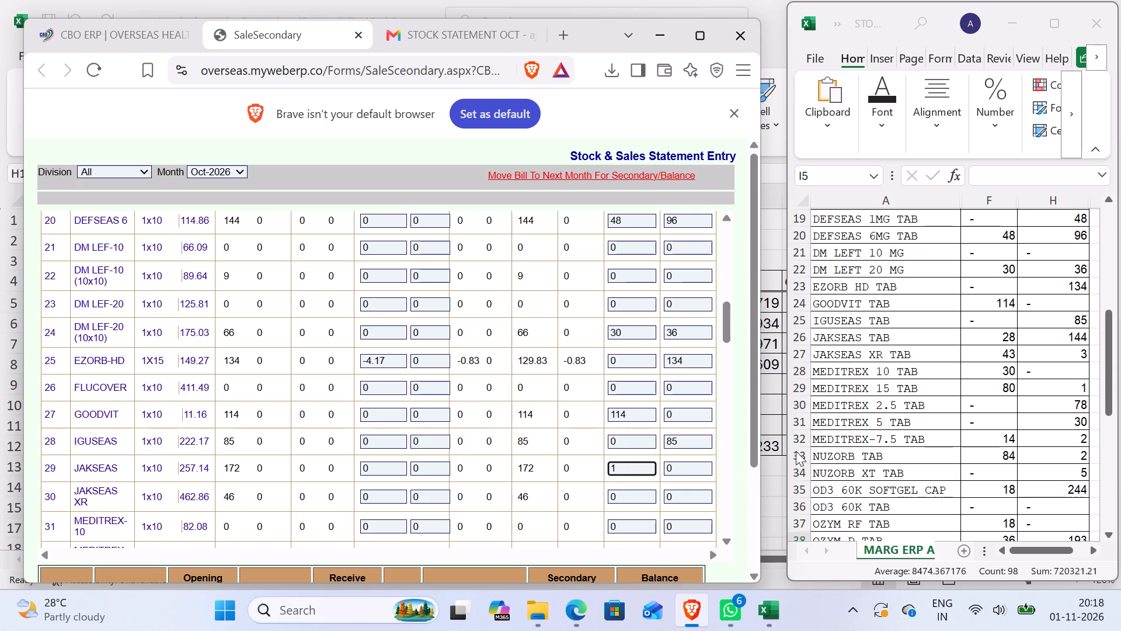
{"action": "key", "text": "BackSpace"}
{"action": "key", "text": "BackSpace"}
{"action": "type", "text": "28"}
{"action": "key", "text": "Tab"}
{"action": "type", "text": "144"}
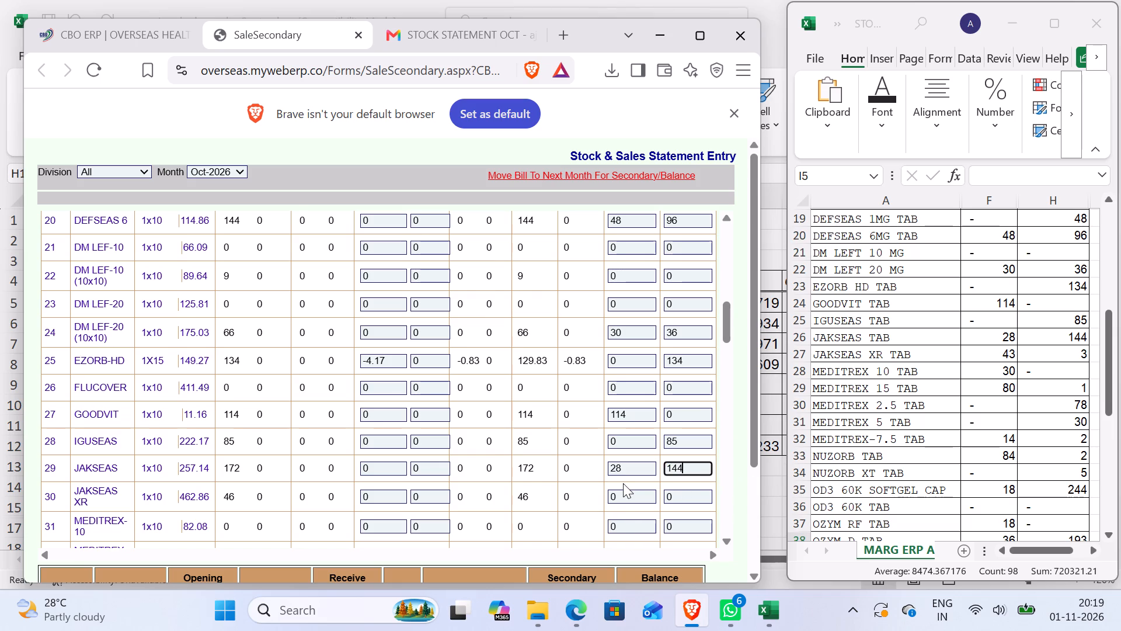
Enter sales 43 and closing 3 in the JAKSEAS XR row.
{"action": "left_click", "coordinate": [653, 492]}
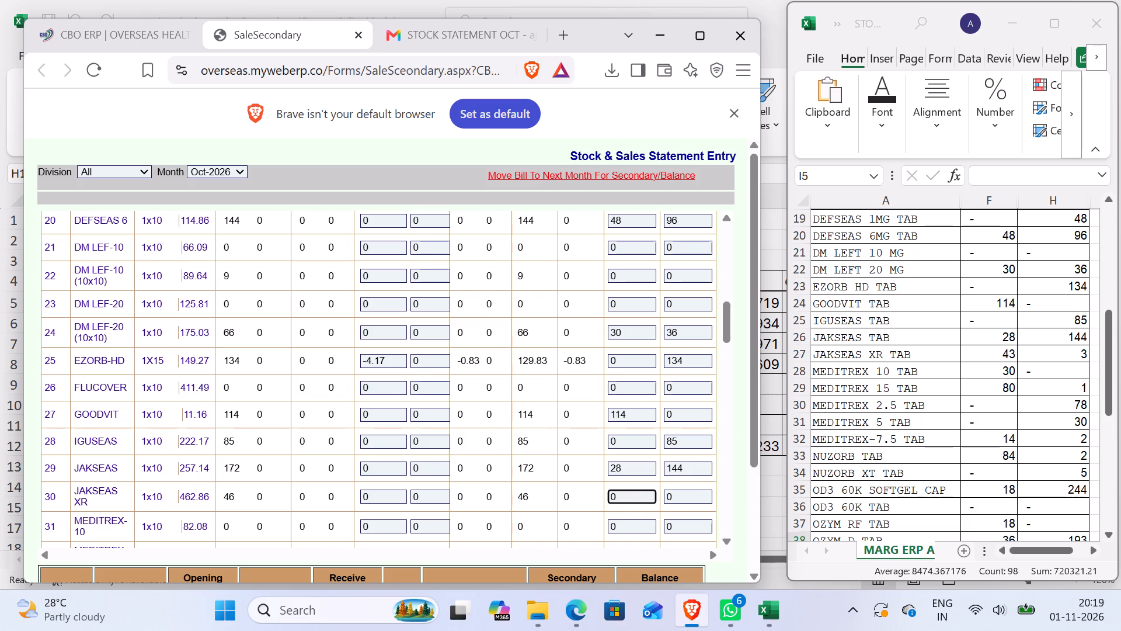
{"action": "key", "text": "BackSpace"}
{"action": "type", "text": "43"}
{"action": "key", "text": "Tab"}
{"action": "key", "text": "3"}
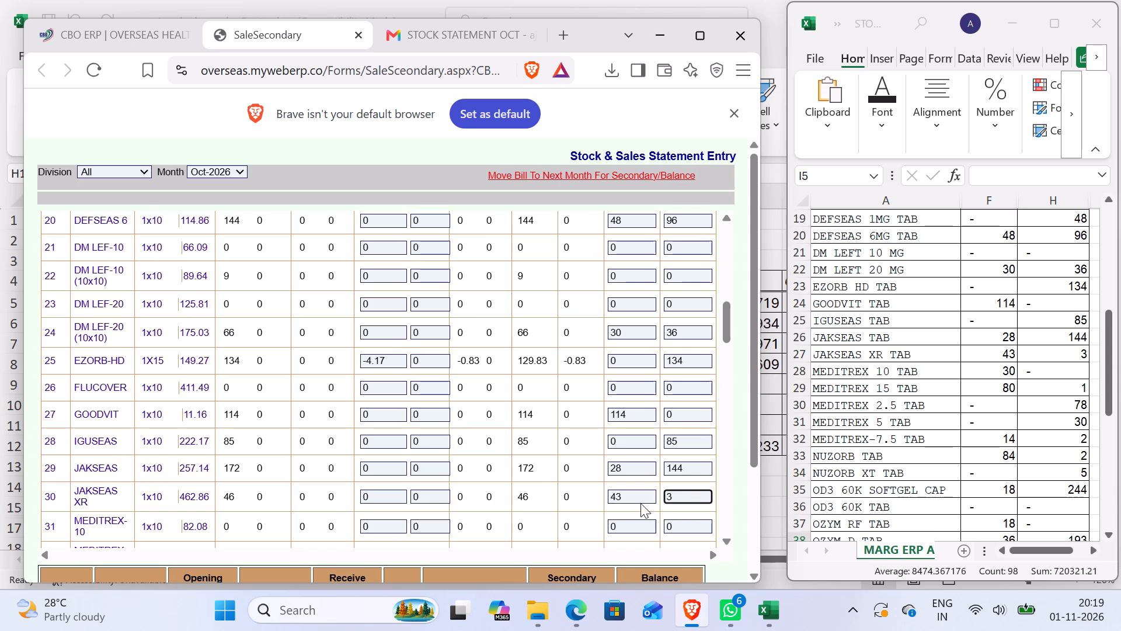
Enter sales 30 for MEDITREX-10 (10x4), and sales 80 and closing 1 for MEDITREX-15 (10X4).
{"action": "scroll", "coordinate": [632, 495], "scroll_direction": "down", "scroll_amount": 2}
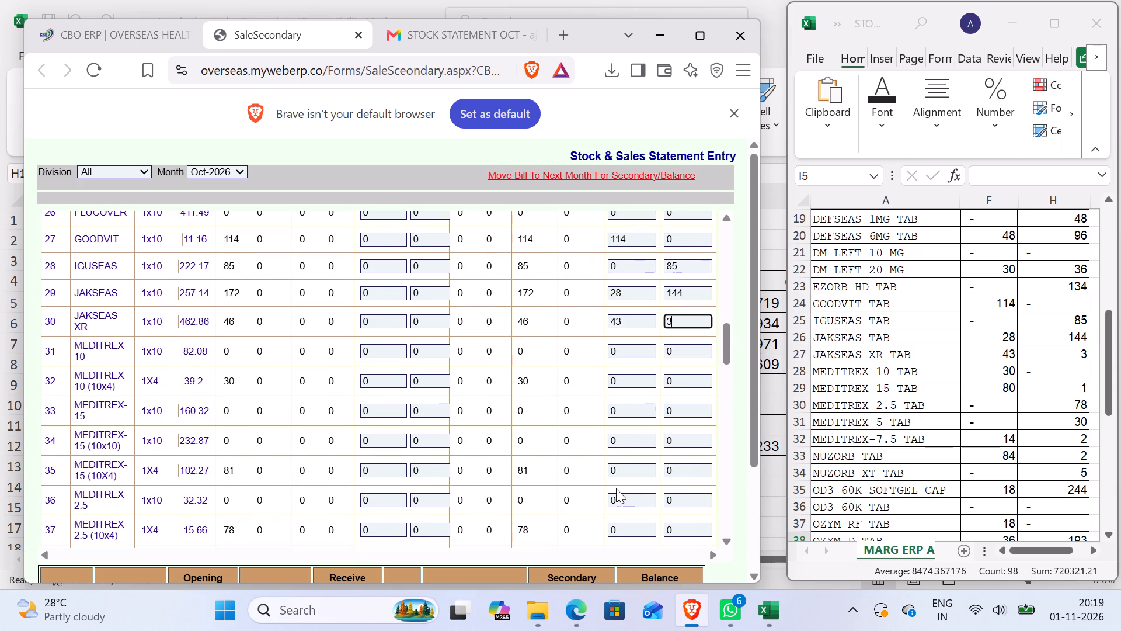
{"action": "left_click", "coordinate": [632, 380]}
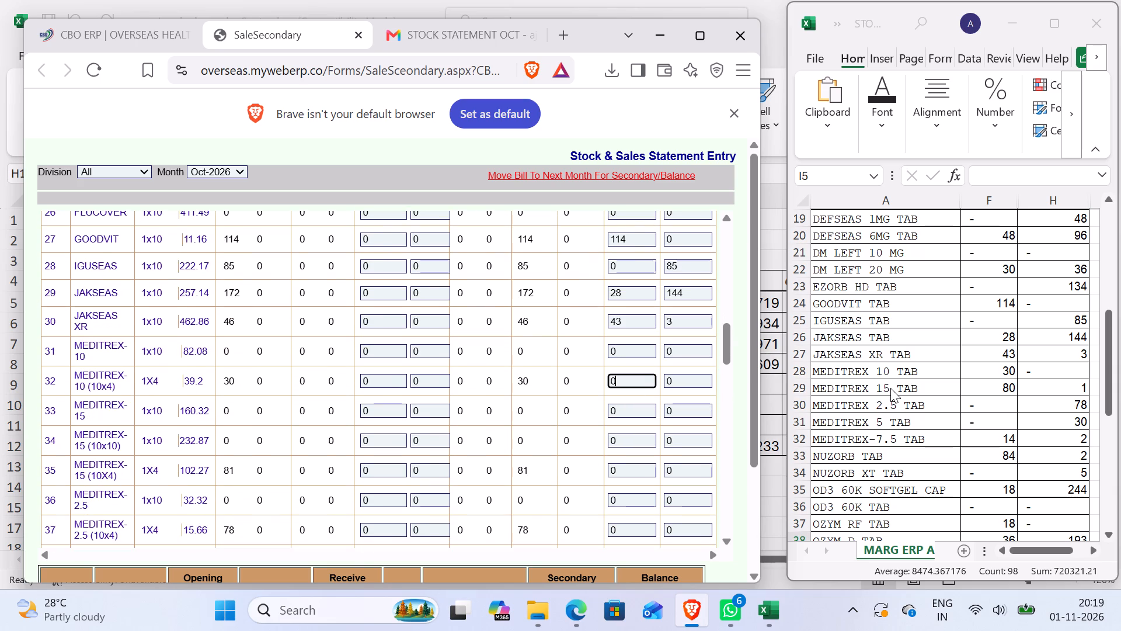
{"action": "key", "text": "BackSpace"}
{"action": "type", "text": "30"}
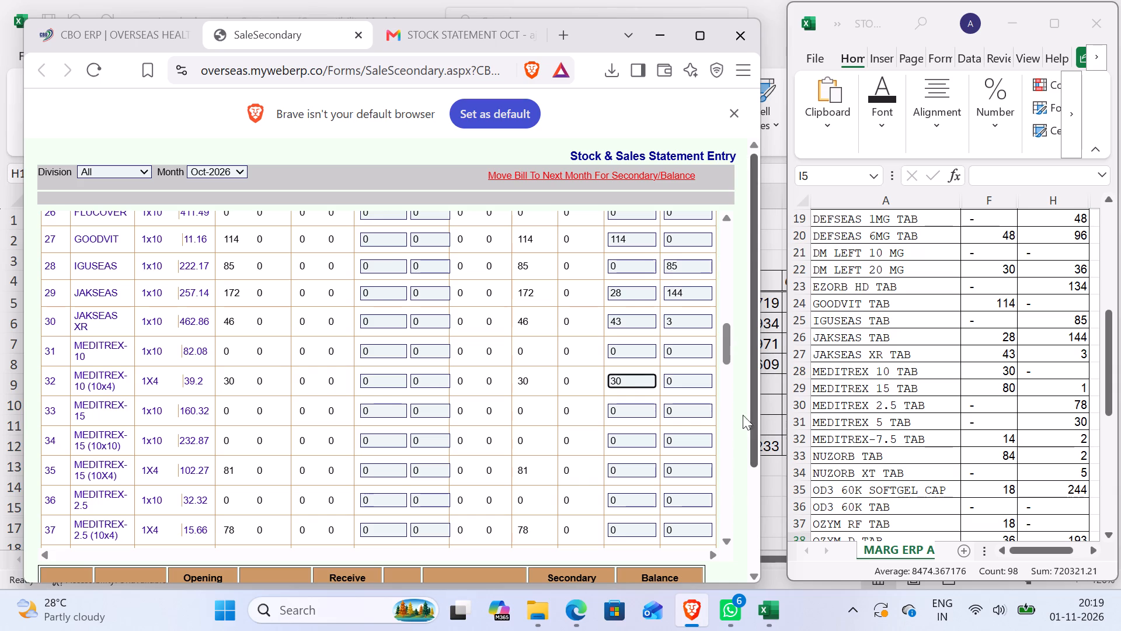
{"action": "left_click", "coordinate": [645, 467]}
{"action": "key", "text": "BackSpace"}
{"action": "type", "text": "80"}
{"action": "key", "text": "Tab"}
{"action": "key", "text": "1"}
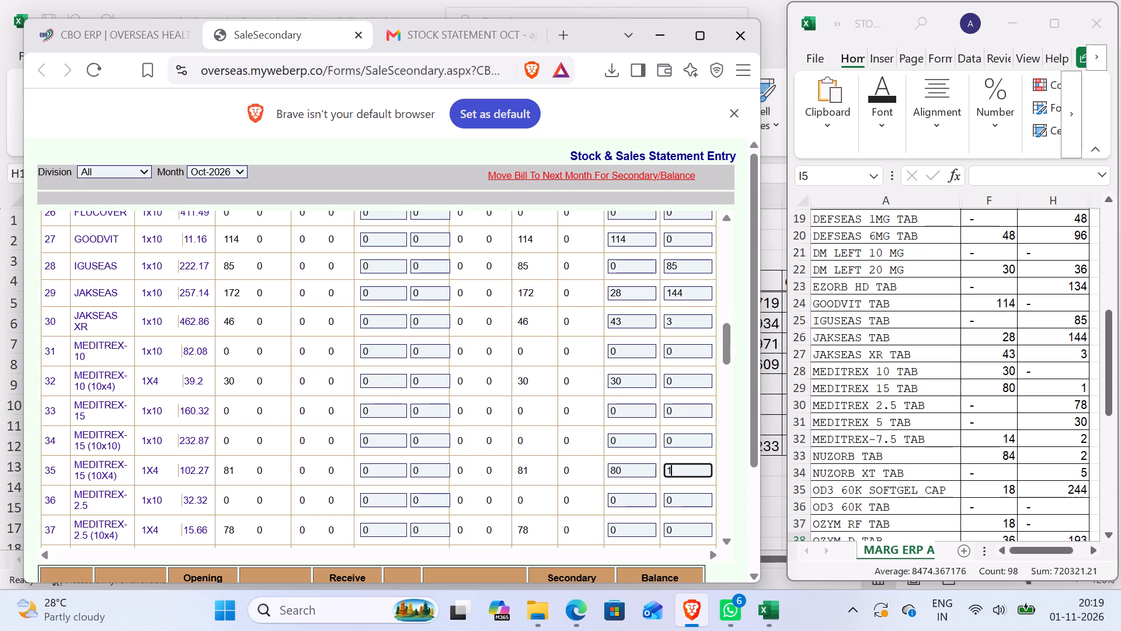
Enter closing 78 for MEDITREX-2.5 (10x4) and closing 30 for MEDITREX-5.0 (10x4).
{"action": "scroll", "coordinate": [646, 467], "scroll_direction": "down", "scroll_amount": 1}
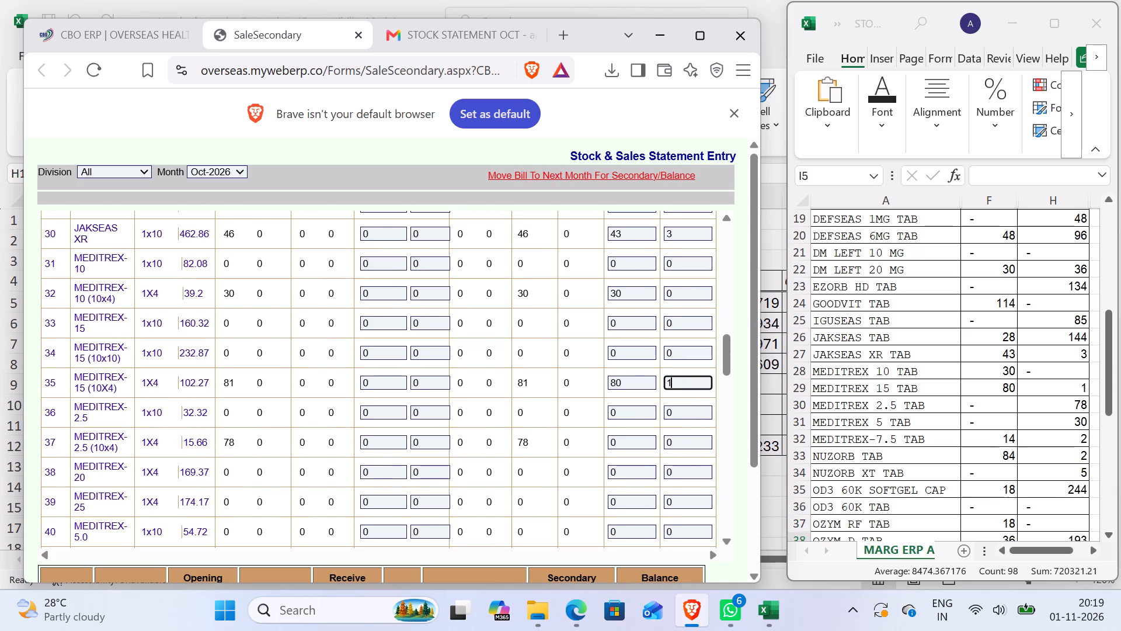
{"action": "left_click", "coordinate": [699, 440]}
{"action": "key", "text": "BackSpace"}
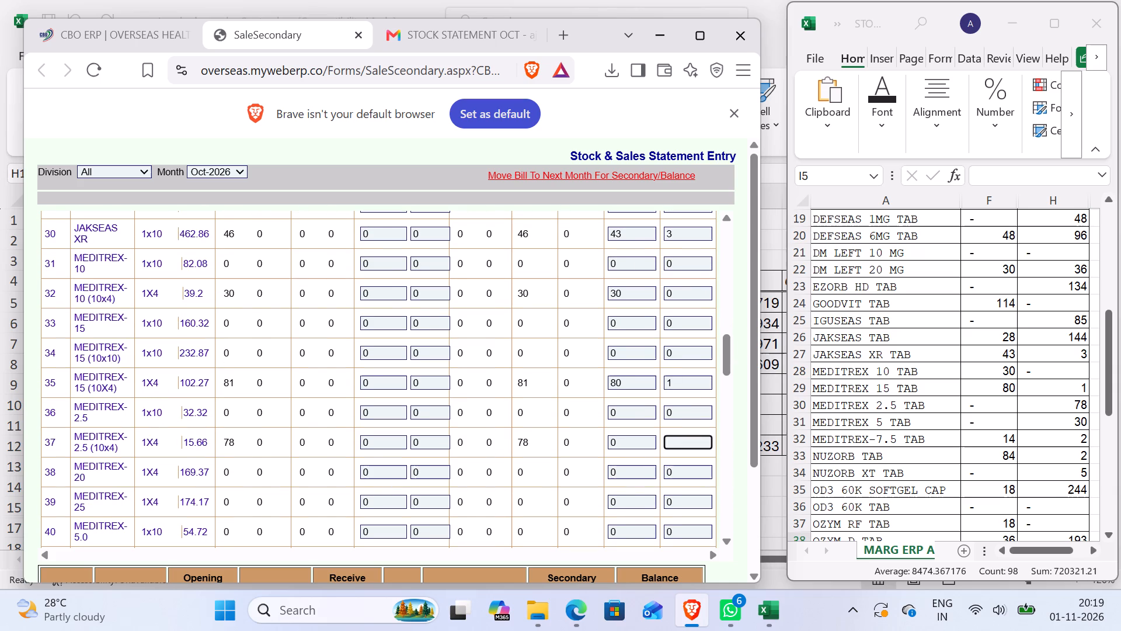
{"action": "type", "text": "78"}
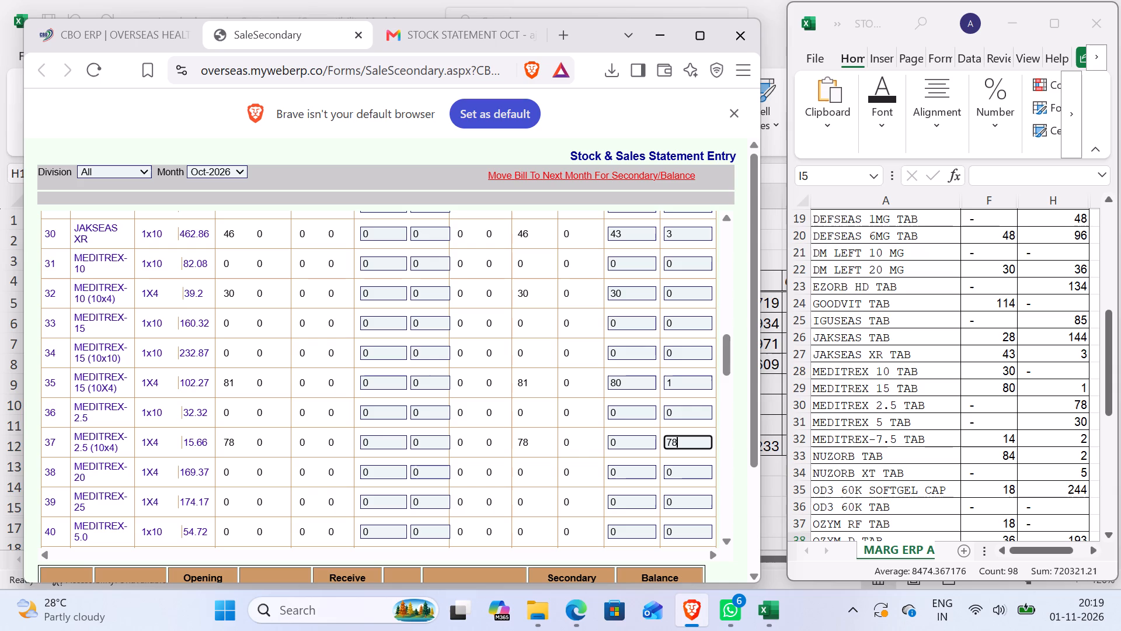
{"action": "scroll", "coordinate": [690, 468], "scroll_direction": "down", "scroll_amount": 1}
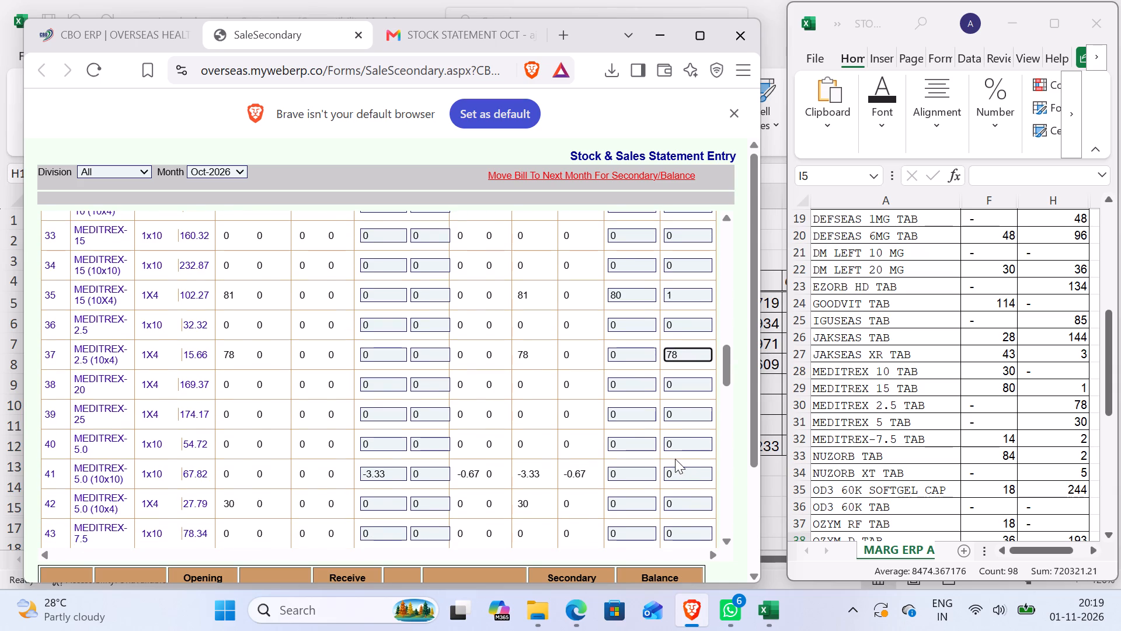
{"action": "left_click", "coordinate": [685, 502]}
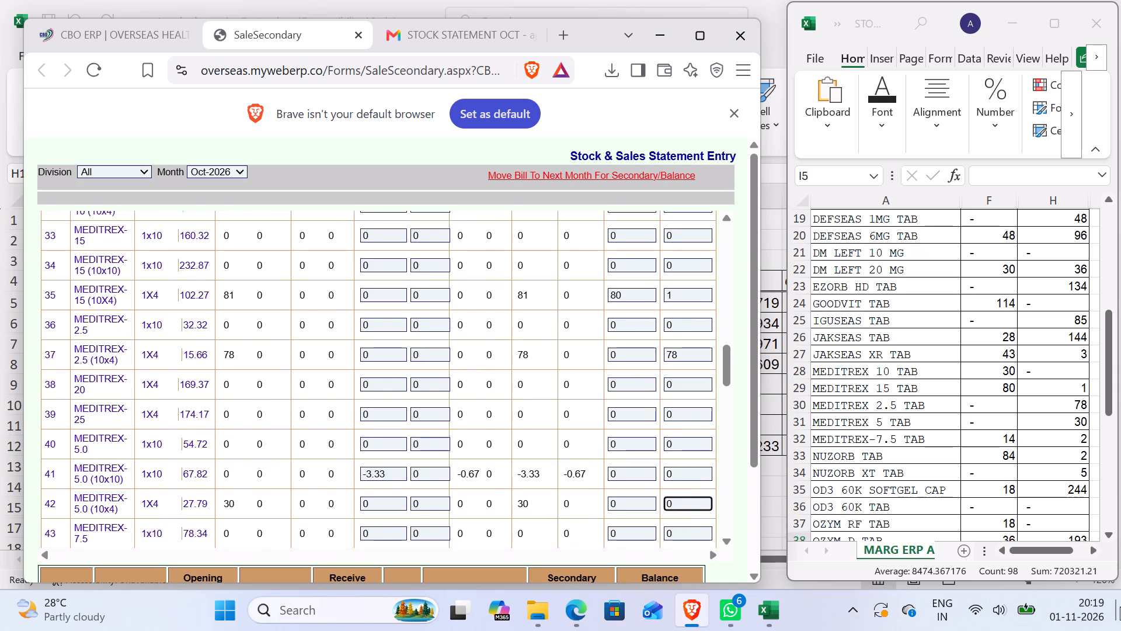
{"action": "key", "text": "BackSpace"}
{"action": "type", "text": "30"}
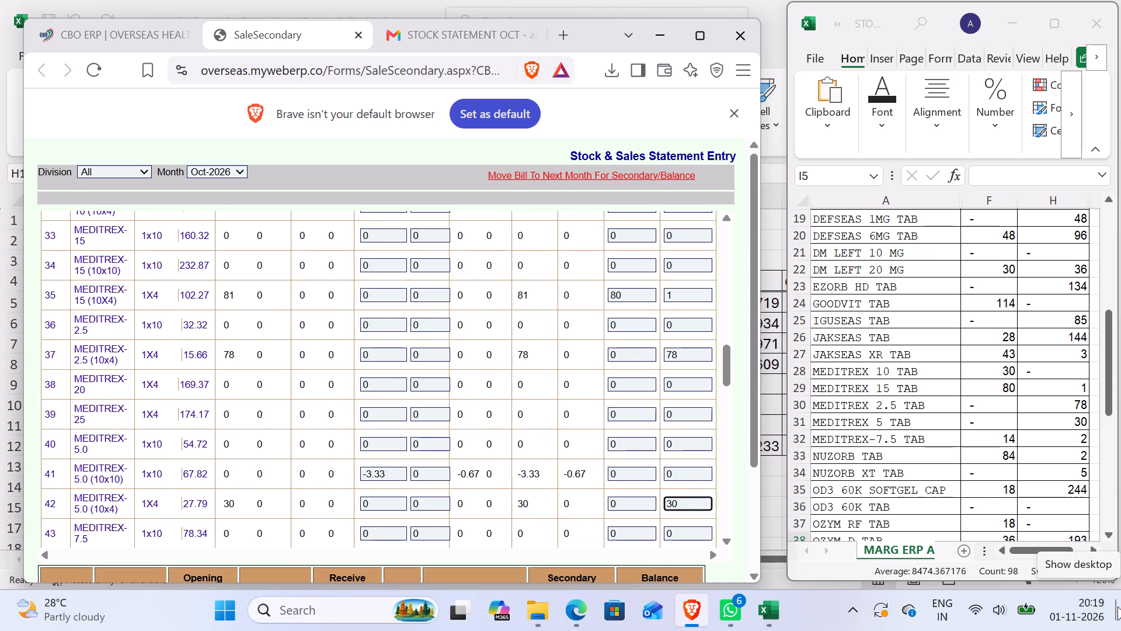
Enter the MEDITREX-7.5 TAB figures, sales 14 and closing 2, in the MEDITREX-7.5 (10x4) row.
{"action": "scroll", "coordinate": [1117, 606], "scroll_direction": "down", "scroll_amount": 3}
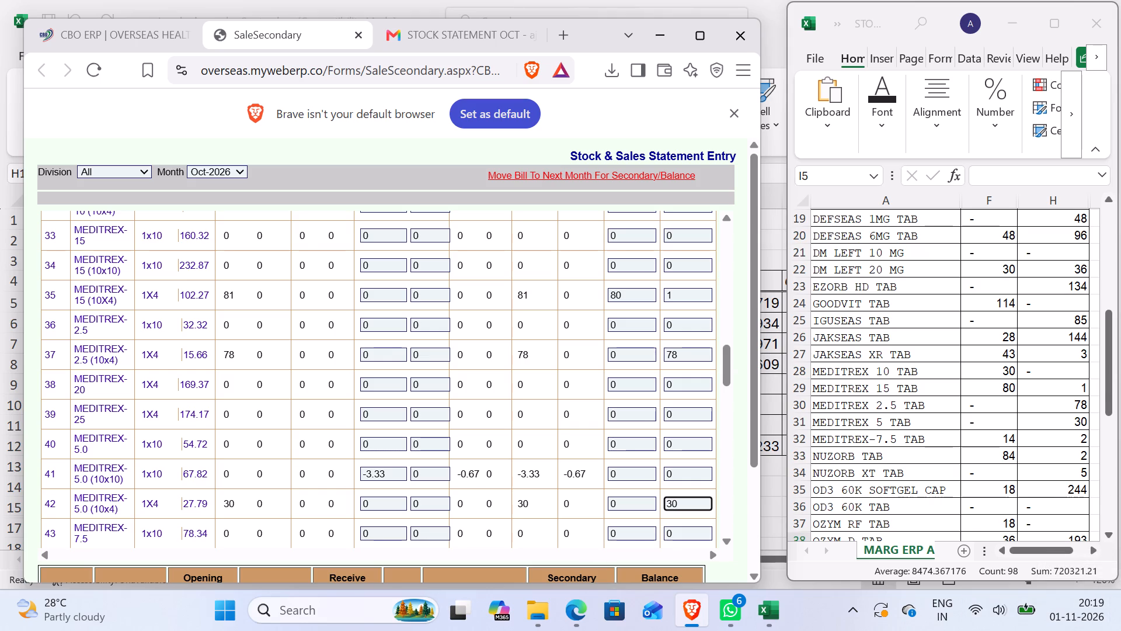
{"action": "left_click", "coordinate": [635, 506]}
{"action": "scroll", "coordinate": [632, 496], "scroll_direction": "down", "scroll_amount": 2}
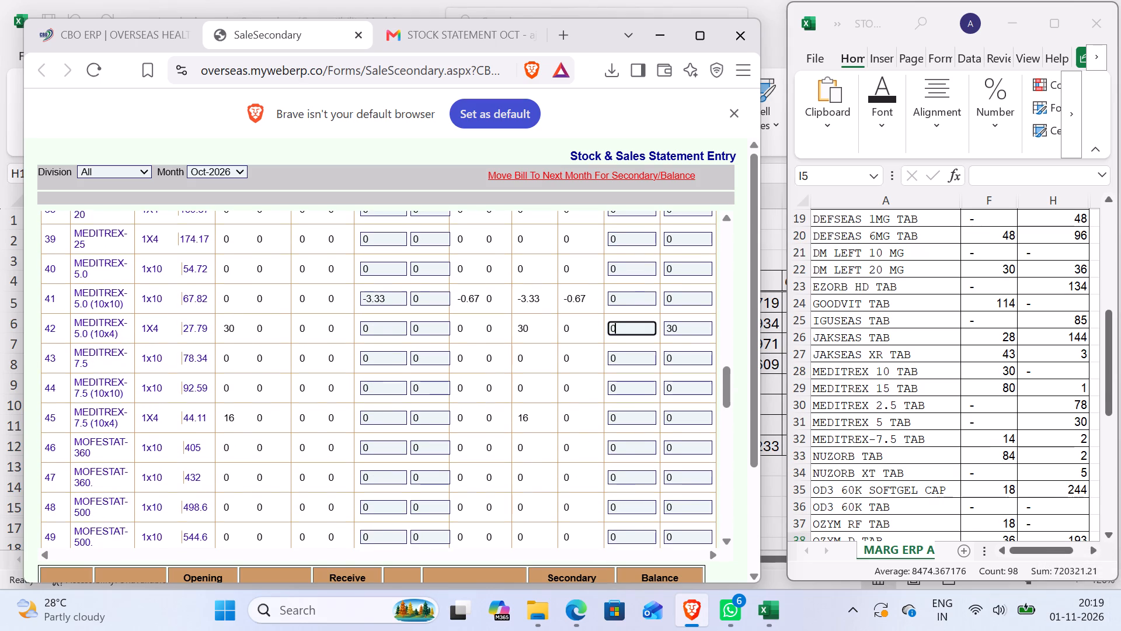
{"action": "left_click", "coordinate": [629, 424]}
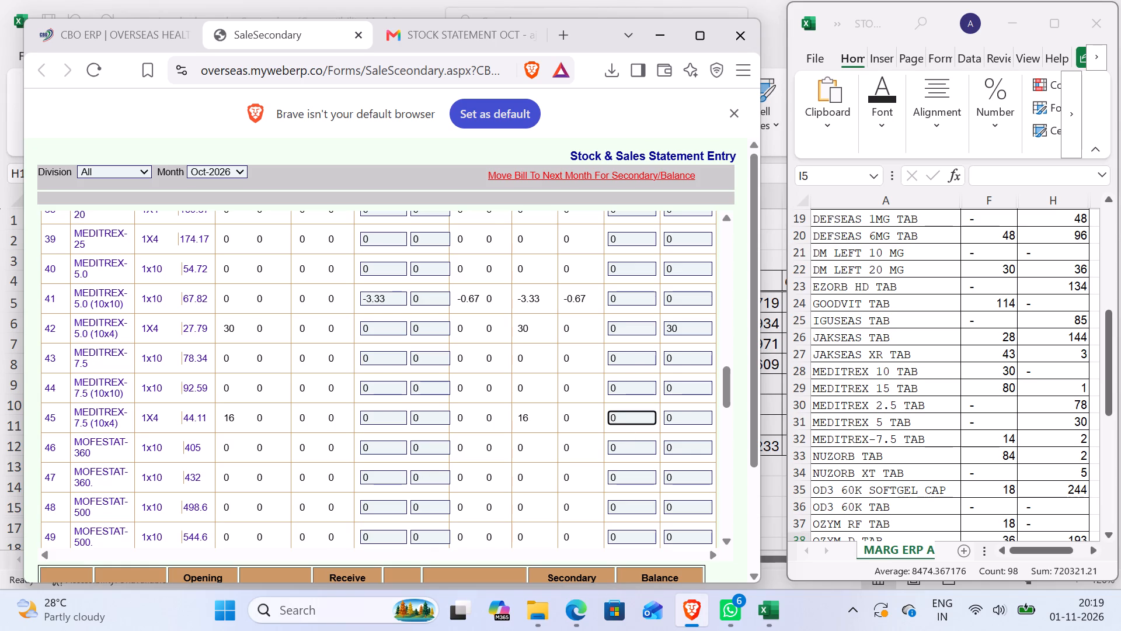
{"action": "key", "text": "BackSpace"}
{"action": "type", "text": "14"}
{"action": "key", "text": "Tab"}
{"action": "key", "text": "2"}
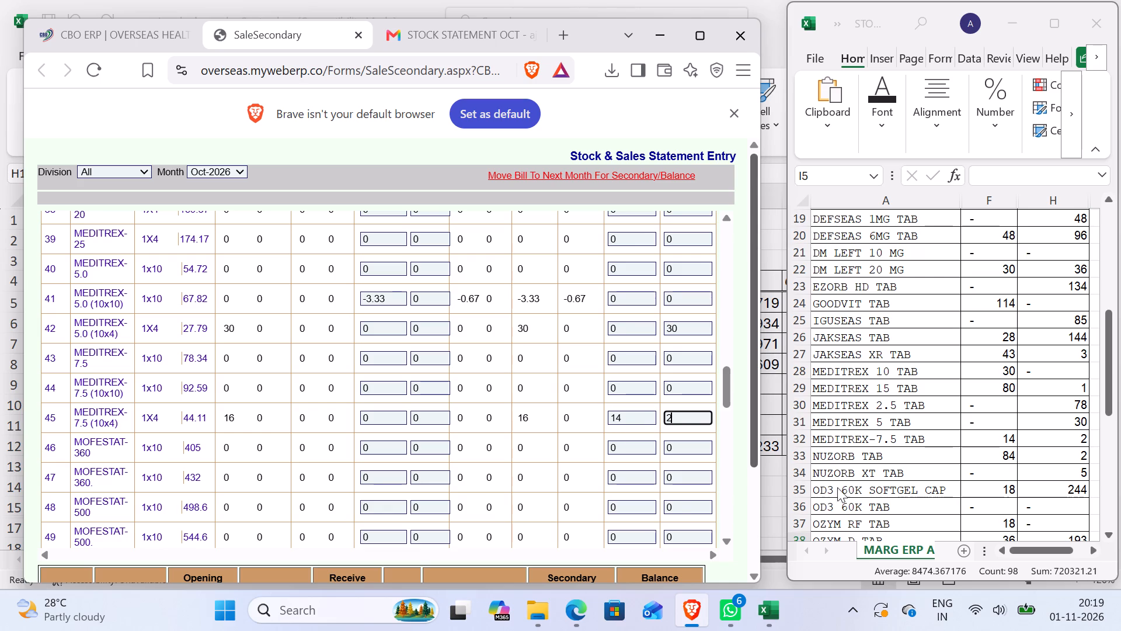
Enter sales 84 and closing 2 in the NUZORB row of the secondary sales form.
{"action": "scroll", "coordinate": [625, 470], "scroll_direction": "down", "scroll_amount": 3}
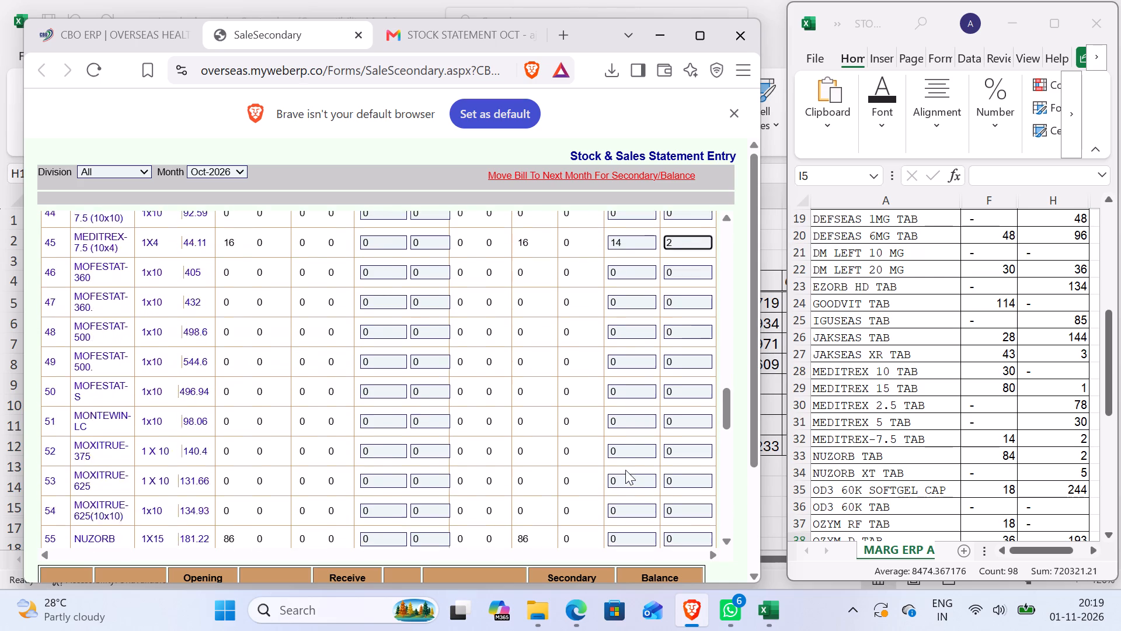
{"action": "scroll", "coordinate": [576, 369], "scroll_direction": "down", "scroll_amount": 1}
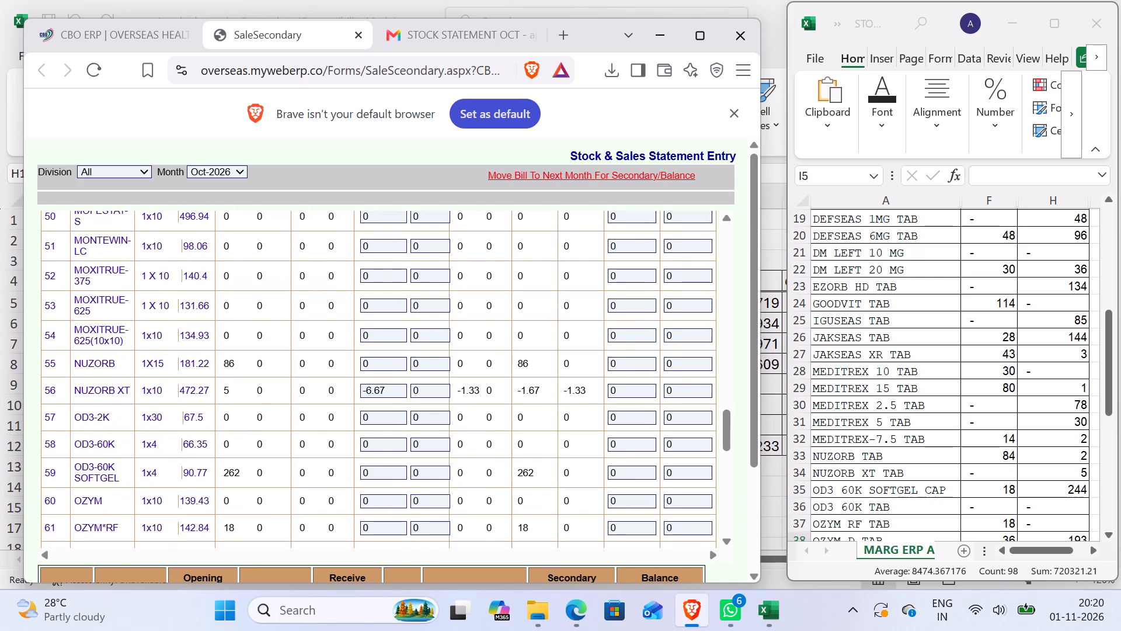
{"action": "left_click", "coordinate": [643, 367]}
{"action": "key", "text": "BackSpace"}
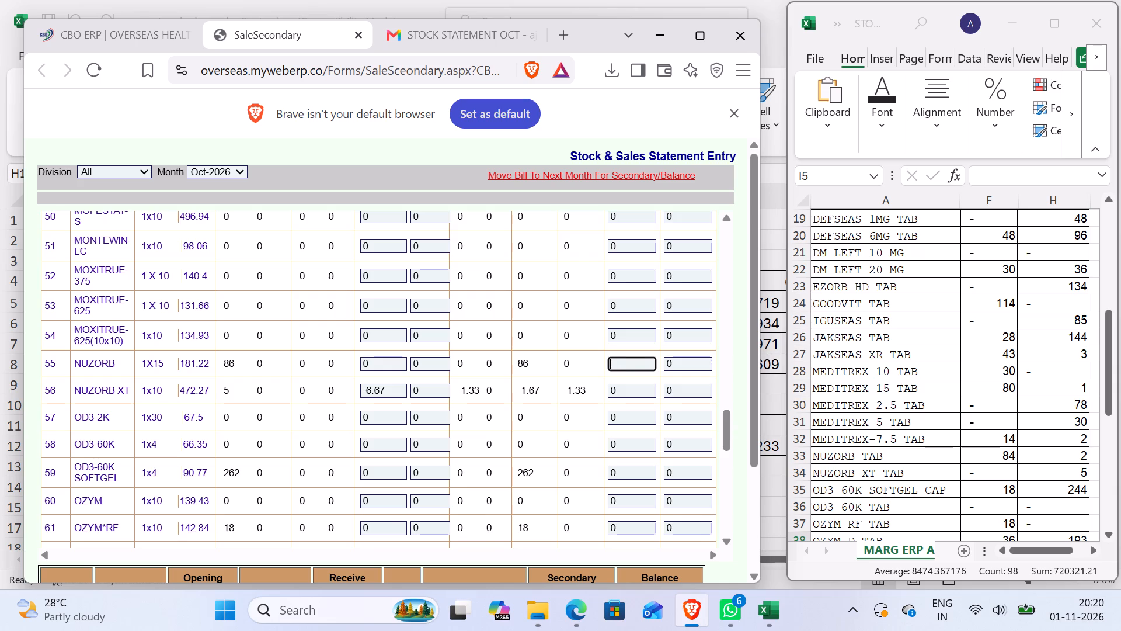
{"action": "type", "text": "84"}
{"action": "key", "text": "Tab"}
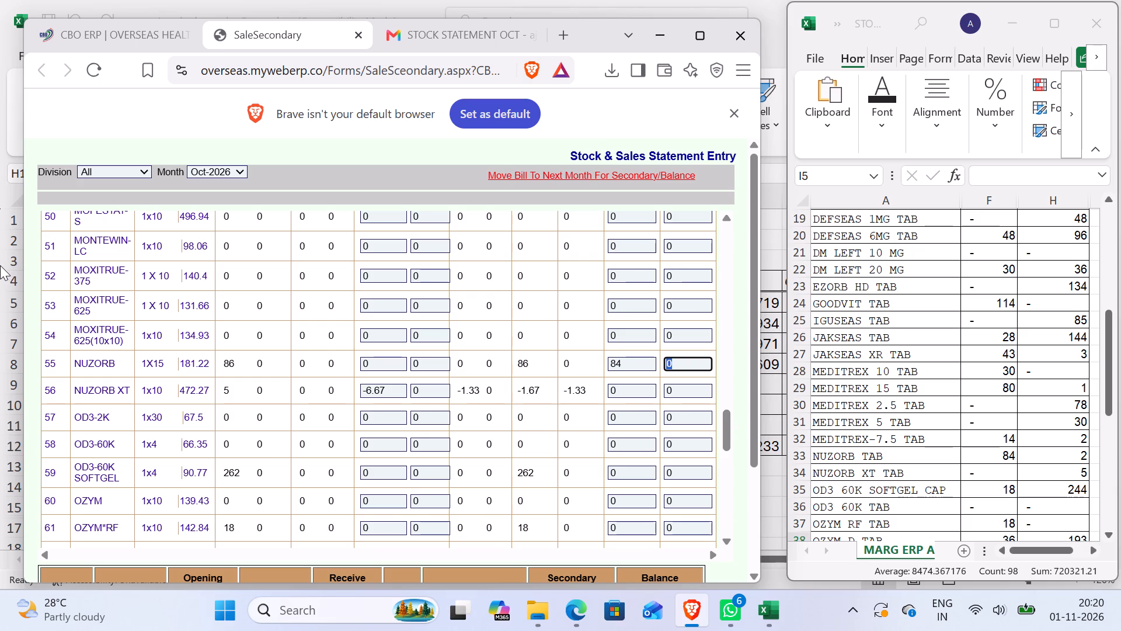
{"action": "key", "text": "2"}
Enter closing 5 in the NUZORB XT row of the secondary sales form.
{"action": "left_click", "coordinate": [694, 391]}
{"action": "key", "text": "BackSpace"}
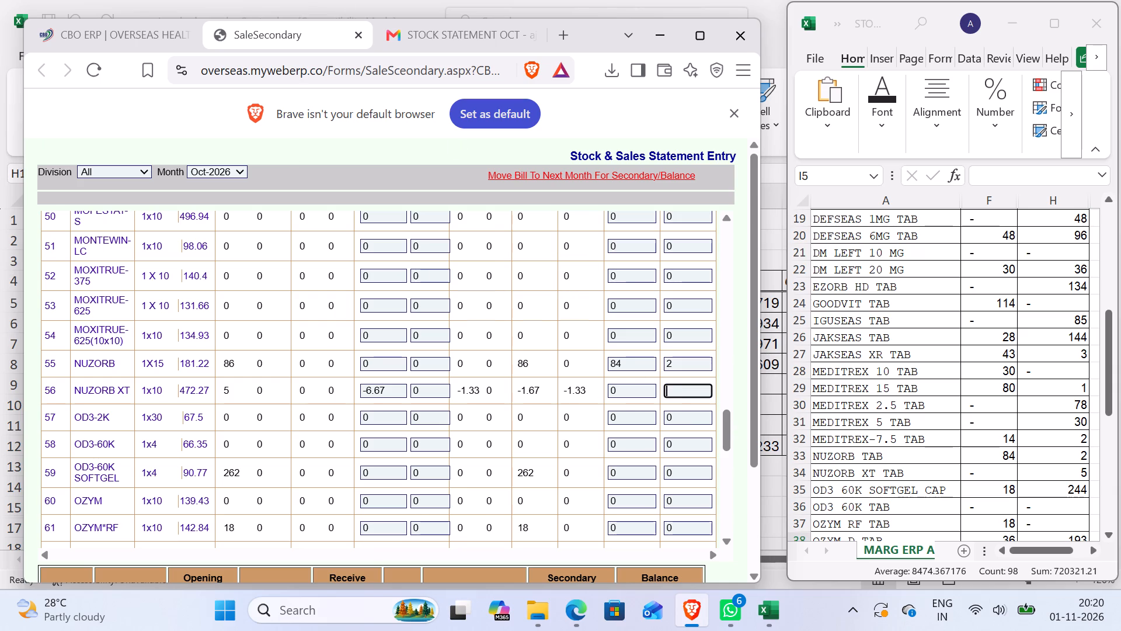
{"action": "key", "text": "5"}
{"action": "left_click", "coordinate": [631, 474]}
{"action": "key", "text": "BackSpace"}
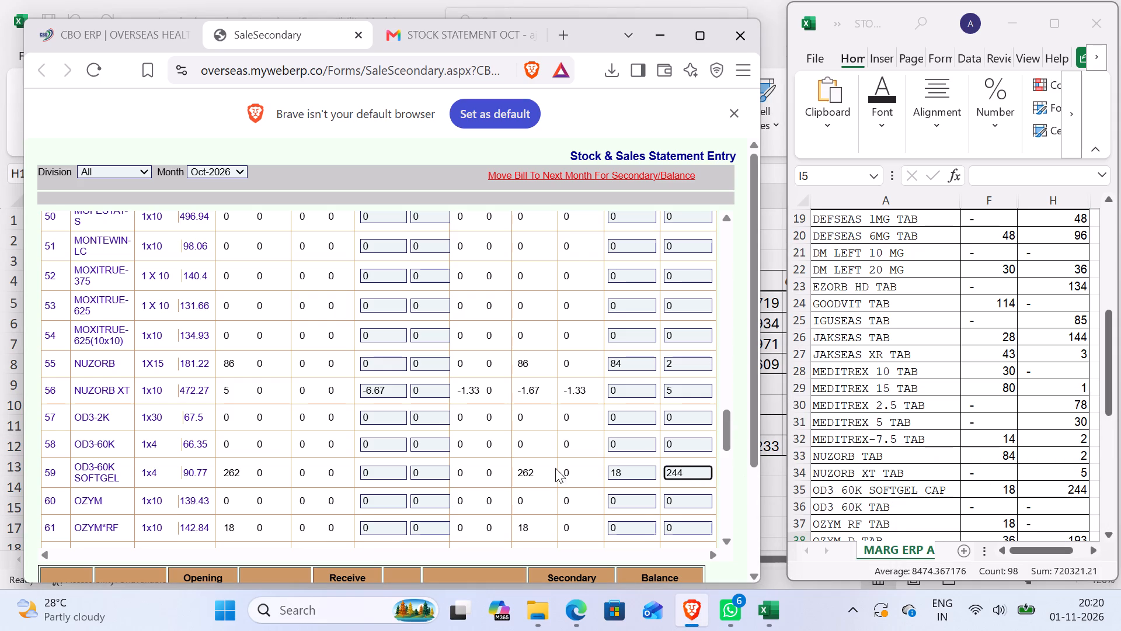
Enter sales 18 in the OZYM*RF row of the secondary sales form.
{"action": "scroll", "coordinate": [586, 439], "scroll_direction": "down", "scroll_amount": 1}
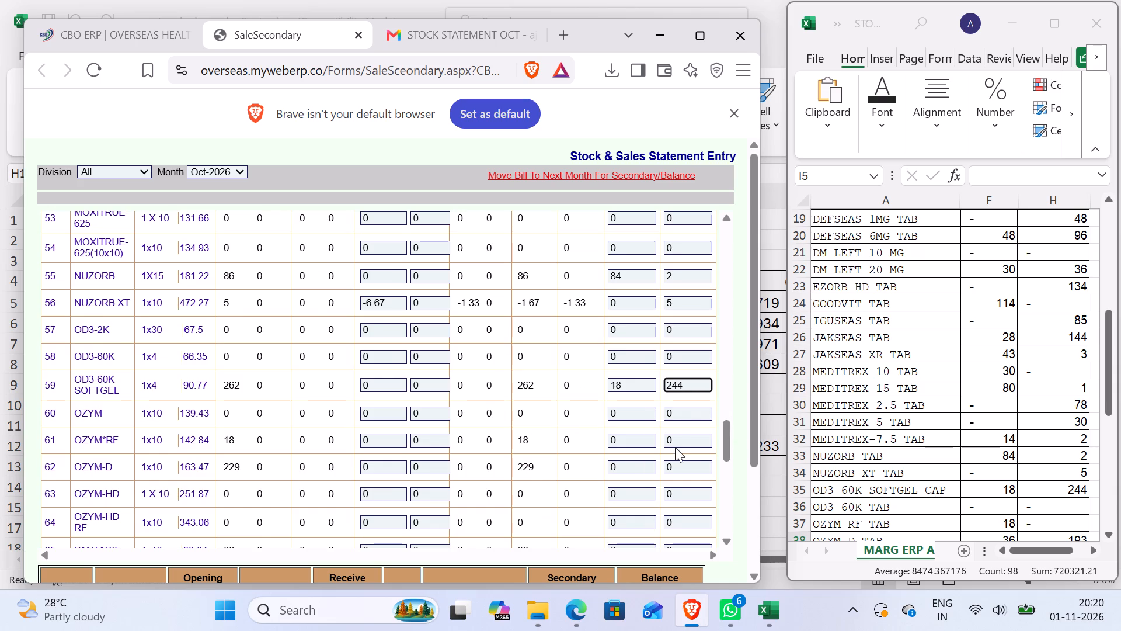
{"action": "left_click", "coordinate": [641, 444]}
{"action": "key", "text": "BackSpace"}
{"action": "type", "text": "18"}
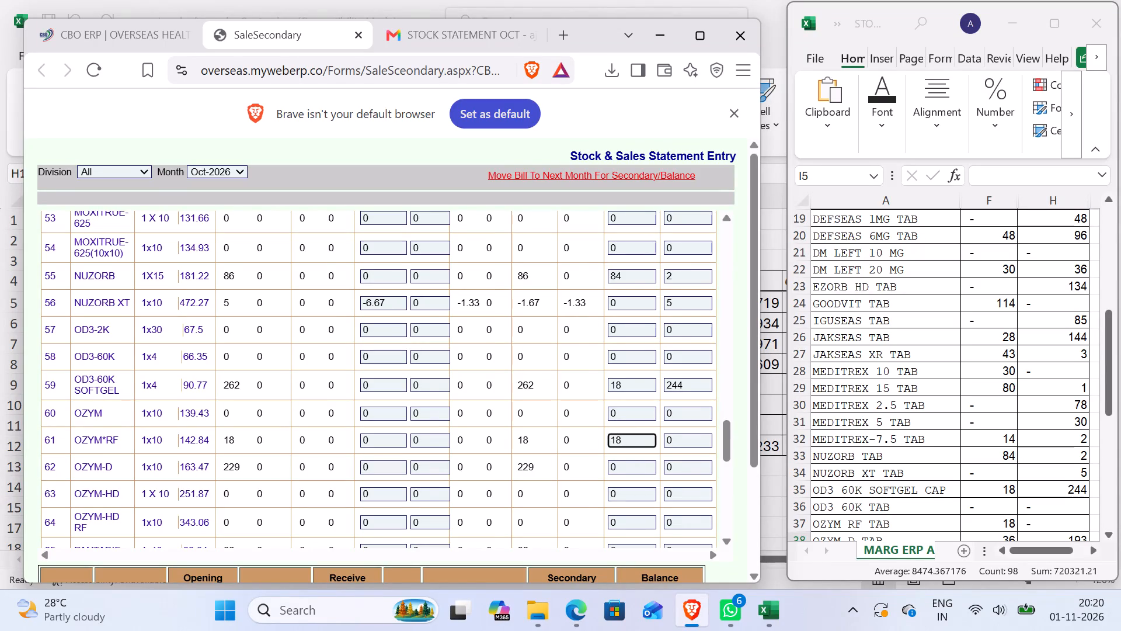
Enter the OZYM-D TAB figures from the stock statement, sales 36 and closing 193, in the OZYM-D row.
{"action": "left_click", "coordinate": [896, 445]}
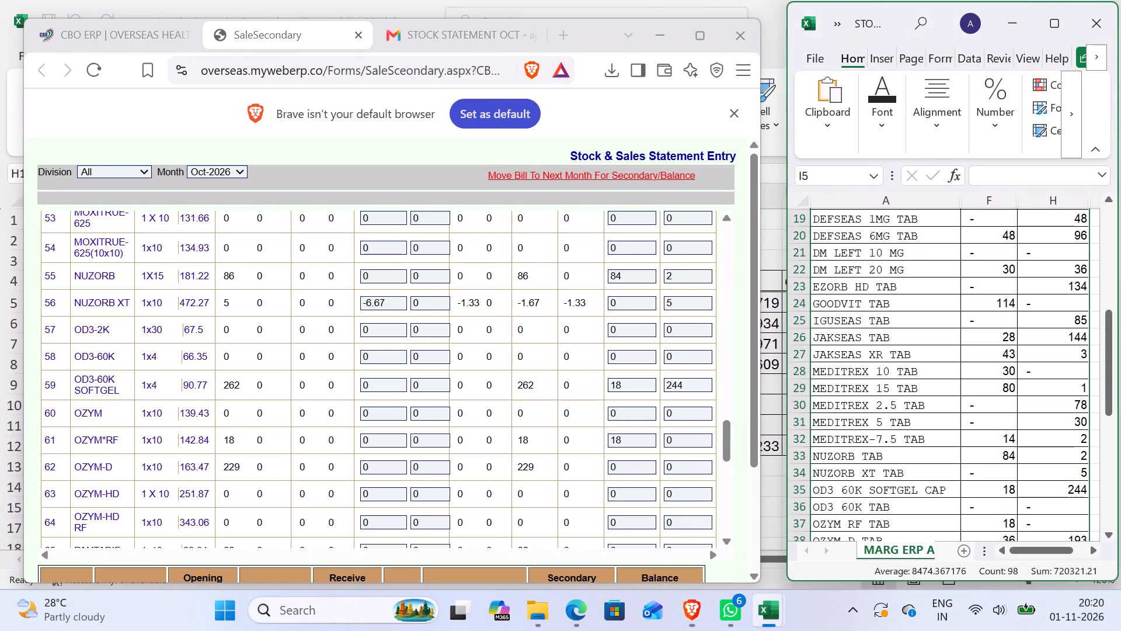
{"action": "scroll", "coordinate": [896, 443], "scroll_direction": "down", "scroll_amount": 4}
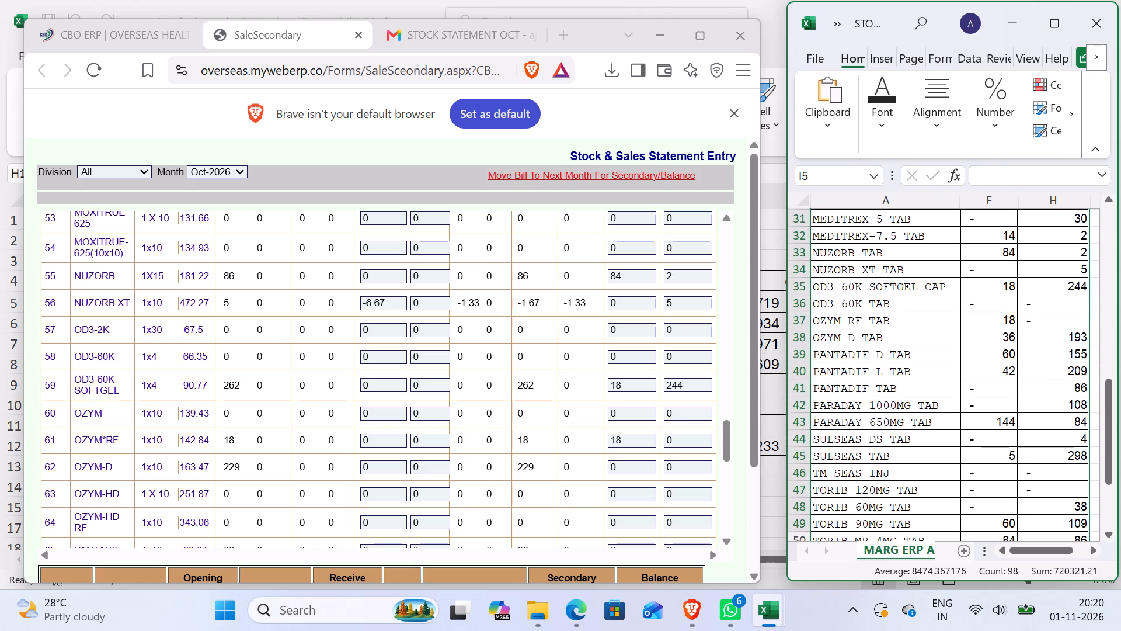
{"action": "left_click", "coordinate": [635, 461]}
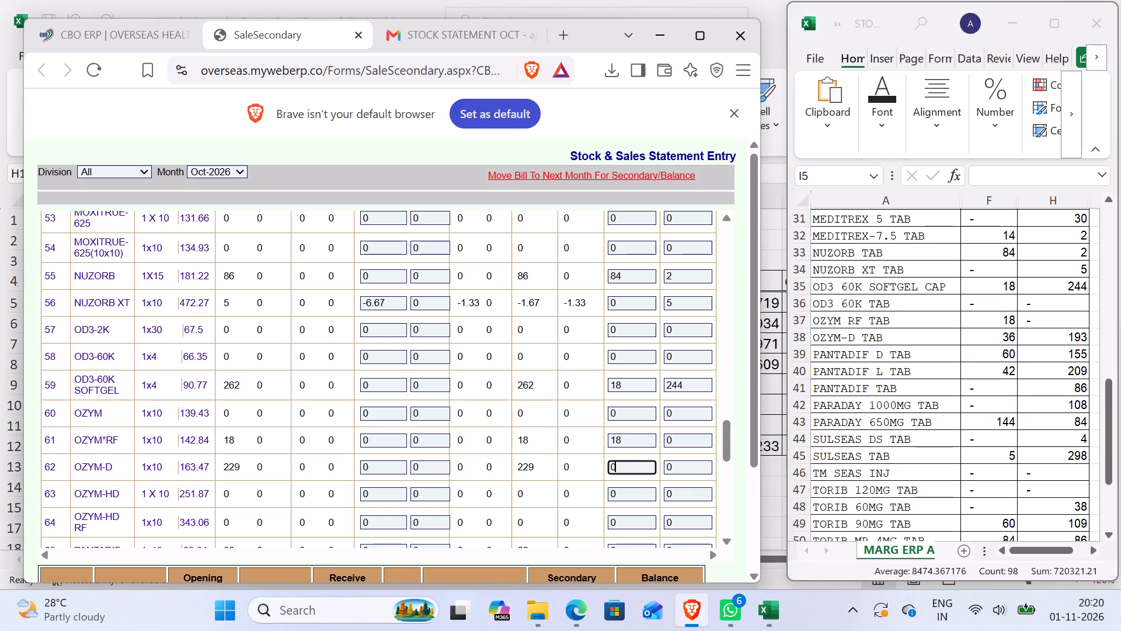
{"action": "key", "text": "BackSpace"}
{"action": "type", "text": "36"}
{"action": "key", "text": "Tab"}
{"action": "type", "text": "193"}
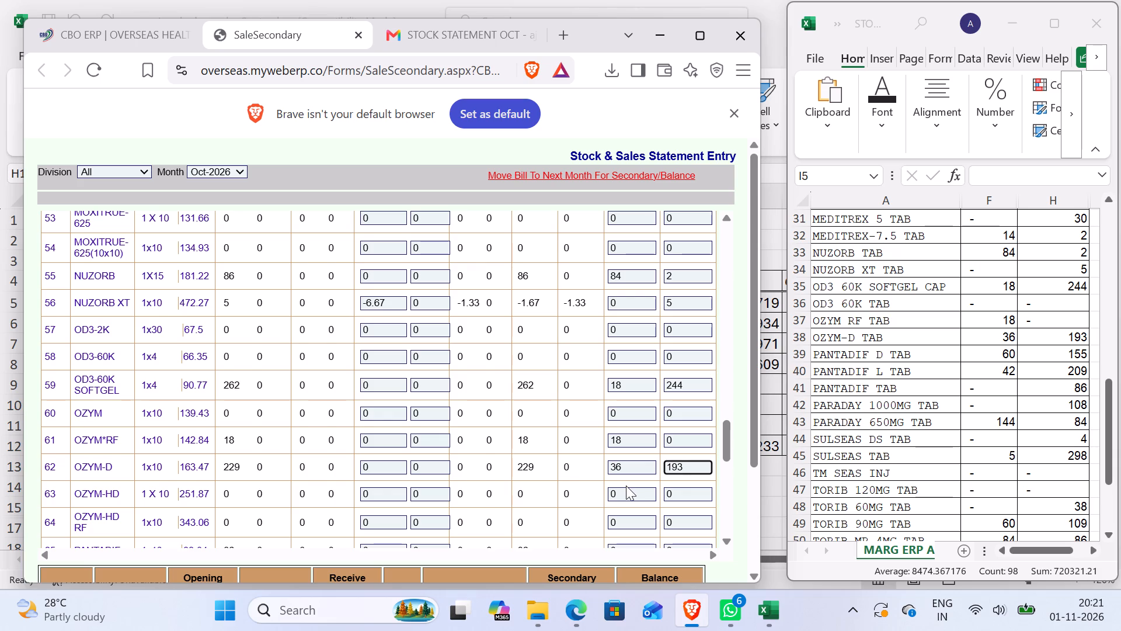
Enter sales 60 and closing 155 in the PANTADIF-D row of the secondary sales form.
{"action": "scroll", "coordinate": [626, 486], "scroll_direction": "down", "scroll_amount": 2}
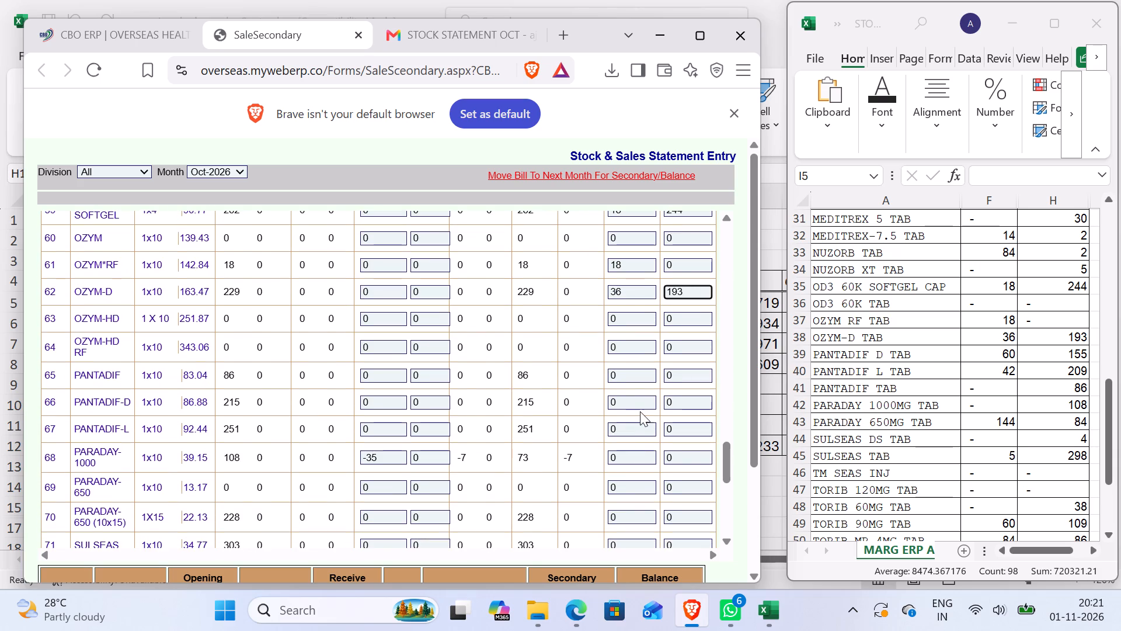
{"action": "left_click", "coordinate": [626, 398]}
{"action": "key", "text": "BackSpace"}
{"action": "key", "text": "6"}
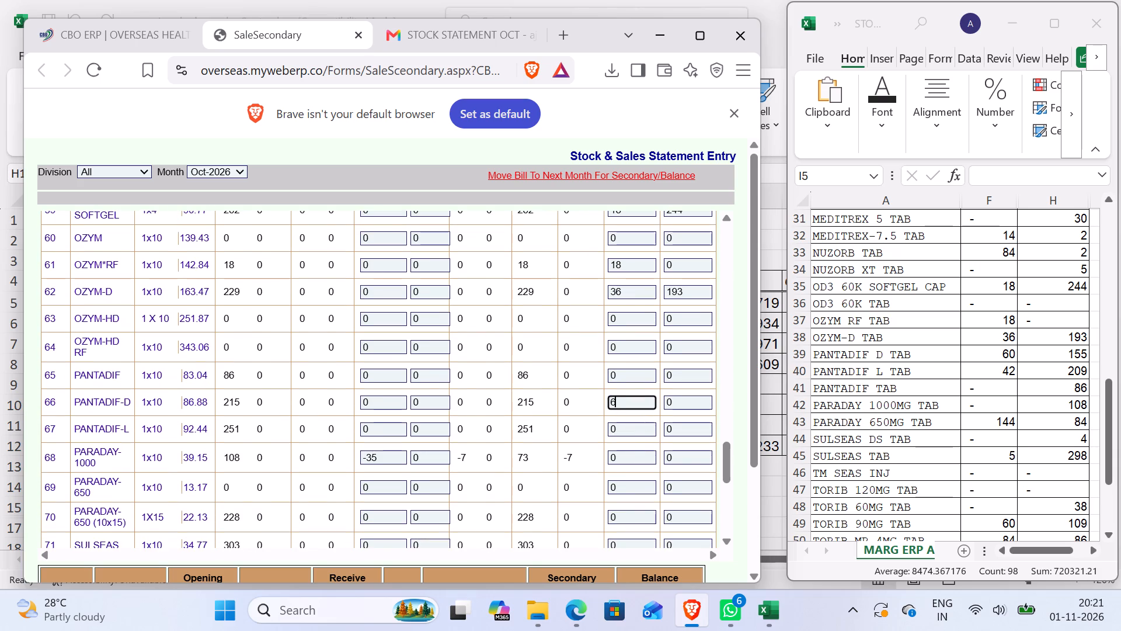
{"action": "key", "text": "0"}
{"action": "key", "text": "Tab"}
{"action": "type", "text": "155"}
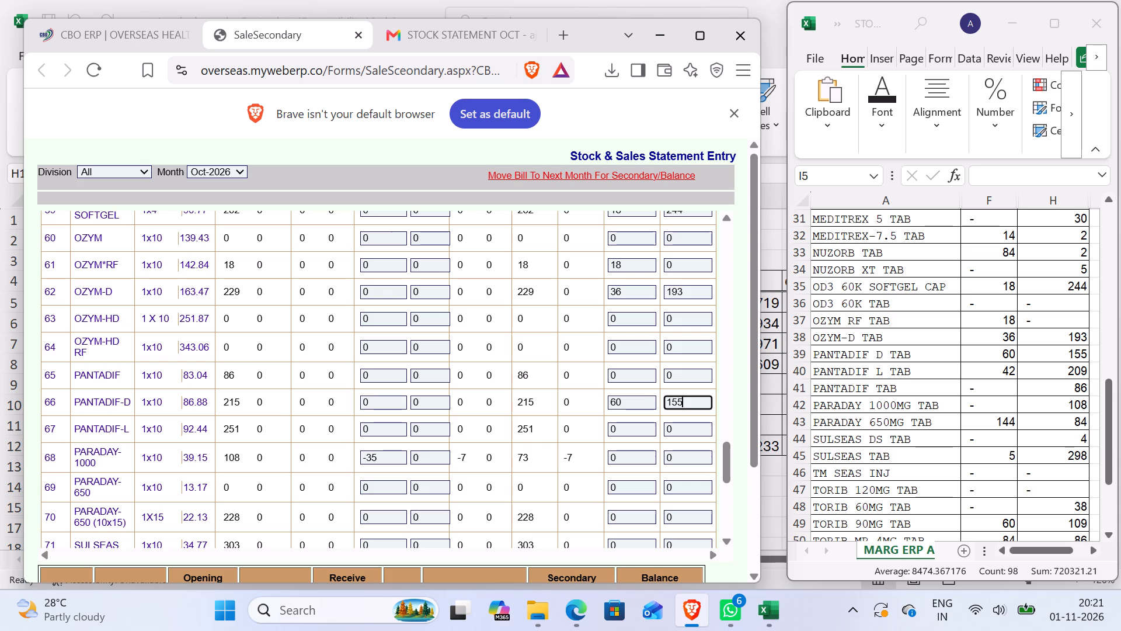
Enter sales 42 and closing 209 in the PANTADIF-L row of the secondary sales form.
{"action": "left_click", "coordinate": [622, 428]}
{"action": "key", "text": "BackSpace"}
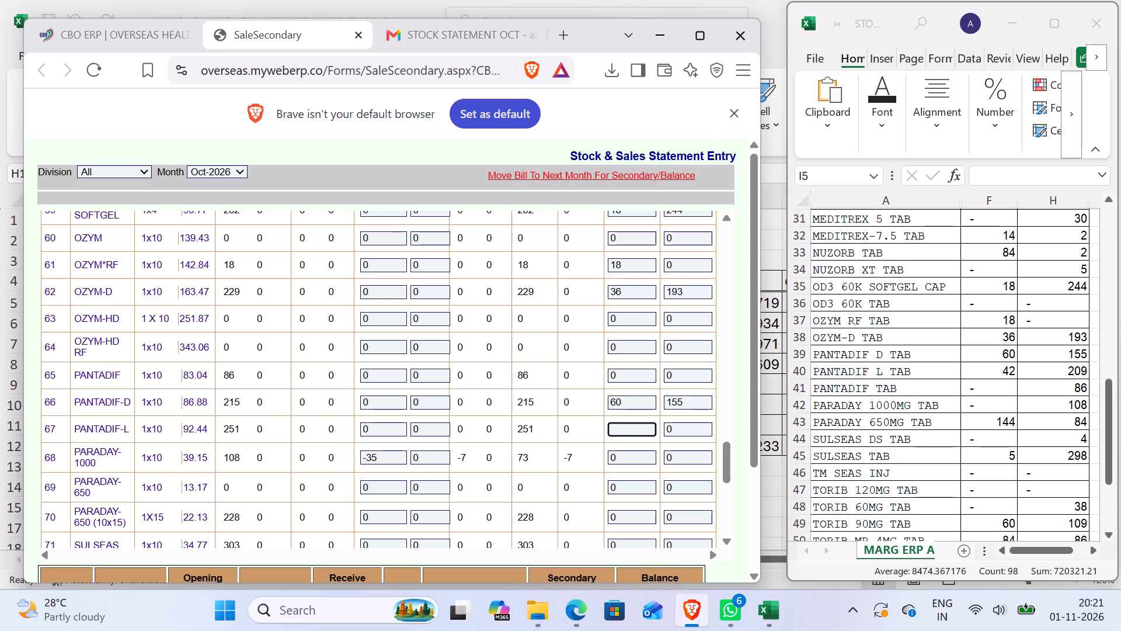
{"action": "type", "text": "42"}
{"action": "key", "text": "Tab"}
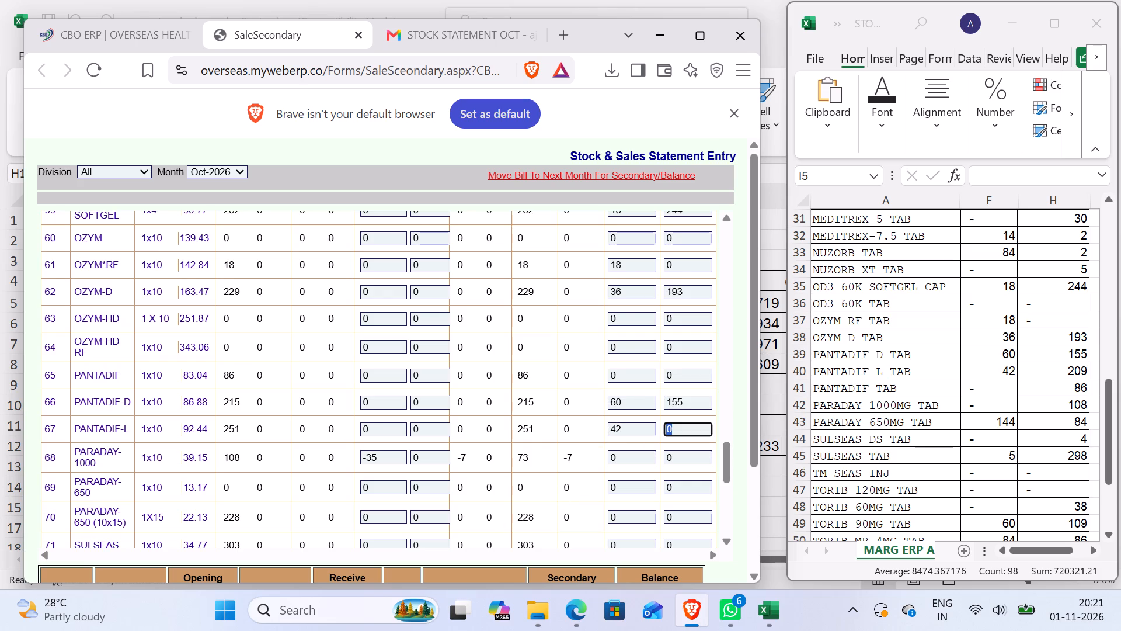
{"action": "type", "text": "20"}
{"action": "key", "text": "9"}
Enter closing 86 for PANTADIF and closing 108 for PARADAY-1000 in the secondary sales form.
{"action": "scroll", "coordinate": [616, 469], "scroll_direction": "down", "scroll_amount": 1}
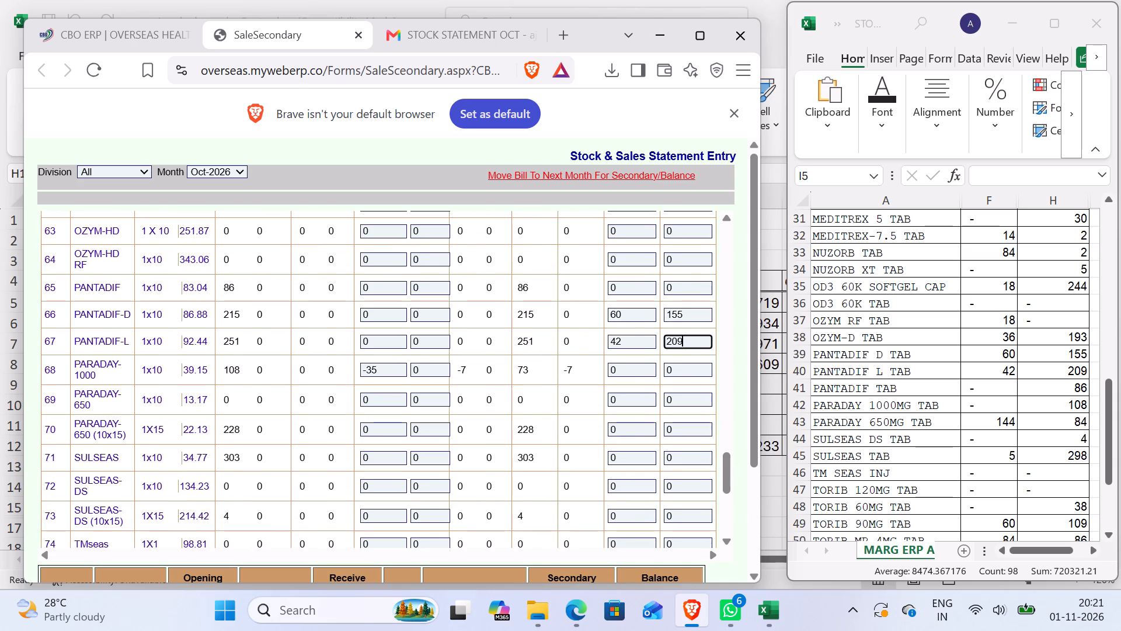
{"action": "left_click", "coordinate": [692, 280]}
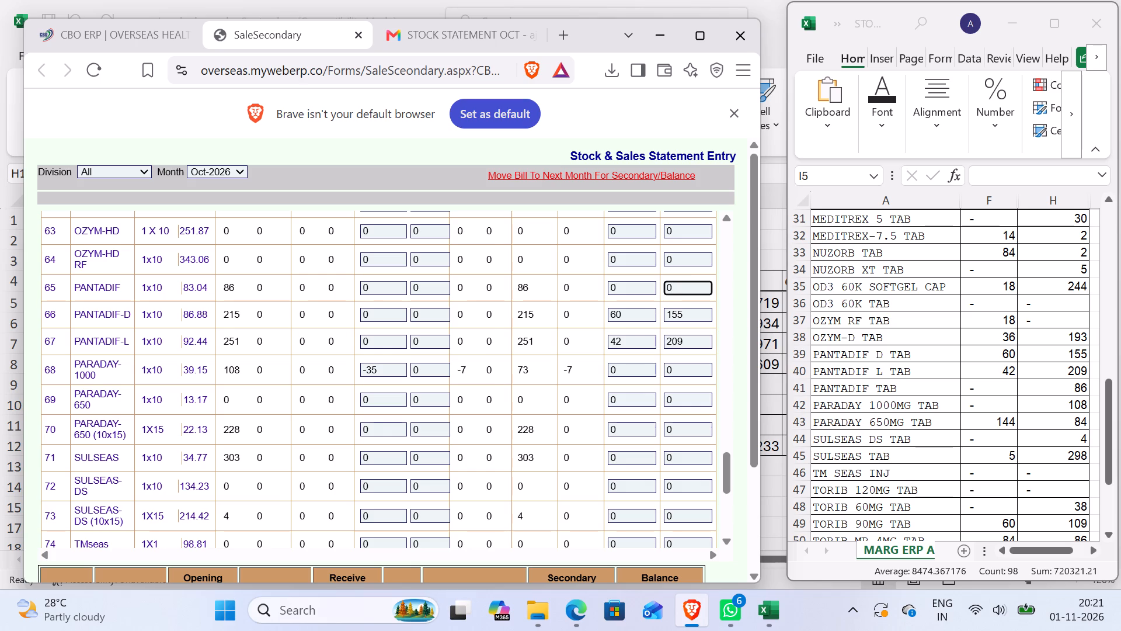
{"action": "key", "text": "BackSpace"}
{"action": "type", "text": "86"}
{"action": "left_click", "coordinate": [677, 362]}
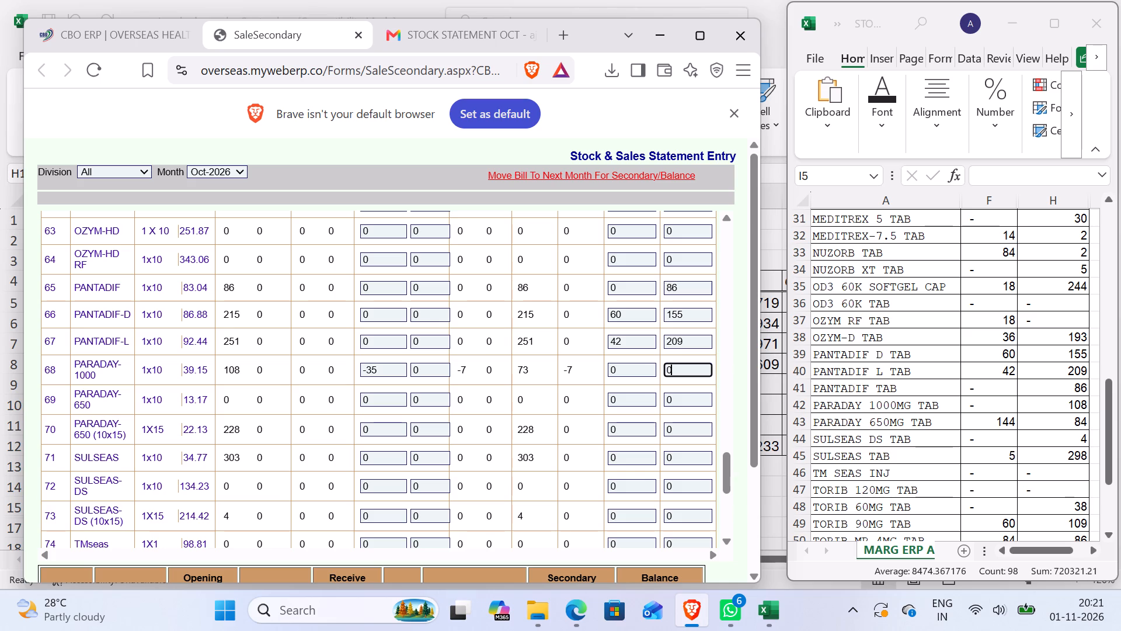
{"action": "key", "text": "BackSpace"}
{"action": "type", "text": "10"}
{"action": "key", "text": "8"}
Enter the PARADAY 650MG TAB figures, sales 144 and closing 84, in the PARADAY-650 (10x15) row.
{"action": "left_click", "coordinate": [629, 429]}
{"action": "key", "text": "BackSpace"}
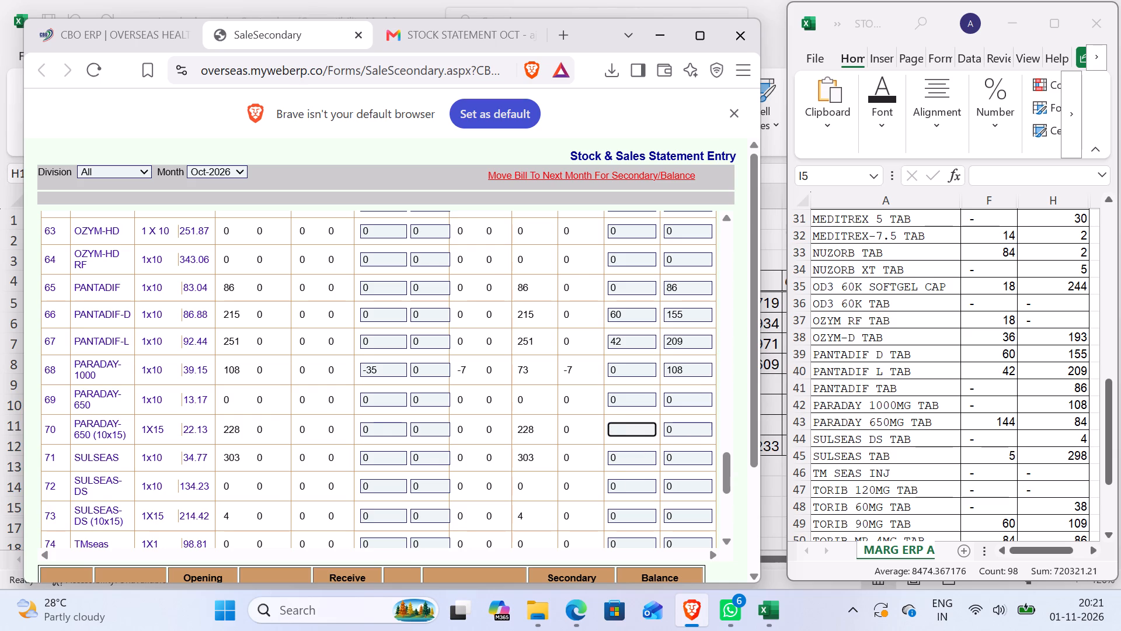
{"action": "type", "text": "144"}
{"action": "key", "text": "Tab"}
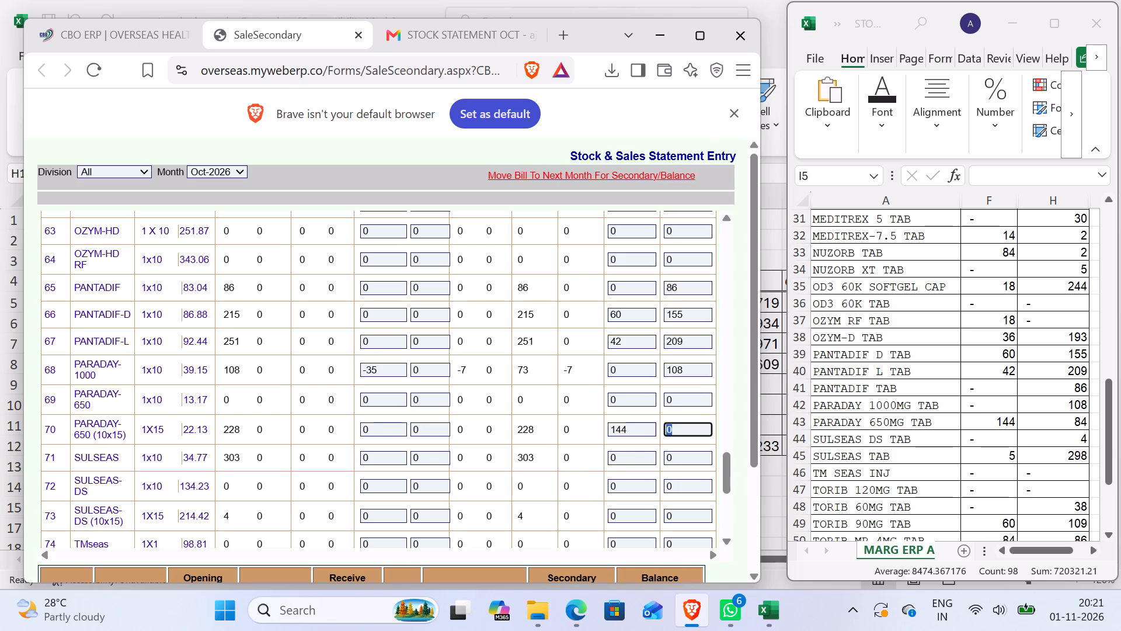
{"action": "type", "text": "84"}
Enter closing 4 for SULSEAS-DS (10x15), and sales 5 and closing 298 for SULSEAS.
{"action": "left_click", "coordinate": [682, 515]}
{"action": "key", "text": "BackSpace"}
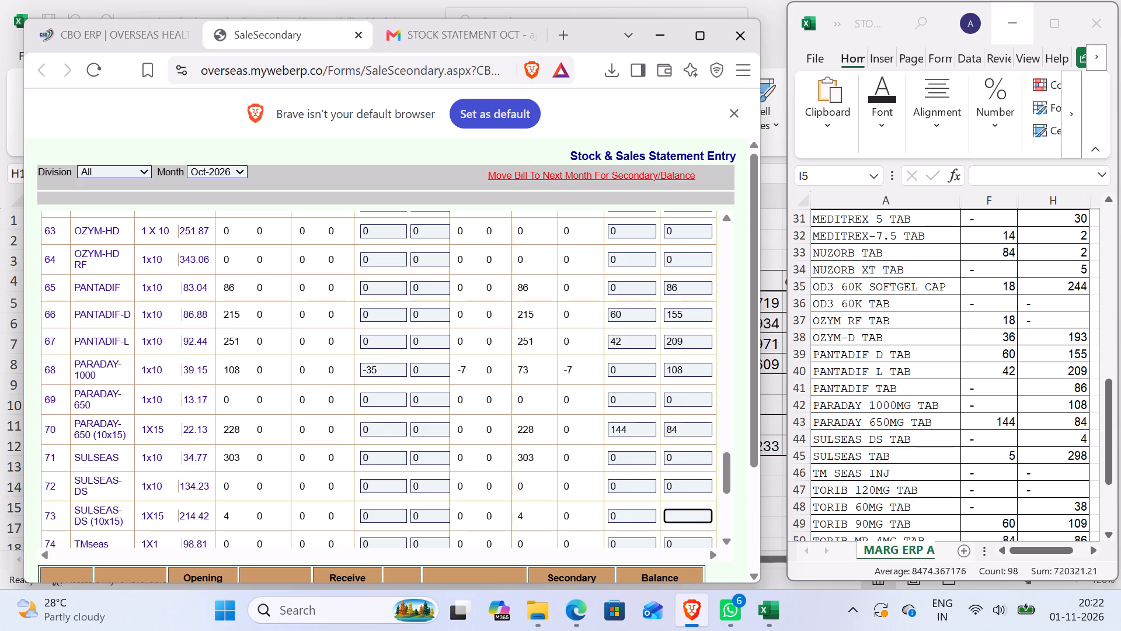
{"action": "key", "text": "4"}
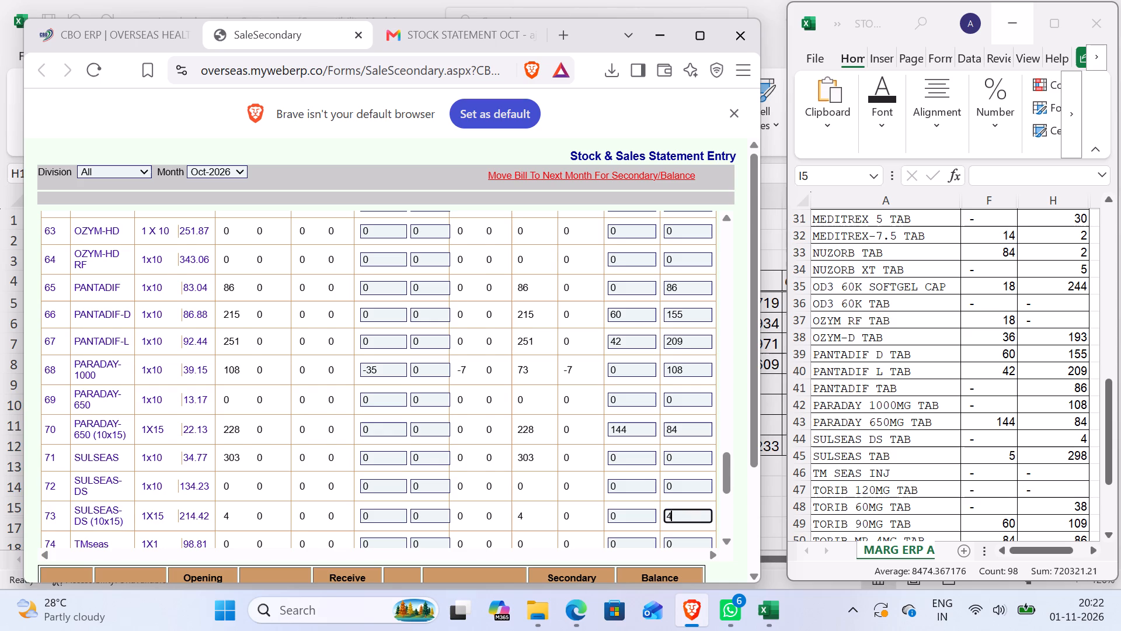
{"action": "scroll", "coordinate": [684, 519], "scroll_direction": "down", "scroll_amount": 1}
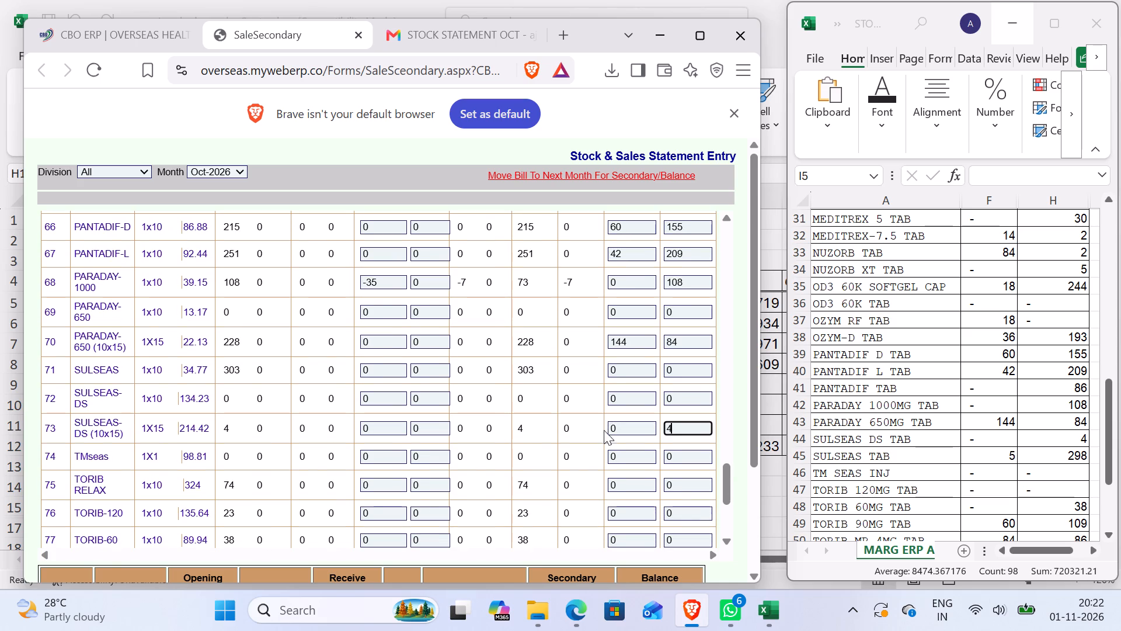
{"action": "left_click", "coordinate": [637, 369]}
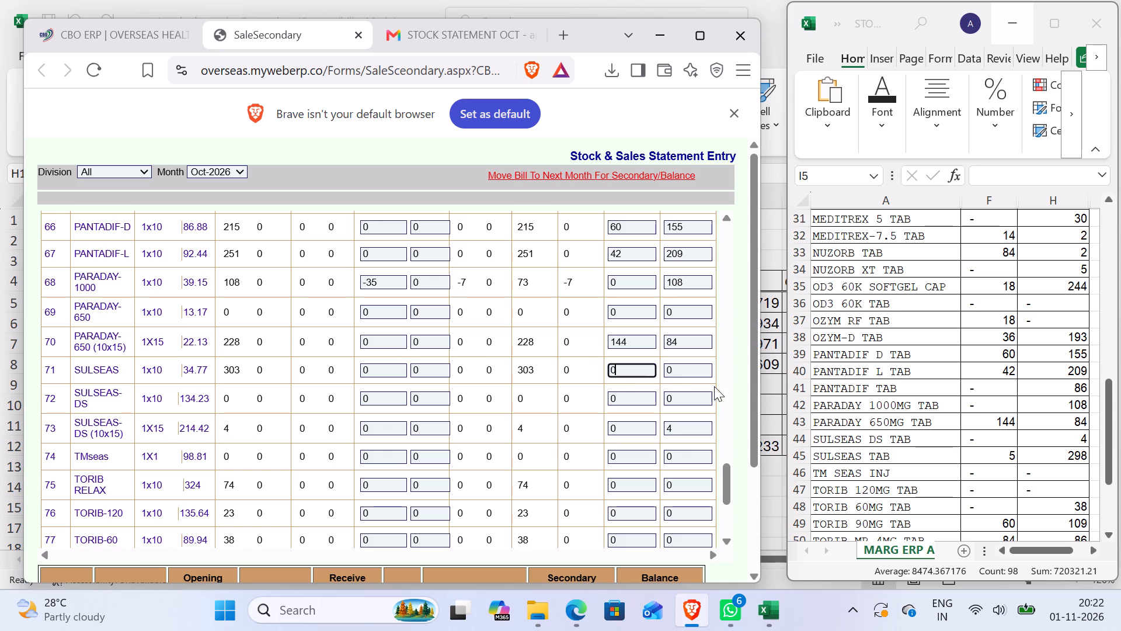
{"action": "key", "text": "BackSpace"}
{"action": "key", "text": "5"}
{"action": "key", "text": "Tab"}
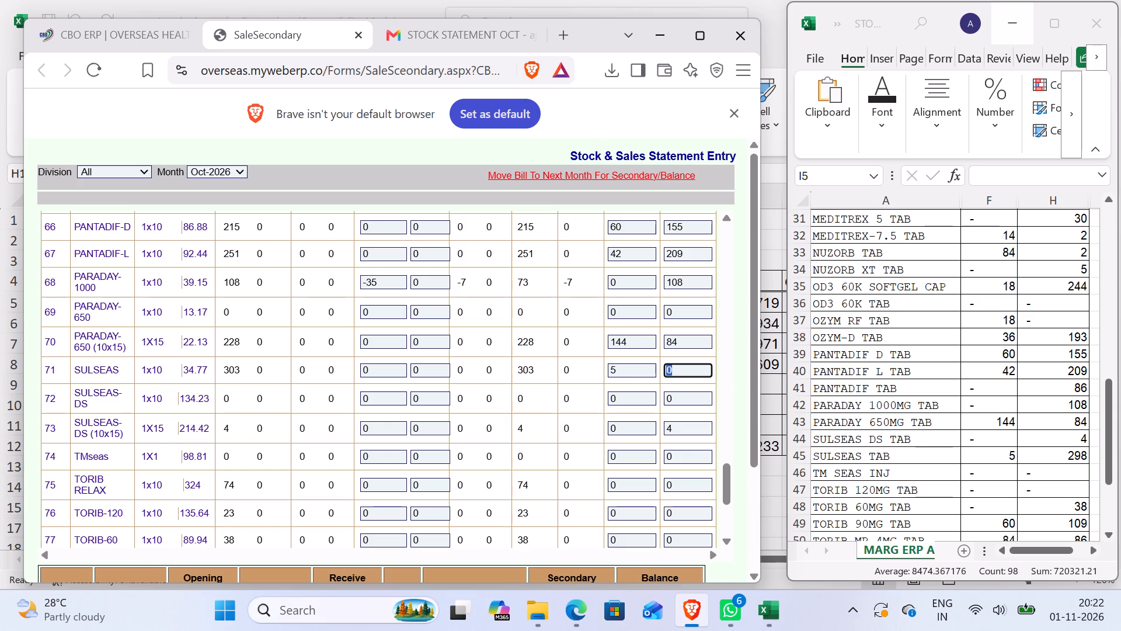
{"action": "key", "text": "2"}
{"action": "type", "text": "98"}
Enter closing 38 for TORIB-60 (1x10), and sales 60 and closing 109 for TORIB-90 (10x15).
{"action": "scroll", "coordinate": [638, 452], "scroll_direction": "down", "scroll_amount": 1}
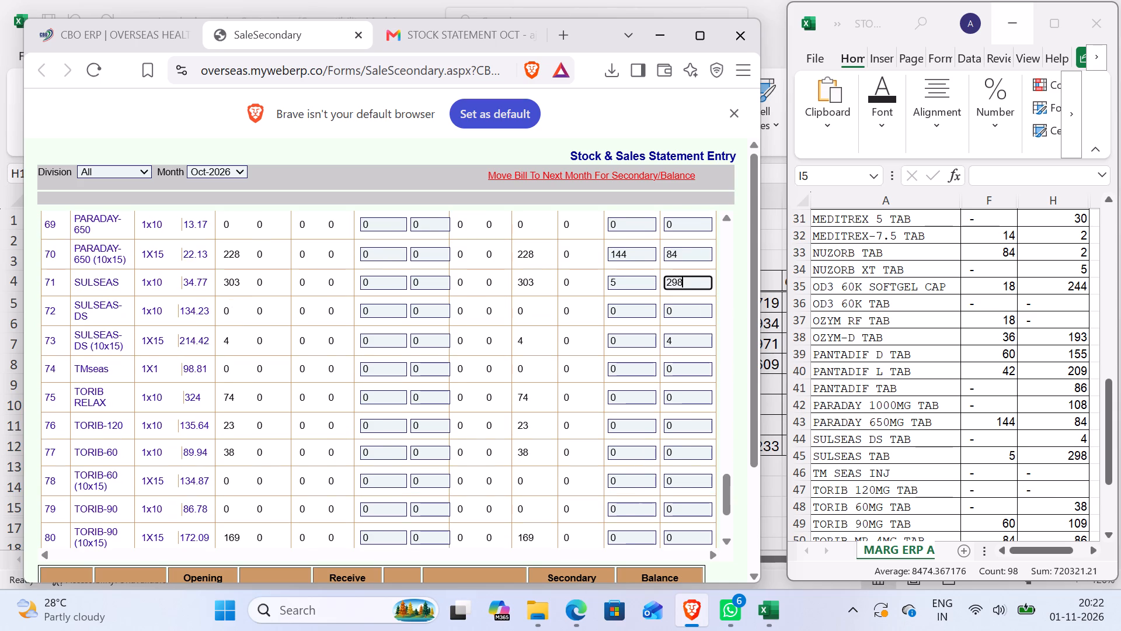
{"action": "left_click", "coordinate": [677, 451]}
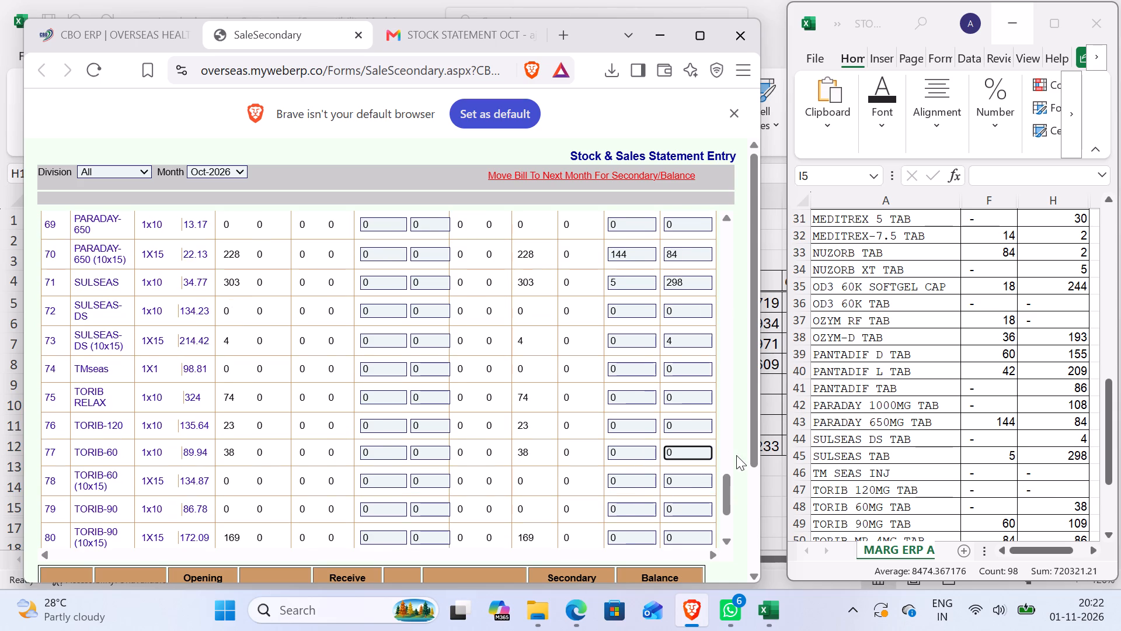
{"action": "key", "text": "BackSpace"}
{"action": "type", "text": "38"}
{"action": "left_click", "coordinate": [626, 533]}
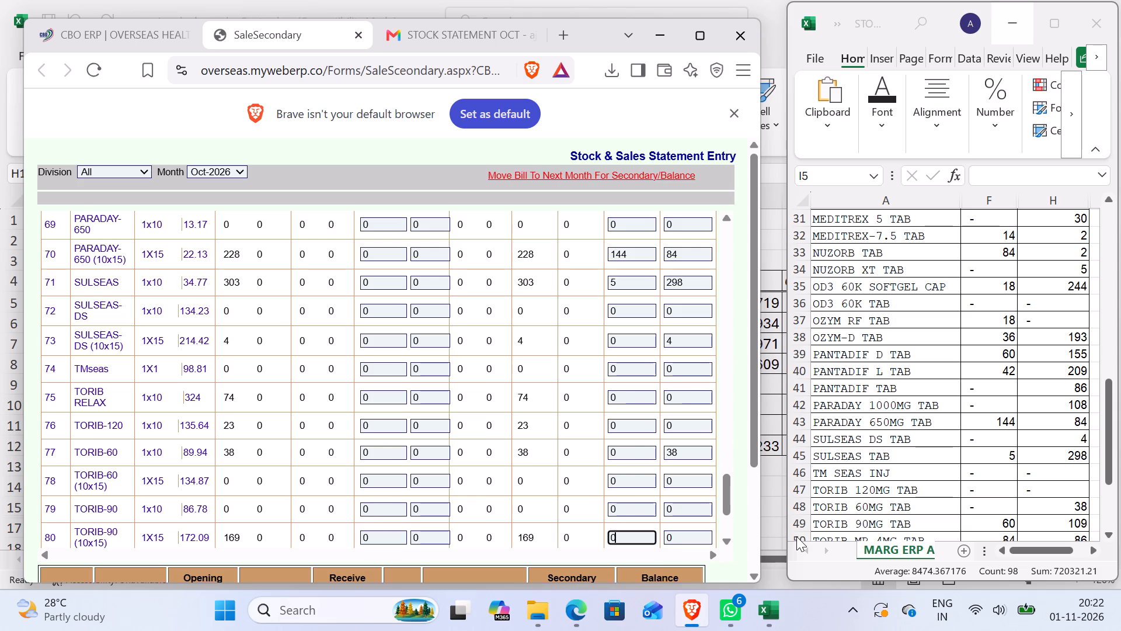
{"action": "key", "text": "BackSpace"}
{"action": "key", "text": "6"}
{"action": "key", "text": "0"}
{"action": "key", "text": "Tab"}
{"action": "type", "text": "109"}
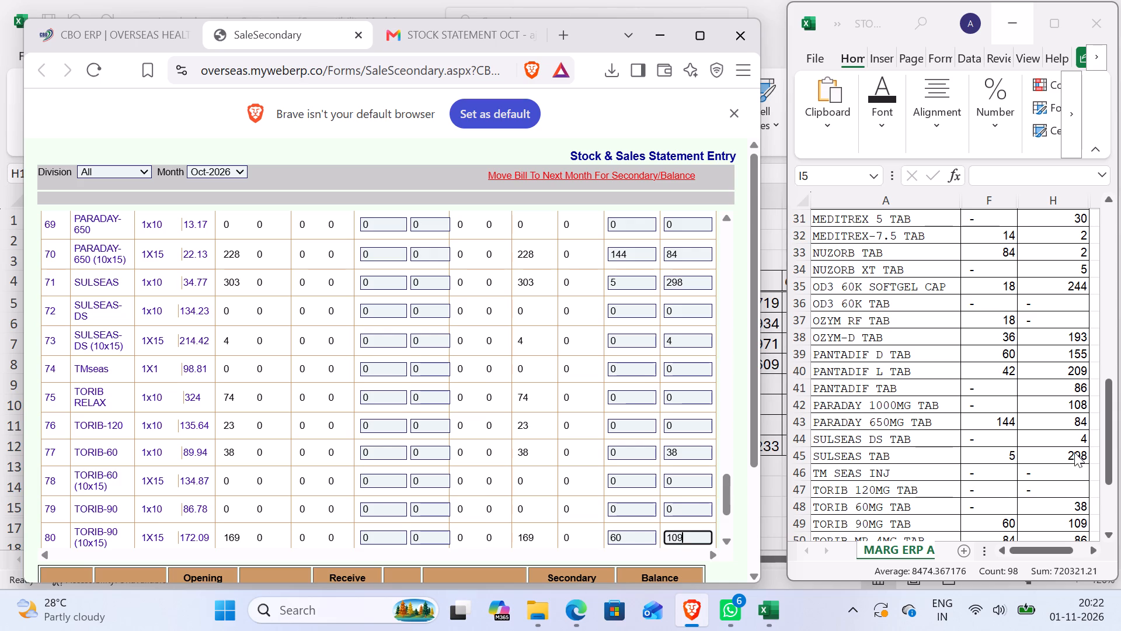
Enter the TORIB MR 4MG TAB figures, sales 84 and closing 86, in the TORIB-MR 4 row.
{"action": "left_click", "coordinate": [1044, 447]}
{"action": "scroll", "coordinate": [1043, 446], "scroll_direction": "down", "scroll_amount": 3}
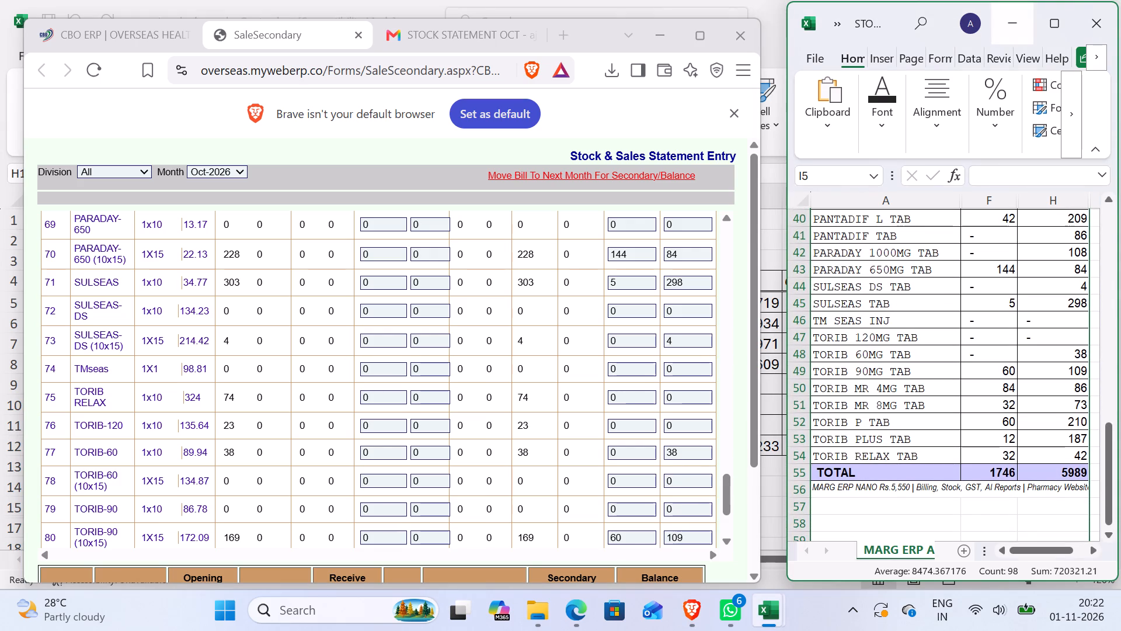
{"action": "left_click", "coordinate": [644, 505]}
{"action": "scroll", "coordinate": [644, 505], "scroll_direction": "down", "scroll_amount": 1}
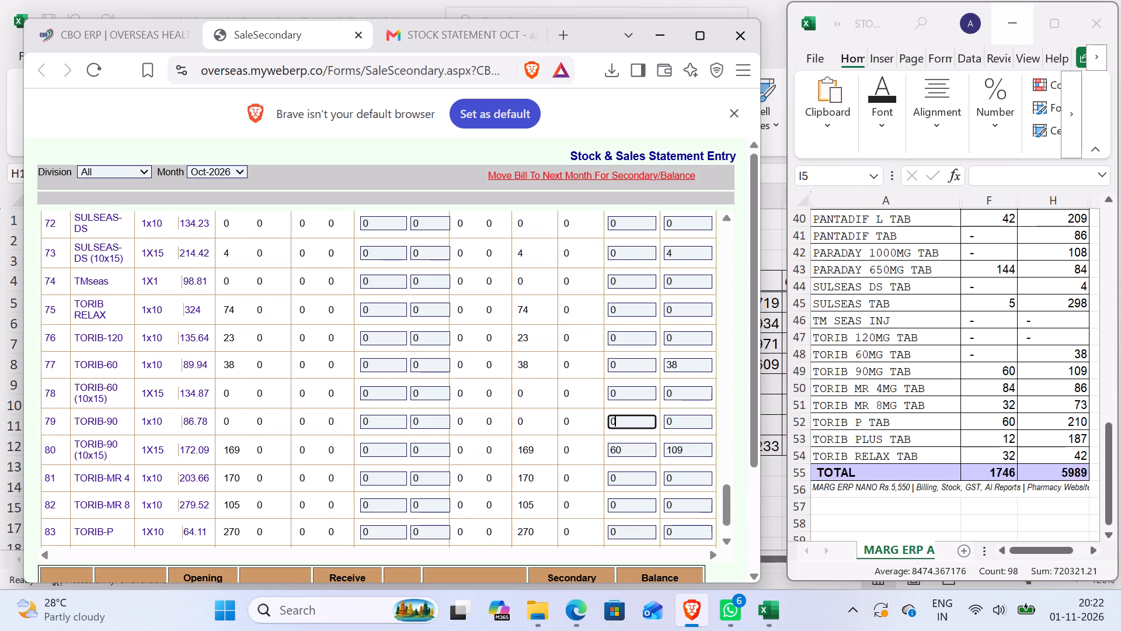
{"action": "left_click", "coordinate": [631, 481]}
{"action": "key", "text": "BackSpace"}
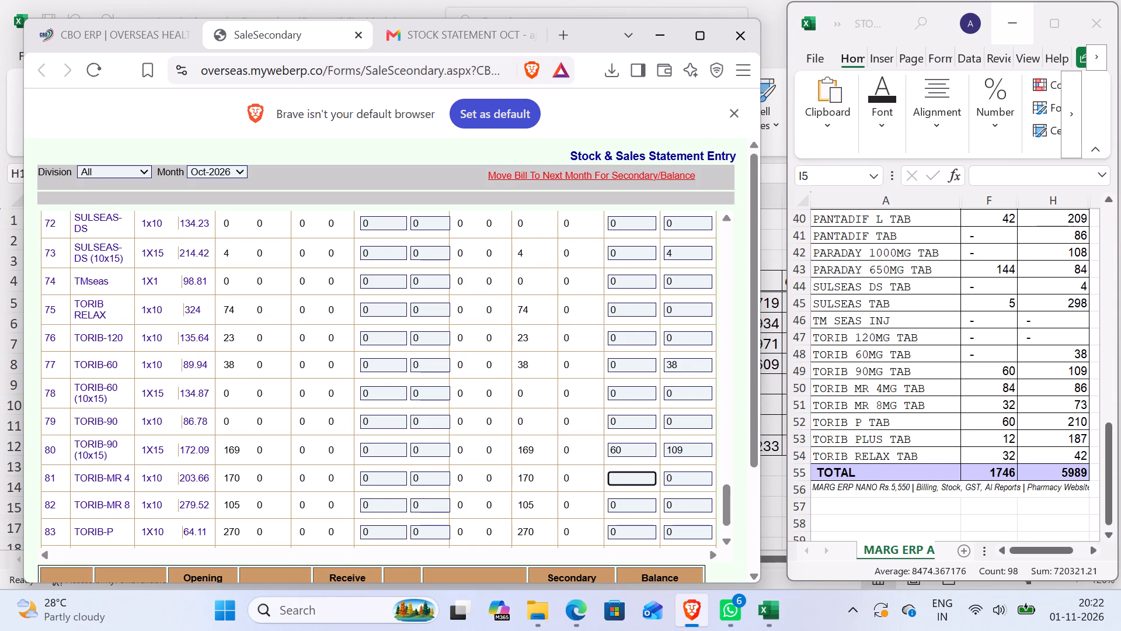
{"action": "key", "text": "8"}
{"action": "key", "text": "4"}
{"action": "key", "text": "Tab"}
{"action": "type", "text": "86"}
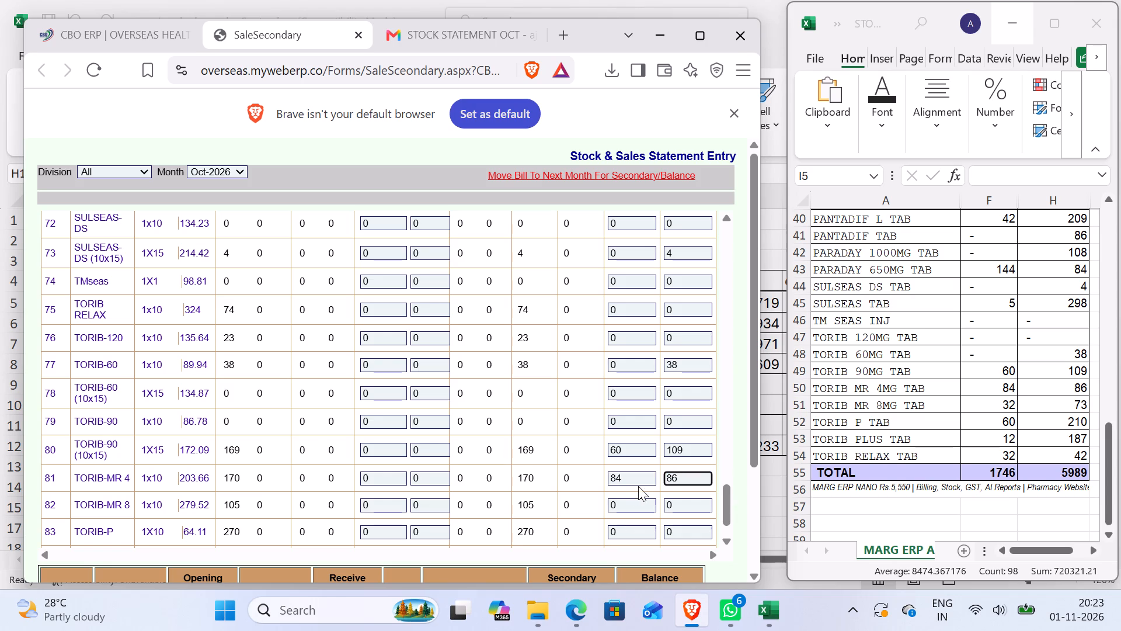
Enter the TORIB MR 8MG TAB figures, sales 32 and closing 73, in the TORIB-MR 8 row.
{"action": "left_click", "coordinate": [629, 500]}
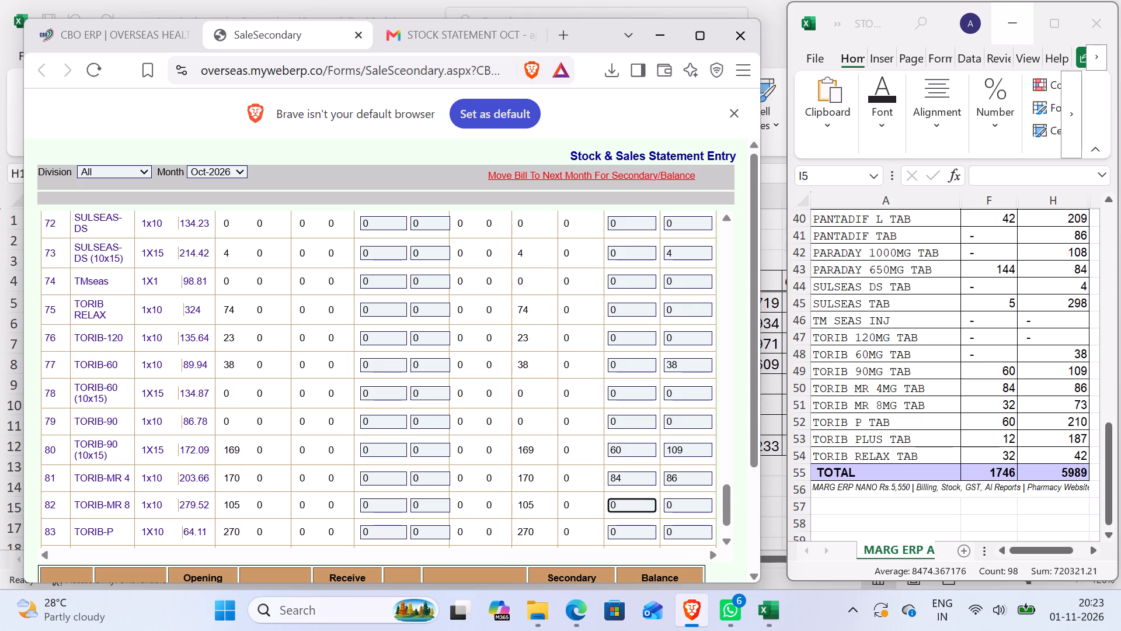
{"action": "key", "text": "BackSpace"}
{"action": "type", "text": "32"}
{"action": "key", "text": "Tab"}
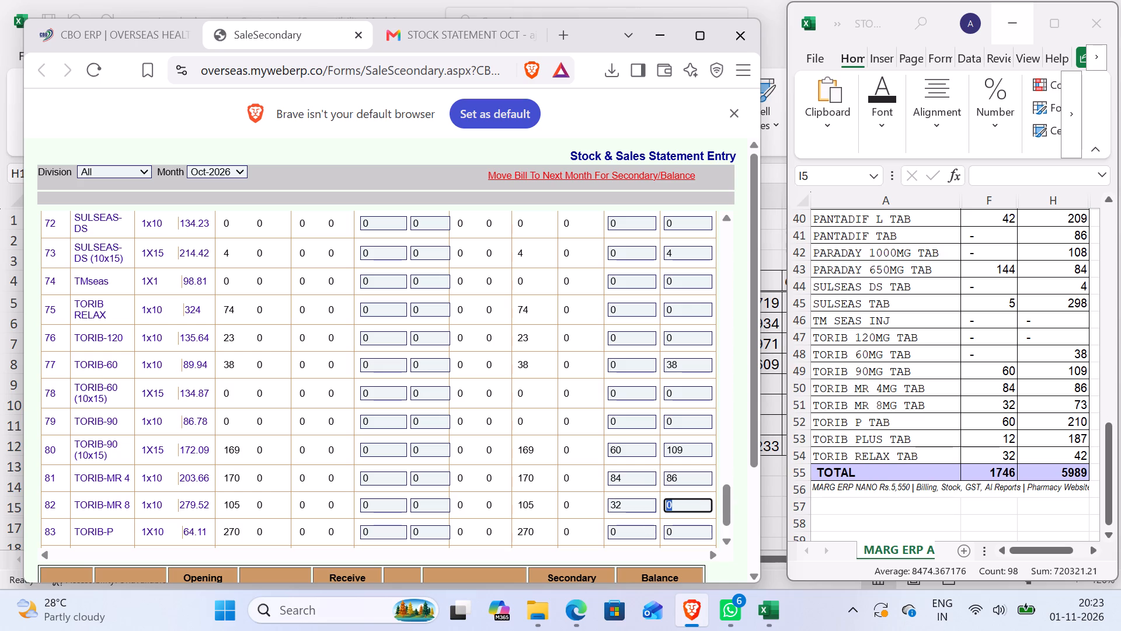
{"action": "type", "text": "73"}
Enter sales 60 and closing 210 for TORIB-P in the secondary sales form.
{"action": "scroll", "coordinate": [629, 517], "scroll_direction": "down", "scroll_amount": 1}
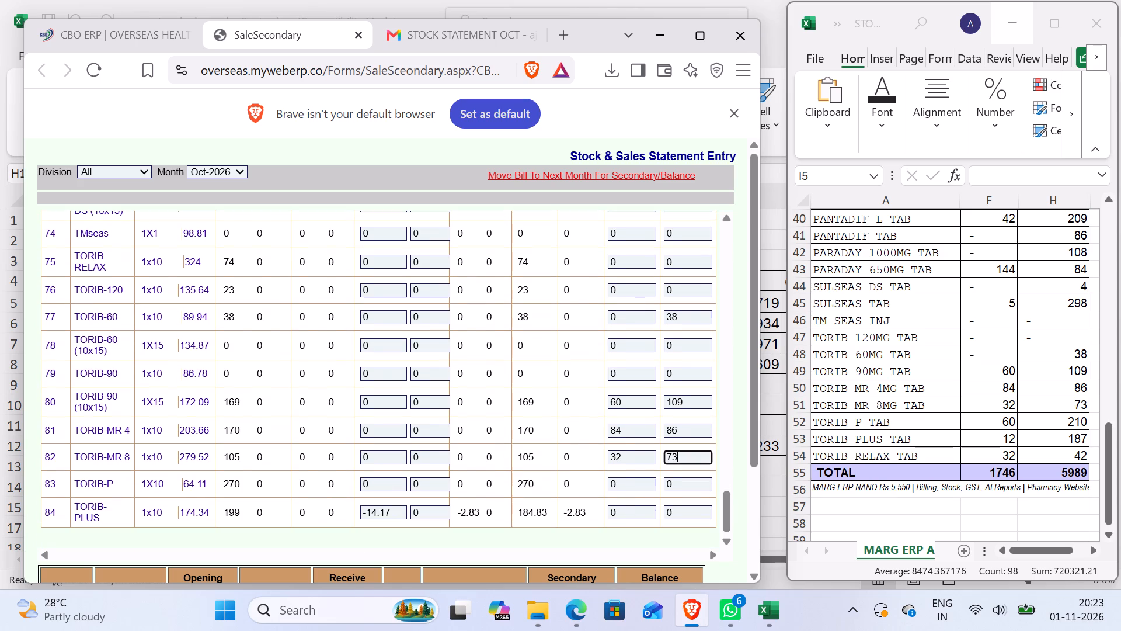
{"action": "left_click", "coordinate": [635, 484]}
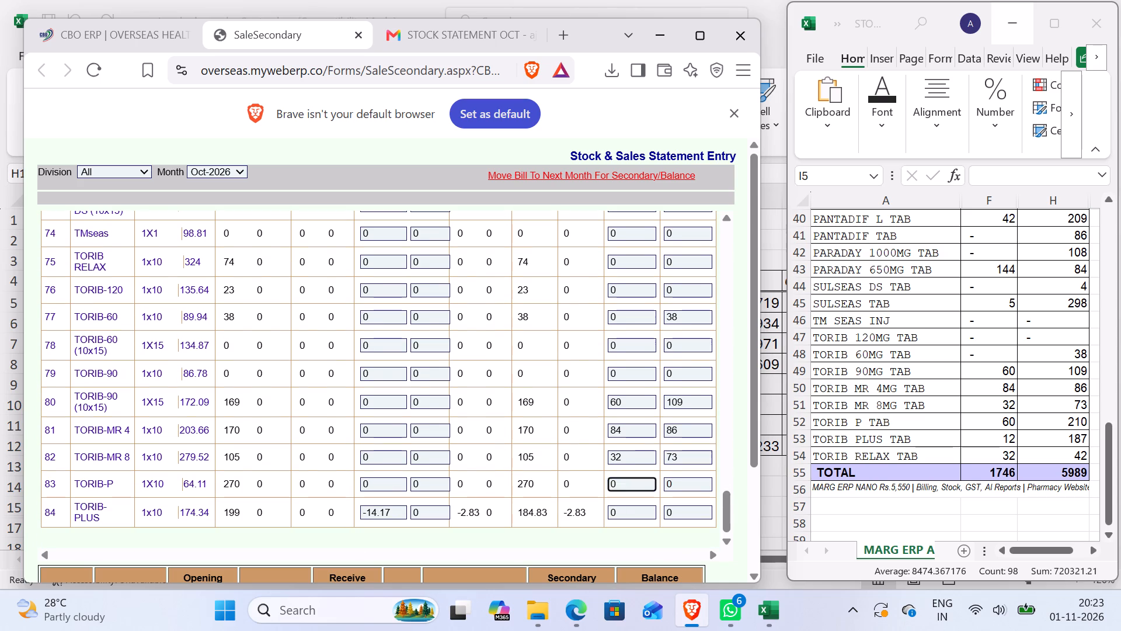
{"action": "key", "text": "BackSpace"}
{"action": "type", "text": "60"}
{"action": "key", "text": "Tab"}
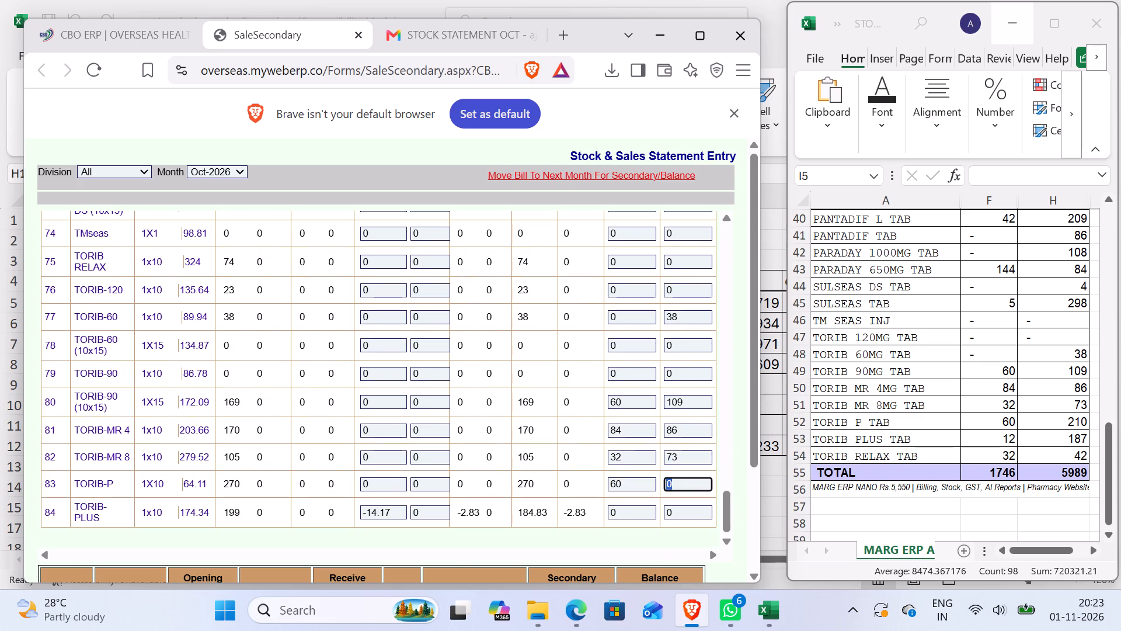
{"action": "type", "text": "210"}
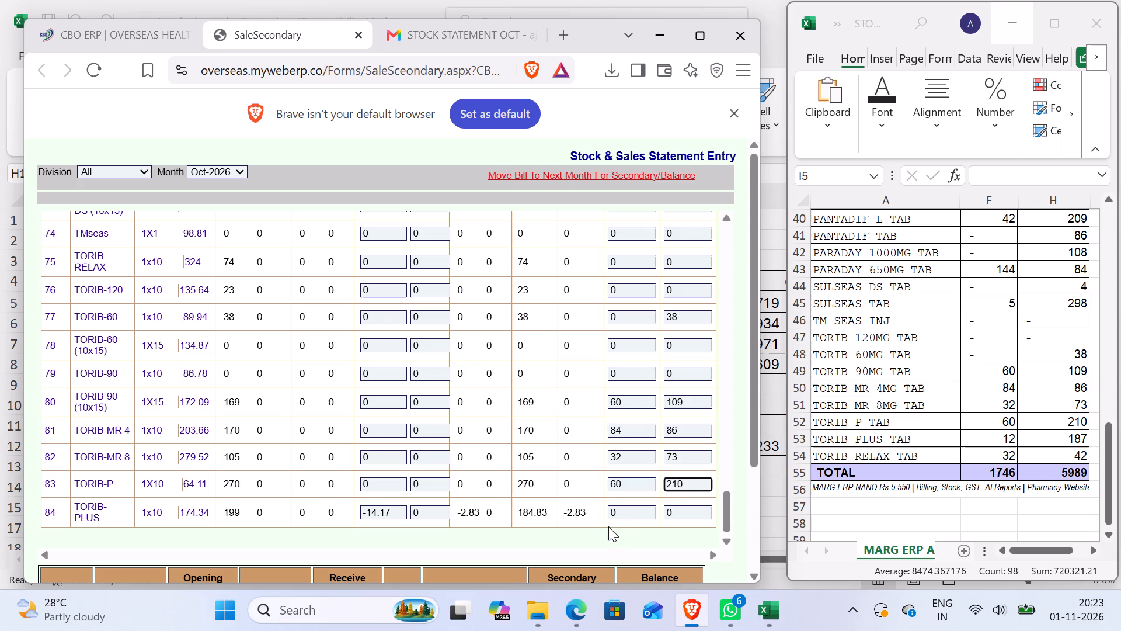
Enter sales 12 and closing 187 for TORIB-PLUS in the secondary sales form.
{"action": "left_click", "coordinate": [628, 515]}
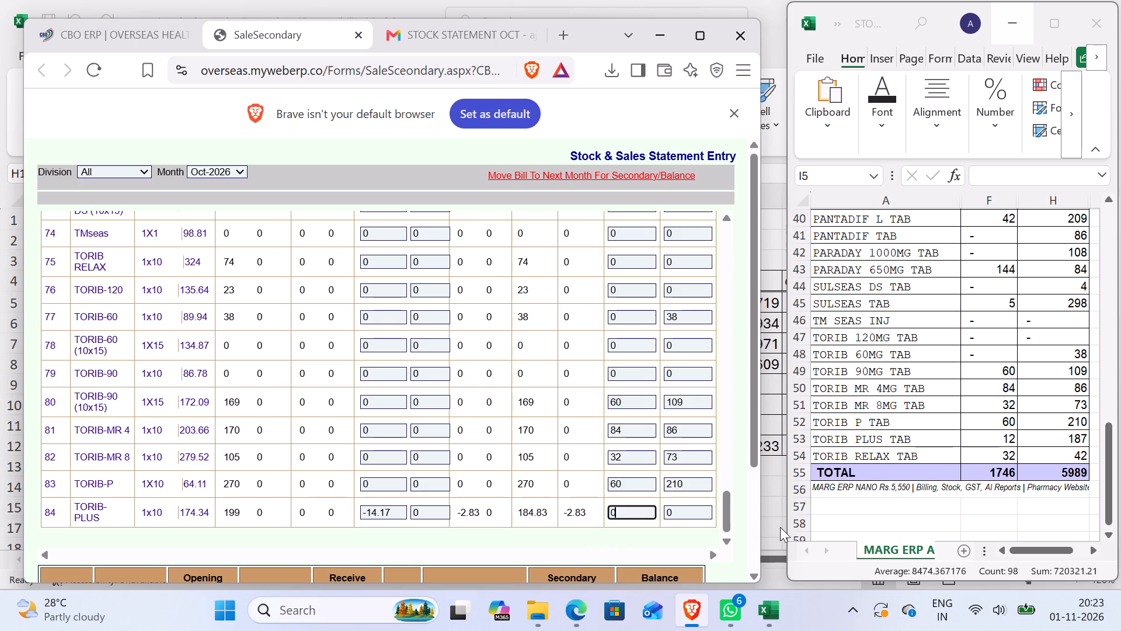
{"action": "key", "text": "BackSpace"}
{"action": "type", "text": "12"}
{"action": "key", "text": "Tab"}
{"action": "type", "text": "187"}
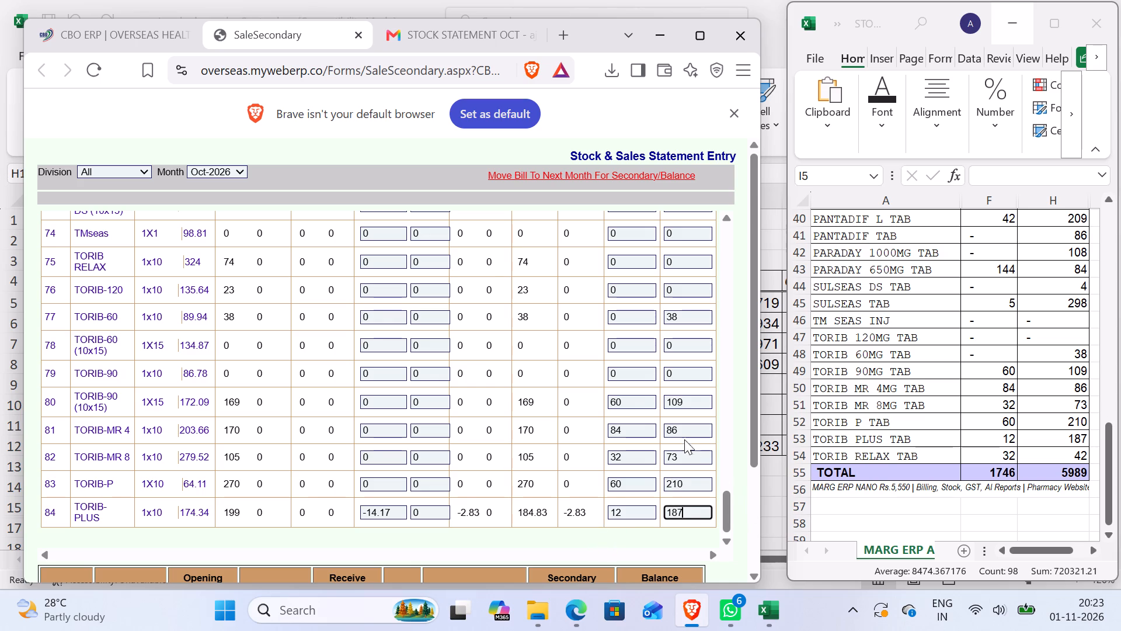
Enter sales 32 and closing 42 for TORIB RELAX in the secondary sales form.
{"action": "left_click", "coordinate": [684, 430]}
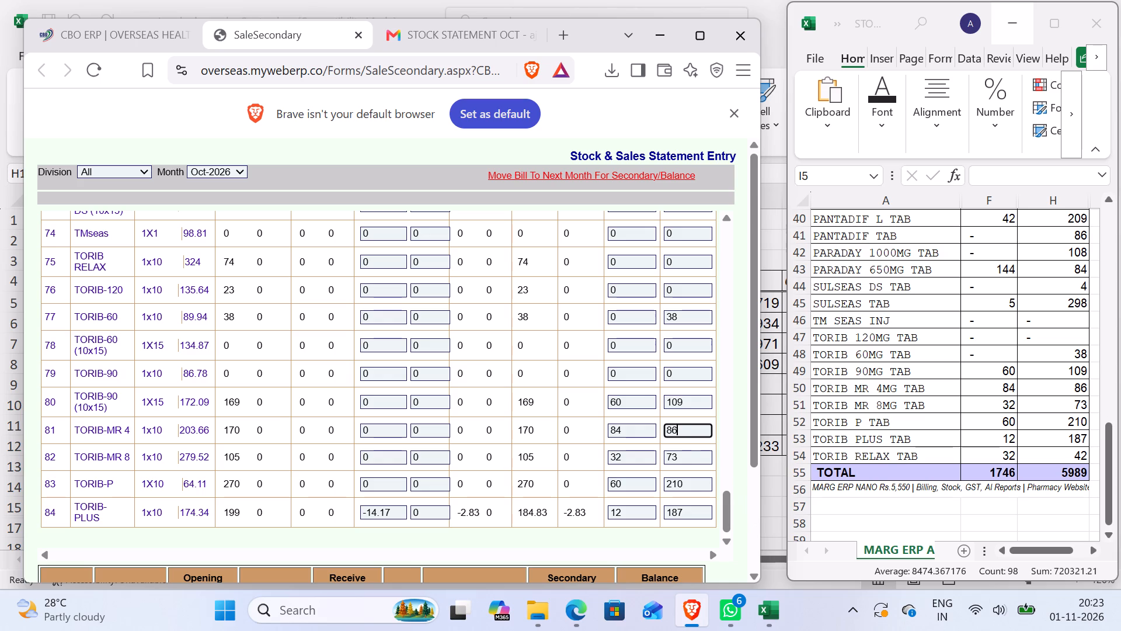
{"action": "left_click", "coordinate": [643, 261]}
{"action": "key", "text": "BackSpace"}
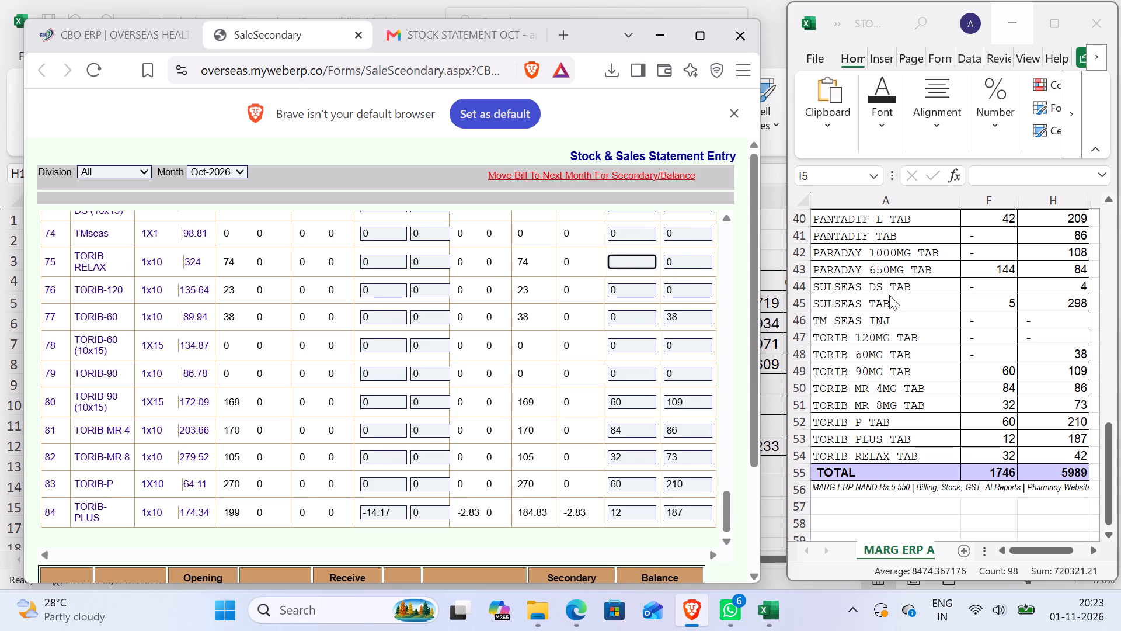
{"action": "type", "text": "32"}
{"action": "key", "text": "Tab"}
{"action": "type", "text": "42"}
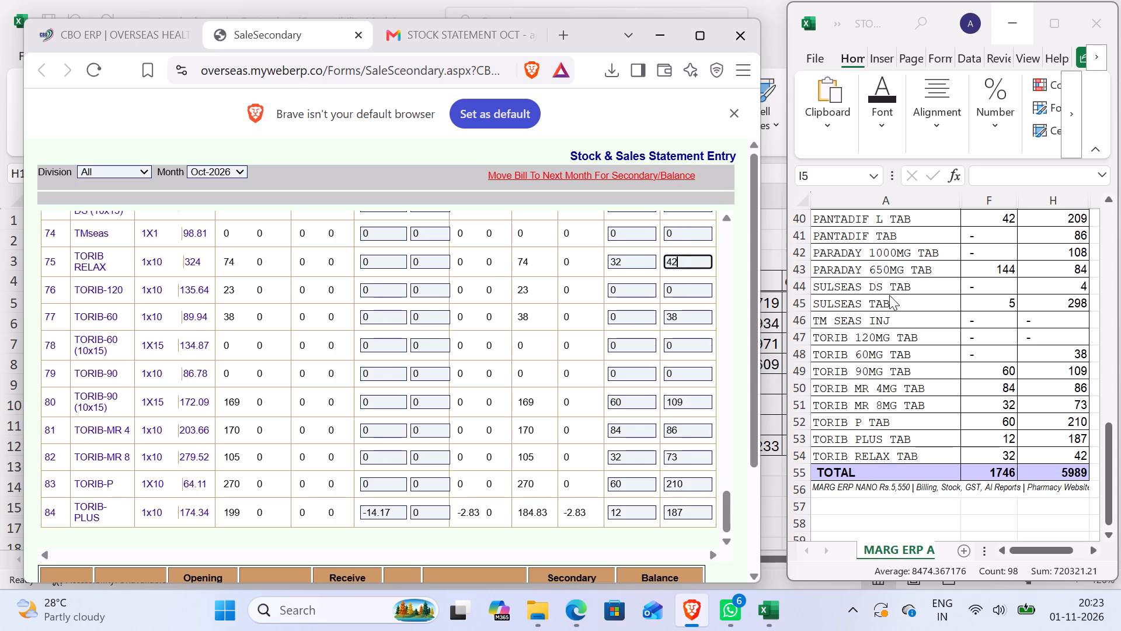
Check the form's total secondary and balance quantities against the totals in the distributor's stock statement.
{"action": "left_click", "coordinate": [695, 288]}
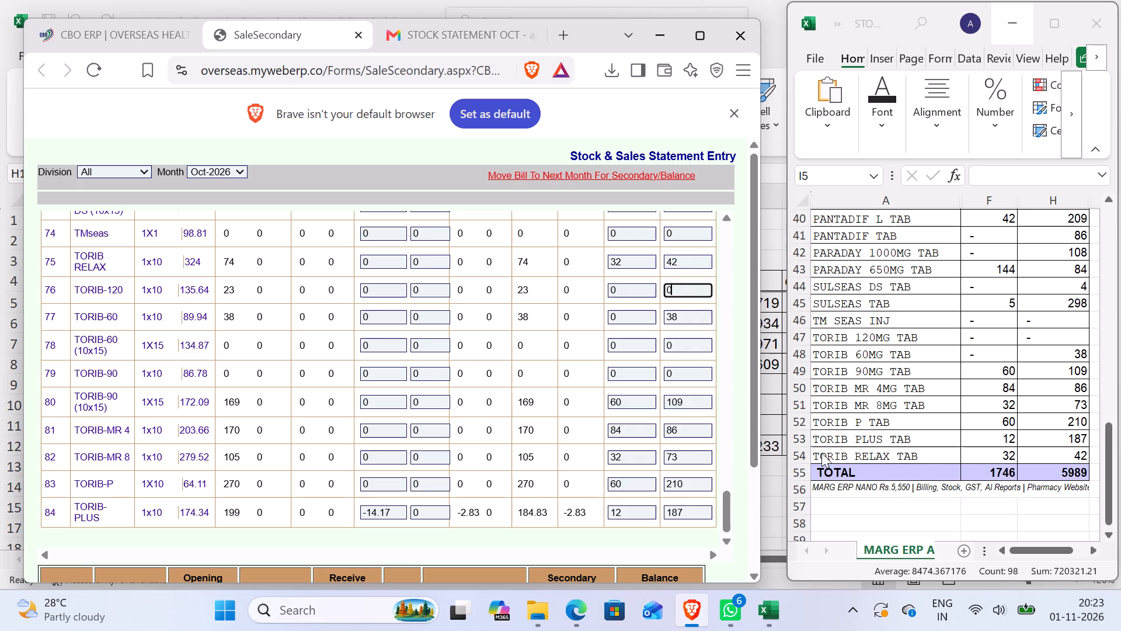
{"action": "left_click", "coordinate": [657, 465]}
{"action": "scroll", "coordinate": [657, 466], "scroll_direction": "down", "scroll_amount": 8}
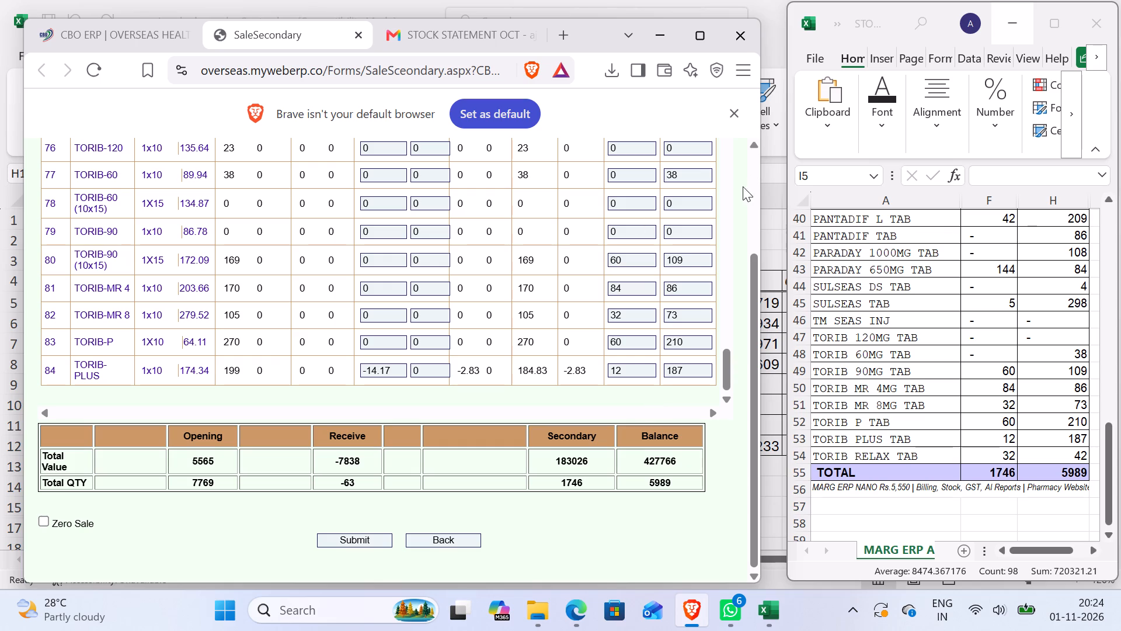
Review the sales and closing quantities entered in the secondary sales form, from the ACTICORT rows through the SULSEAS rows.
{"action": "left_click", "coordinate": [645, 256]}
{"action": "scroll", "coordinate": [645, 256], "scroll_direction": "up", "scroll_amount": 20}
{"action": "scroll", "coordinate": [645, 256], "scroll_direction": "up", "scroll_amount": 11}
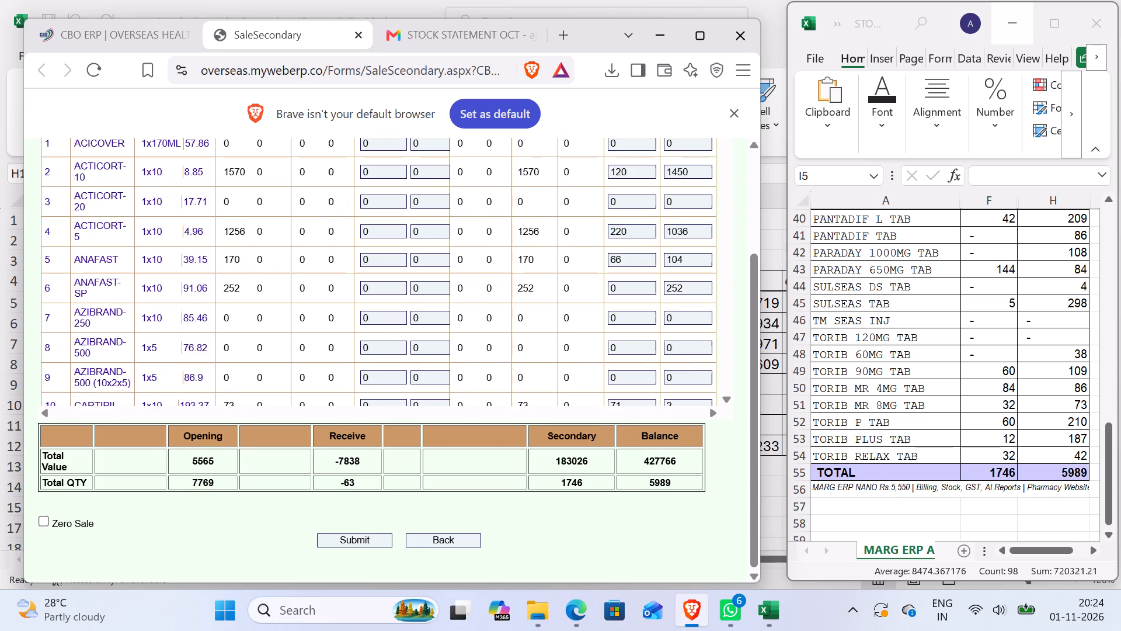
{"action": "scroll", "coordinate": [644, 255], "scroll_direction": "up", "scroll_amount": 11}
{"action": "scroll", "coordinate": [645, 255], "scroll_direction": "down", "scroll_amount": 1}
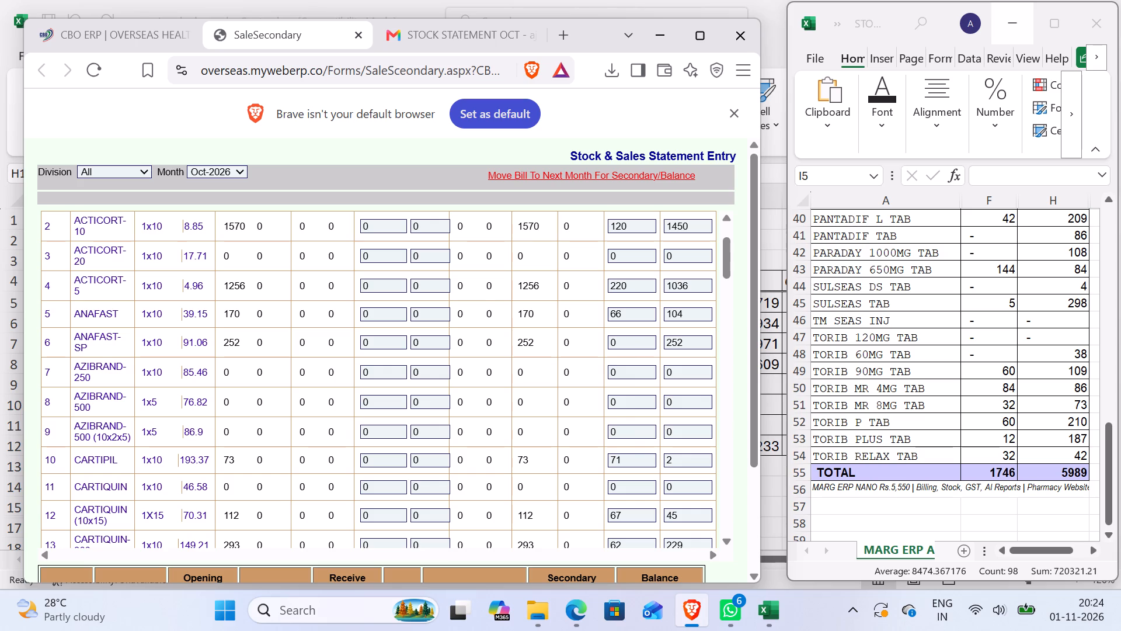
{"action": "scroll", "coordinate": [633, 460], "scroll_direction": "down", "scroll_amount": 2}
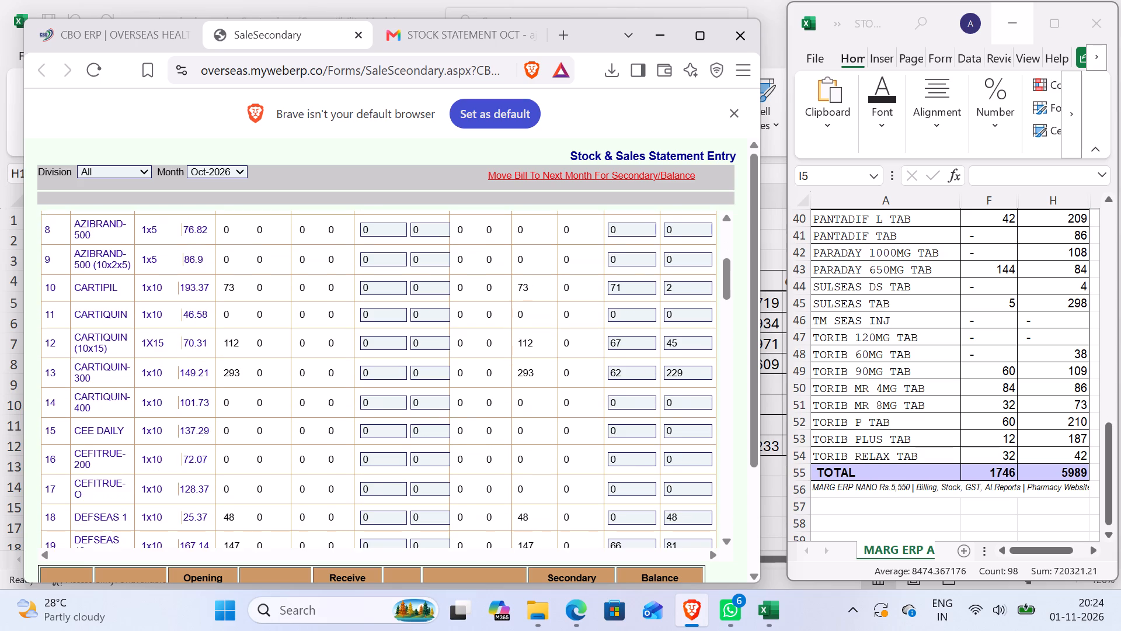
{"action": "scroll", "coordinate": [632, 457], "scroll_direction": "down", "scroll_amount": 2}
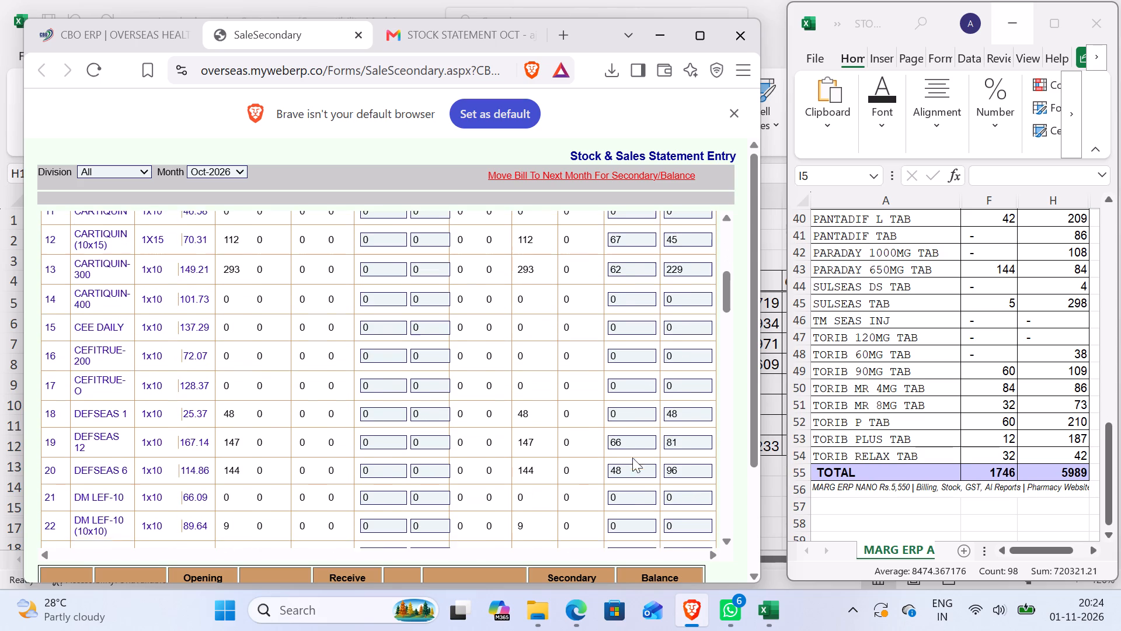
{"action": "scroll", "coordinate": [633, 454], "scroll_direction": "down", "scroll_amount": 2}
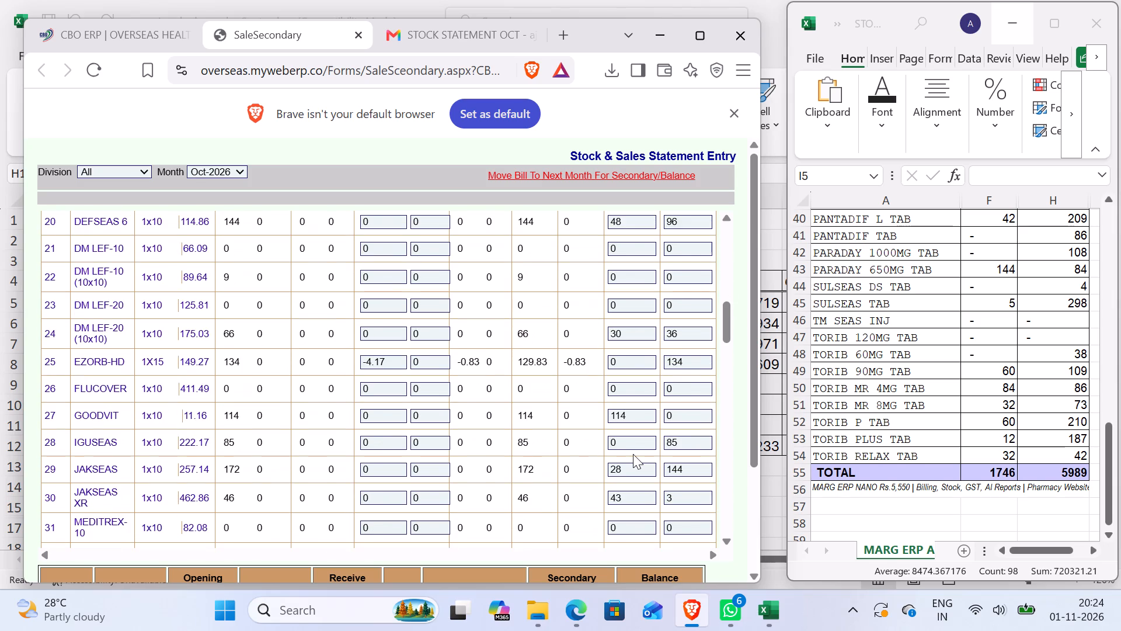
{"action": "scroll", "coordinate": [633, 454], "scroll_direction": "down", "scroll_amount": 1}
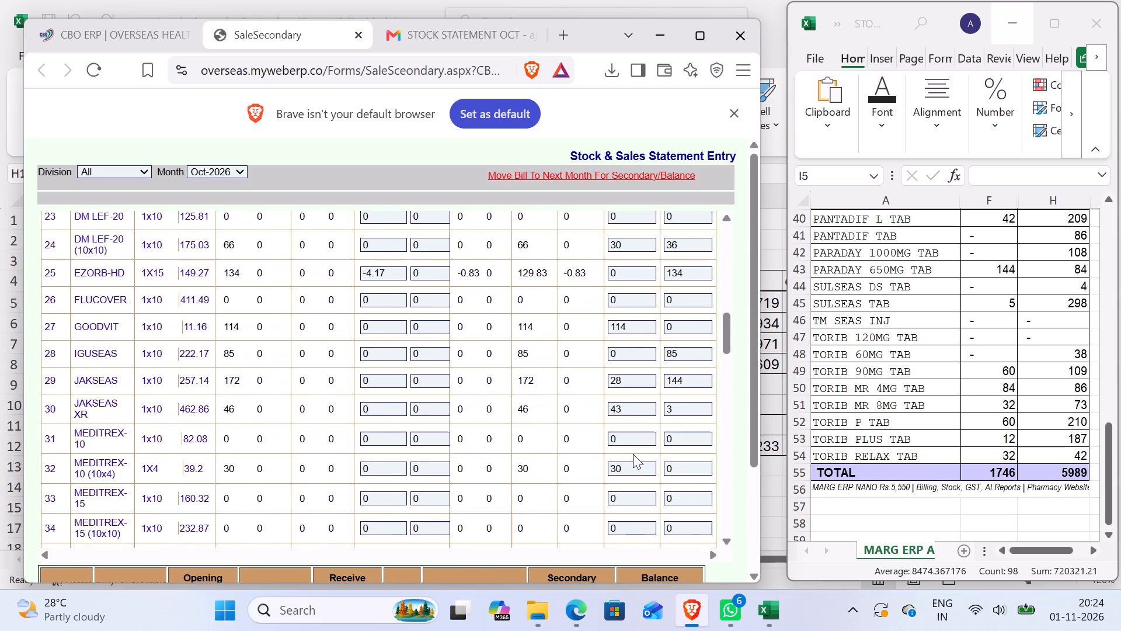
{"action": "scroll", "coordinate": [633, 454], "scroll_direction": "down", "scroll_amount": 2}
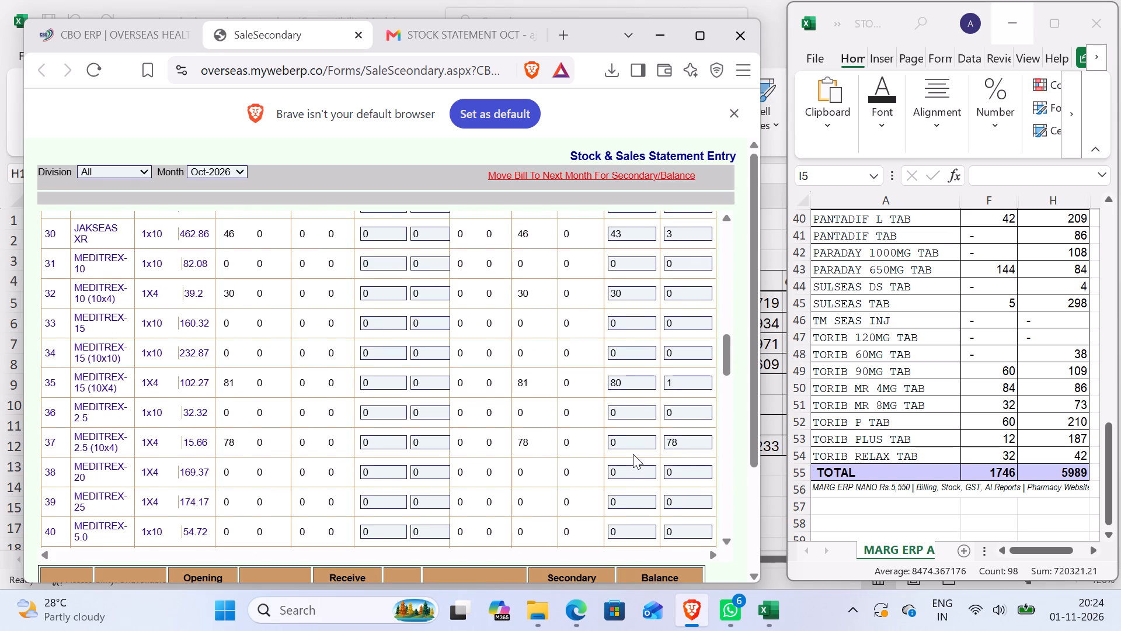
{"action": "scroll", "coordinate": [633, 454], "scroll_direction": "down", "scroll_amount": 3}
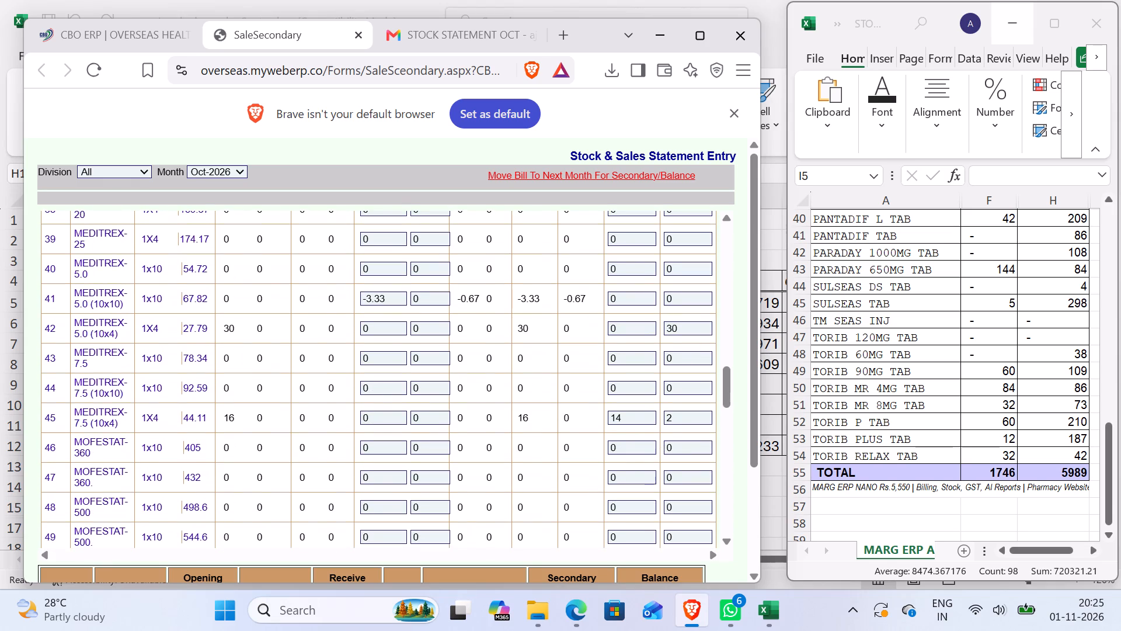
{"action": "scroll", "coordinate": [636, 424], "scroll_direction": "down", "scroll_amount": 4}
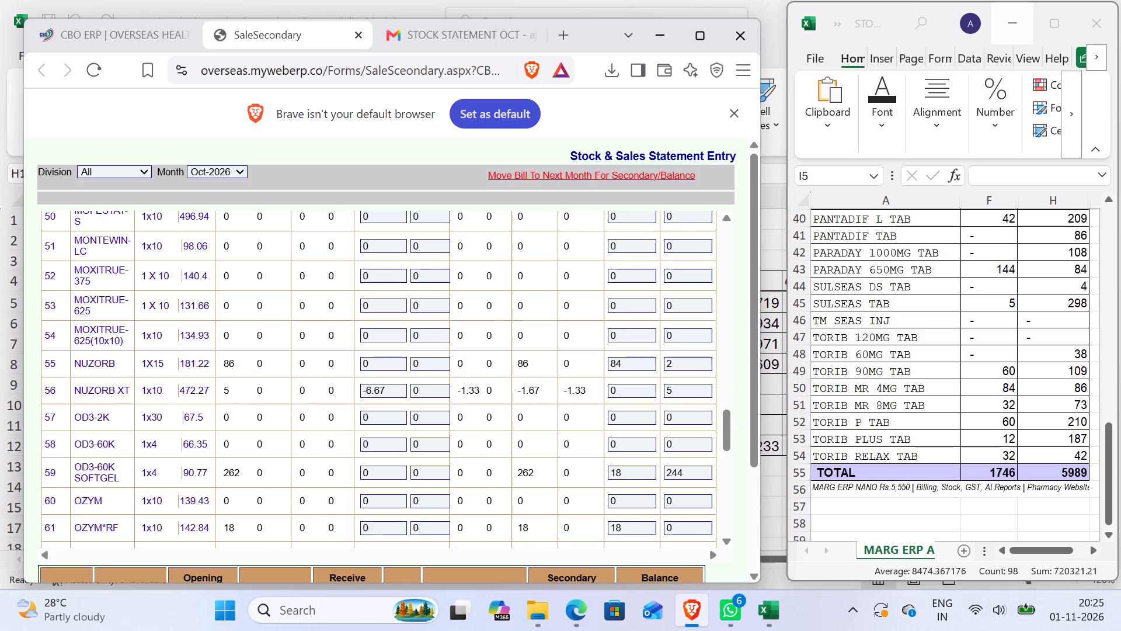
{"action": "scroll", "coordinate": [636, 424], "scroll_direction": "down", "scroll_amount": 1}
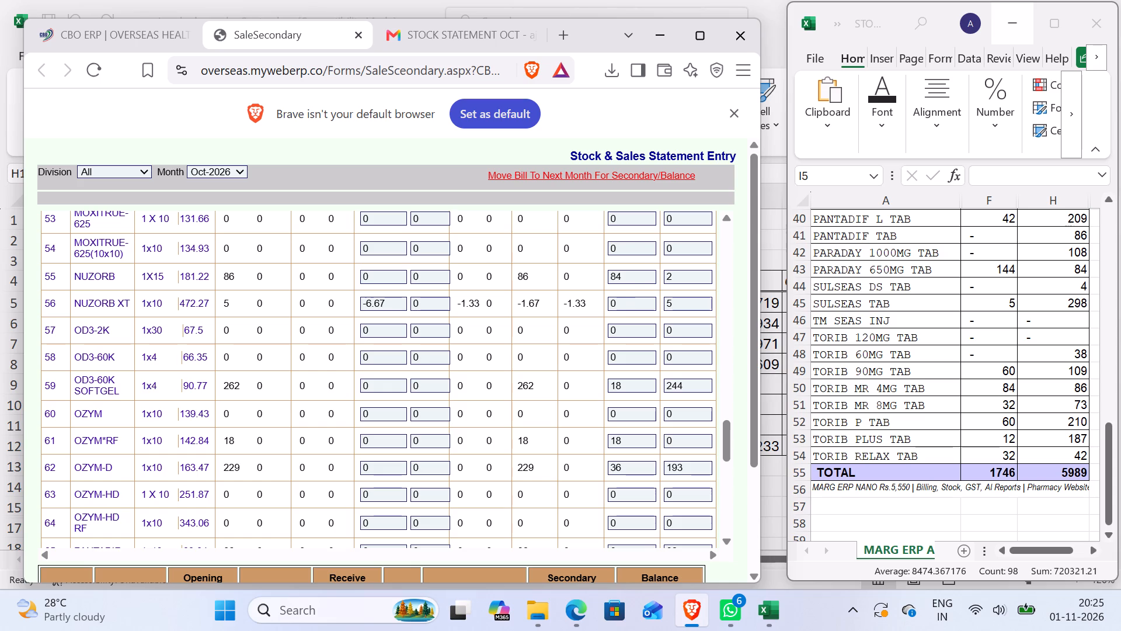
{"action": "scroll", "coordinate": [634, 260], "scroll_direction": "up", "scroll_amount": 1}
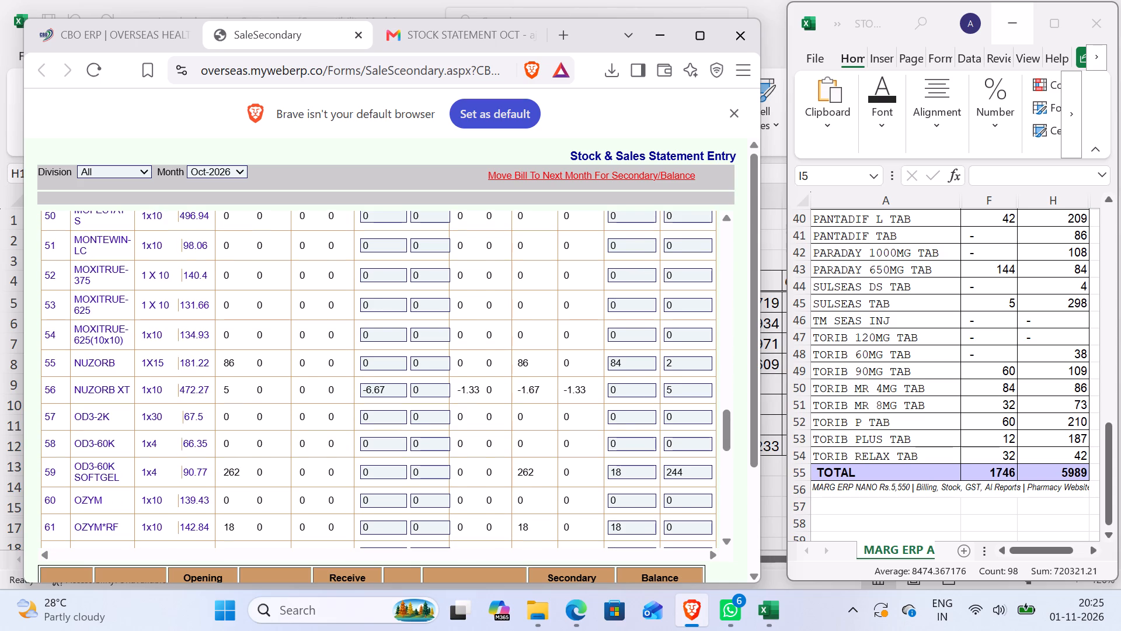
{"action": "scroll", "coordinate": [639, 332], "scroll_direction": "up", "scroll_amount": 1}
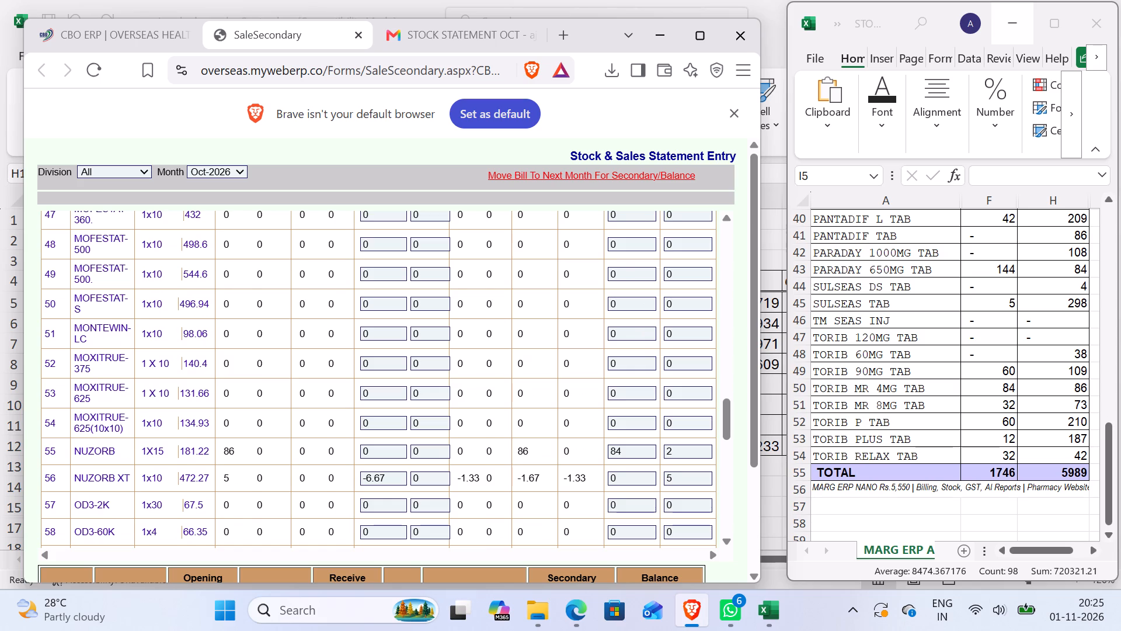
{"action": "scroll", "coordinate": [639, 332], "scroll_direction": "down", "scroll_amount": 4}
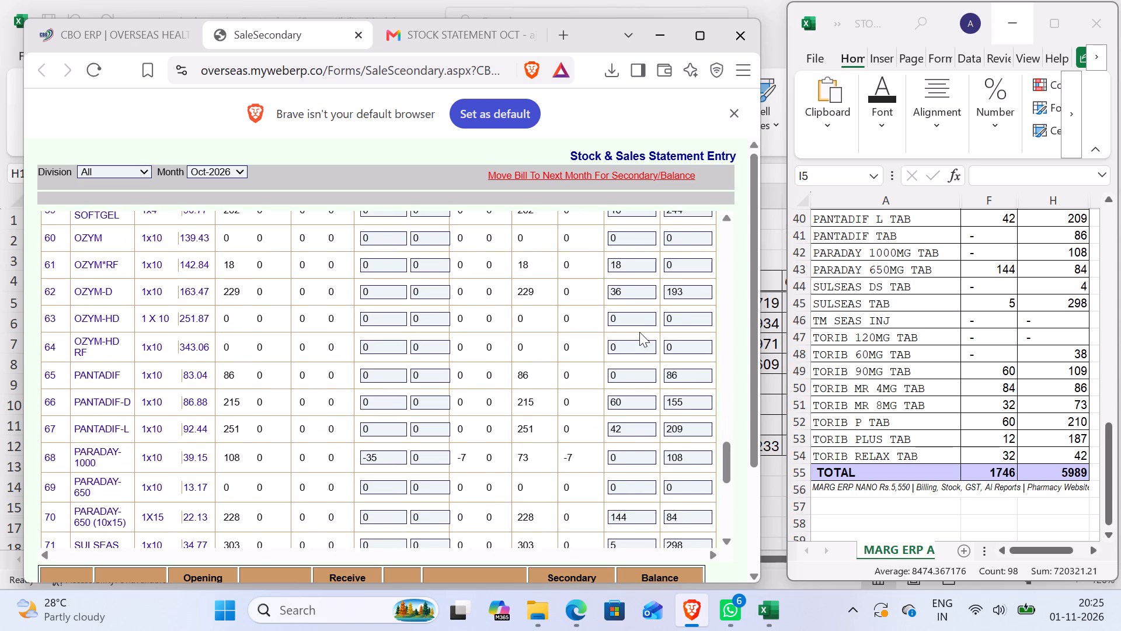
{"action": "scroll", "coordinate": [639, 332], "scroll_direction": "down", "scroll_amount": 1}
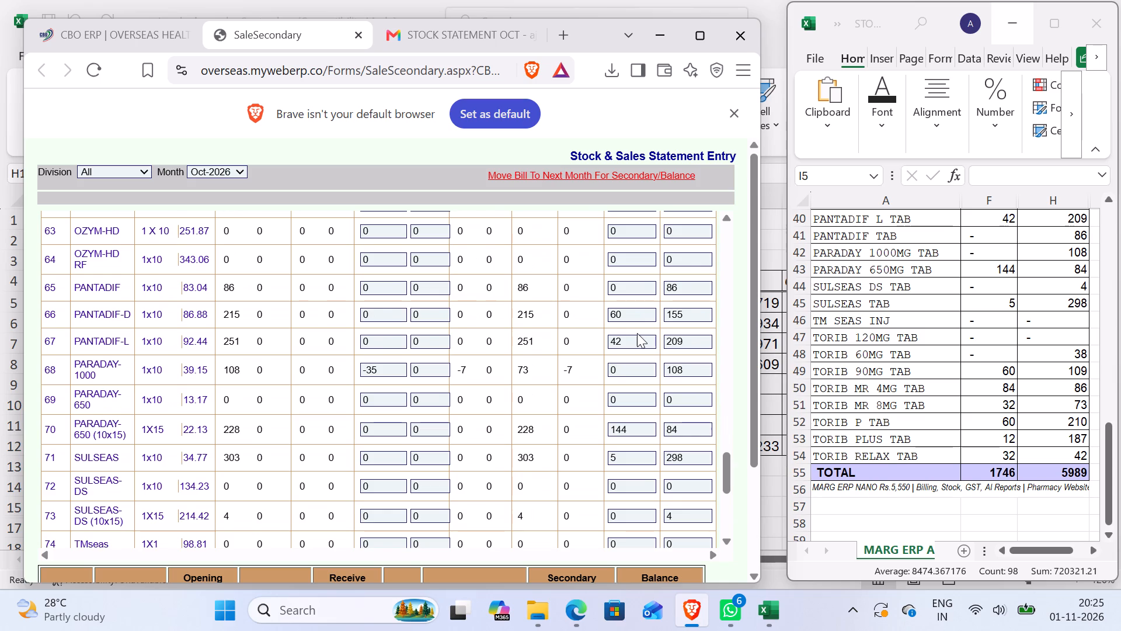
Recheck the entered sales and closing quantities from the MEDITREX rows through the last TORIB rows.
{"action": "scroll", "coordinate": [637, 334], "scroll_direction": "up", "scroll_amount": 3}
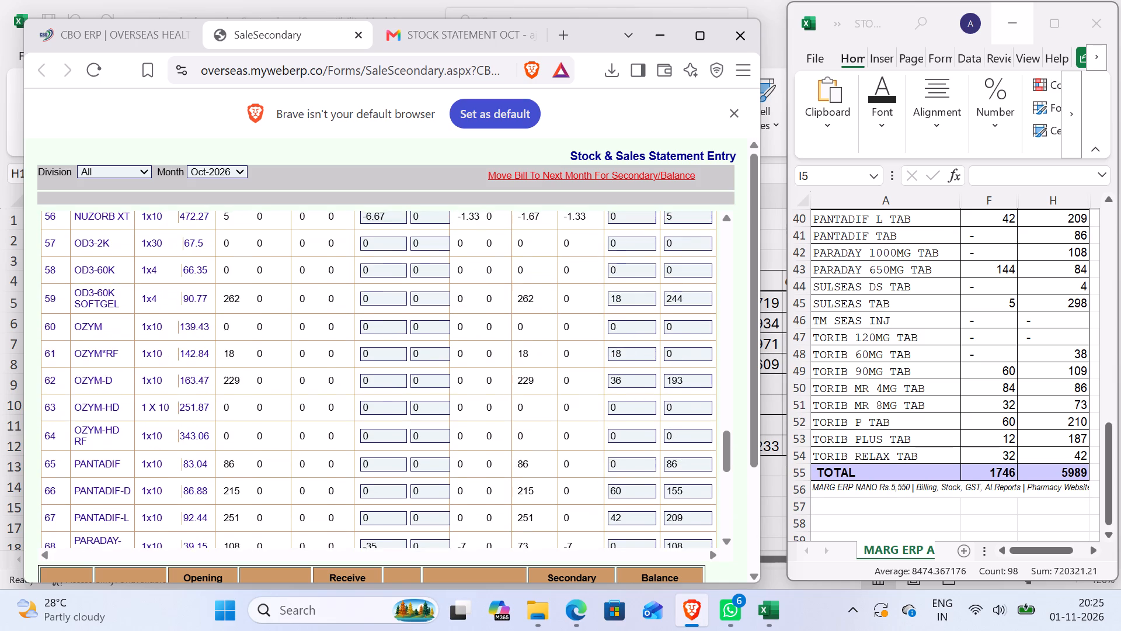
{"action": "scroll", "coordinate": [637, 332], "scroll_direction": "up", "scroll_amount": 5}
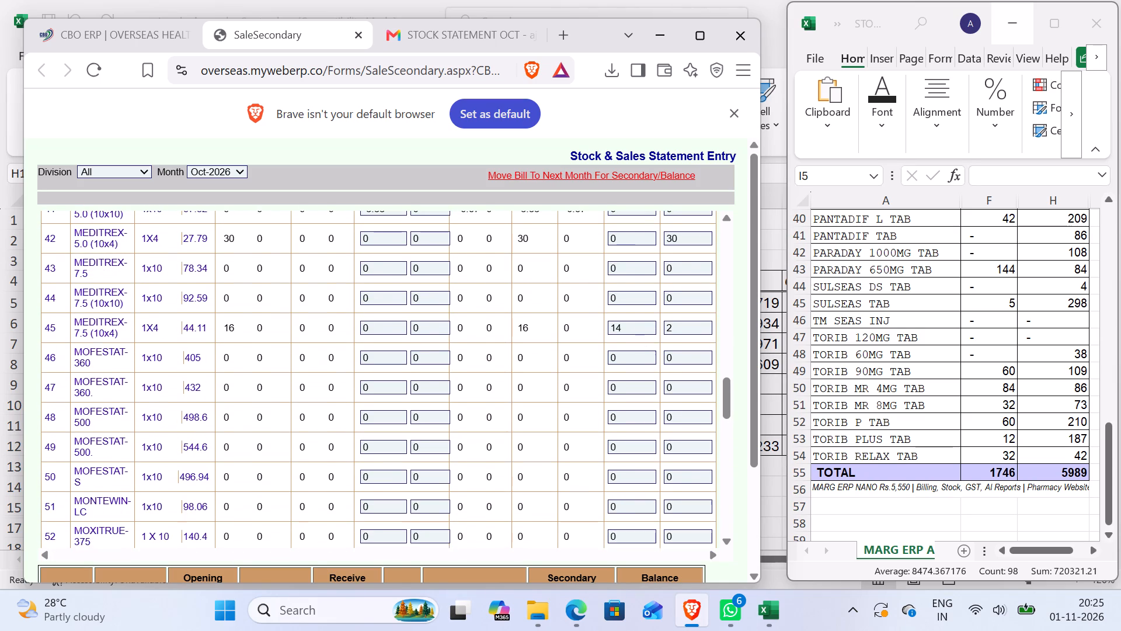
{"action": "scroll", "coordinate": [637, 332], "scroll_direction": "up", "scroll_amount": 2}
{"action": "scroll", "coordinate": [639, 335], "scroll_direction": "down", "scroll_amount": 1}
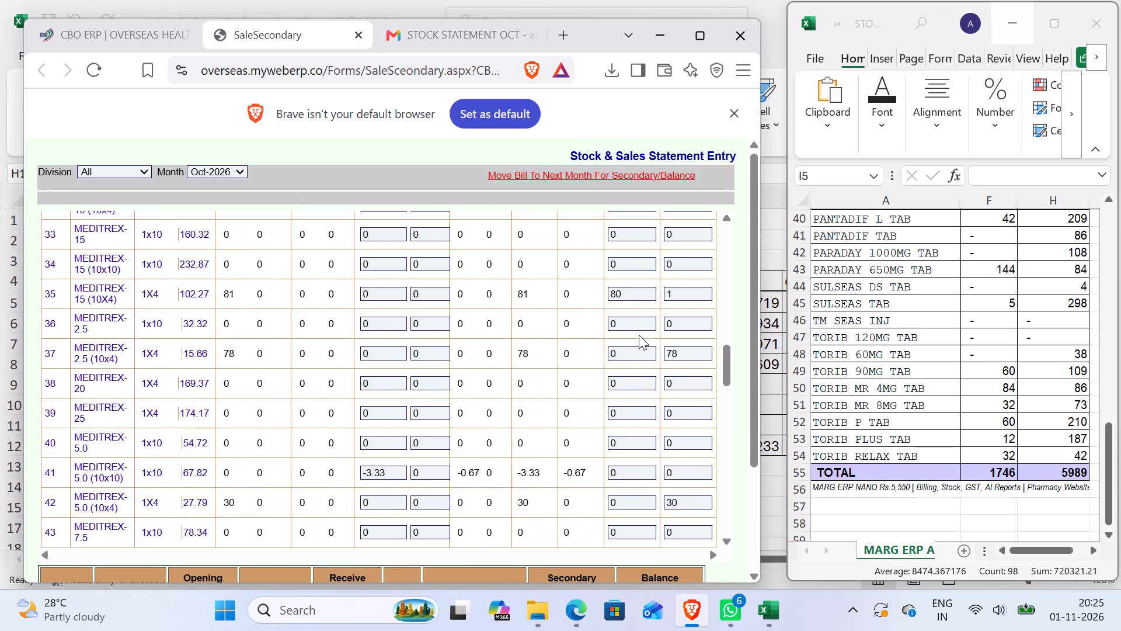
{"action": "scroll", "coordinate": [639, 335], "scroll_direction": "down", "scroll_amount": 5}
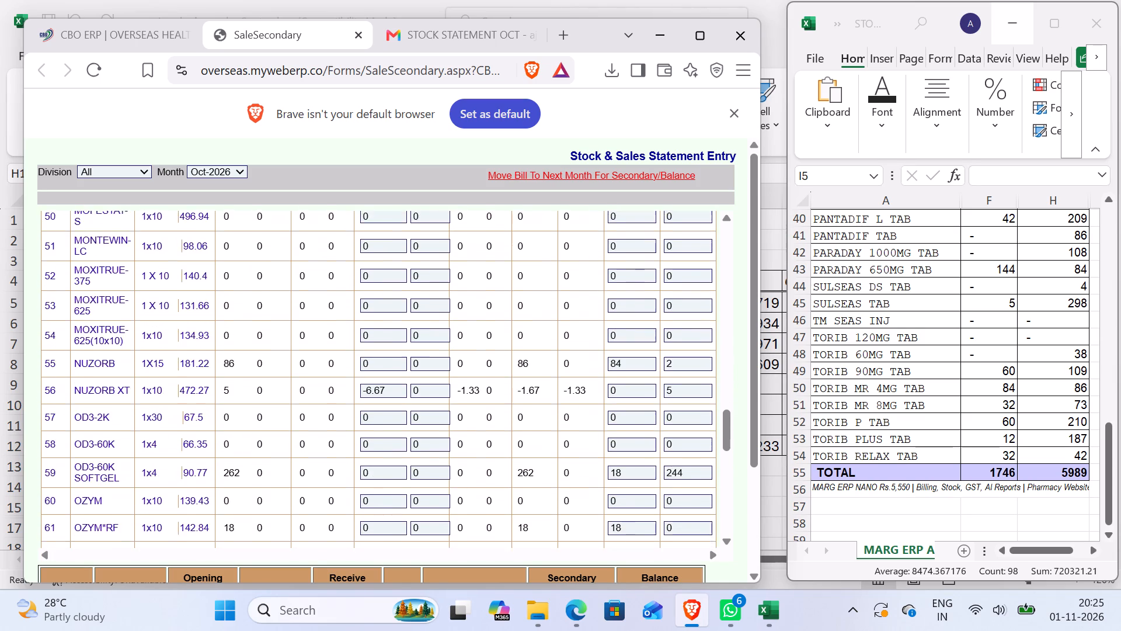
{"action": "scroll", "coordinate": [639, 335], "scroll_direction": "down", "scroll_amount": 4}
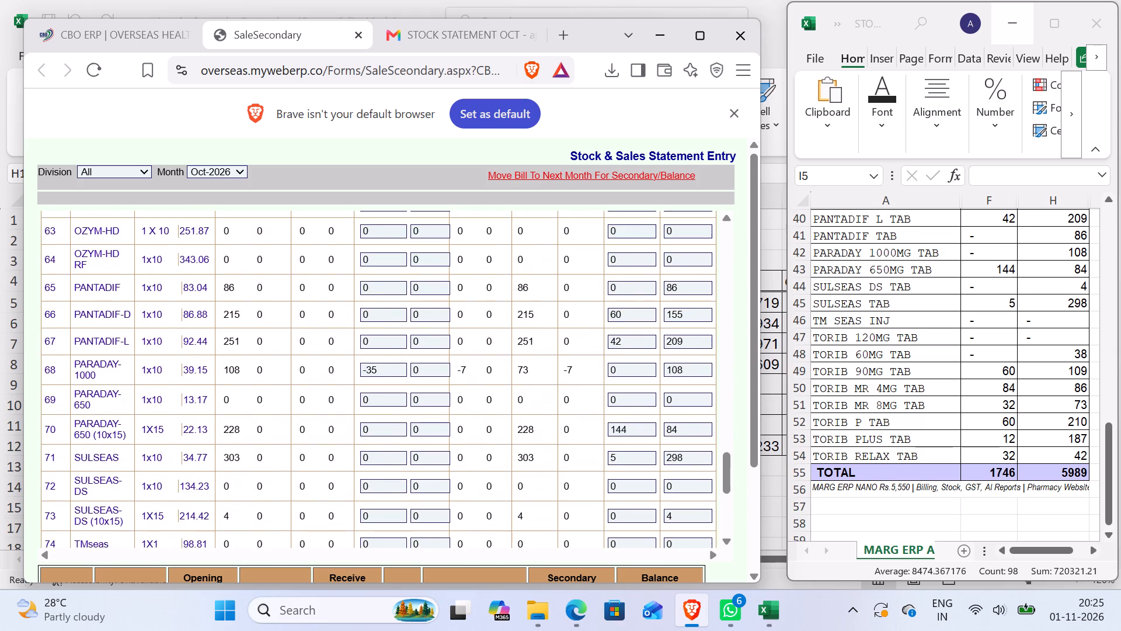
{"action": "scroll", "coordinate": [639, 335], "scroll_direction": "down", "scroll_amount": 4}
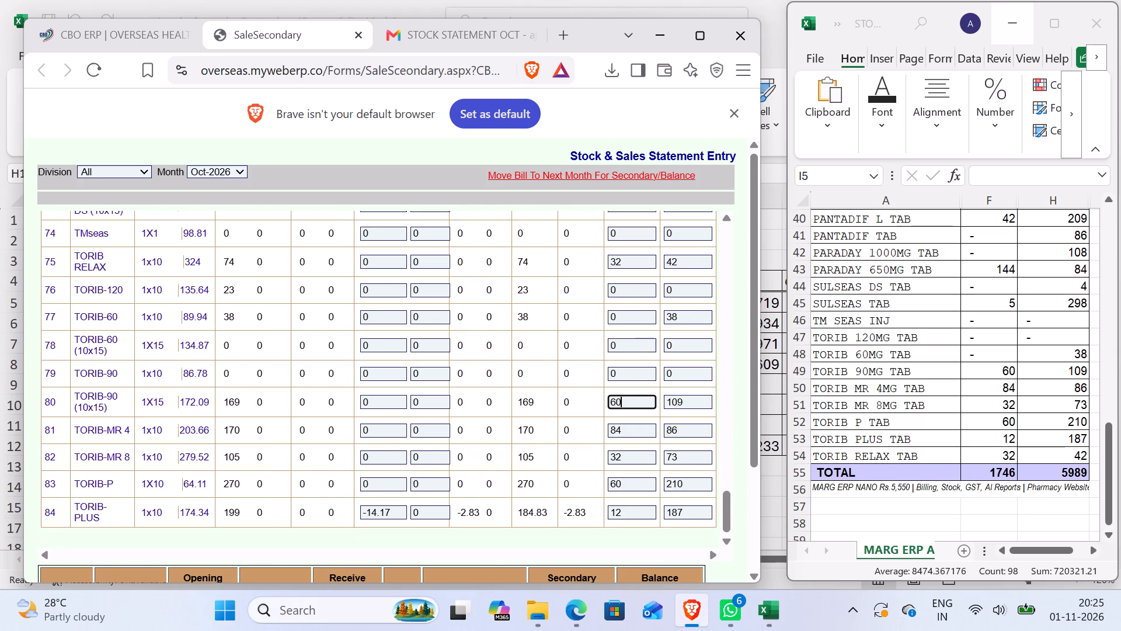
{"action": "left_click", "coordinate": [625, 376]}
{"action": "scroll", "coordinate": [626, 375], "scroll_direction": "down", "scroll_amount": 2}
{"action": "scroll", "coordinate": [622, 370], "scroll_direction": "up", "scroll_amount": 8}
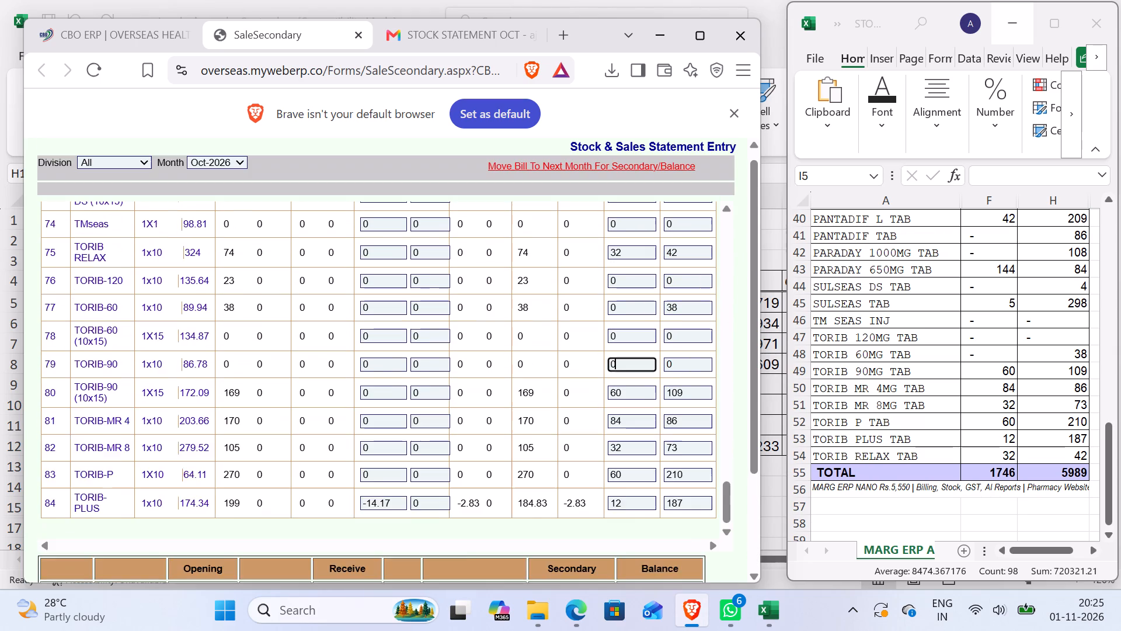
{"action": "scroll", "coordinate": [623, 370], "scroll_direction": "up", "scroll_amount": 8}
{"action": "left_click", "coordinate": [626, 344]}
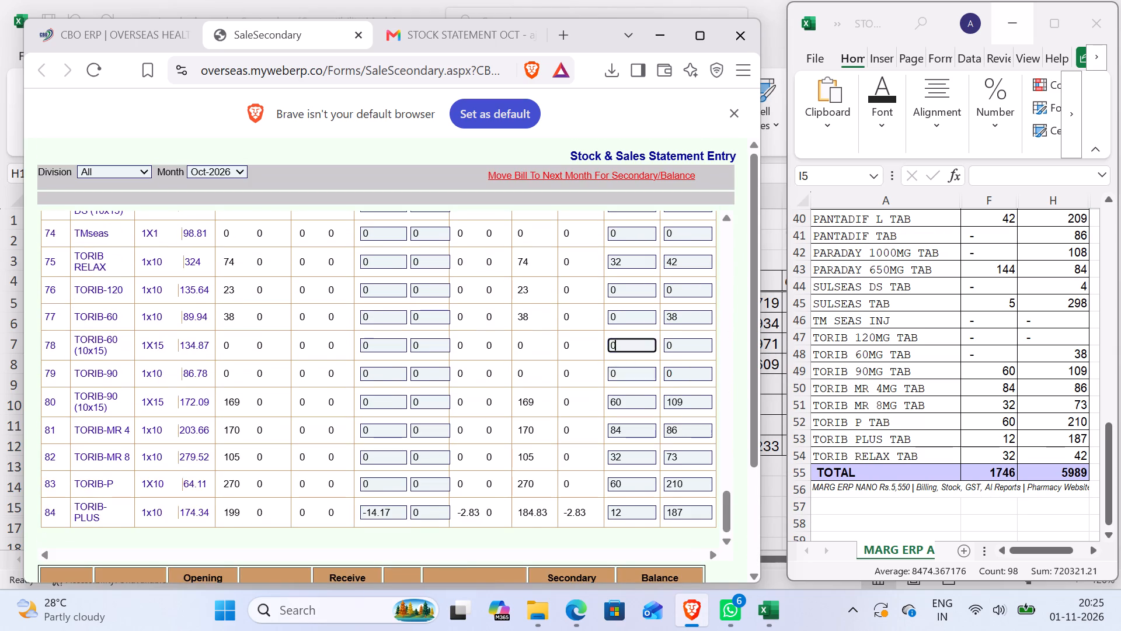
Review the sales and closing quantities entered in the secondary sales form, from the ACTICORT rows through the MEDITREX-7.5 row.
{"action": "scroll", "coordinate": [624, 343], "scroll_direction": "up", "scroll_amount": 20}
{"action": "scroll", "coordinate": [624, 343], "scroll_direction": "up", "scroll_amount": 5}
{"action": "scroll", "coordinate": [624, 343], "scroll_direction": "down", "scroll_amount": 1}
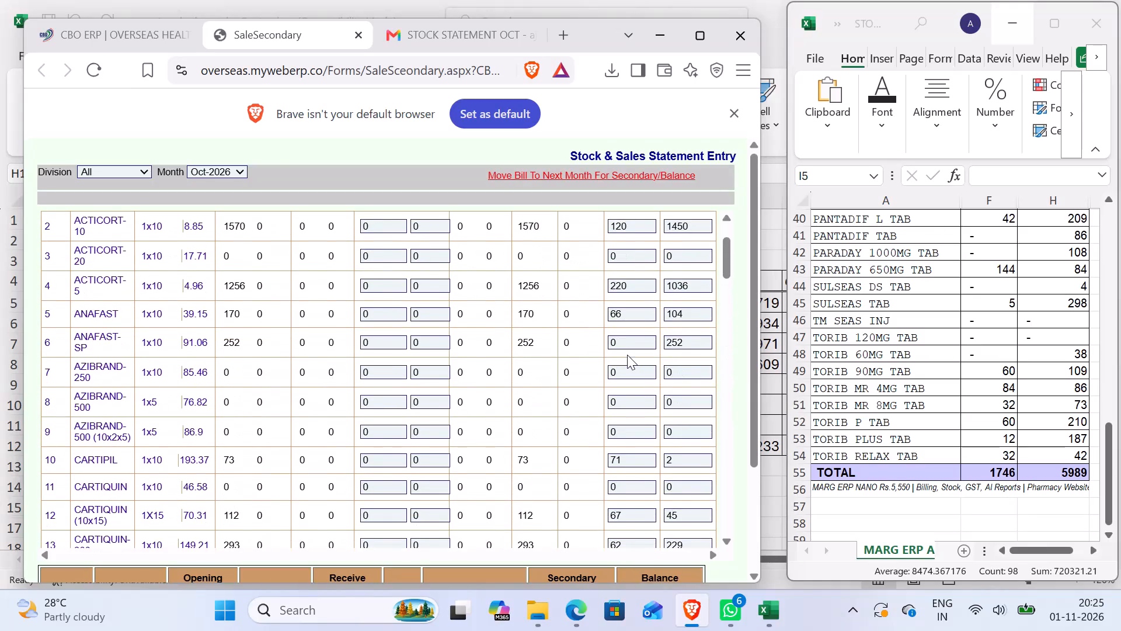
{"action": "scroll", "coordinate": [628, 355], "scroll_direction": "down", "scroll_amount": 1}
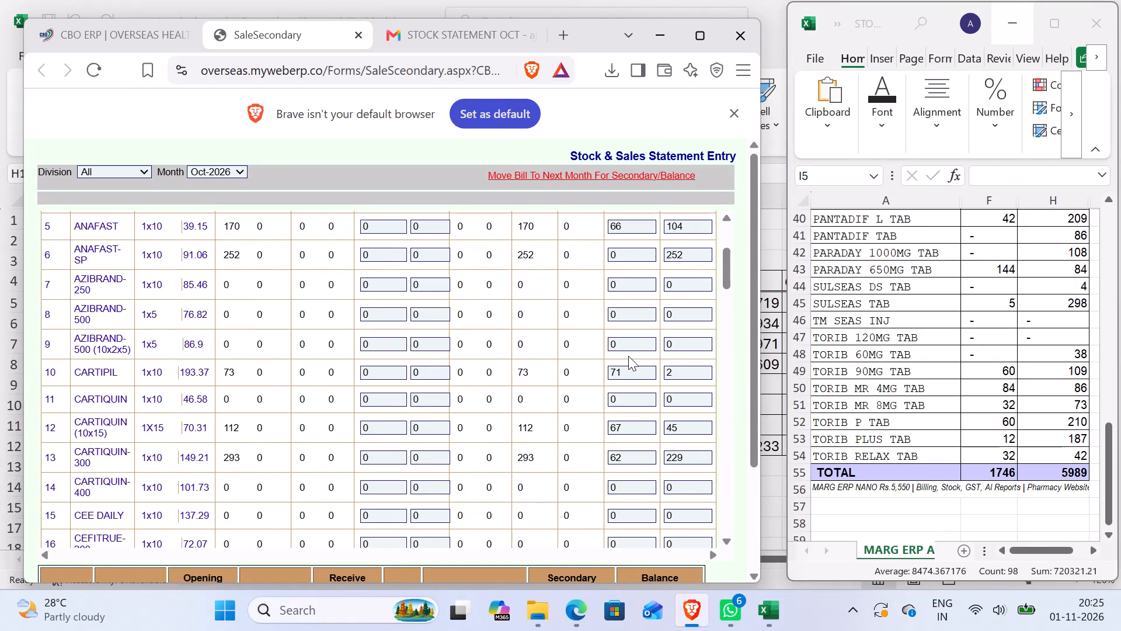
{"action": "scroll", "coordinate": [628, 356], "scroll_direction": "down", "scroll_amount": 2}
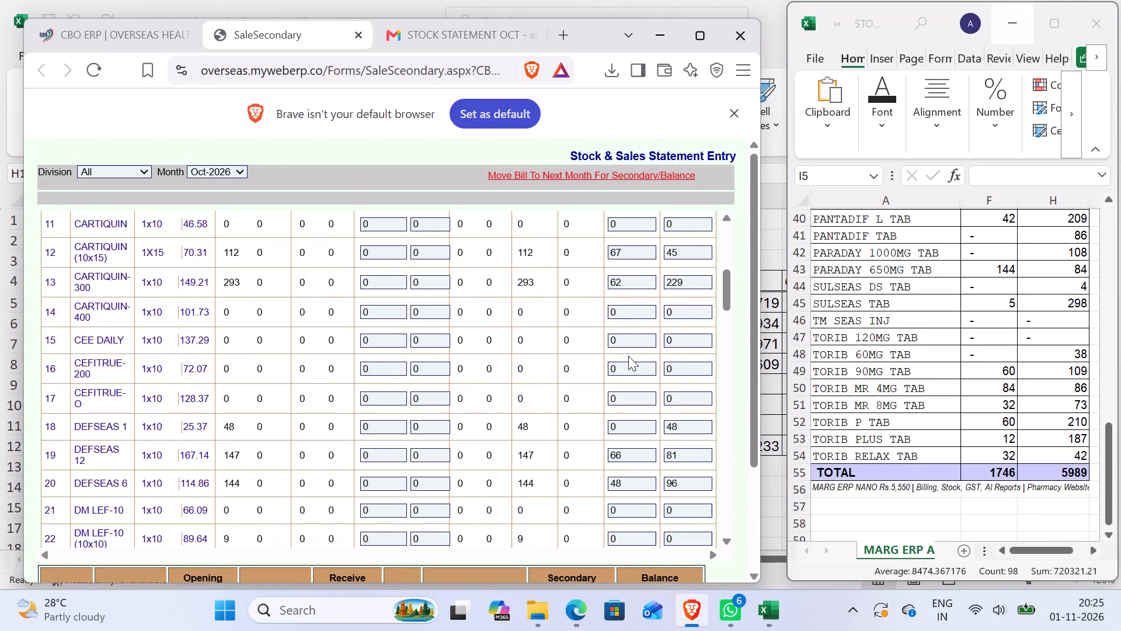
{"action": "scroll", "coordinate": [628, 356], "scroll_direction": "down", "scroll_amount": 1}
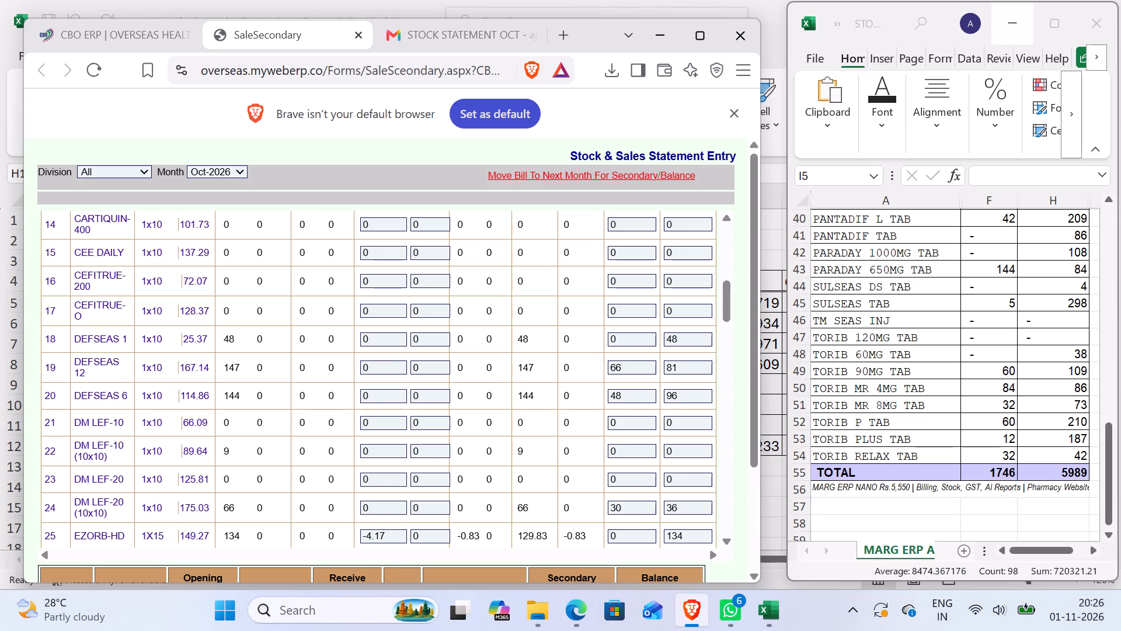
{"action": "scroll", "coordinate": [642, 515], "scroll_direction": "down", "scroll_amount": 1}
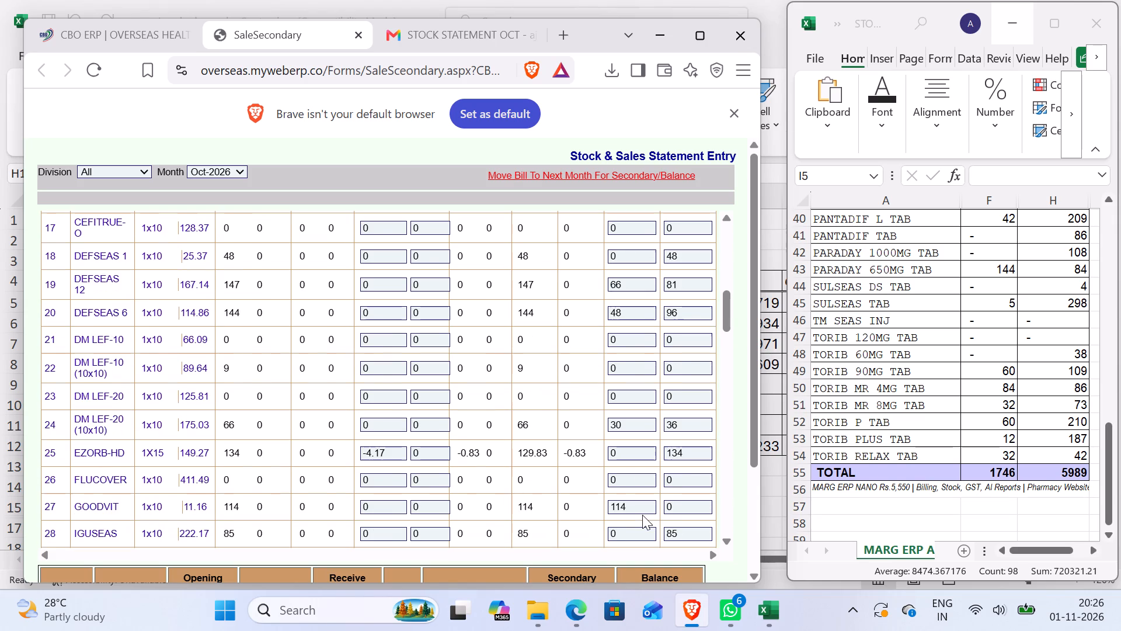
{"action": "scroll", "coordinate": [641, 507], "scroll_direction": "down", "scroll_amount": 1}
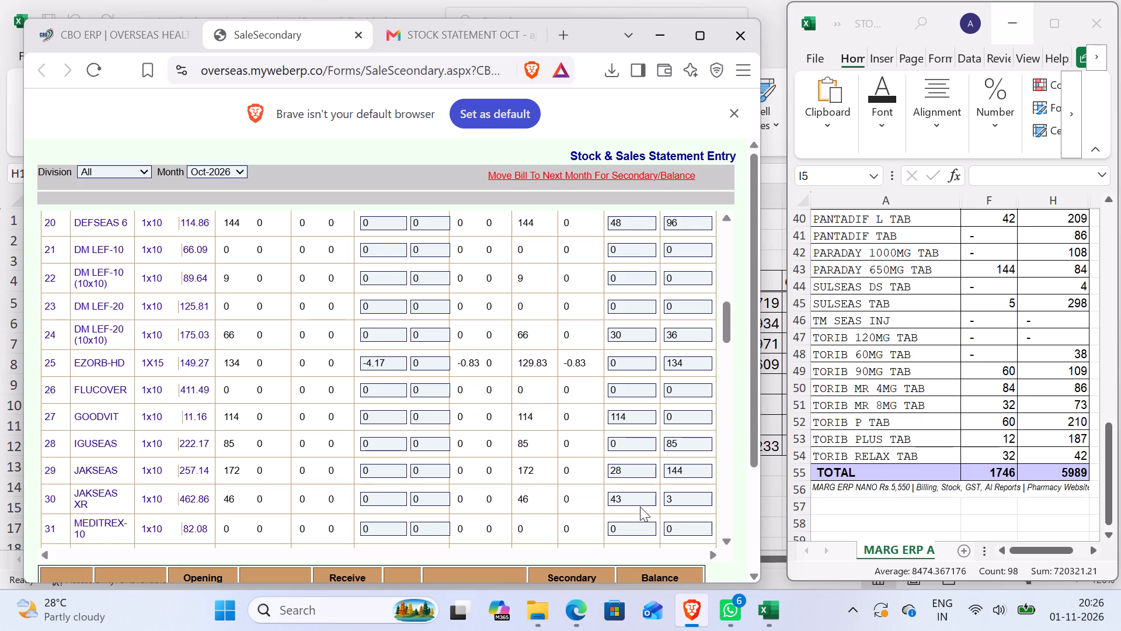
{"action": "scroll", "coordinate": [640, 507], "scroll_direction": "down", "scroll_amount": 2}
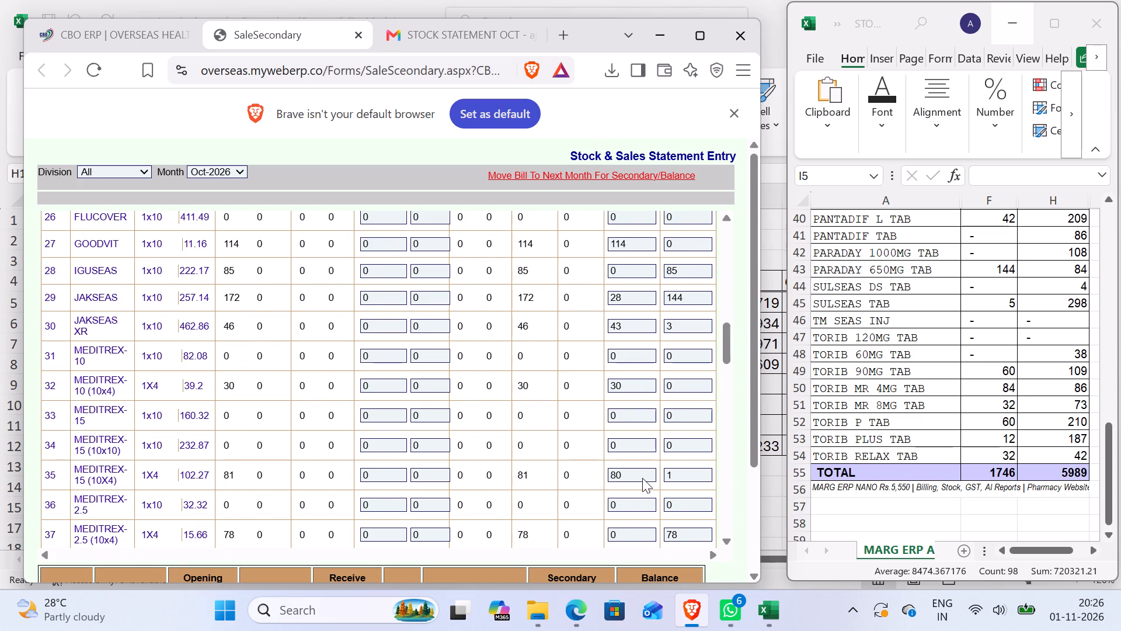
{"action": "scroll", "coordinate": [642, 478], "scroll_direction": "down", "scroll_amount": 2}
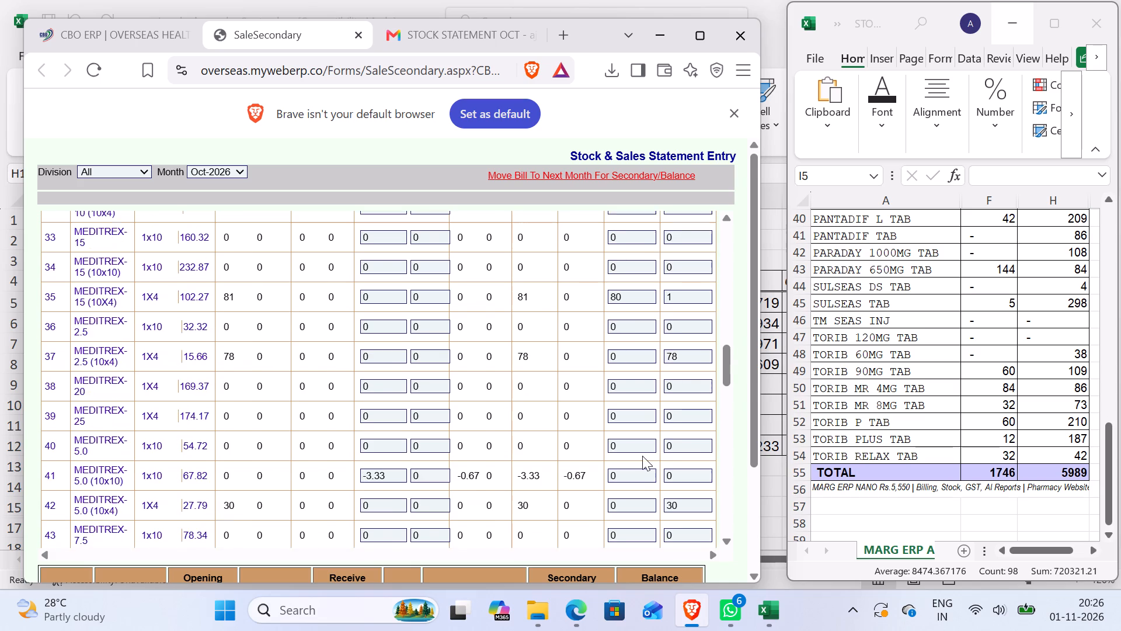
Continue checking the entered sales and closing quantities, from the remaining MEDITREX rows through the TORIB-PLUS row.
{"action": "scroll", "coordinate": [642, 456], "scroll_direction": "down", "scroll_amount": 2}
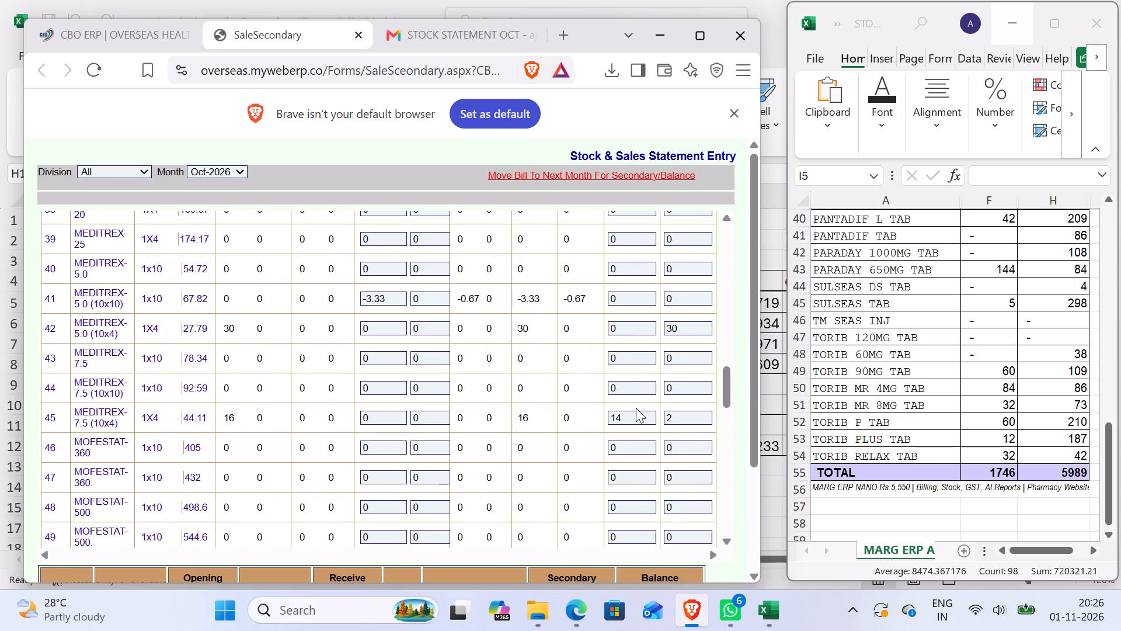
{"action": "scroll", "coordinate": [649, 486], "scroll_direction": "down", "scroll_amount": 2}
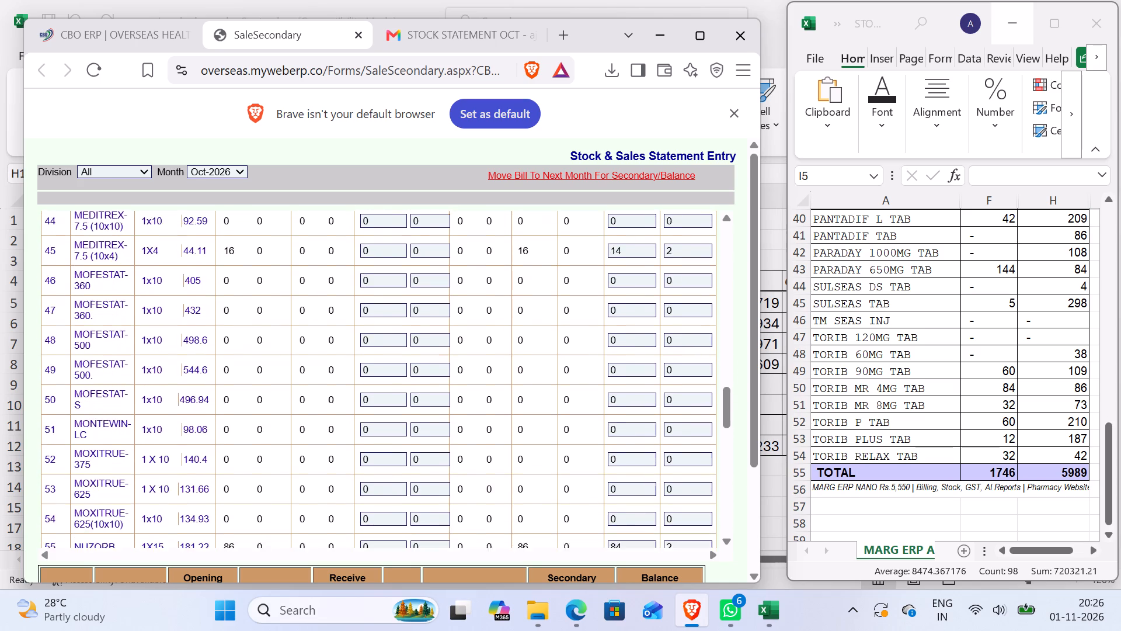
{"action": "scroll", "coordinate": [649, 486], "scroll_direction": "down", "scroll_amount": 1}
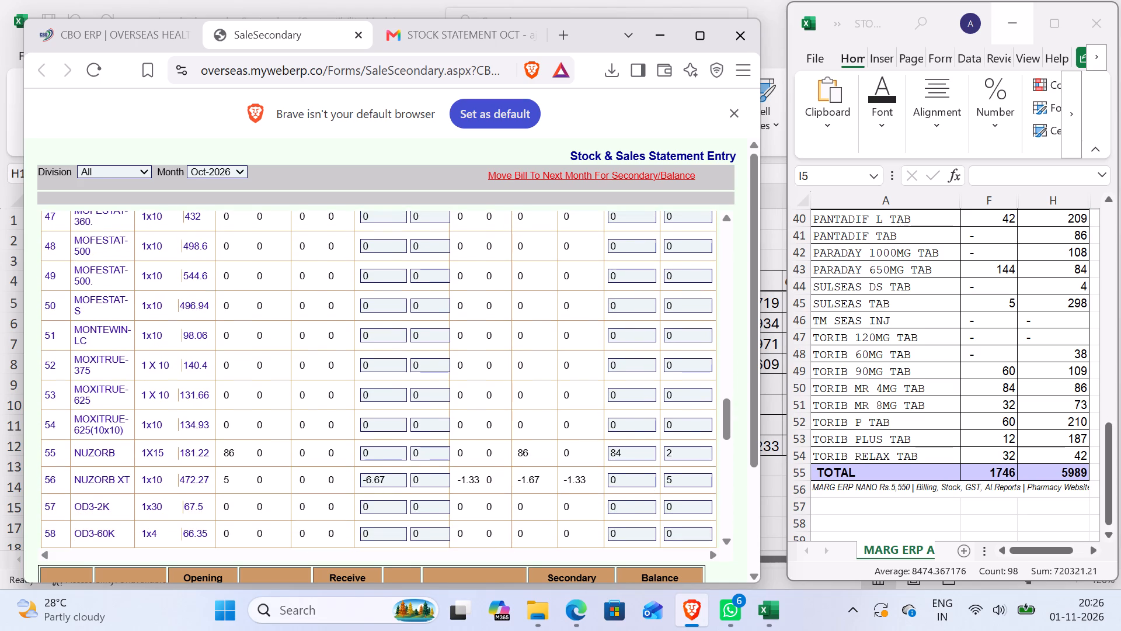
{"action": "scroll", "coordinate": [649, 476], "scroll_direction": "down", "scroll_amount": 1}
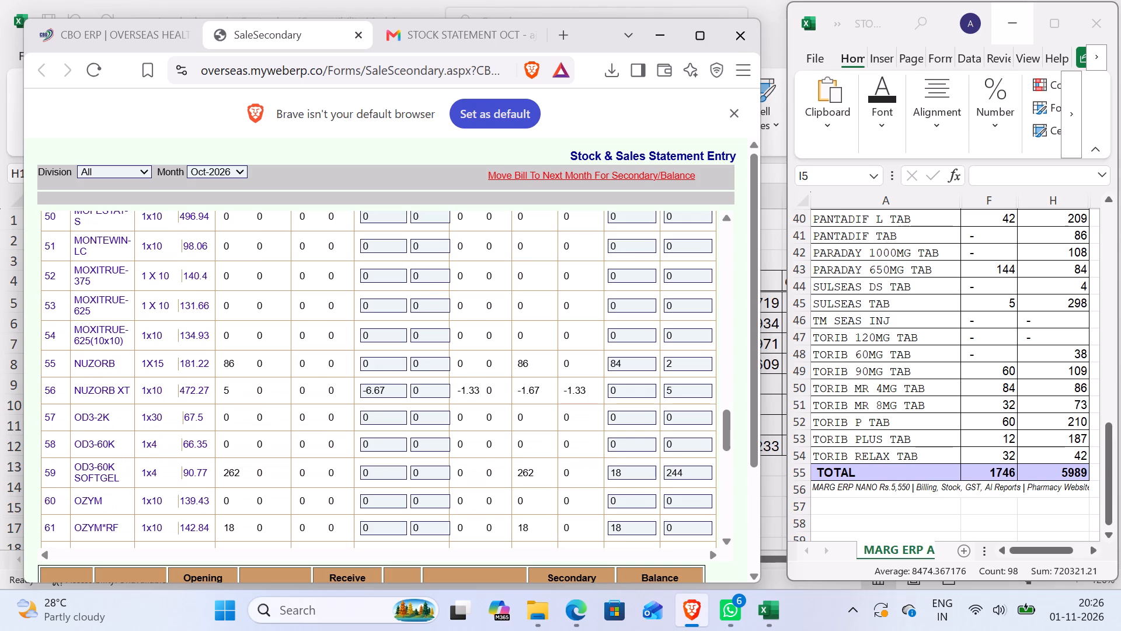
{"action": "scroll", "coordinate": [649, 476], "scroll_direction": "down", "scroll_amount": 1}
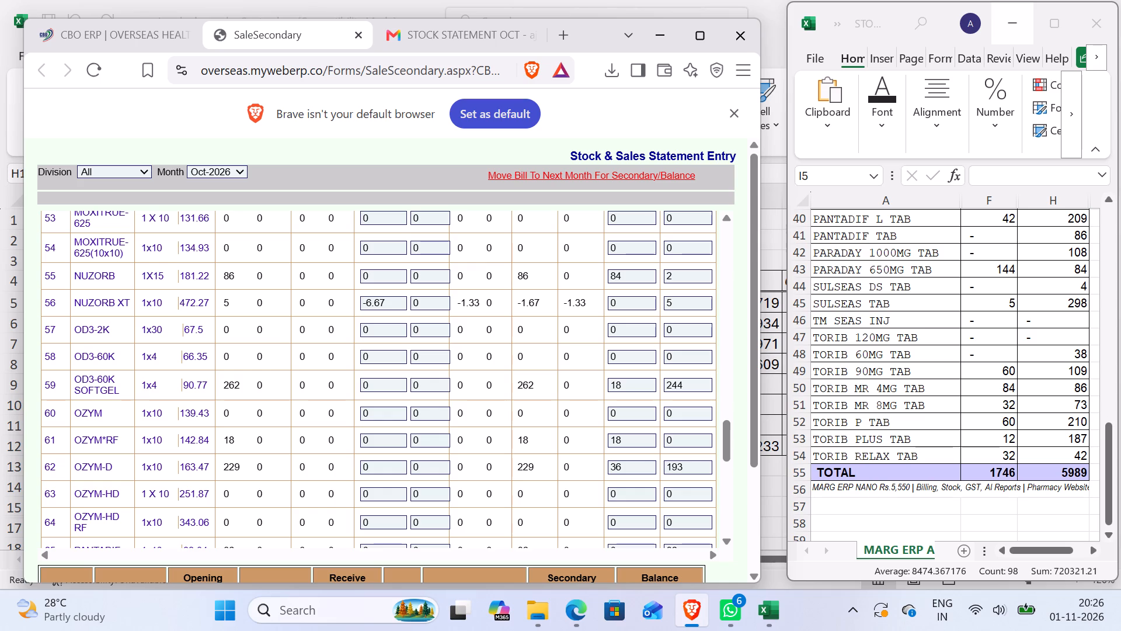
{"action": "scroll", "coordinate": [642, 384], "scroll_direction": "down", "scroll_amount": 1}
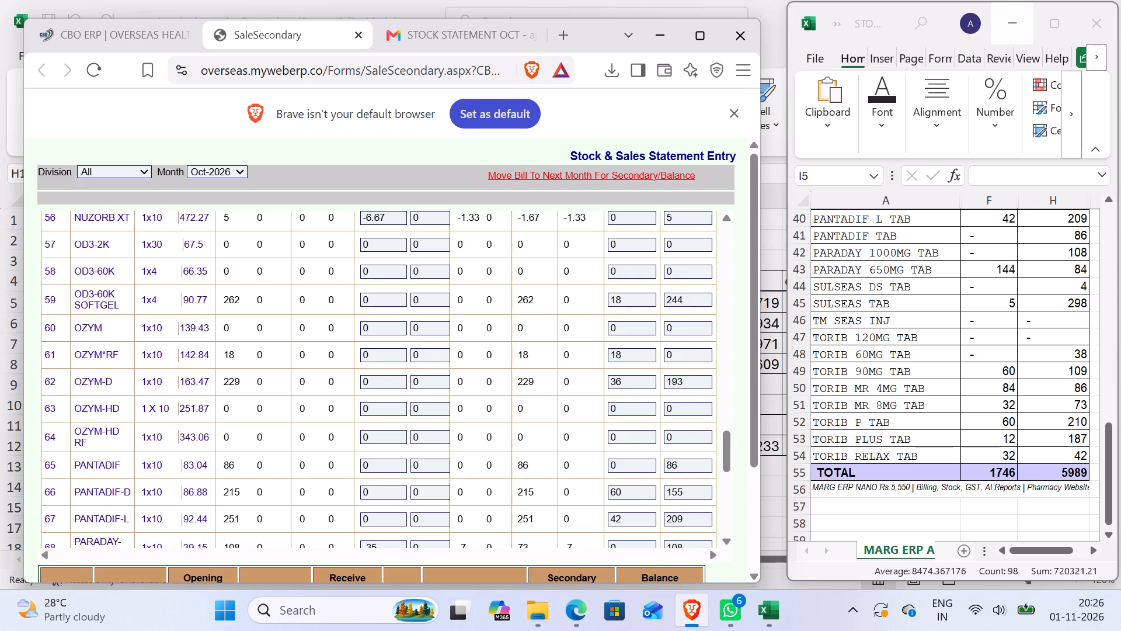
{"action": "scroll", "coordinate": [649, 518], "scroll_direction": "down", "scroll_amount": 1}
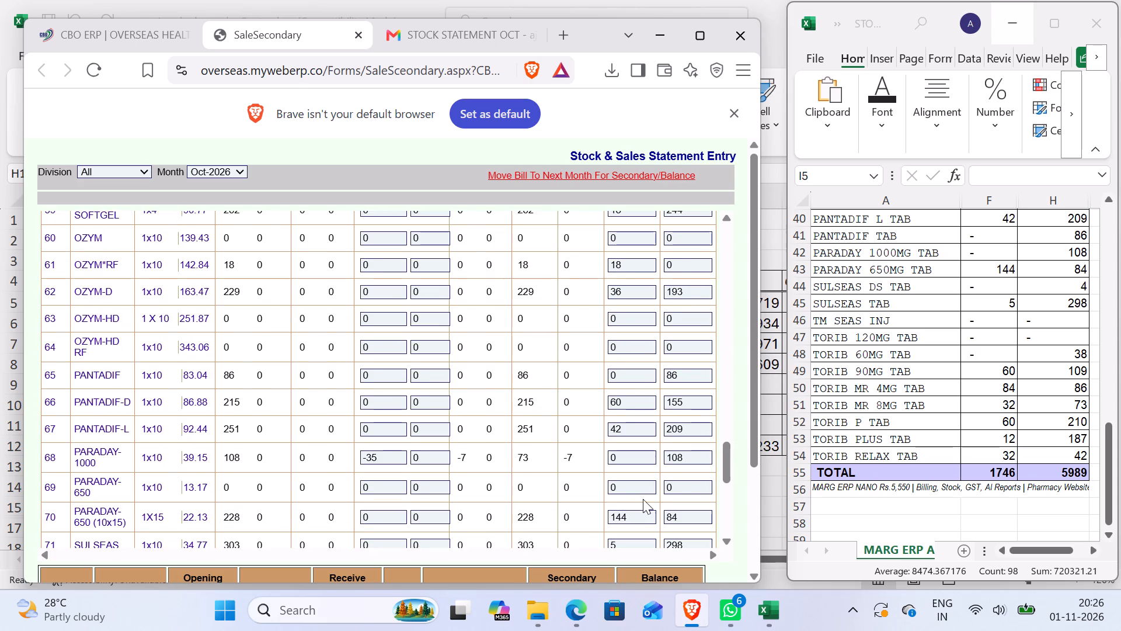
{"action": "scroll", "coordinate": [643, 497], "scroll_direction": "down", "scroll_amount": 1}
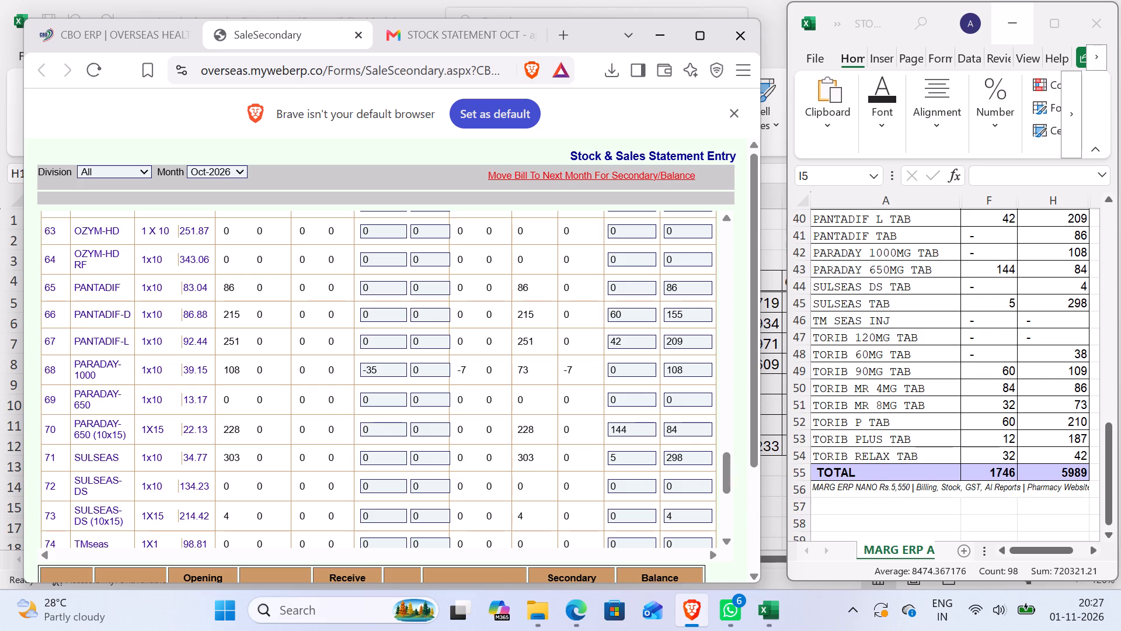
{"action": "scroll", "coordinate": [659, 430], "scroll_direction": "down", "scroll_amount": 2}
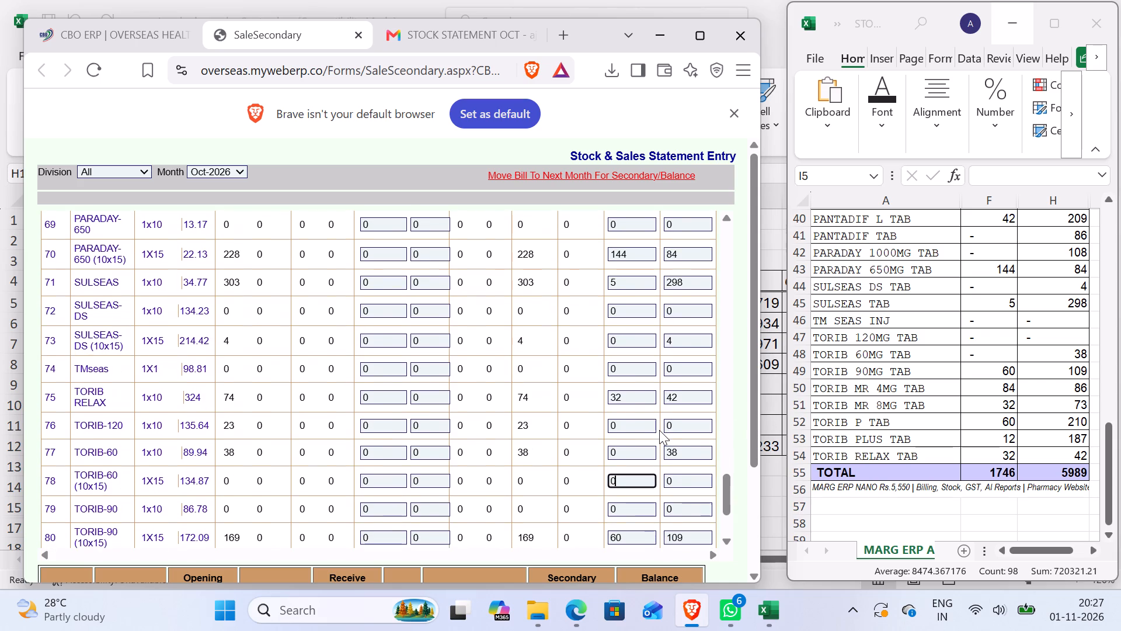
{"action": "scroll", "coordinate": [659, 430], "scroll_direction": "down", "scroll_amount": 2}
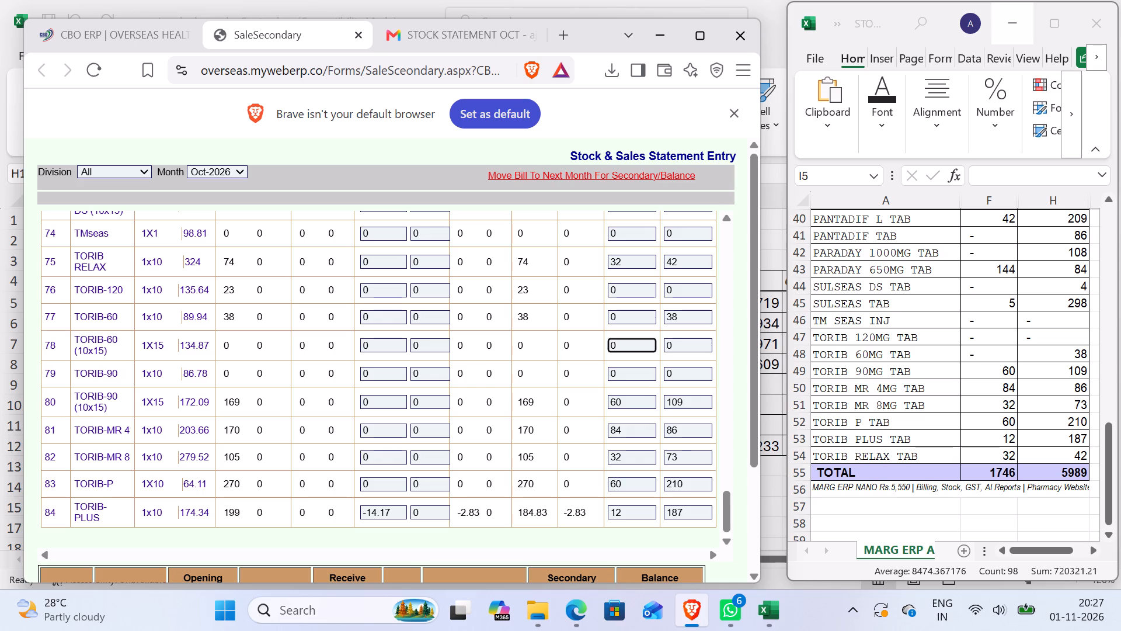
Recheck the rows from PANTADIF to TORIB and set the SULSEAS closing balance to 303.
{"action": "scroll", "coordinate": [684, 434], "scroll_direction": "up", "scroll_amount": 1}
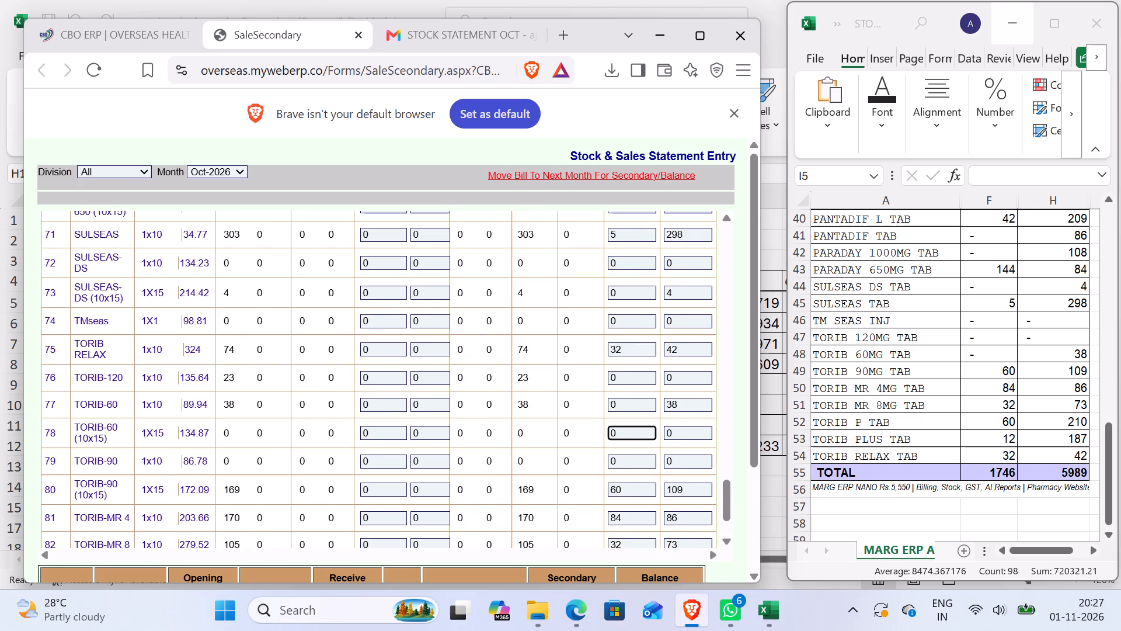
{"action": "scroll", "coordinate": [684, 434], "scroll_direction": "up", "scroll_amount": 1}
{"action": "scroll", "coordinate": [684, 434], "scroll_direction": "down", "scroll_amount": 1}
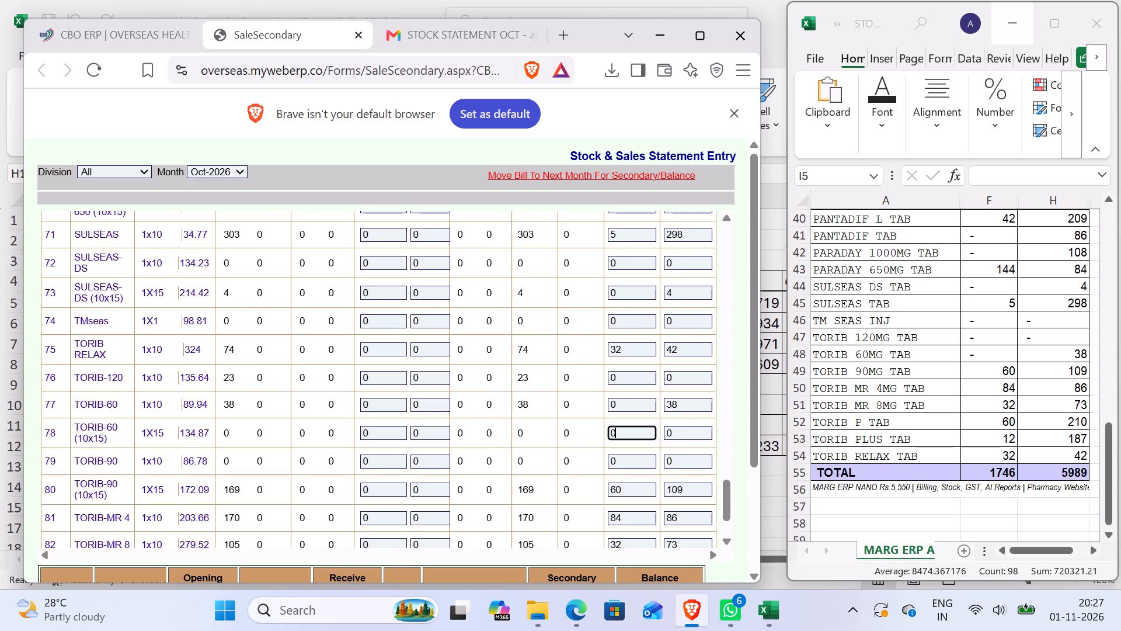
{"action": "scroll", "coordinate": [625, 422], "scroll_direction": "up", "scroll_amount": 2}
{"action": "scroll", "coordinate": [625, 422], "scroll_direction": "down", "scroll_amount": 1}
{"action": "scroll", "coordinate": [625, 422], "scroll_direction": "up", "scroll_amount": 1}
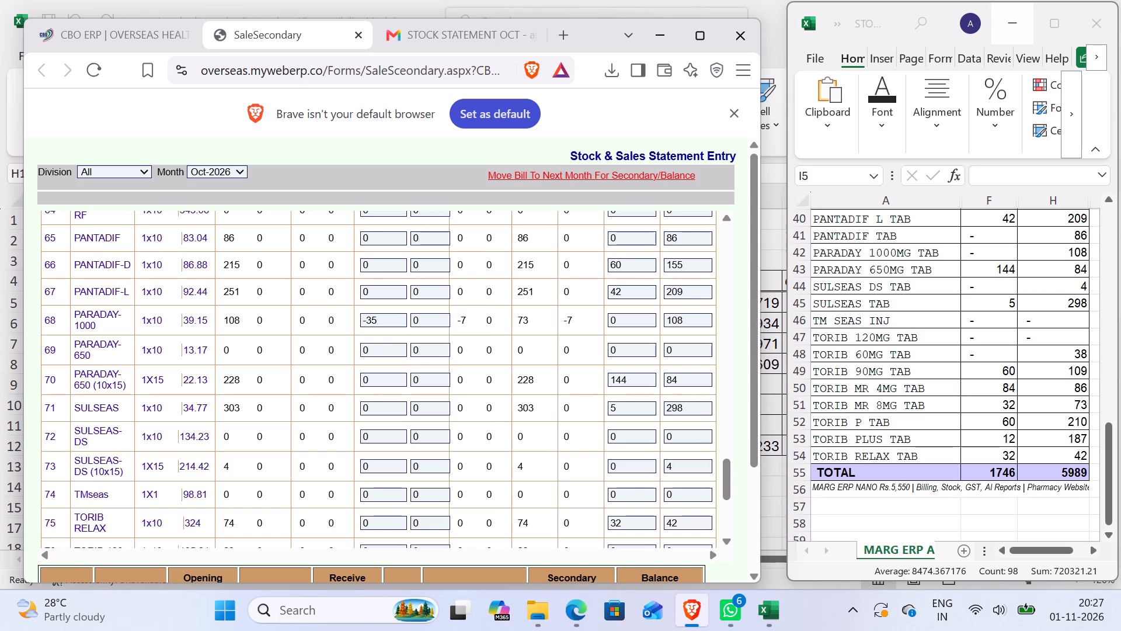
{"action": "scroll", "coordinate": [625, 476], "scroll_direction": "down", "scroll_amount": 2}
{"action": "scroll", "coordinate": [625, 476], "scroll_direction": "up", "scroll_amount": 1}
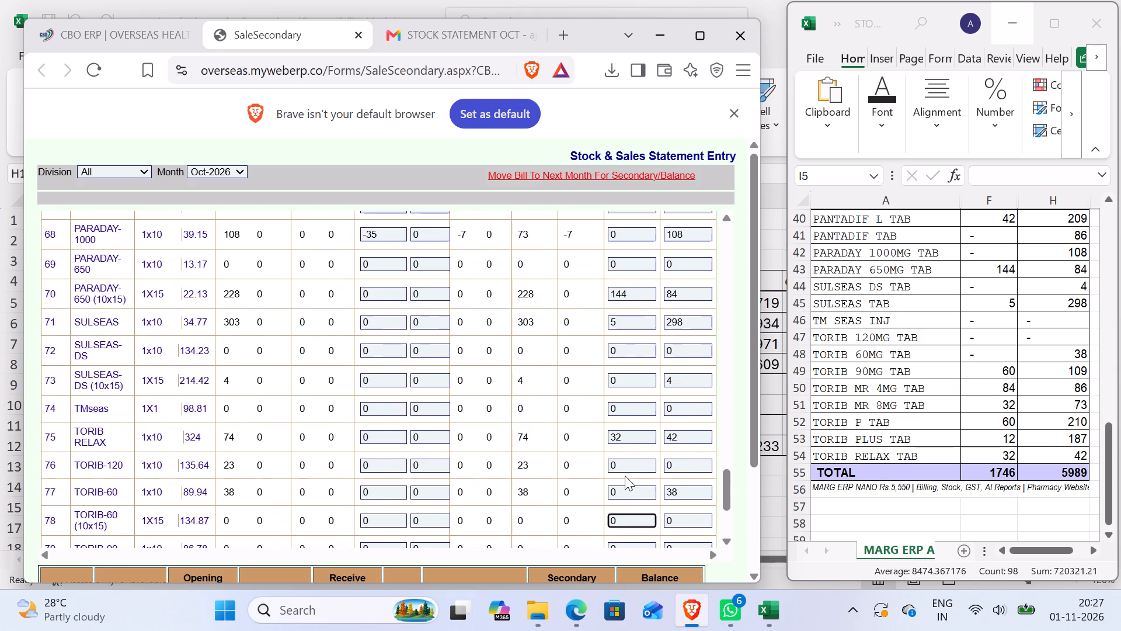
{"action": "left_click", "coordinate": [636, 320]}
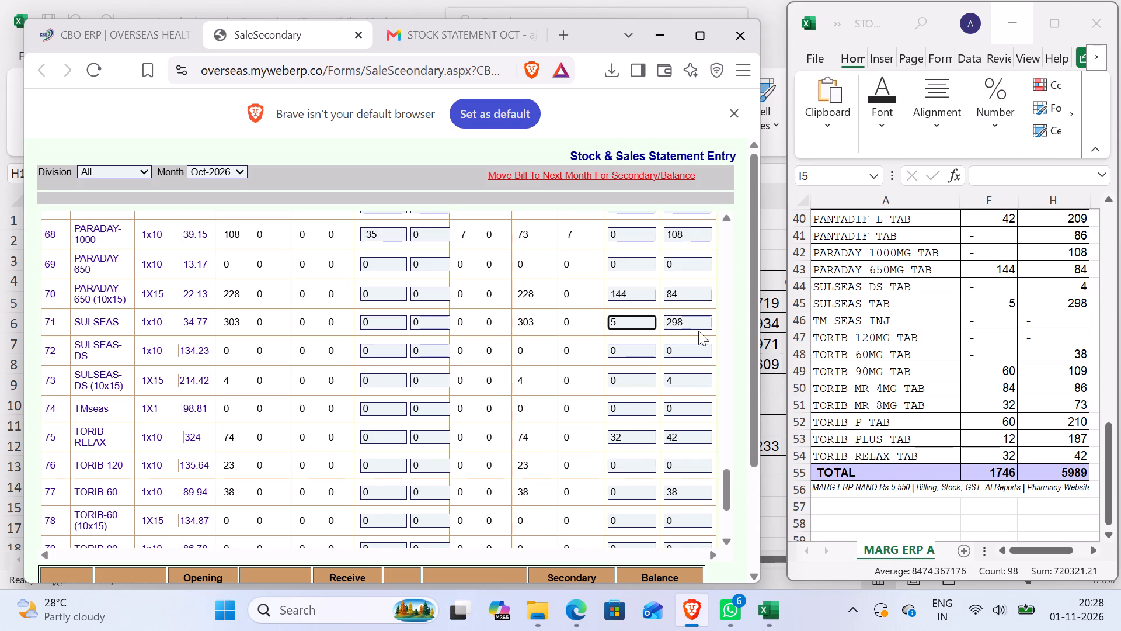
{"action": "left_click", "coordinate": [685, 317]}
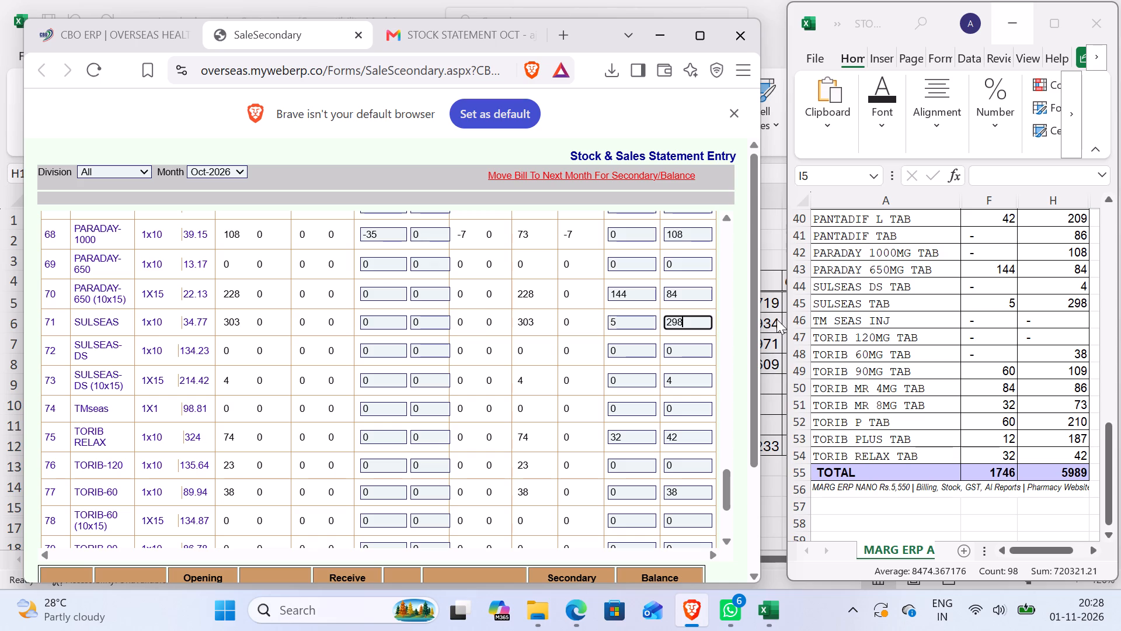
{"action": "key", "text": "BackSpace"}
{"action": "key", "text": "BackSpace"}
{"action": "key", "text": "BackSpace"}
{"action": "key", "text": "3"}
{"action": "key", "text": "0"}
{"action": "key", "text": "3"}
{"action": "left_click", "coordinate": [685, 486]}
Compare the form's total secondary and balance quantities with the stock statement's totals, rechecking the PARADAY, SULSEAS and TORIB rows.
{"action": "scroll", "coordinate": [685, 486], "scroll_direction": "down", "scroll_amount": 2}
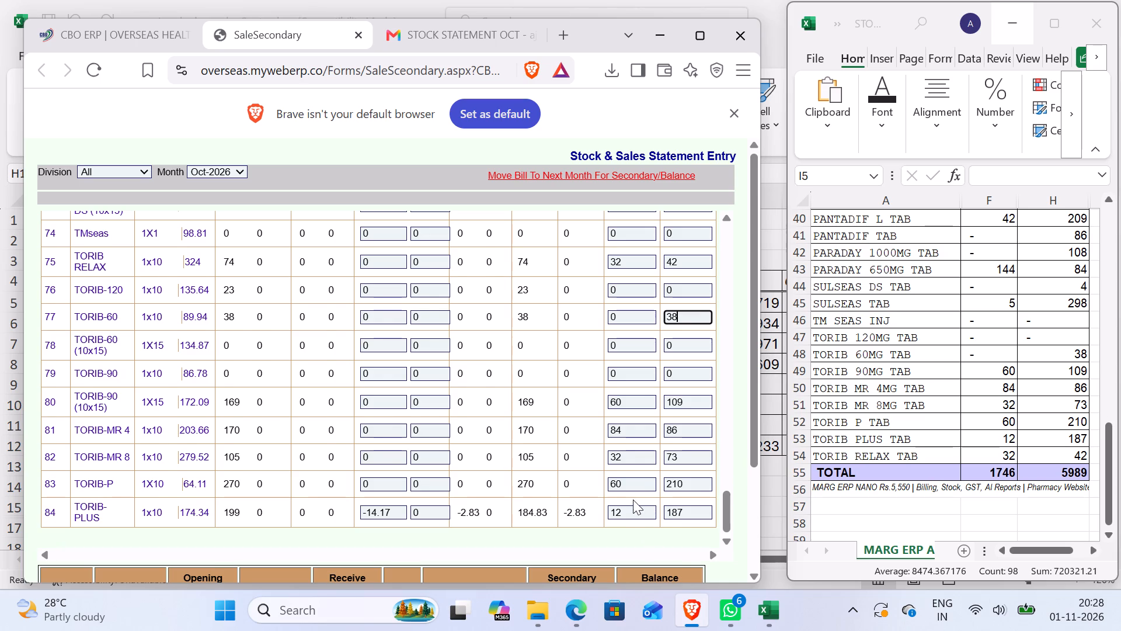
{"action": "scroll", "coordinate": [633, 500], "scroll_direction": "down", "scroll_amount": 2}
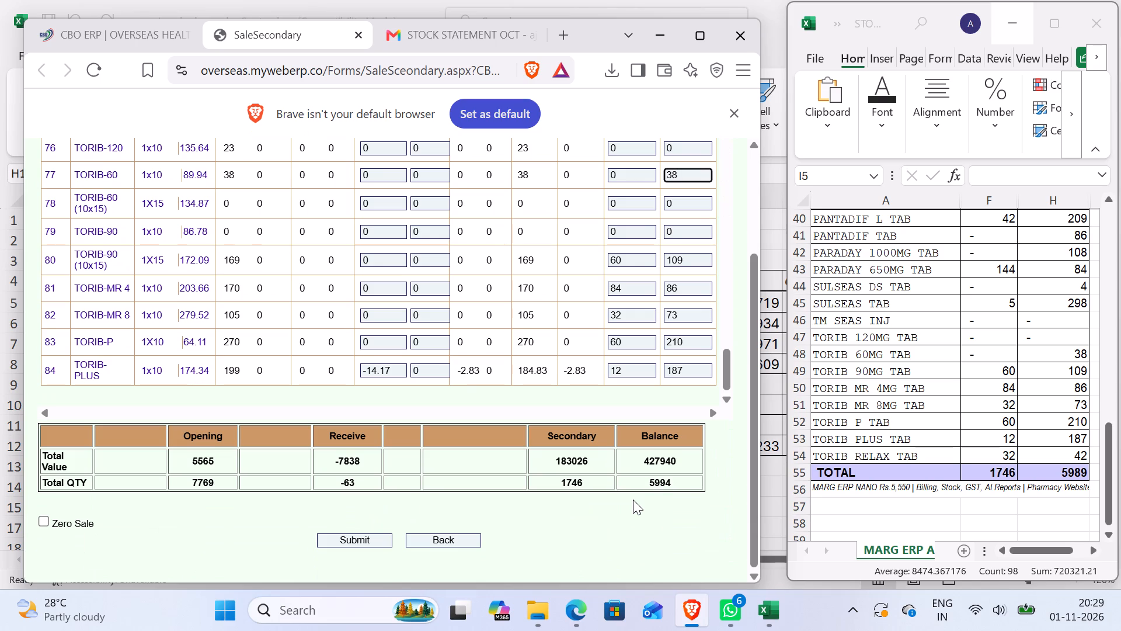
{"action": "scroll", "coordinate": [688, 243], "scroll_direction": "up", "scroll_amount": 3}
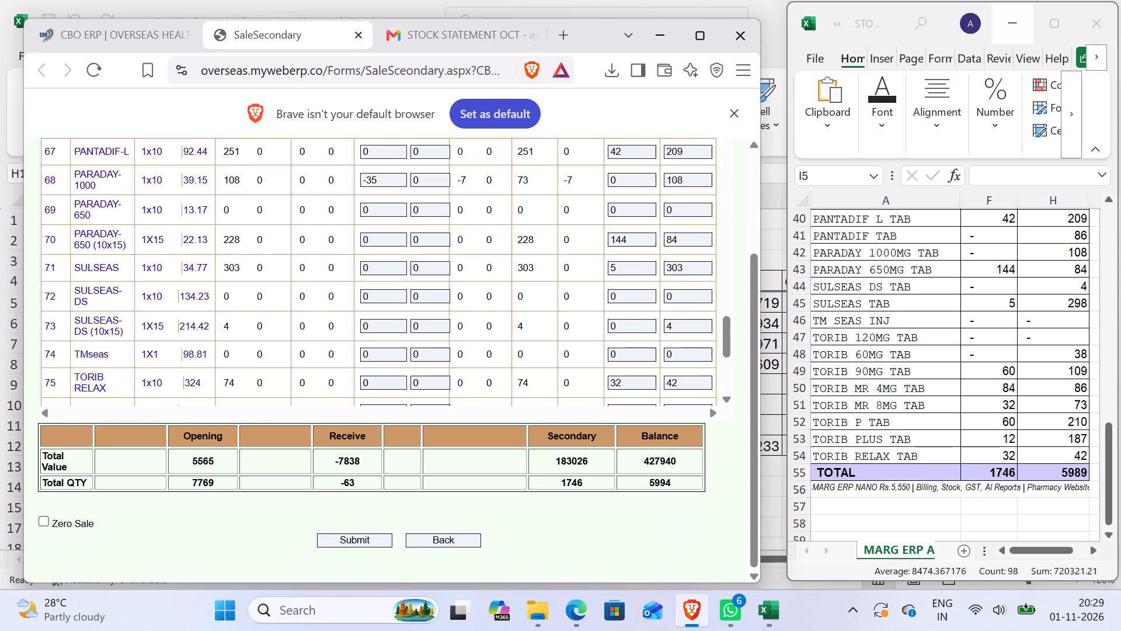
{"action": "scroll", "coordinate": [650, 268], "scroll_direction": "down", "scroll_amount": 2}
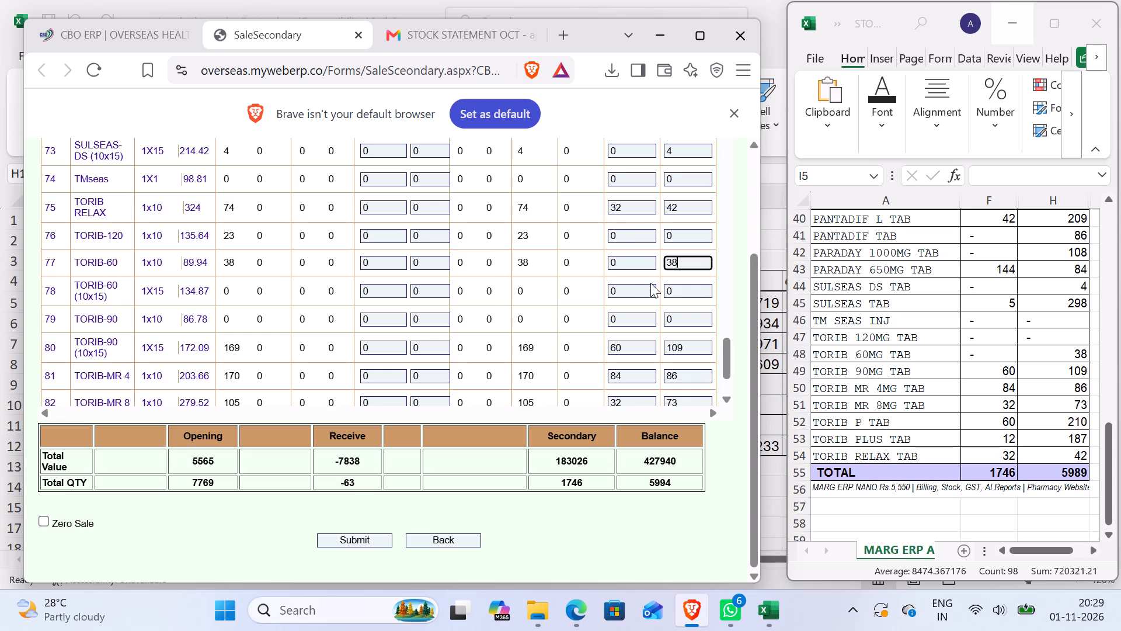
{"action": "left_click", "coordinate": [678, 290]}
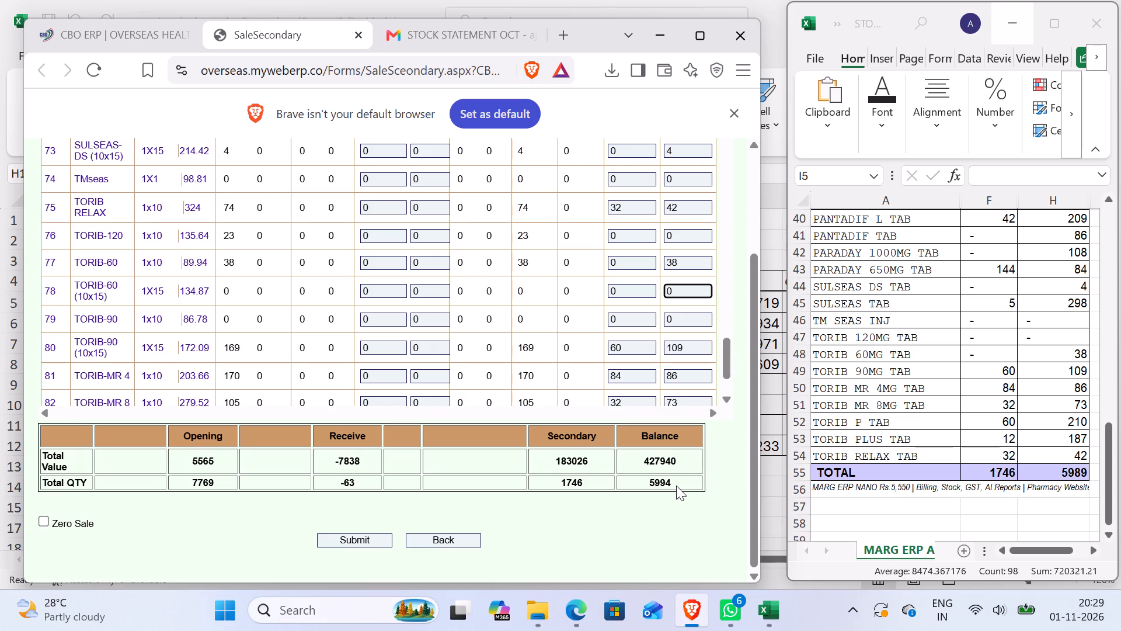
{"action": "left_click", "coordinate": [624, 376]}
{"action": "scroll", "coordinate": [625, 375], "scroll_direction": "up", "scroll_amount": 9}
{"action": "scroll", "coordinate": [625, 376], "scroll_direction": "down", "scroll_amount": 14}
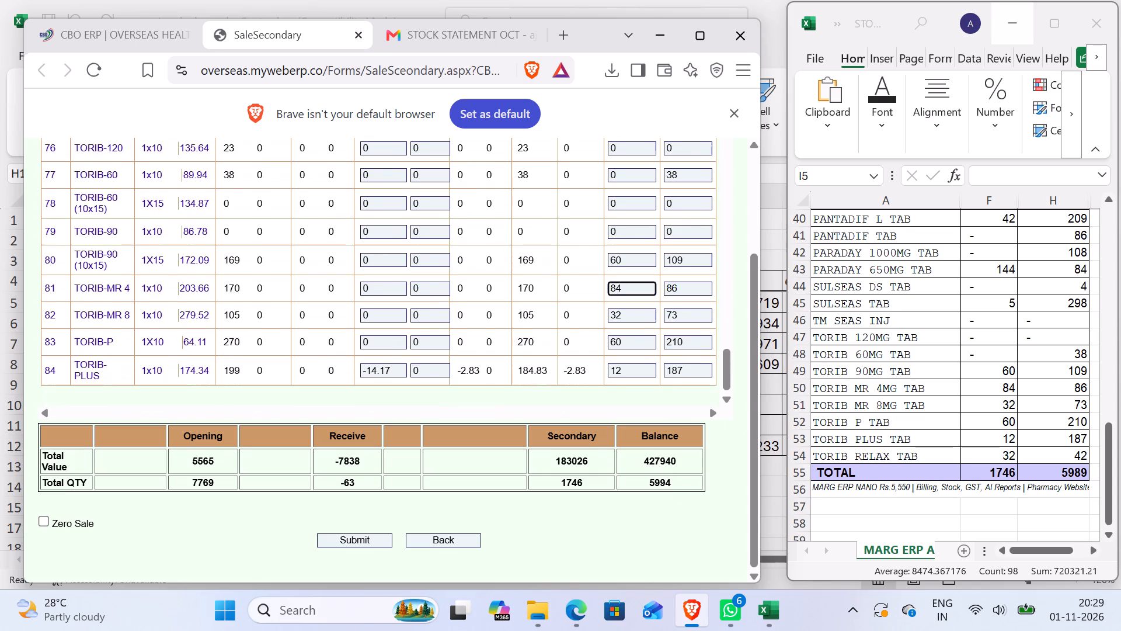
{"action": "left_click", "coordinate": [644, 369]}
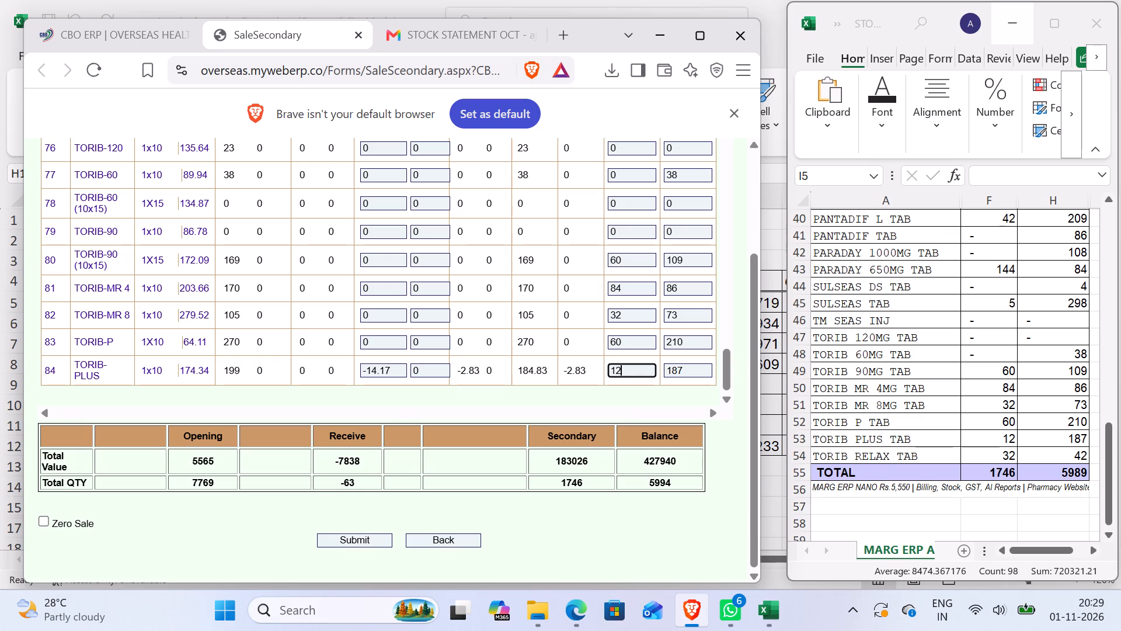
{"action": "scroll", "coordinate": [567, 272], "scroll_direction": "up", "scroll_amount": 2}
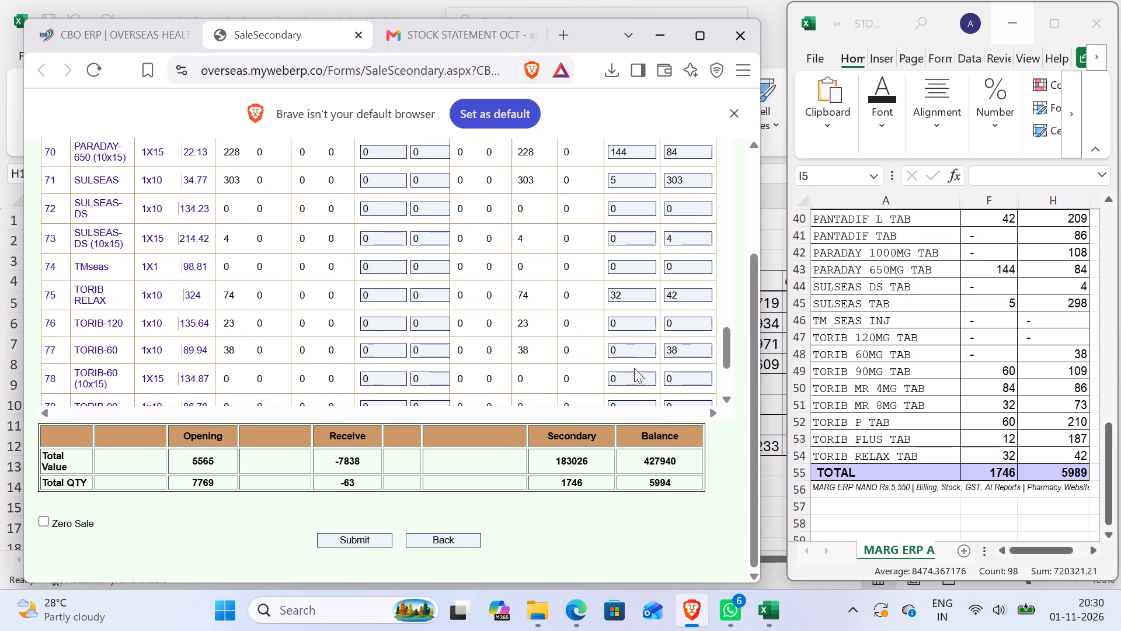
{"action": "scroll", "coordinate": [621, 248], "scroll_direction": "down", "scroll_amount": 5}
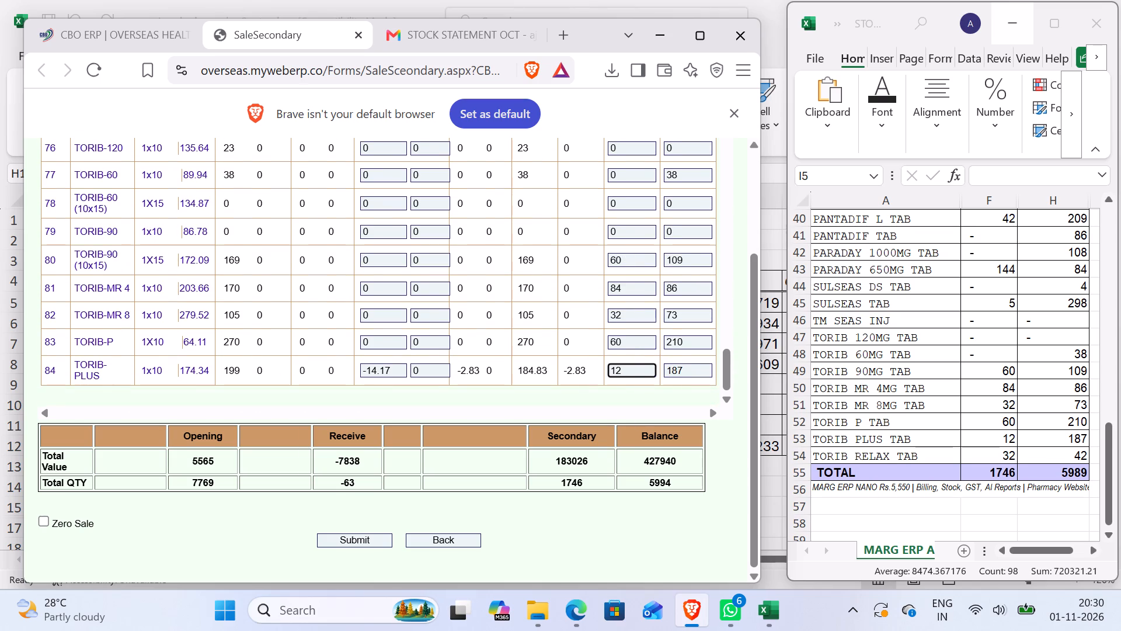
Recheck the entered sales and closing quantities against the stock statement, from the TORIB-PLUS row back up through the OZYM-D row.
{"action": "scroll", "coordinate": [639, 259], "scroll_direction": "up", "scroll_amount": 2}
{"action": "scroll", "coordinate": [645, 289], "scroll_direction": "down", "scroll_amount": 2}
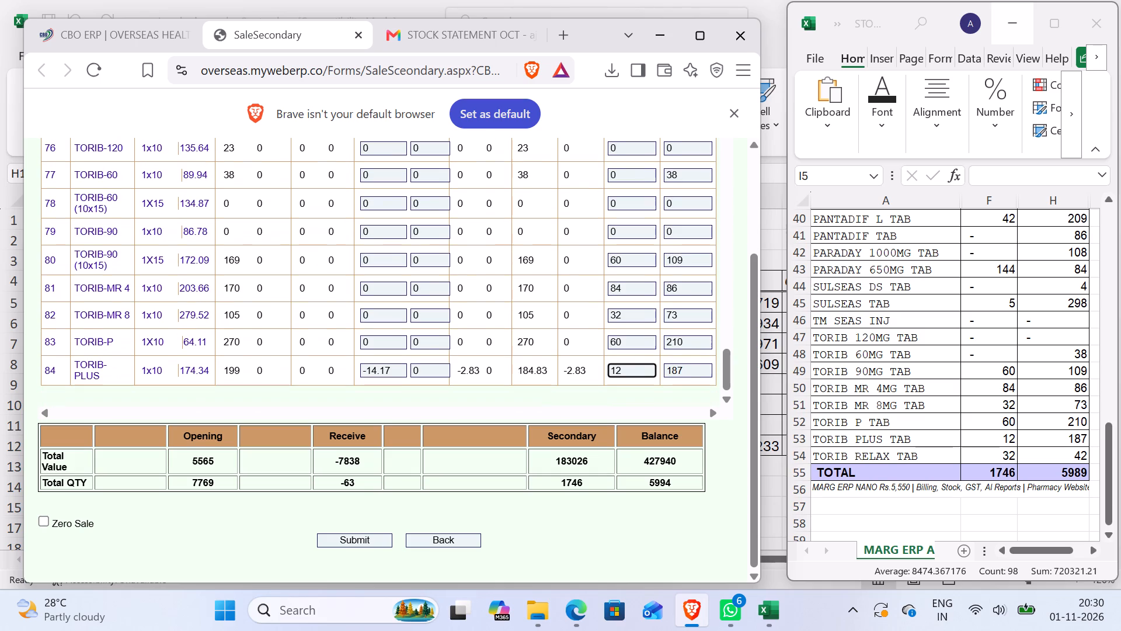
{"action": "scroll", "coordinate": [645, 290], "scroll_direction": "down", "scroll_amount": 1}
{"action": "scroll", "coordinate": [643, 290], "scroll_direction": "up", "scroll_amount": 2}
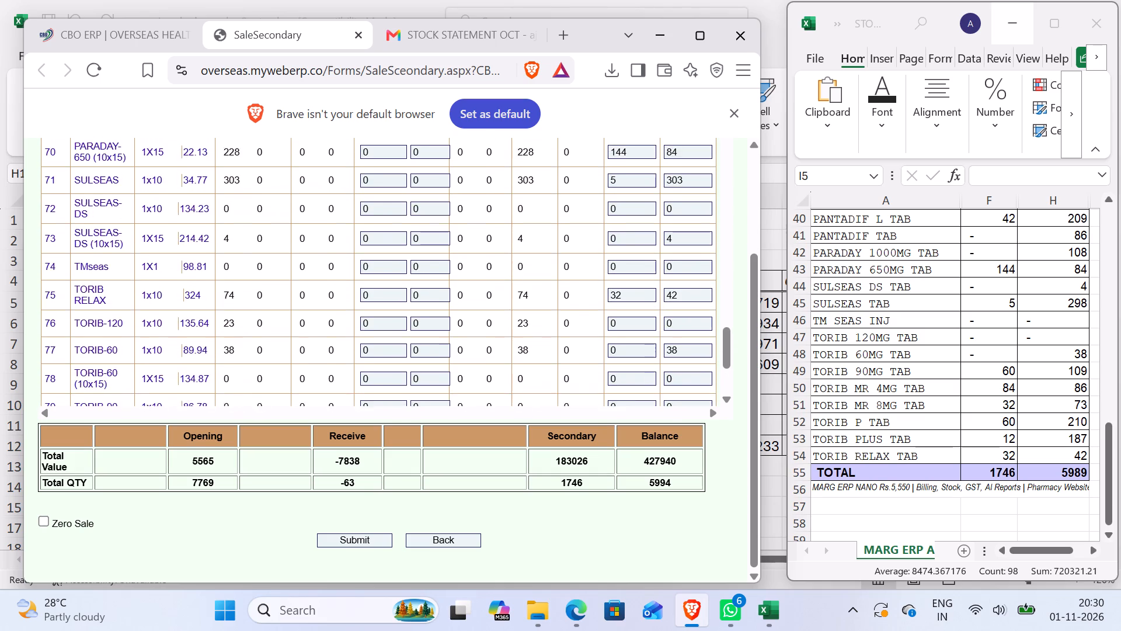
{"action": "scroll", "coordinate": [643, 290], "scroll_direction": "up", "scroll_amount": 1}
{"action": "scroll", "coordinate": [643, 290], "scroll_direction": "down", "scroll_amount": 9}
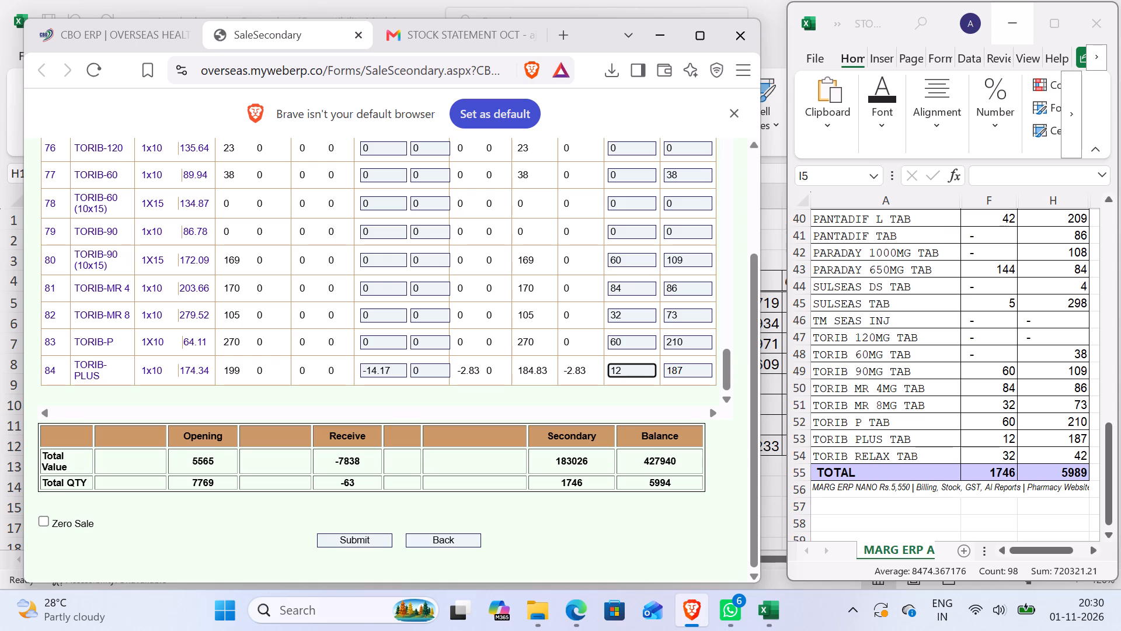
{"action": "scroll", "coordinate": [627, 222], "scroll_direction": "up", "scroll_amount": 1}
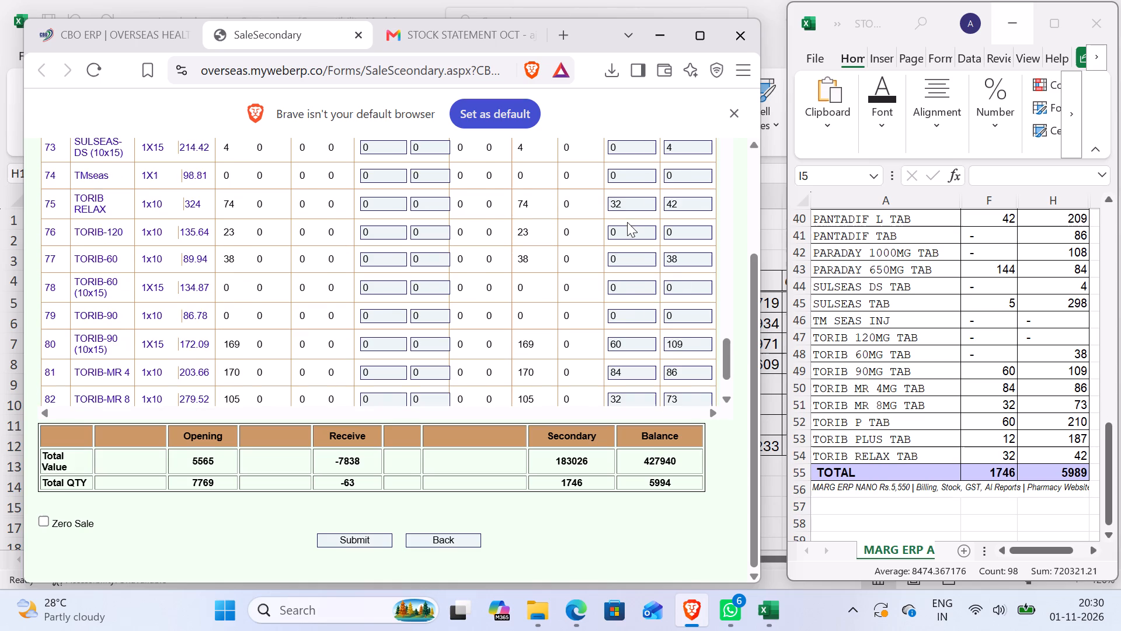
{"action": "scroll", "coordinate": [626, 230], "scroll_direction": "up", "scroll_amount": 2}
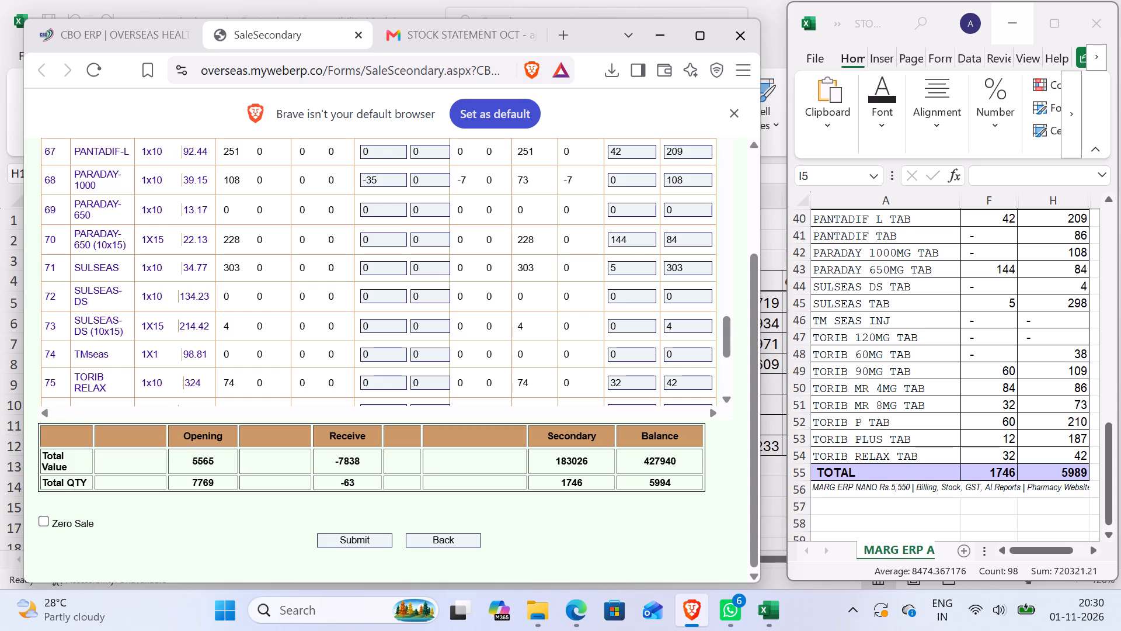
{"action": "scroll", "coordinate": [633, 230], "scroll_direction": "up", "scroll_amount": 1}
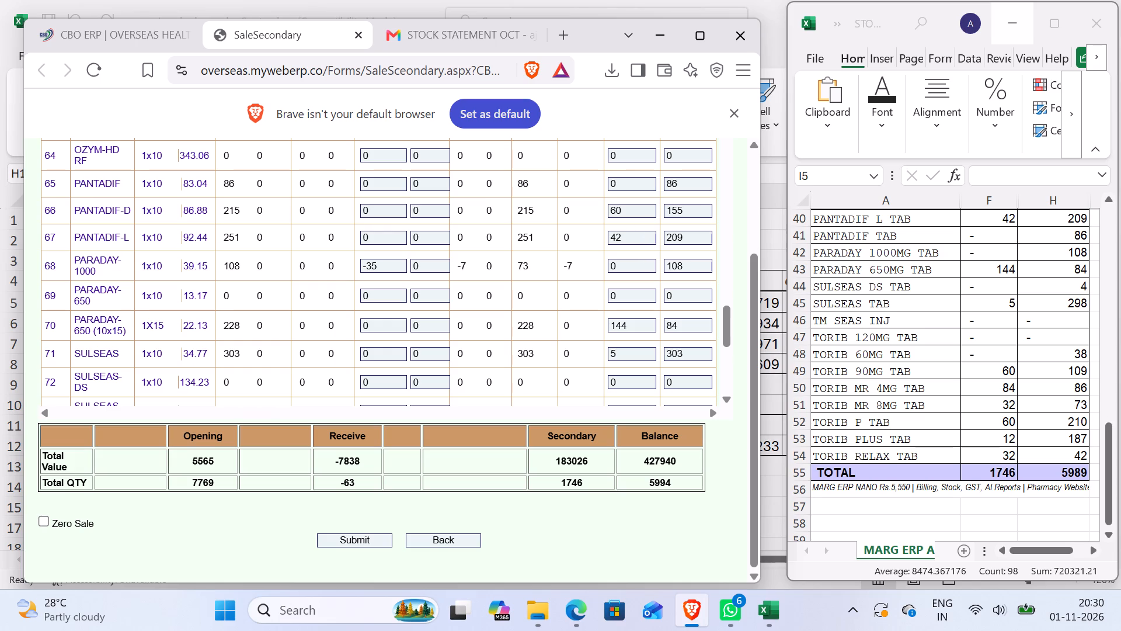
{"action": "scroll", "coordinate": [638, 217], "scroll_direction": "up", "scroll_amount": 1}
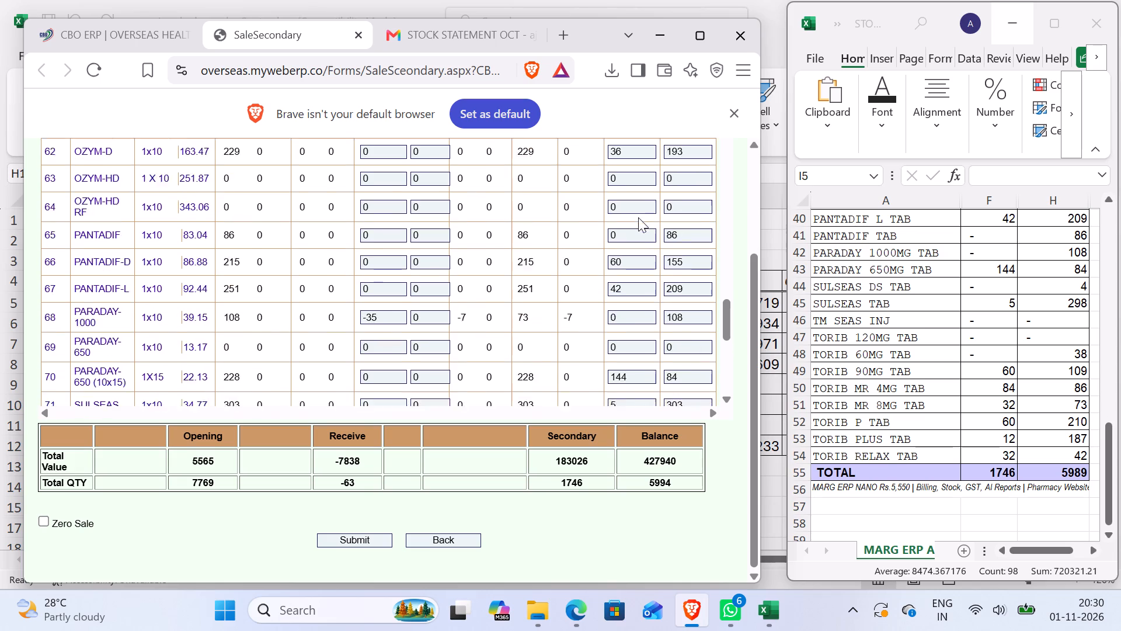
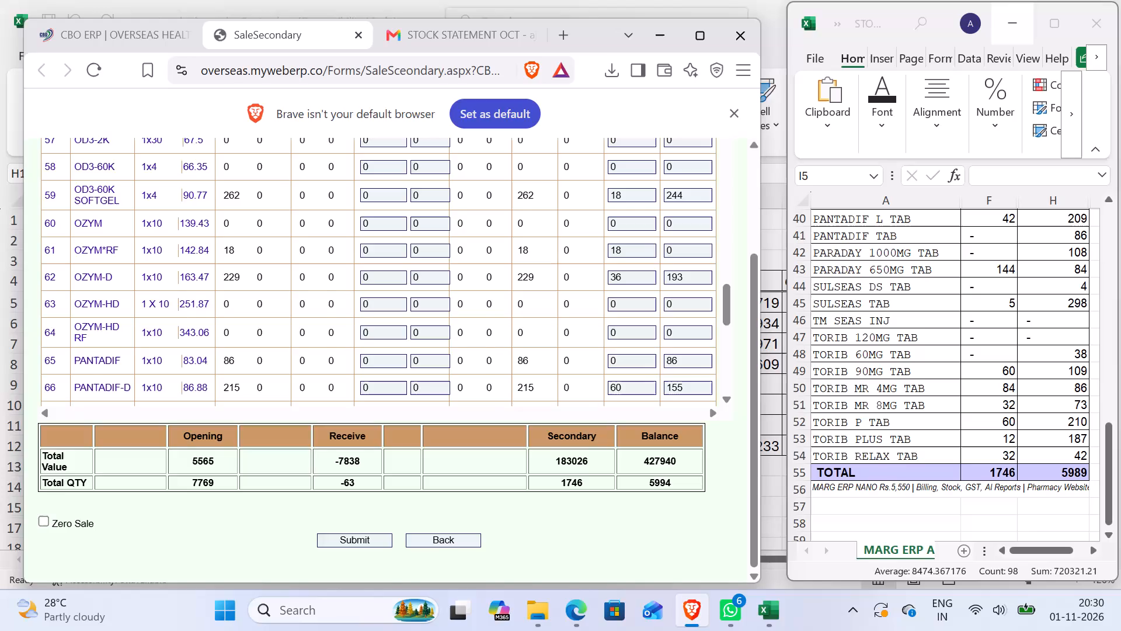
Set the secondary sales quantity of OD3-60K SOFTGEL to 30 in the Stock & Sales Statement Entry form.
{"action": "scroll", "coordinate": [639, 236], "scroll_direction": "up", "scroll_amount": 1}
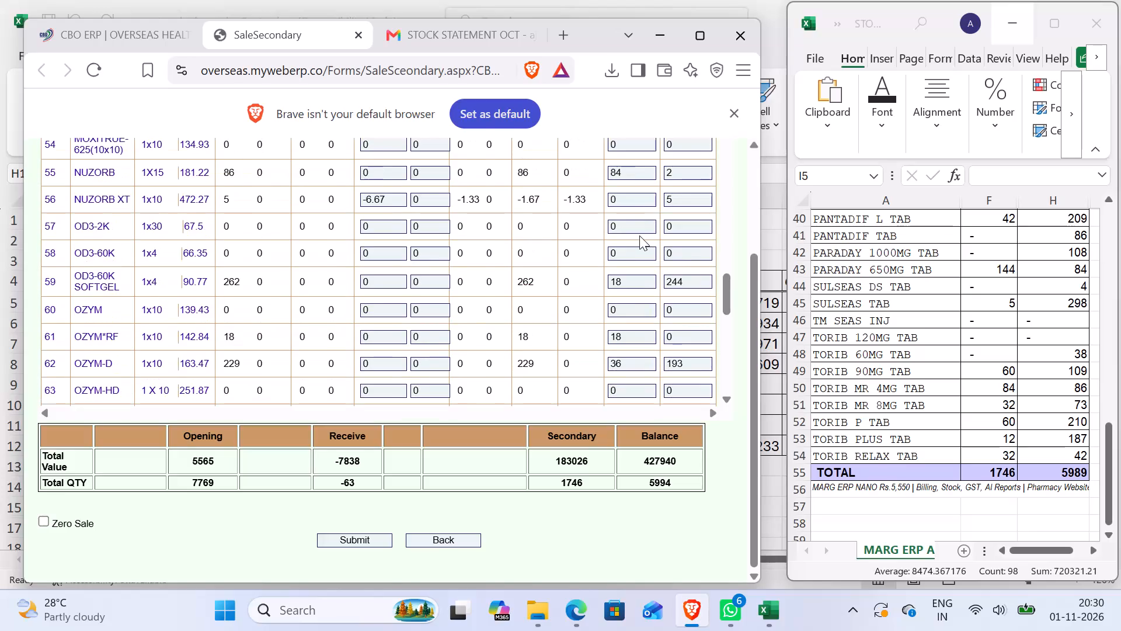
{"action": "scroll", "coordinate": [638, 234], "scroll_direction": "up", "scroll_amount": 3}
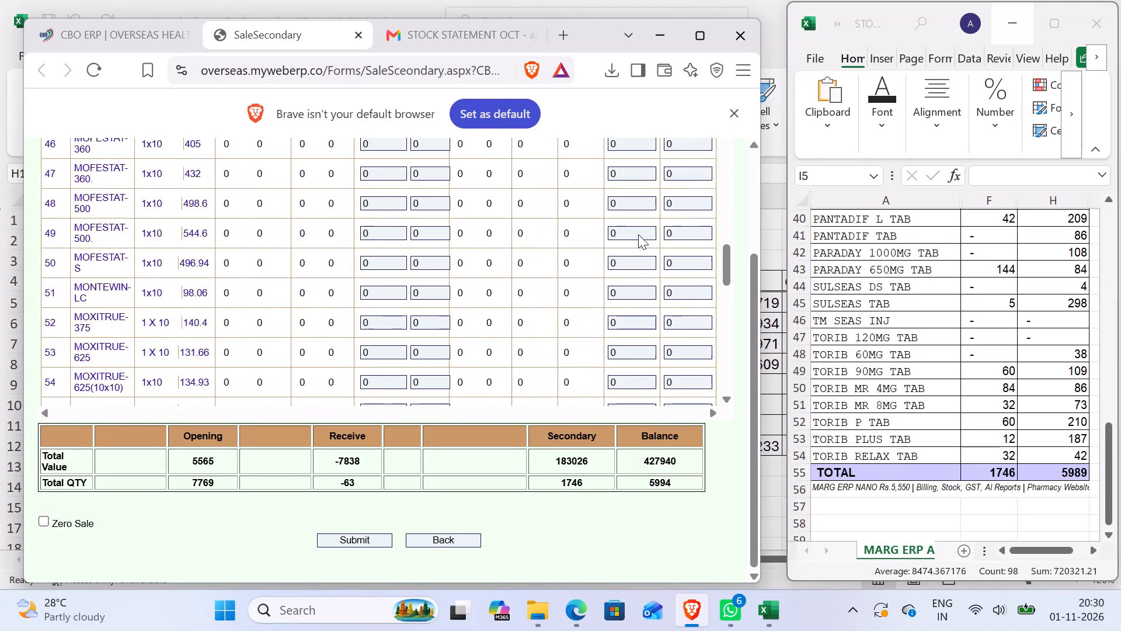
{"action": "scroll", "coordinate": [638, 234], "scroll_direction": "up", "scroll_amount": 1}
{"action": "scroll", "coordinate": [638, 234], "scroll_direction": "down", "scroll_amount": 5}
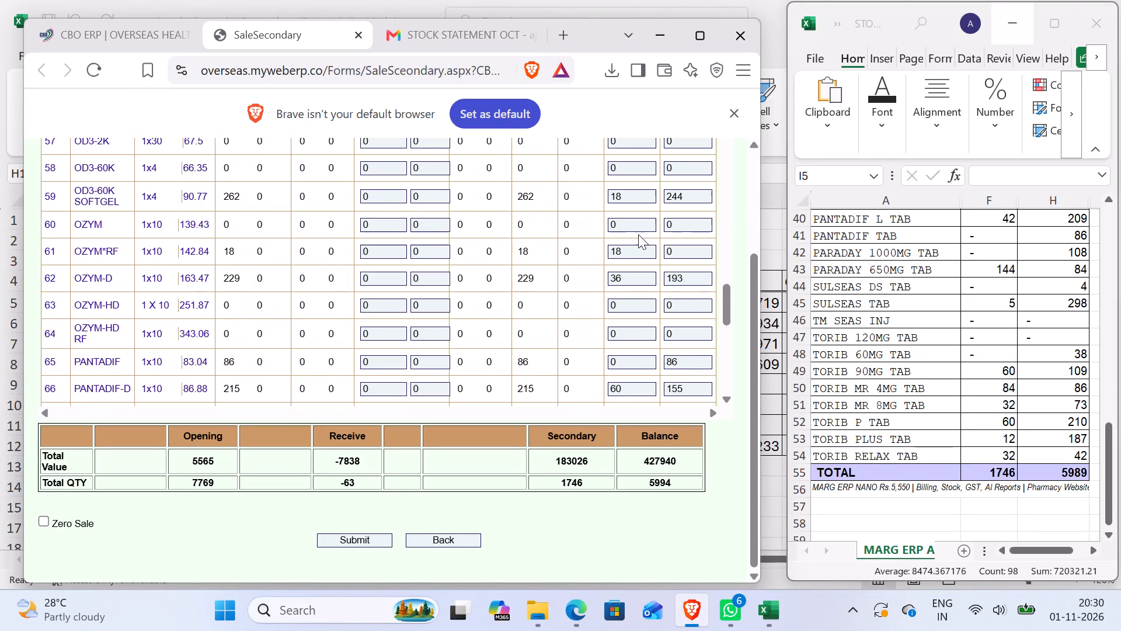
{"action": "scroll", "coordinate": [638, 234], "scroll_direction": "up", "scroll_amount": 2}
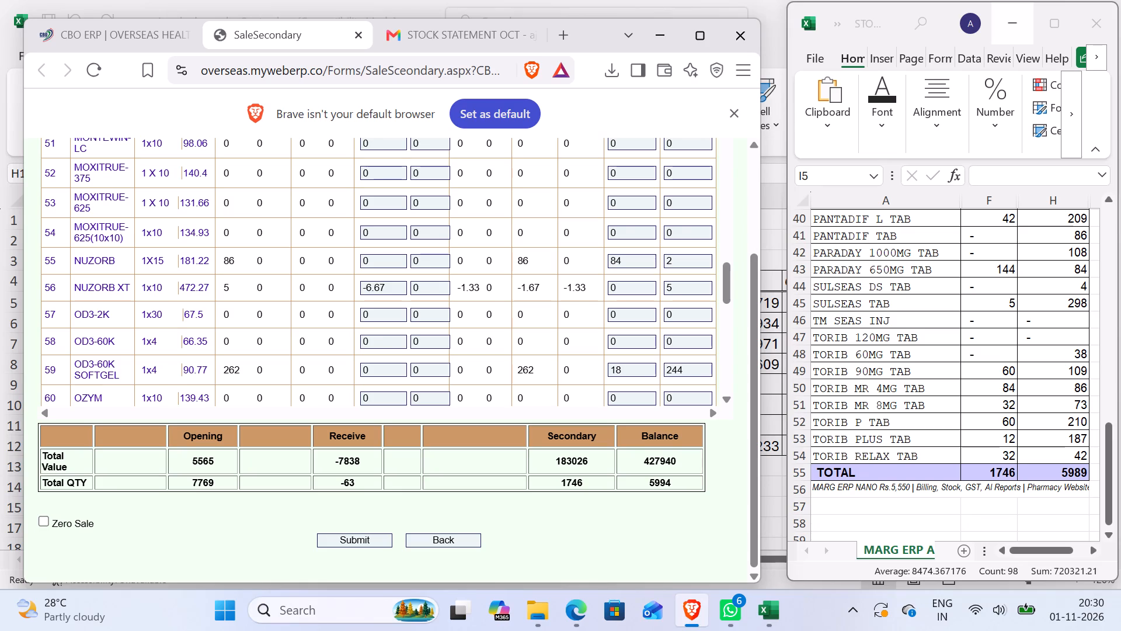
{"action": "scroll", "coordinate": [617, 133], "scroll_direction": "up", "scroll_amount": 2}
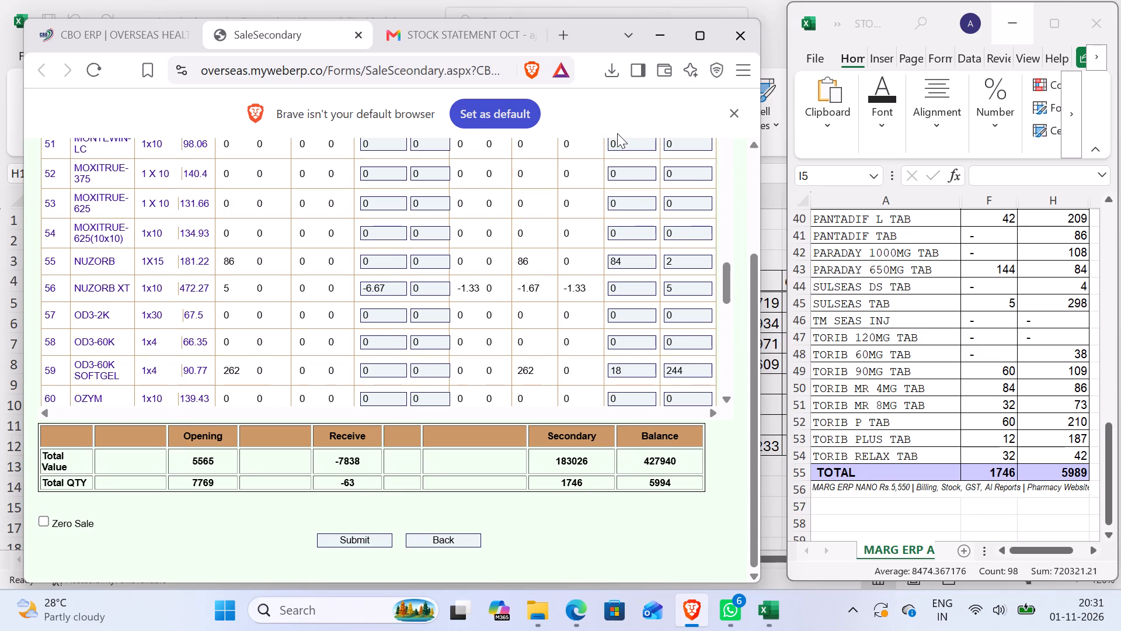
{"action": "left_click", "coordinate": [634, 345]}
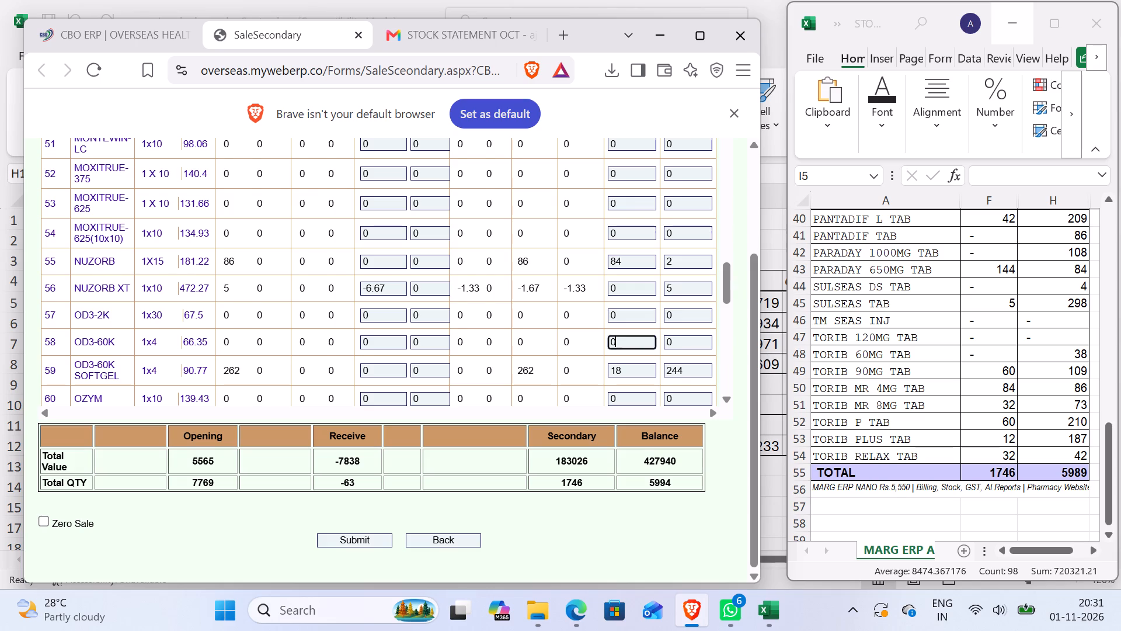
{"action": "scroll", "coordinate": [640, 346], "scroll_direction": "up", "scroll_amount": 2}
{"action": "scroll", "coordinate": [640, 346], "scroll_direction": "down", "scroll_amount": 2}
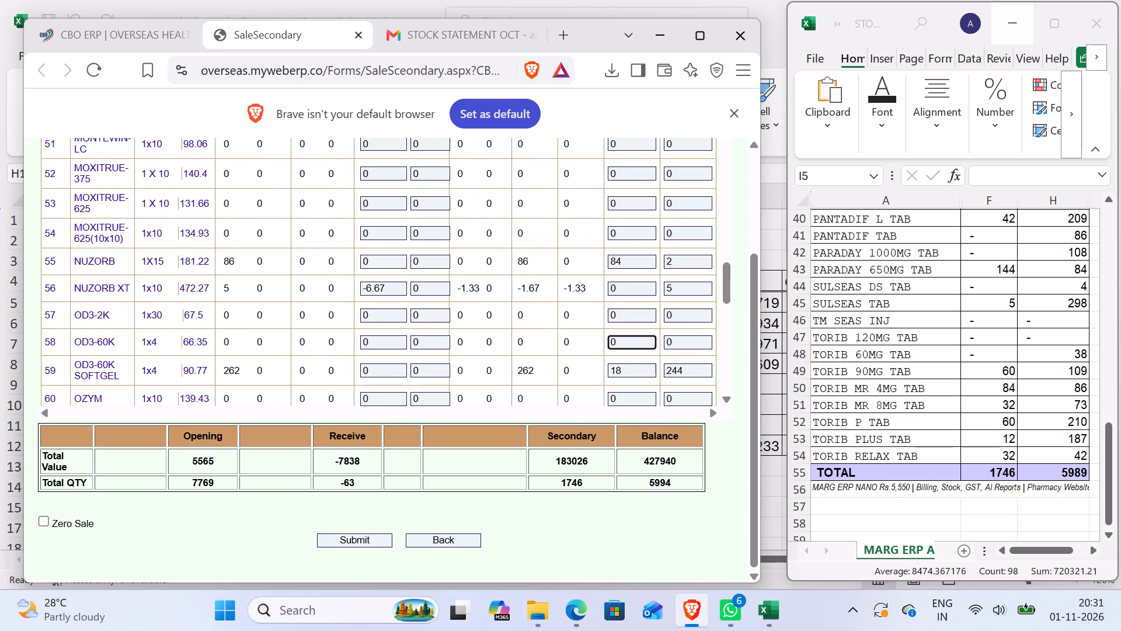
{"action": "left_click", "coordinate": [638, 363]}
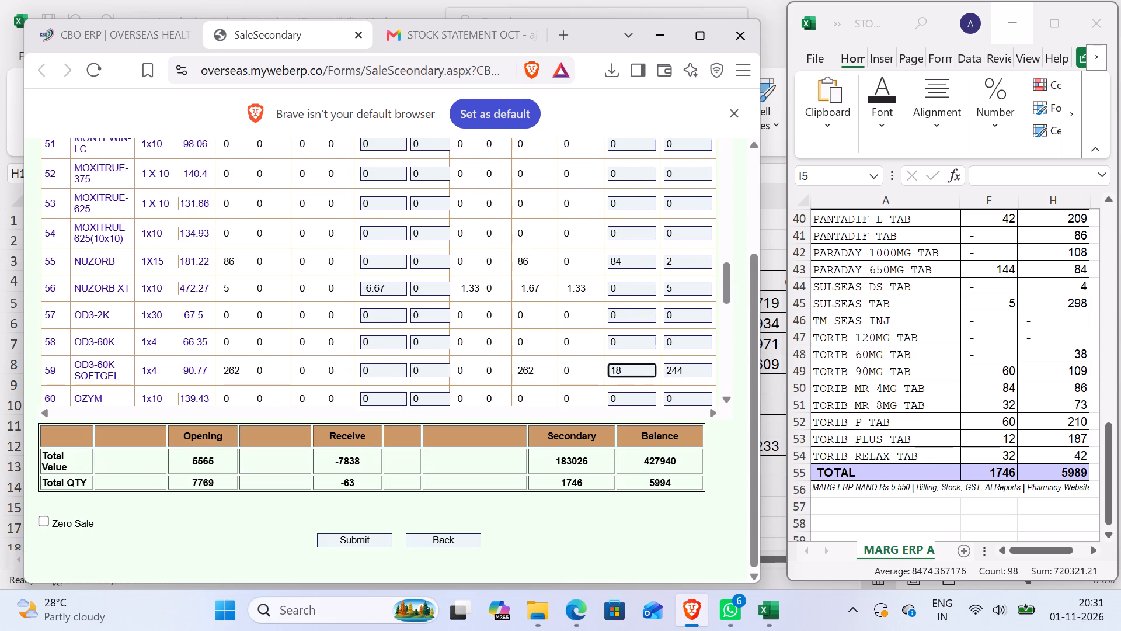
{"action": "key", "text": "BackSpace"}
{"action": "key", "text": "BackSpace"}
{"action": "key", "text": "3"}
{"action": "key", "text": "0"}
{"action": "key", "text": "Tab"}
Set the balance quantity of OD3-60K SOFTGEL to 232.
{"action": "type", "text": "262"}
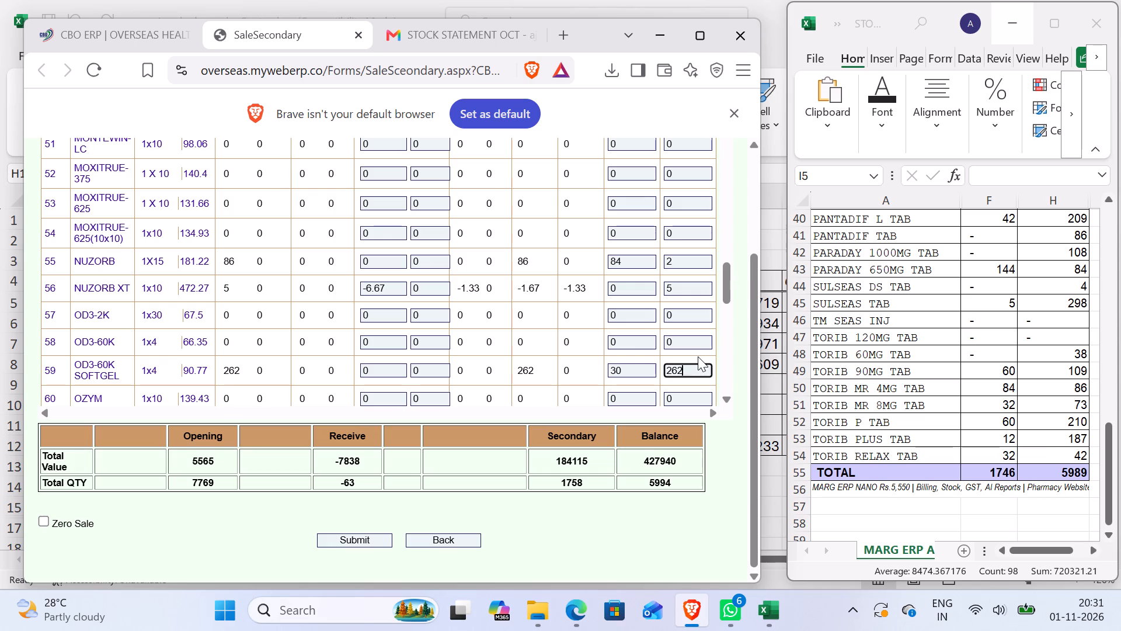
{"action": "key", "text": "BackSpace"}
{"action": "key", "text": "BackSpace"}
{"action": "type", "text": "32"}
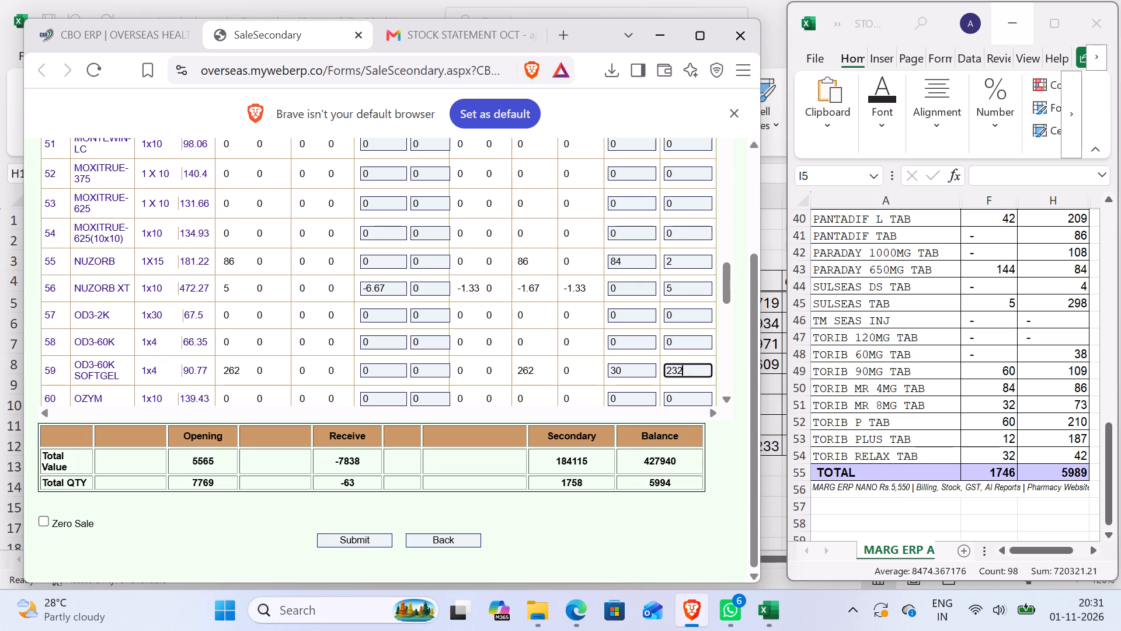
{"action": "left_click", "coordinate": [693, 341]}
{"action": "left_click", "coordinate": [691, 385]}
Set the balance quantity of CARTIQUIN-300 to 230 in the Oct-2026 statement.
{"action": "left_click", "coordinate": [683, 246]}
{"action": "left_click", "coordinate": [691, 264]}
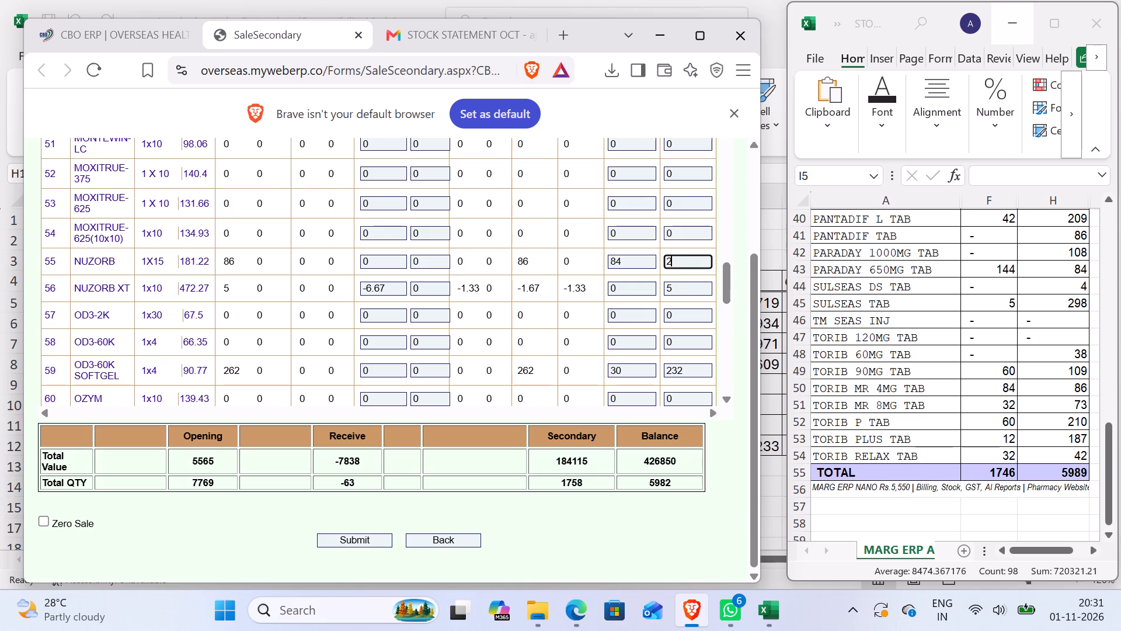
{"action": "scroll", "coordinate": [692, 262], "scroll_direction": "up", "scroll_amount": 18}
{"action": "scroll", "coordinate": [692, 262], "scroll_direction": "up", "scroll_amount": 6}
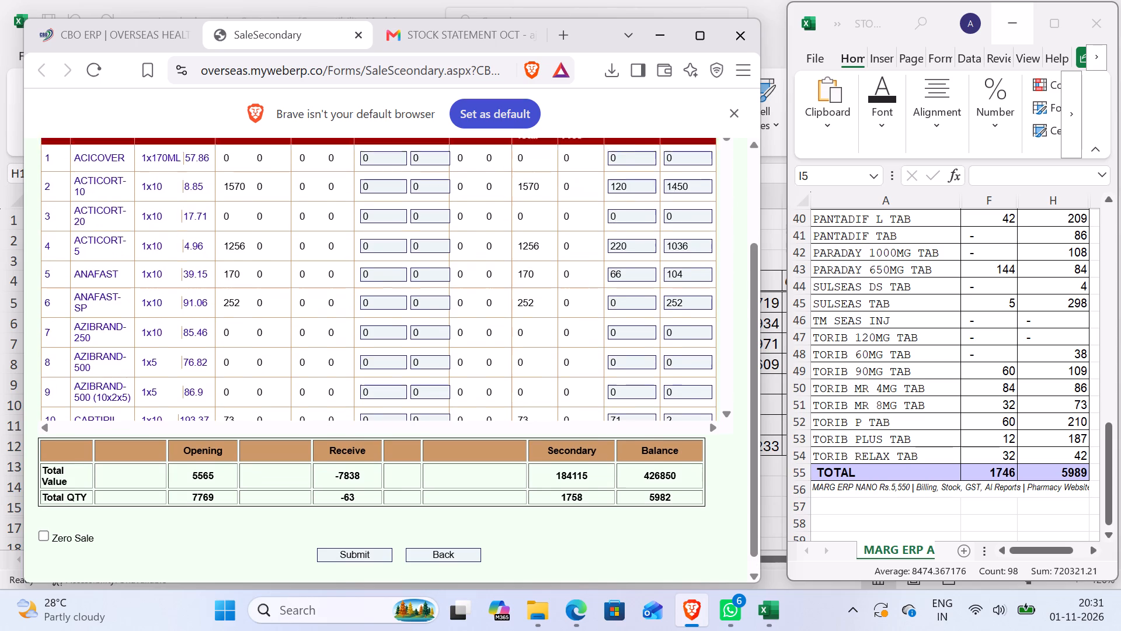
{"action": "scroll", "coordinate": [692, 262], "scroll_direction": "up", "scroll_amount": 3}
{"action": "scroll", "coordinate": [692, 262], "scroll_direction": "down", "scroll_amount": 1}
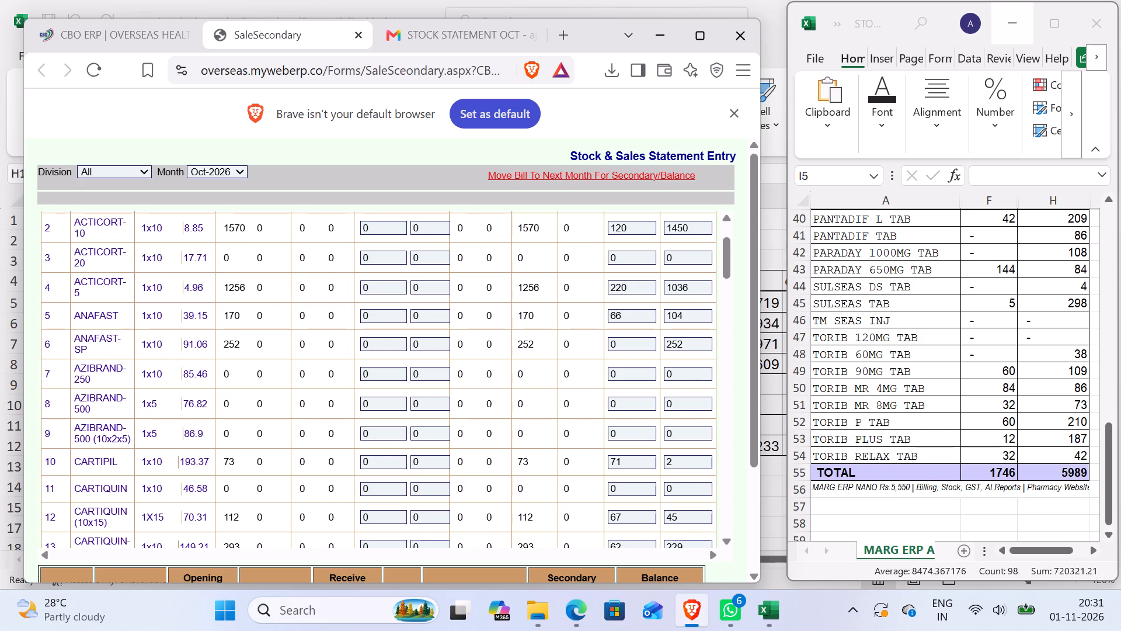
{"action": "scroll", "coordinate": [687, 499], "scroll_direction": "down", "scroll_amount": 2}
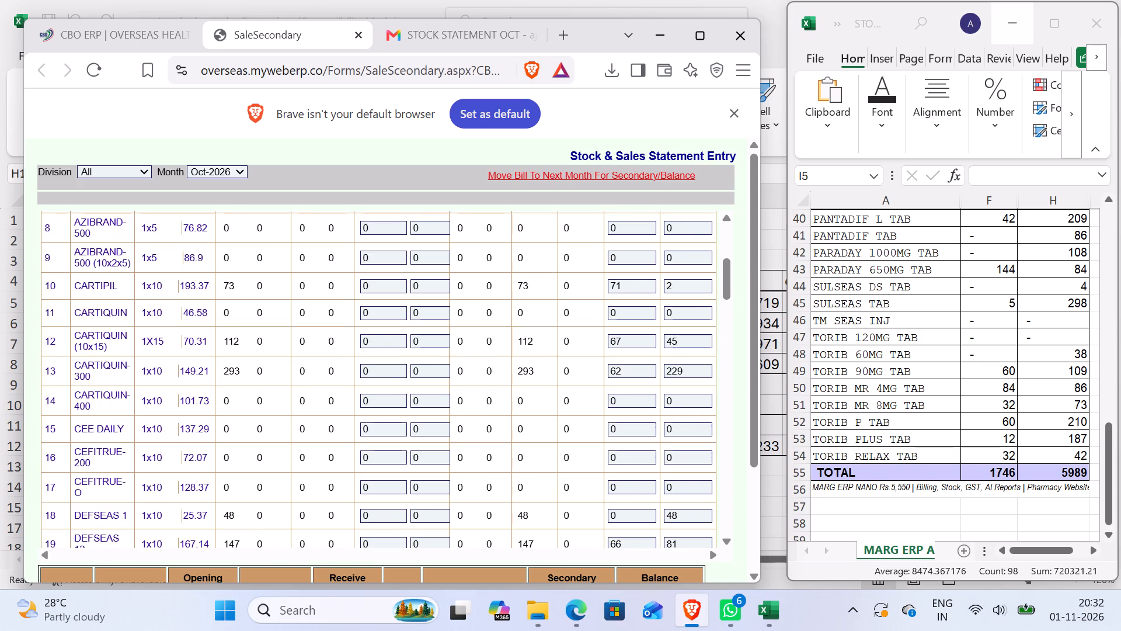
{"action": "left_click", "coordinate": [694, 367]}
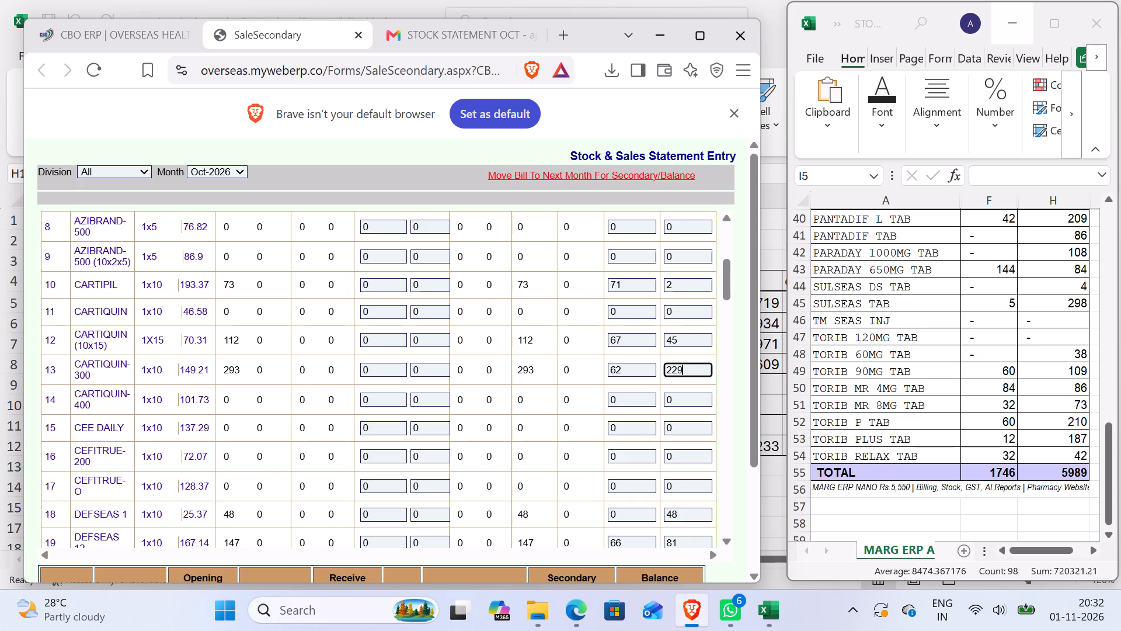
{"action": "key", "text": "BackSpace"}
{"action": "key", "text": "BackSpace"}
{"action": "key", "text": "3"}
{"action": "key", "text": "0"}
{"action": "left_click", "coordinate": [687, 398]}
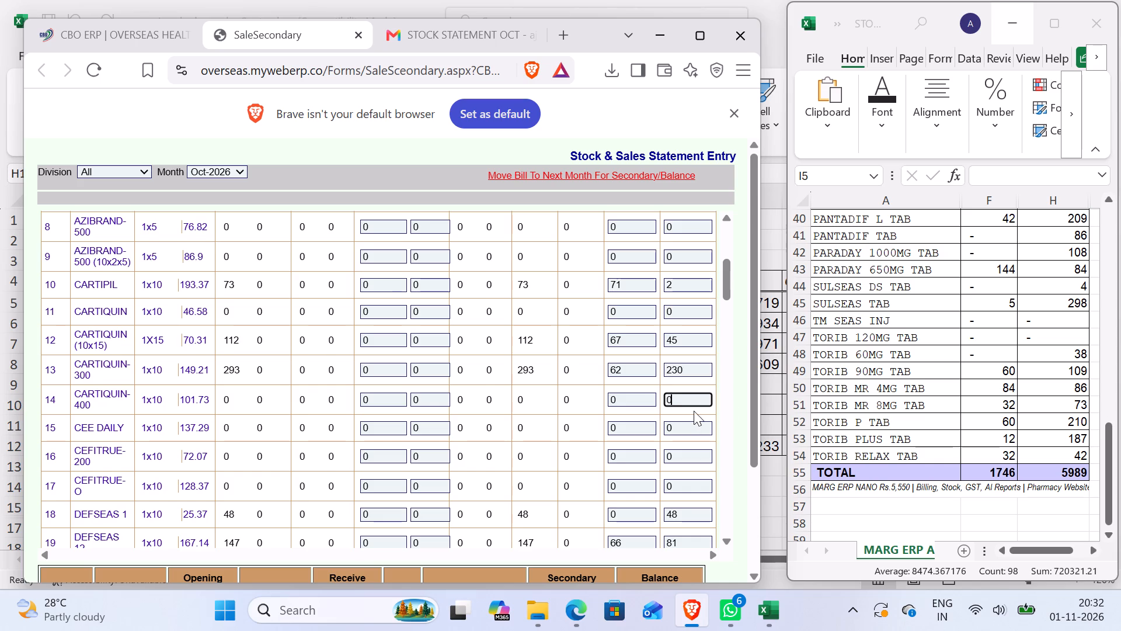
Switch to the jamshedpur sales September workbook in Excel and enter 507391 as the opening value for VASUKI DRUG DISTRIBUTORS.
{"action": "scroll", "coordinate": [694, 412], "scroll_direction": "down", "scroll_amount": 9}
{"action": "left_click_drag", "start_coordinate": [754, 412], "coordinate": [764, 460]}
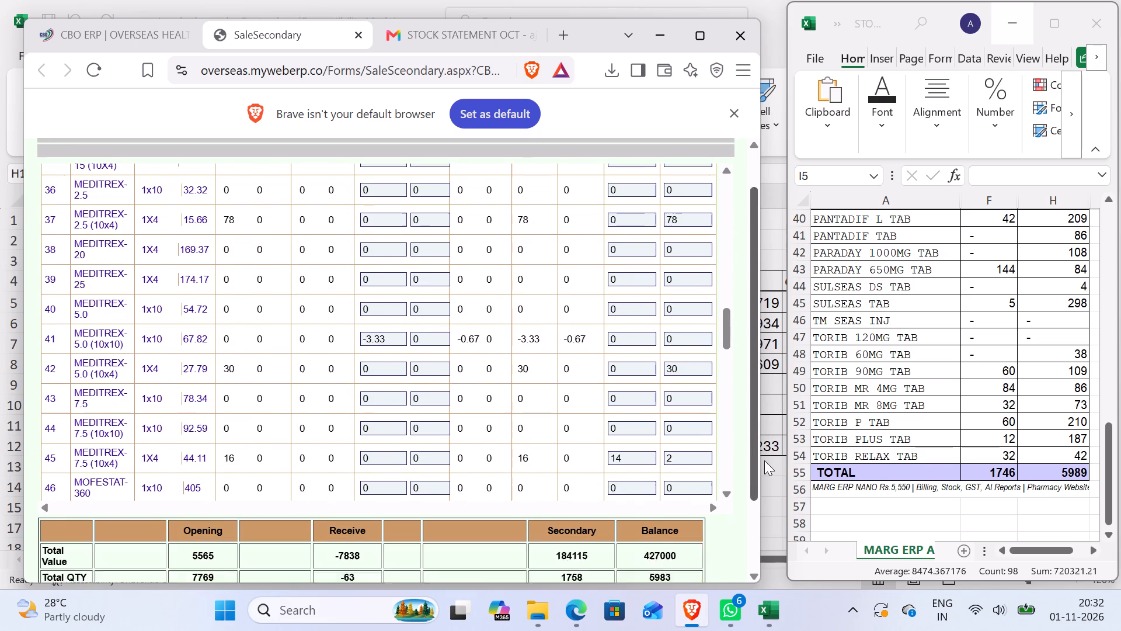
{"action": "left_click_drag", "start_coordinate": [764, 460], "coordinate": [767, 466]}
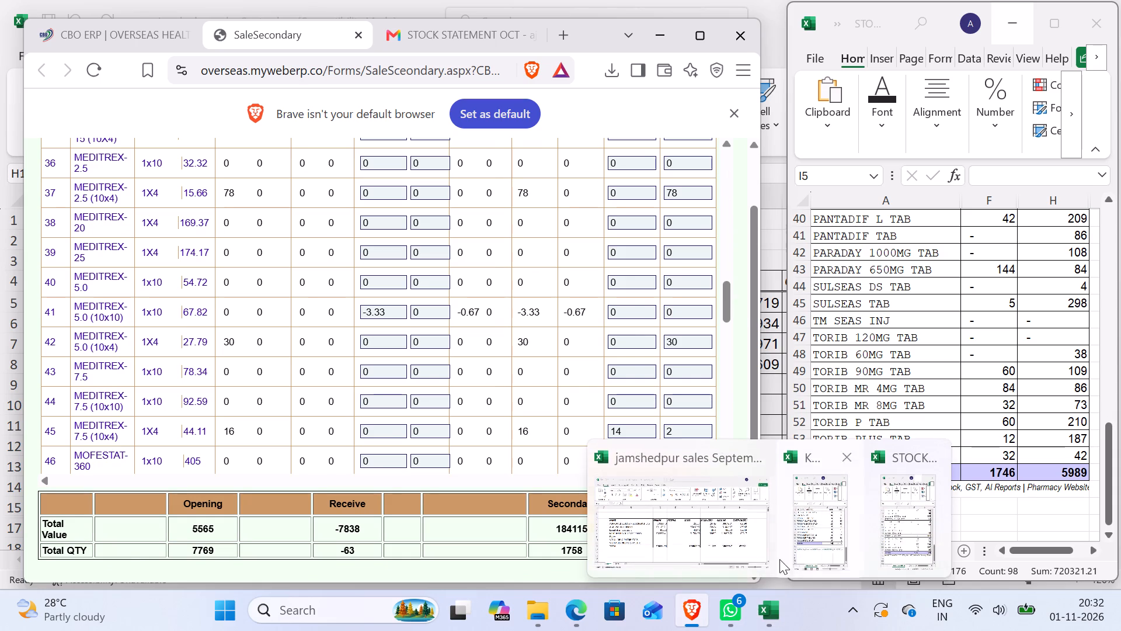
{"action": "left_click", "coordinate": [677, 529]}
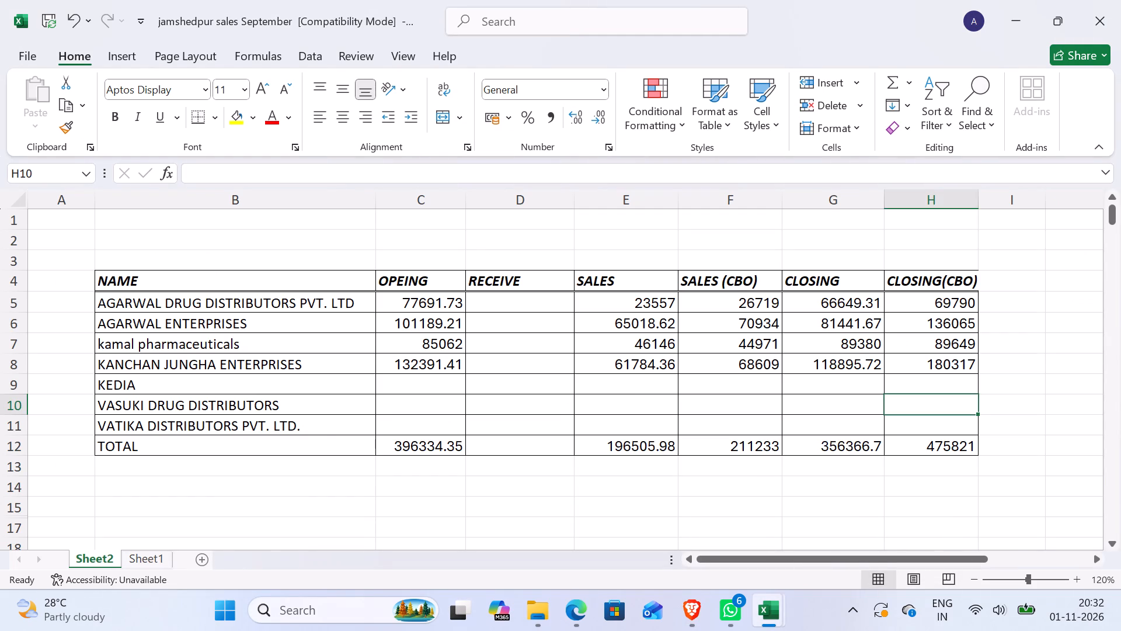
{"action": "left_click", "coordinate": [448, 403]}
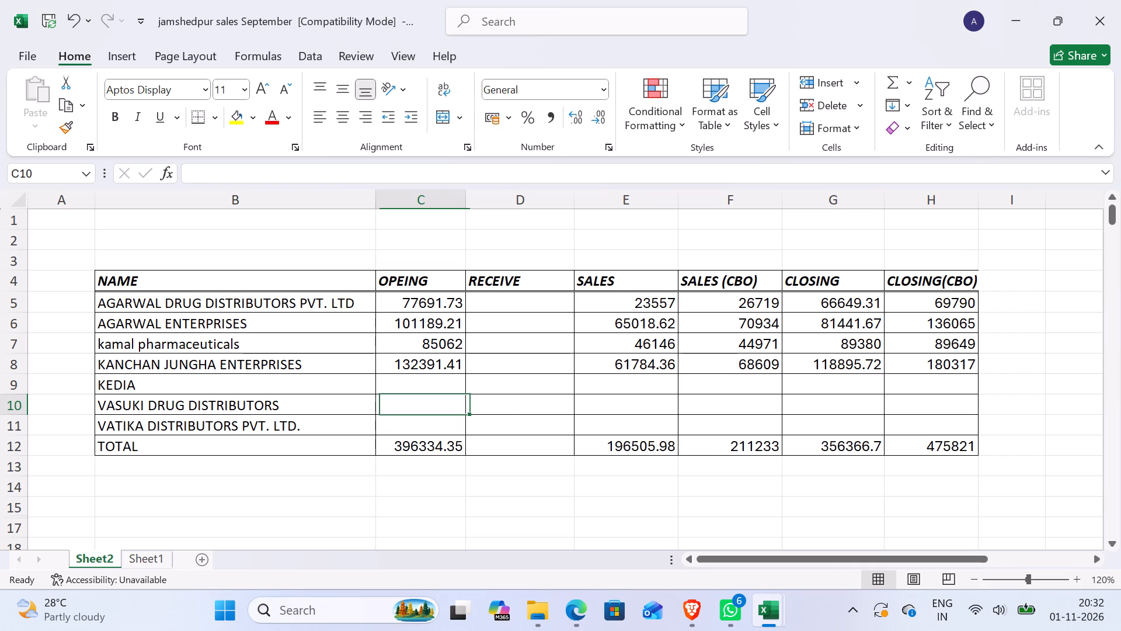
{"action": "key", "text": "5"}
{"action": "type", "text": "07"}
{"action": "key", "text": "3"}
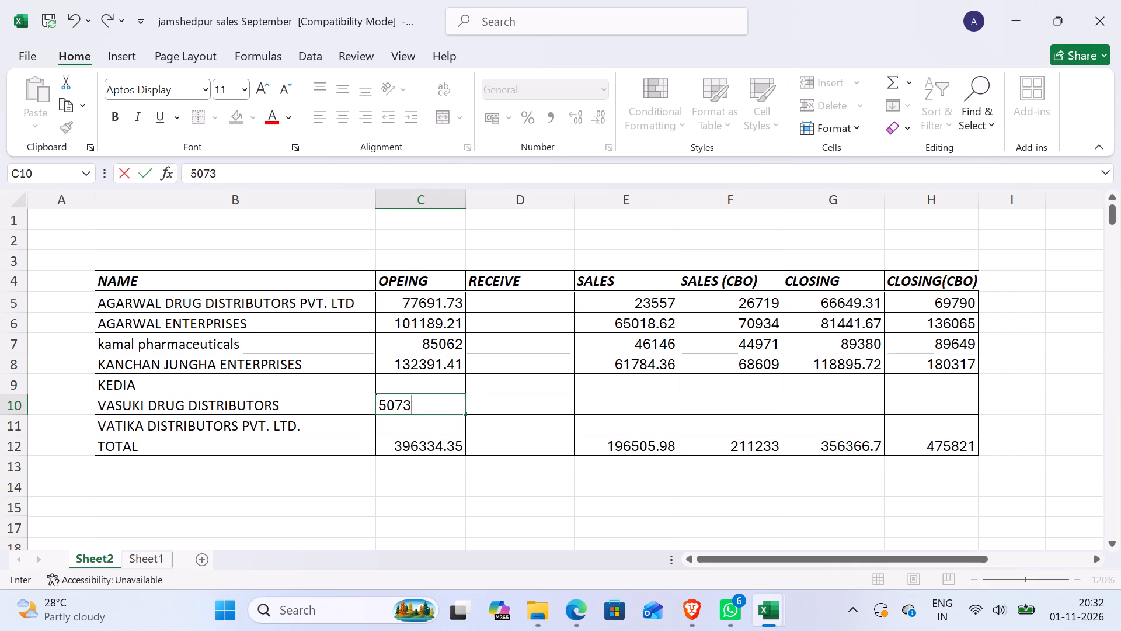
{"action": "type", "text": "91"}
Enter 163047 in the SALES column for VASUKI DRUG DISTRIBUTORS.
{"action": "left_click", "coordinate": [636, 403]}
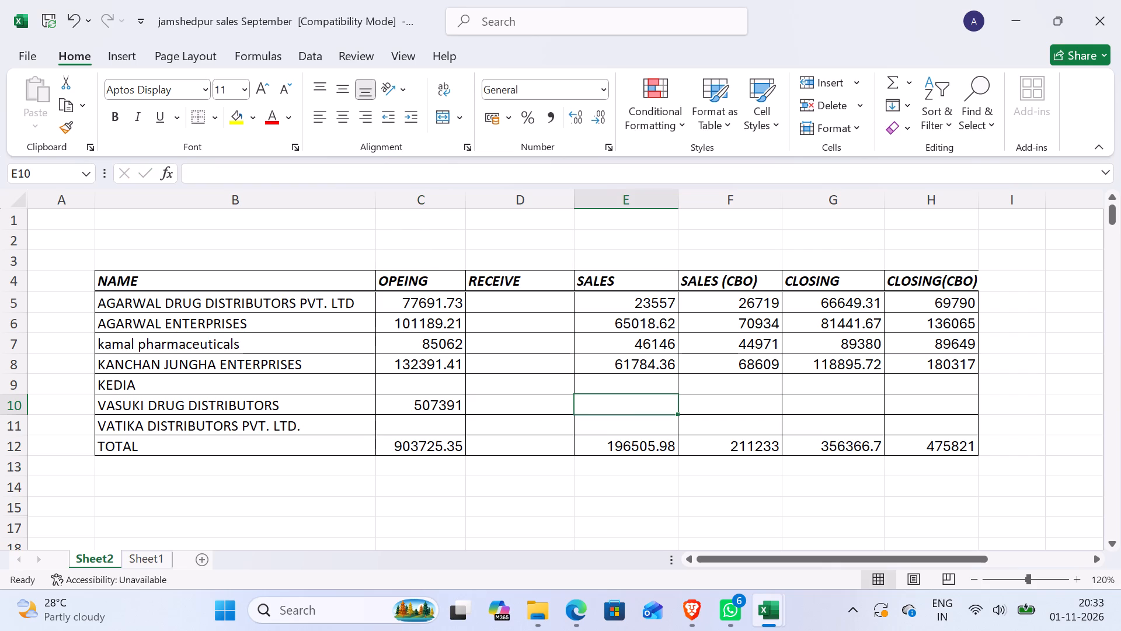
{"action": "key", "text": "1"}
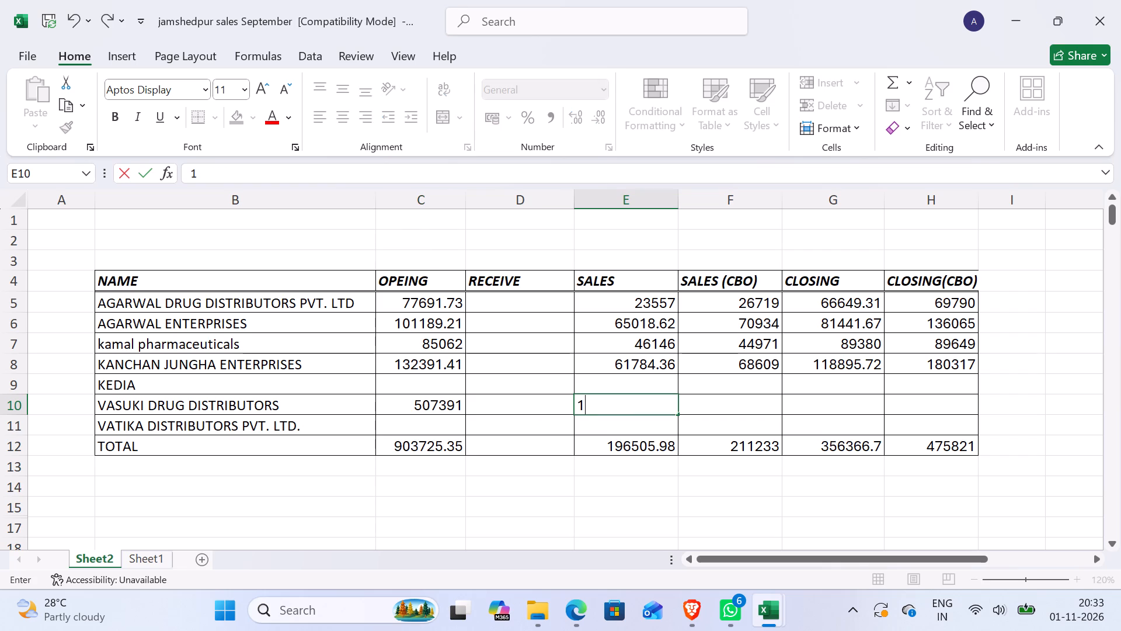
{"action": "type", "text": "63"}
{"action": "key", "text": "0"}
{"action": "type", "text": "47"}
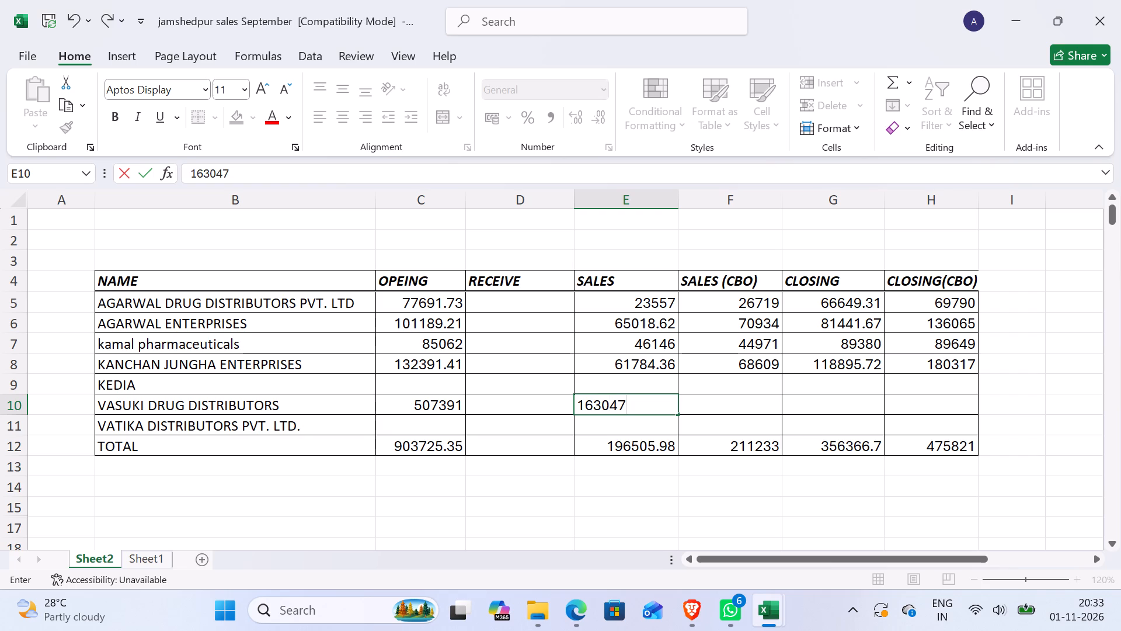
Enter 356275 in the CLOSING column for VASUKI DRUG DISTRIBUTORS.
{"action": "left_click", "coordinate": [844, 408]}
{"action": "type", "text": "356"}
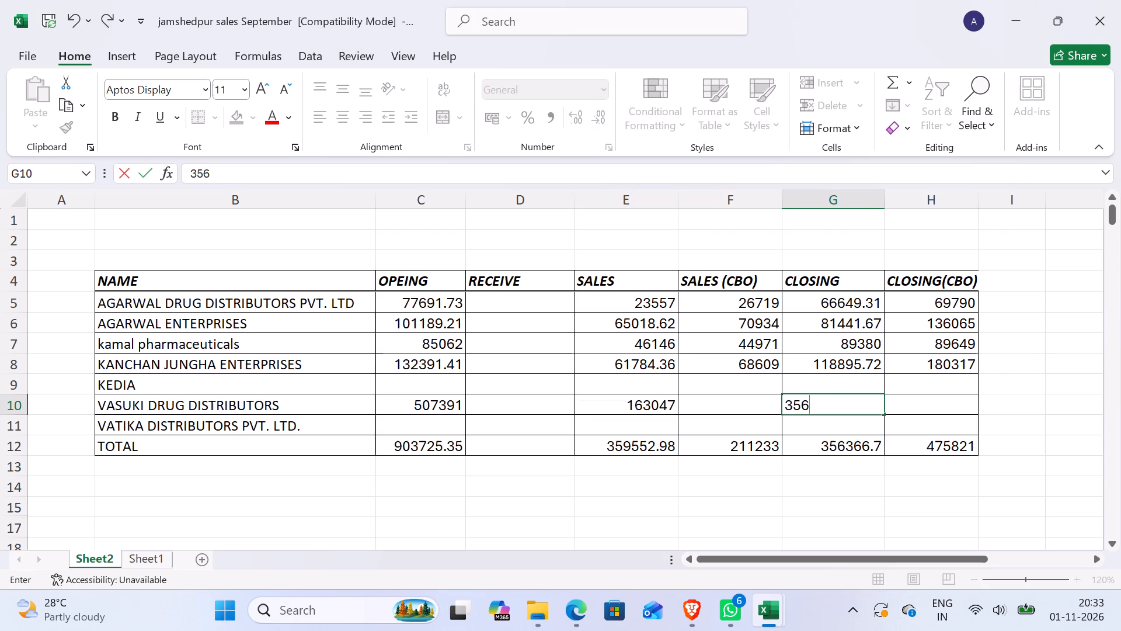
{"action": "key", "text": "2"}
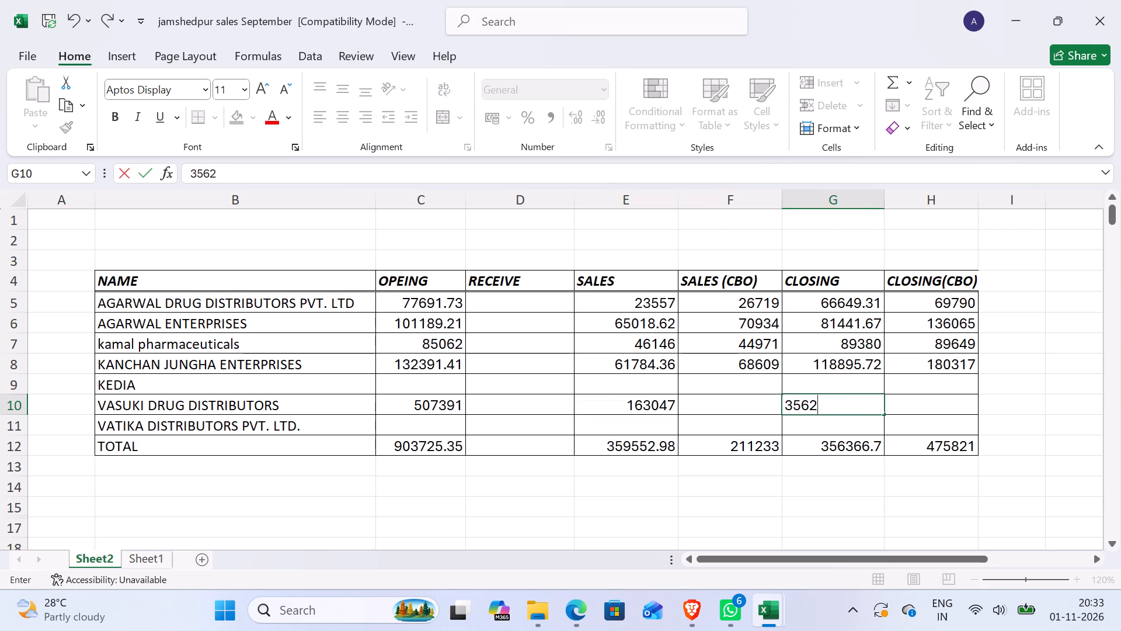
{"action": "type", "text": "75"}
Fill SALES (CBO) for VASUKI DRUG DISTRIBUTORS with 184115, copied from the ERP page in Brave.
{"action": "left_click", "coordinate": [736, 413]}
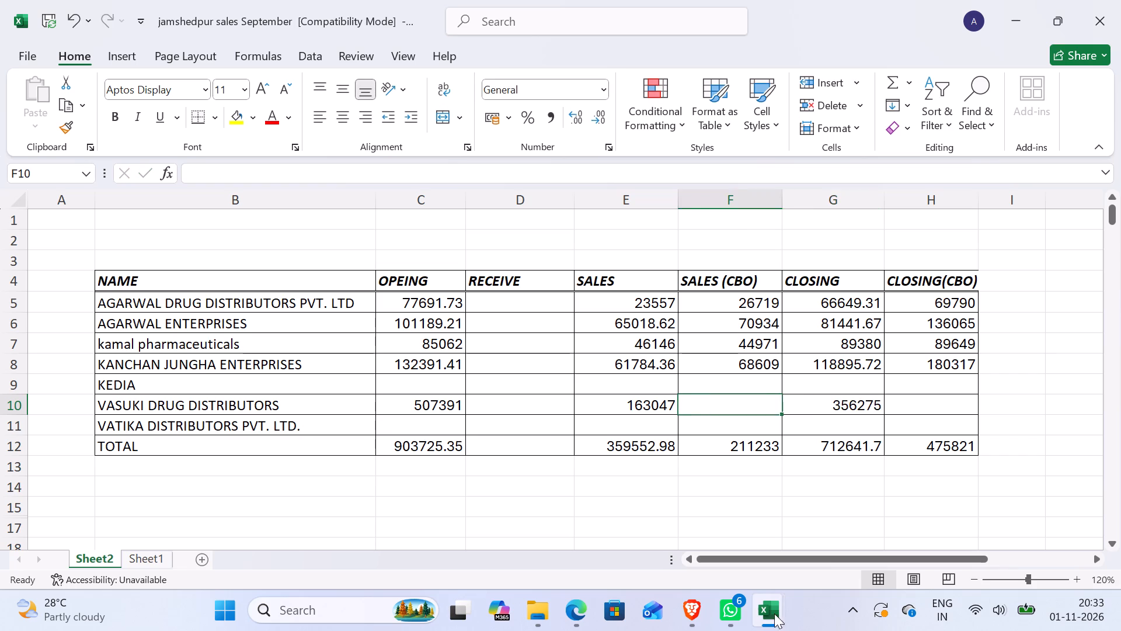
{"action": "left_click", "coordinate": [691, 613]}
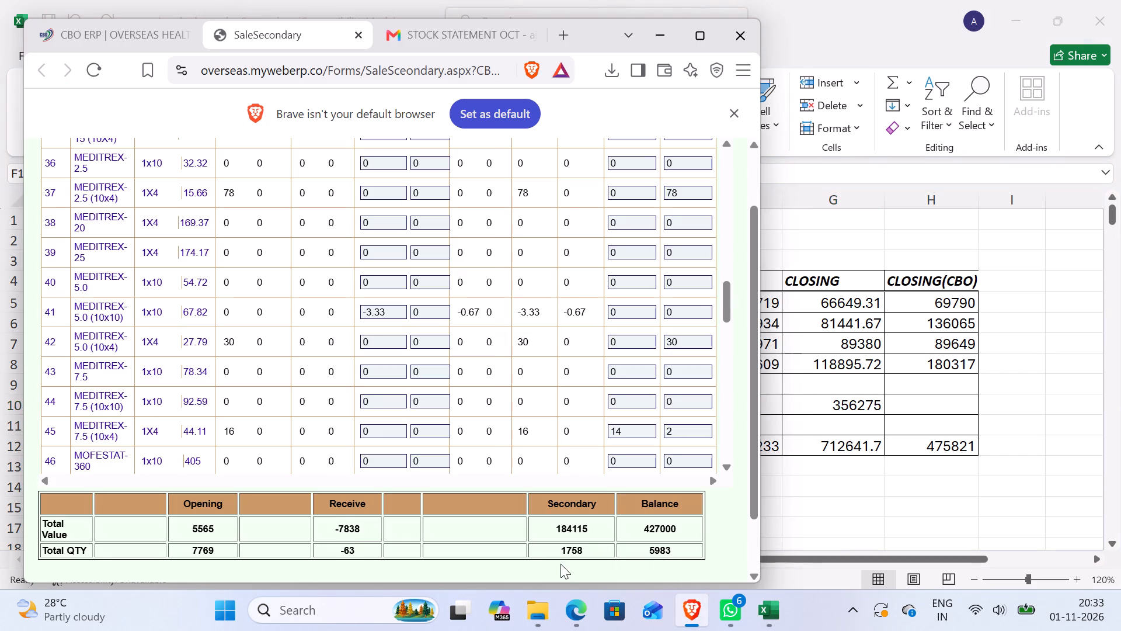
Copy the Secondary total value 184115 from the ERP page into the SALES (CBO) cell for VASUKI DRUG DISTRIBUTORS in Excel.
{"action": "left_click", "coordinate": [589, 520]}
{"action": "left_click_drag", "start_coordinate": [597, 529], "coordinate": [552, 526]}
{"action": "left_click_drag", "start_coordinate": [552, 526], "coordinate": [548, 525]}
{"action": "key", "text": "ctrl+c"}
{"action": "left_click", "coordinate": [898, 497]}
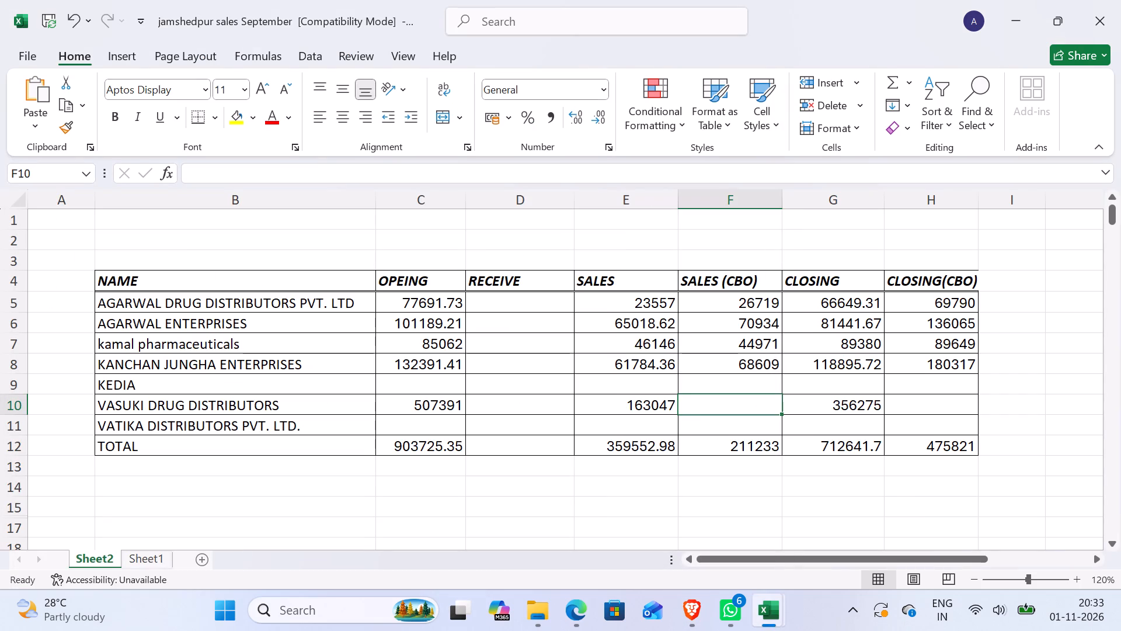
{"action": "key", "text": "ctrl+v"}
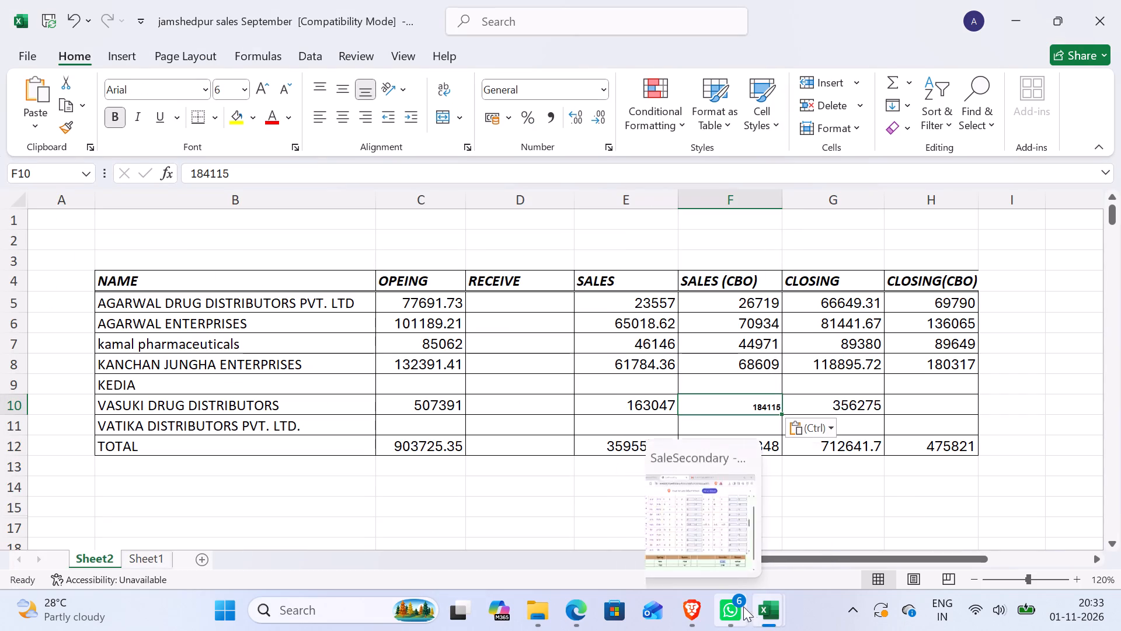
Copy the Balance total value 427000 from the ERP page in Brave for the CLOSING(CBO) cell of VASUKI DRUG DISTRIBUTORS in Excel.
{"action": "left_click", "coordinate": [690, 609]}
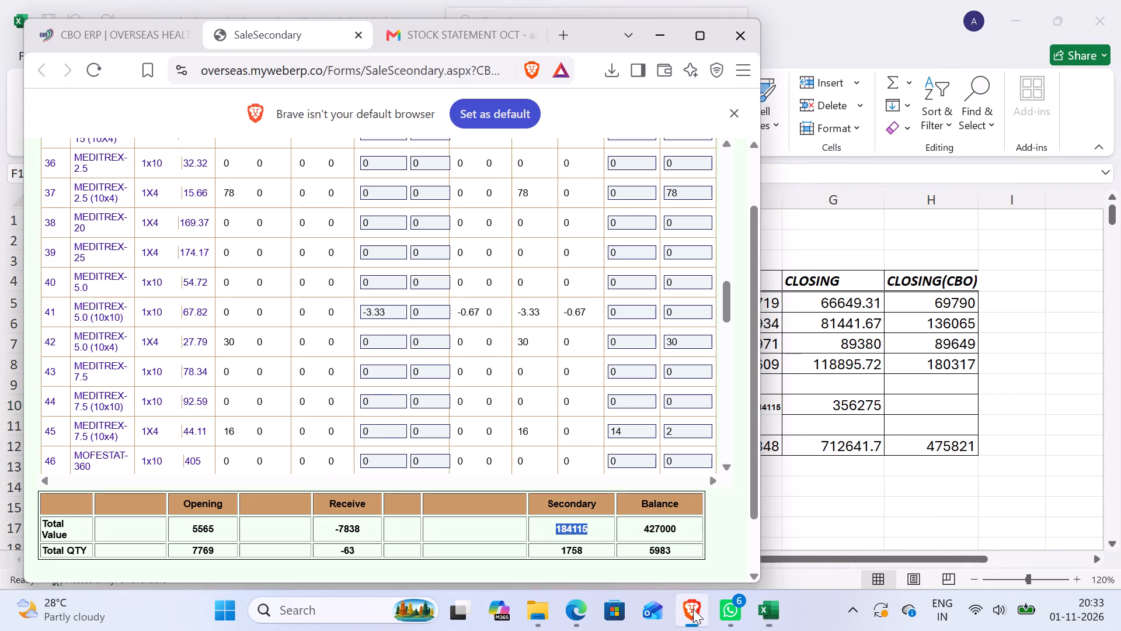
{"action": "left_click", "coordinate": [675, 528]}
{"action": "left_click_drag", "start_coordinate": [684, 526], "coordinate": [643, 517]}
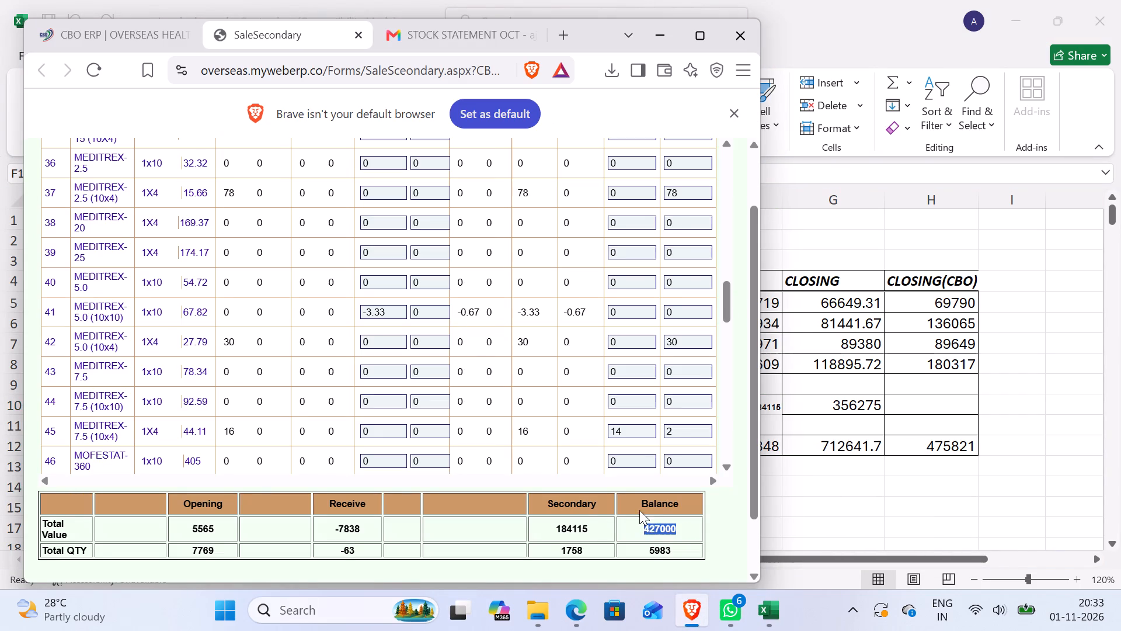
{"action": "key", "text": "ctrl+c"}
{"action": "left_click", "coordinate": [875, 529]}
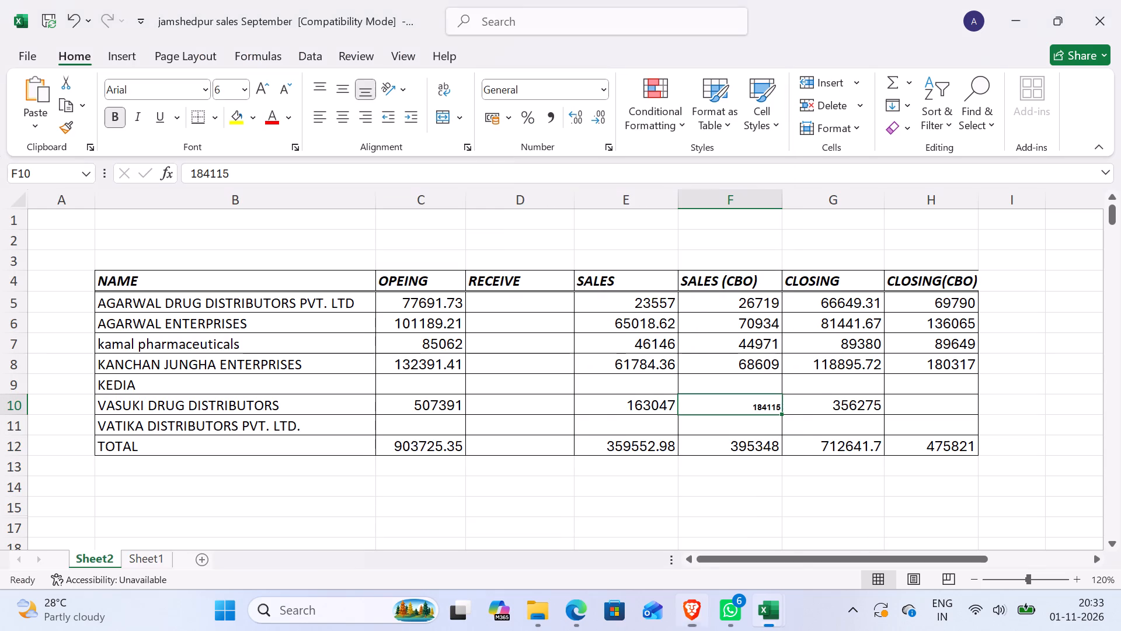
Paste 427000 into CLOSING(CBO) for VASUKI DRUG DISTRIBUTORS.
{"action": "left_click", "coordinate": [912, 405]}
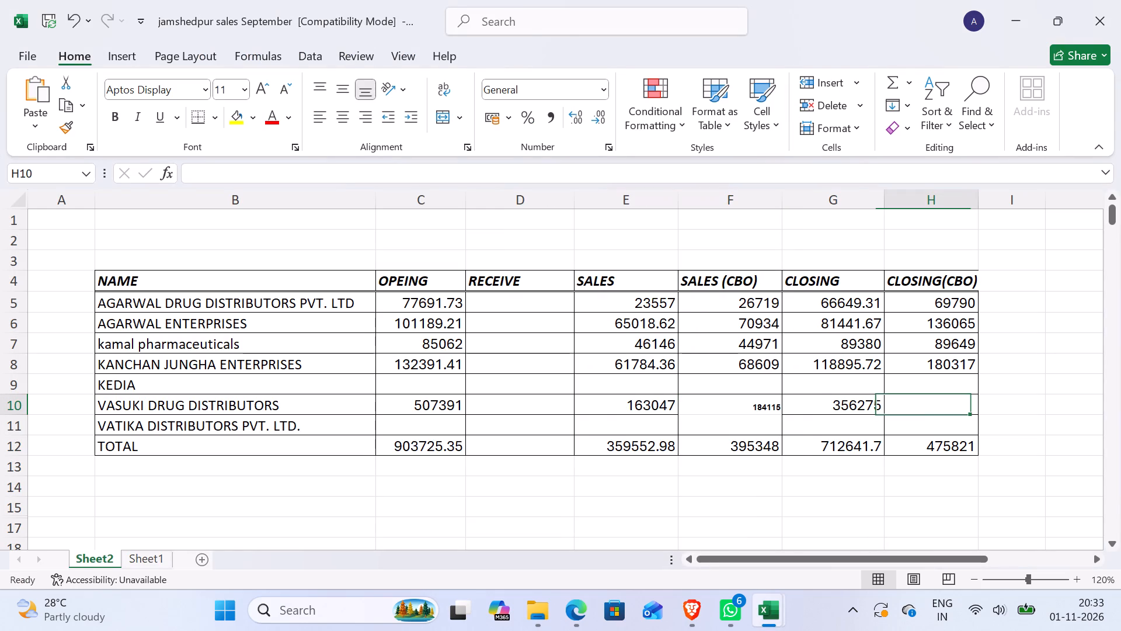
{"action": "key", "text": "ctrl+v"}
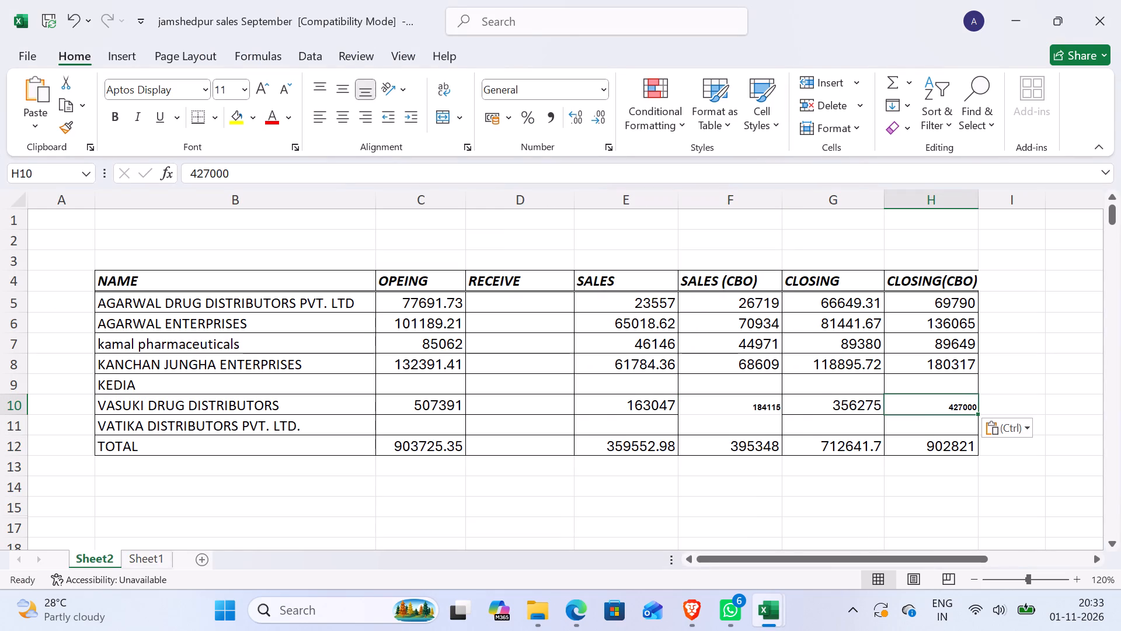
{"action": "left_click", "coordinate": [931, 484]}
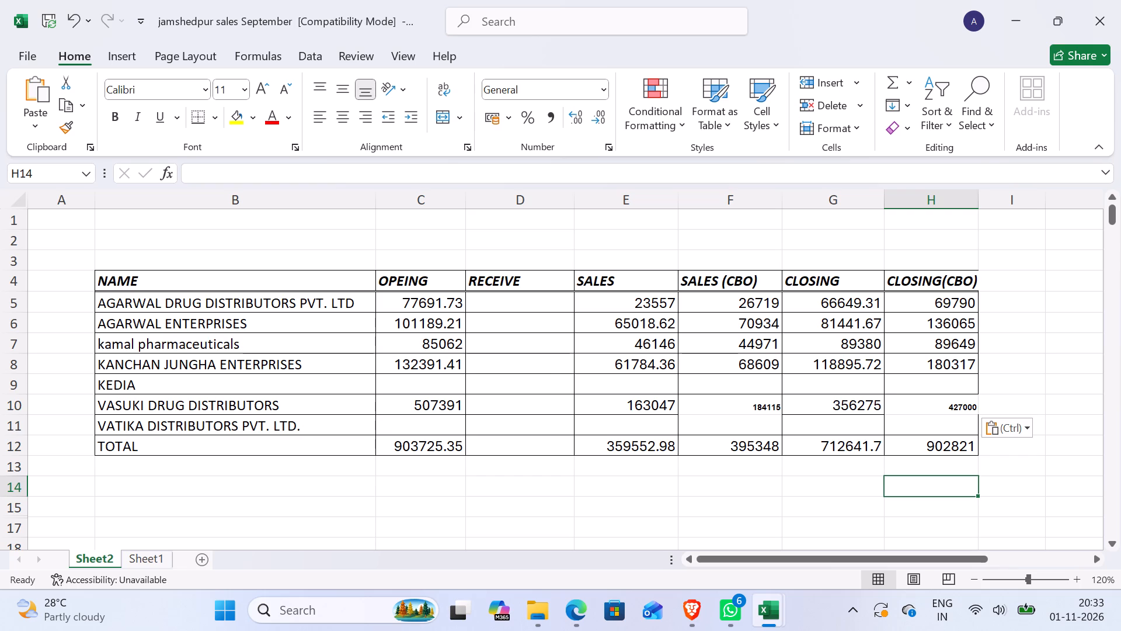
Copy the formatting of the KANCHAN JUNGHA ENTERPRISES values onto the VASUKI DRUG DISTRIBUTORS values from OPEING through CLOSING(CBO).
{"action": "left_click_drag", "start_coordinate": [440, 363], "coordinate": [934, 369]}
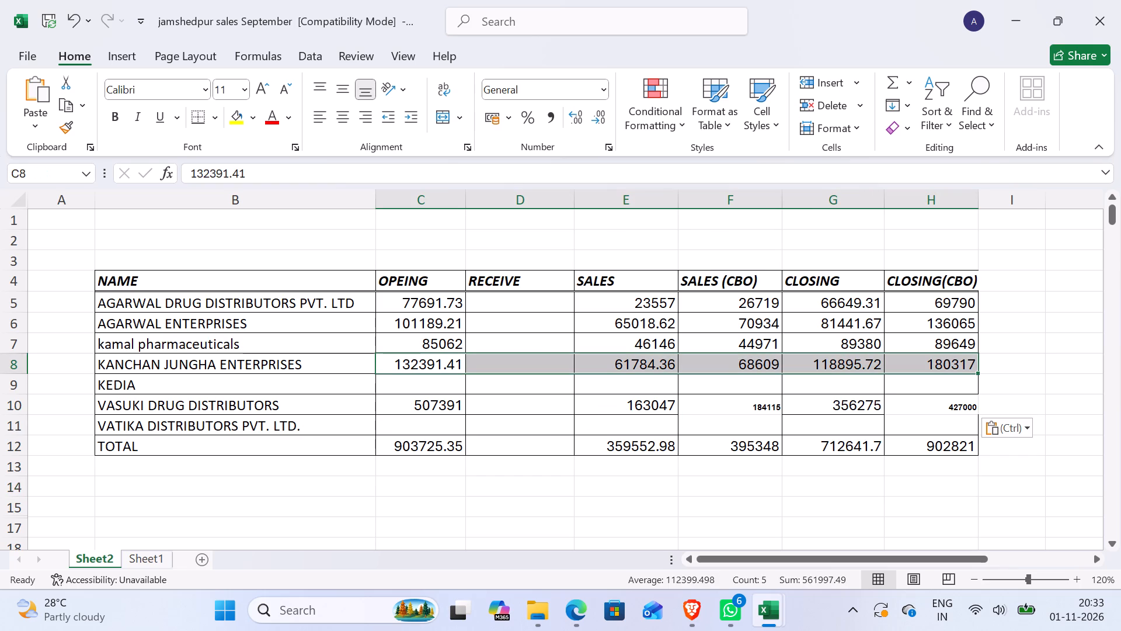
{"action": "left_click", "coordinate": [67, 126]}
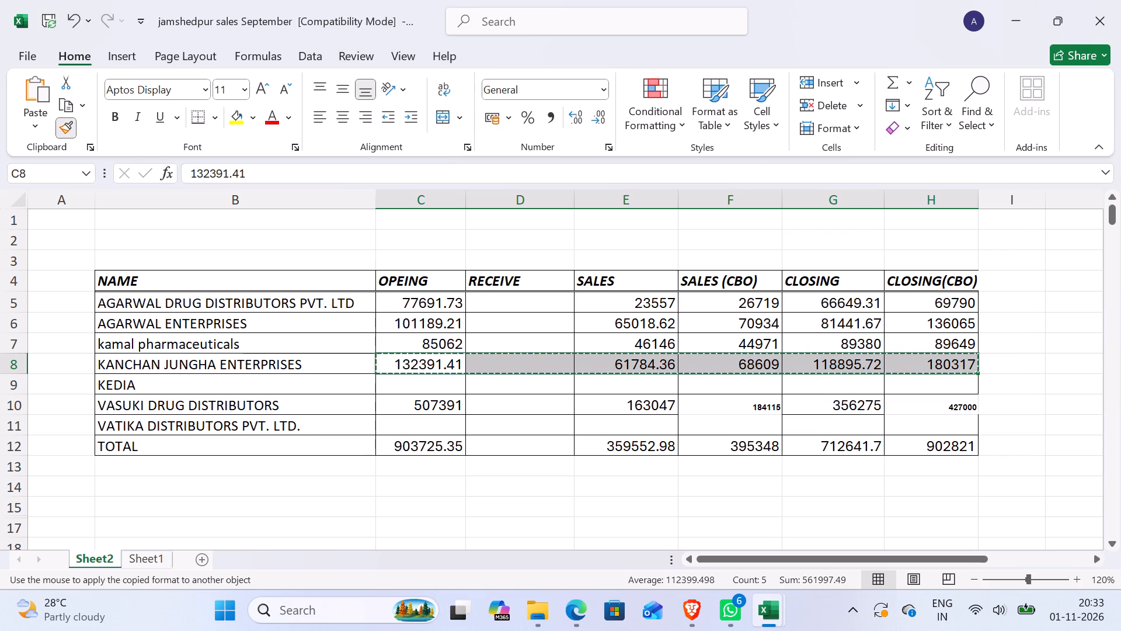
{"action": "left_click_drag", "start_coordinate": [391, 407], "coordinate": [915, 403]}
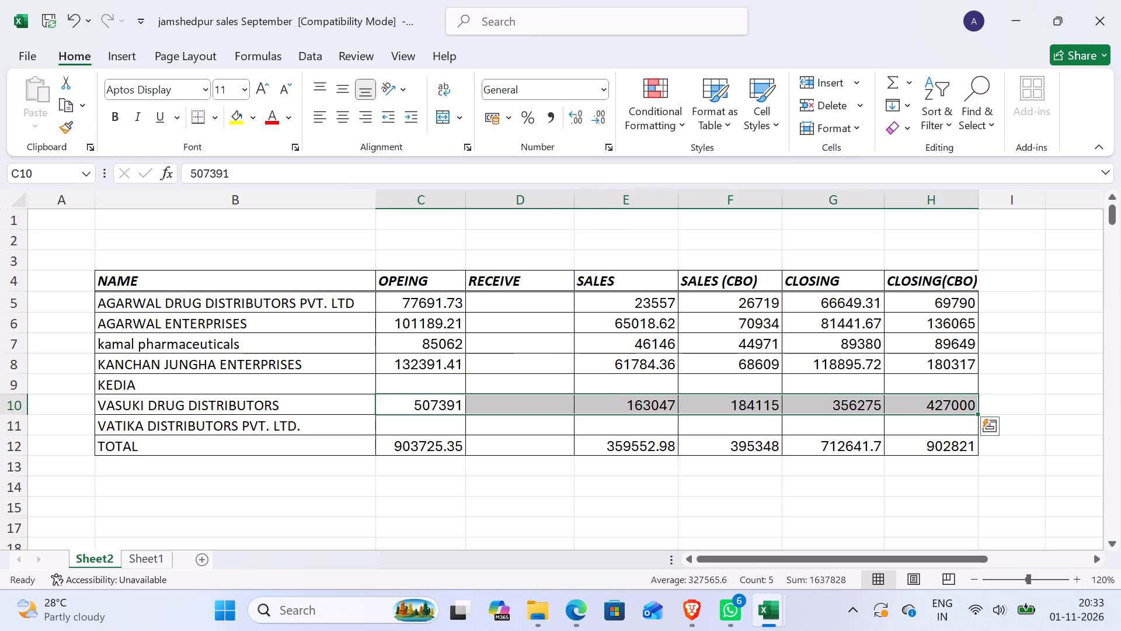
{"action": "left_click", "coordinate": [858, 493]}
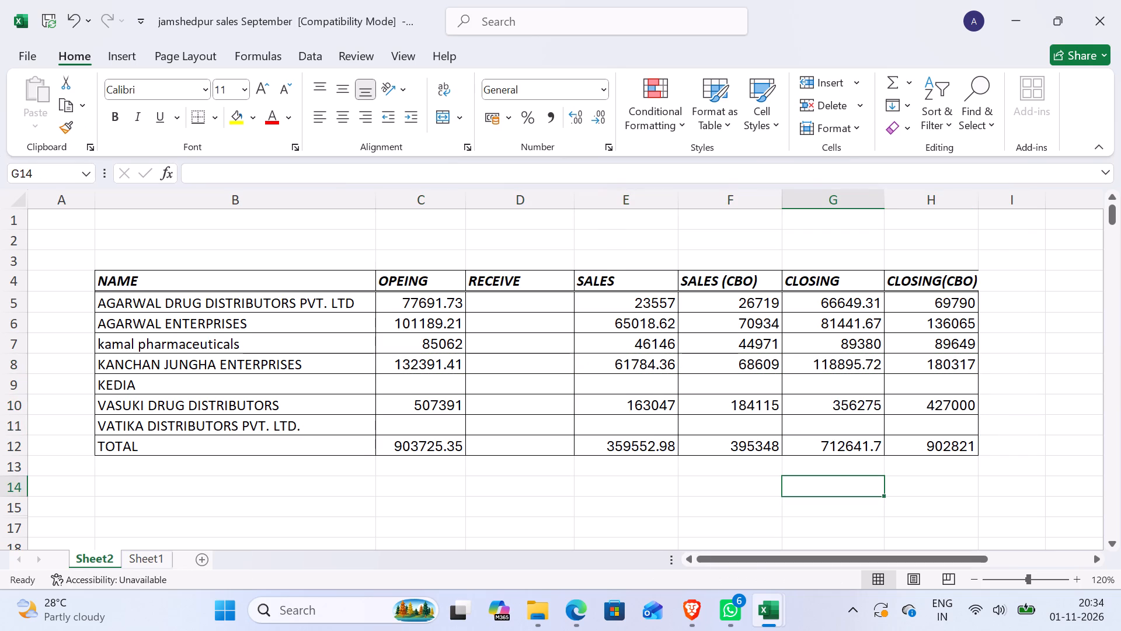
Save the jamshedpur sales September workbook.
{"action": "left_click", "coordinate": [652, 484]}
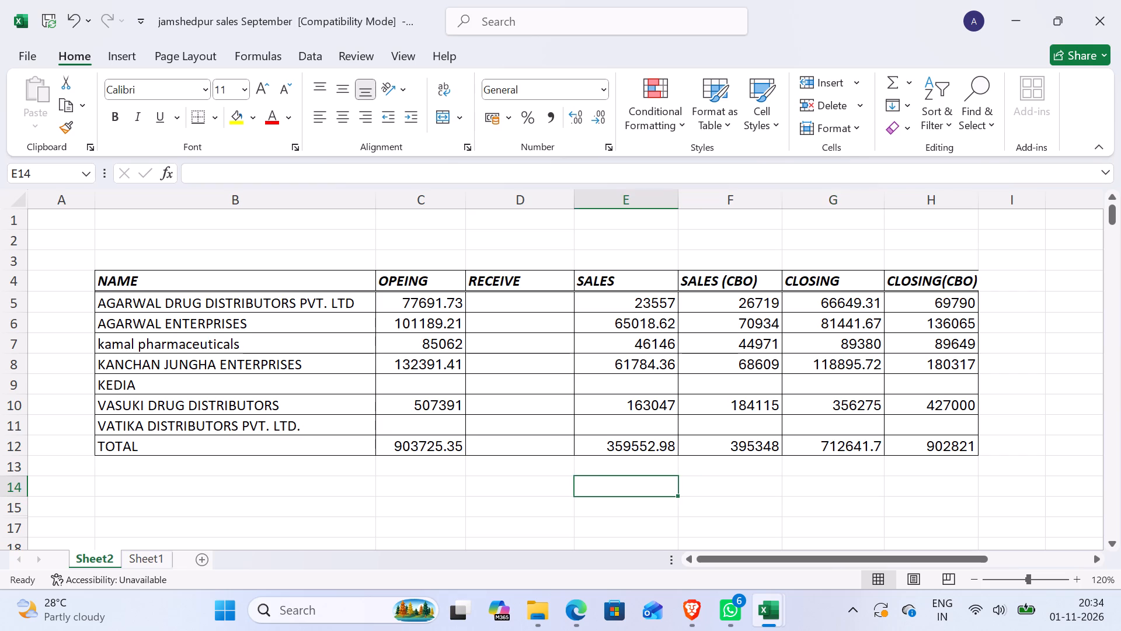
{"action": "key", "text": "ctrl+s"}
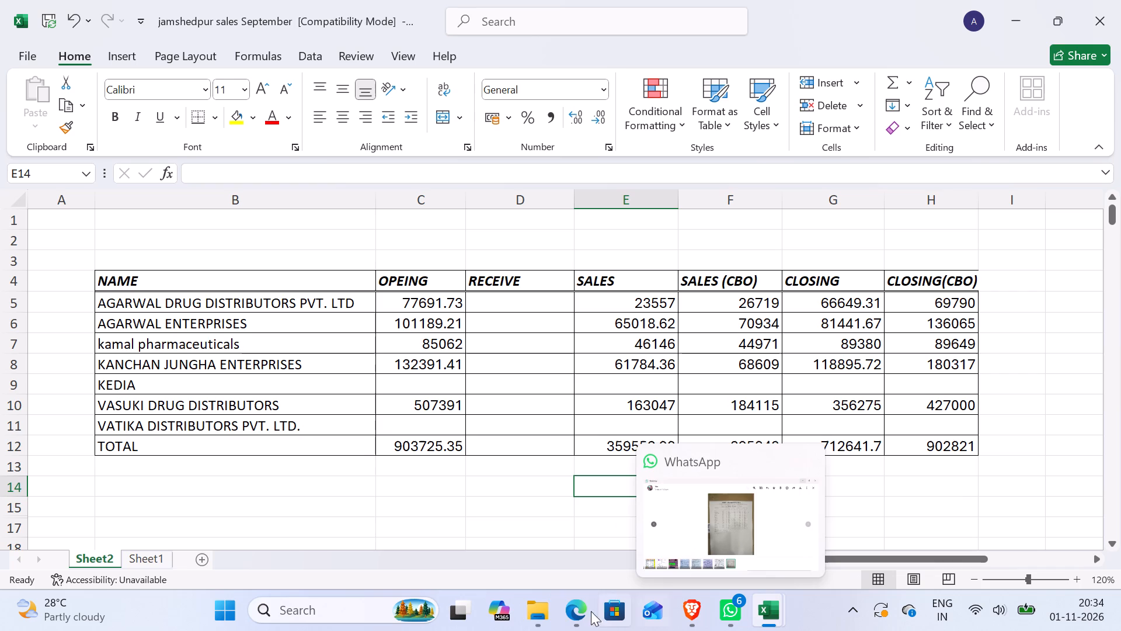
Open the VATIKA DISTRIBUTORS PVT. LTD. workbook from the ssss folder in File Explorer.
{"action": "left_click", "coordinate": [534, 615]}
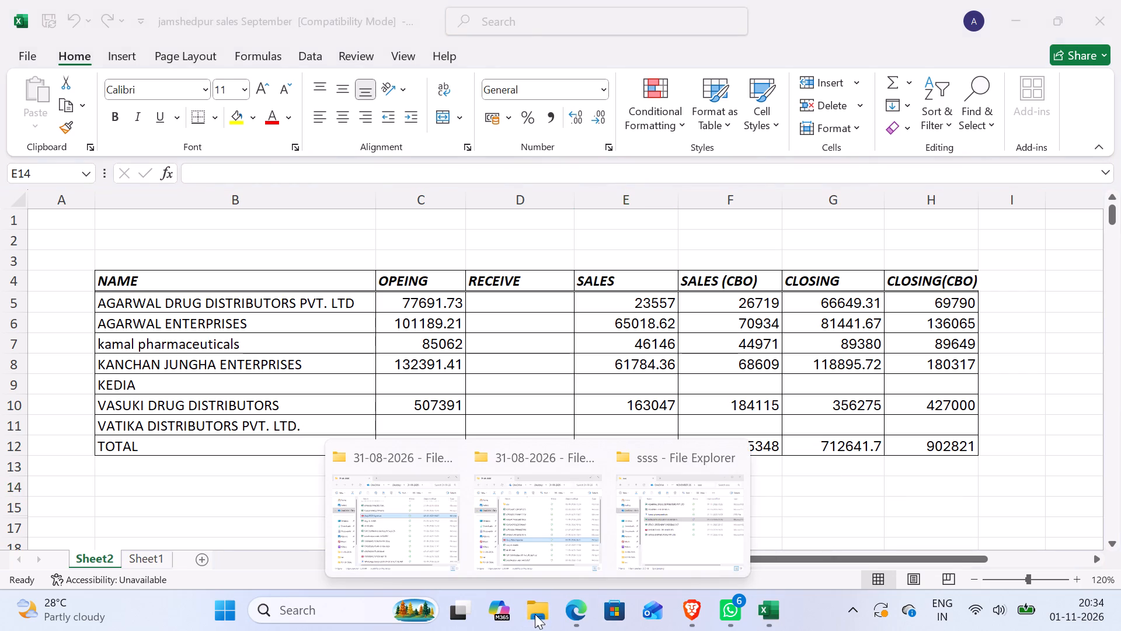
{"action": "left_click", "coordinate": [673, 504]}
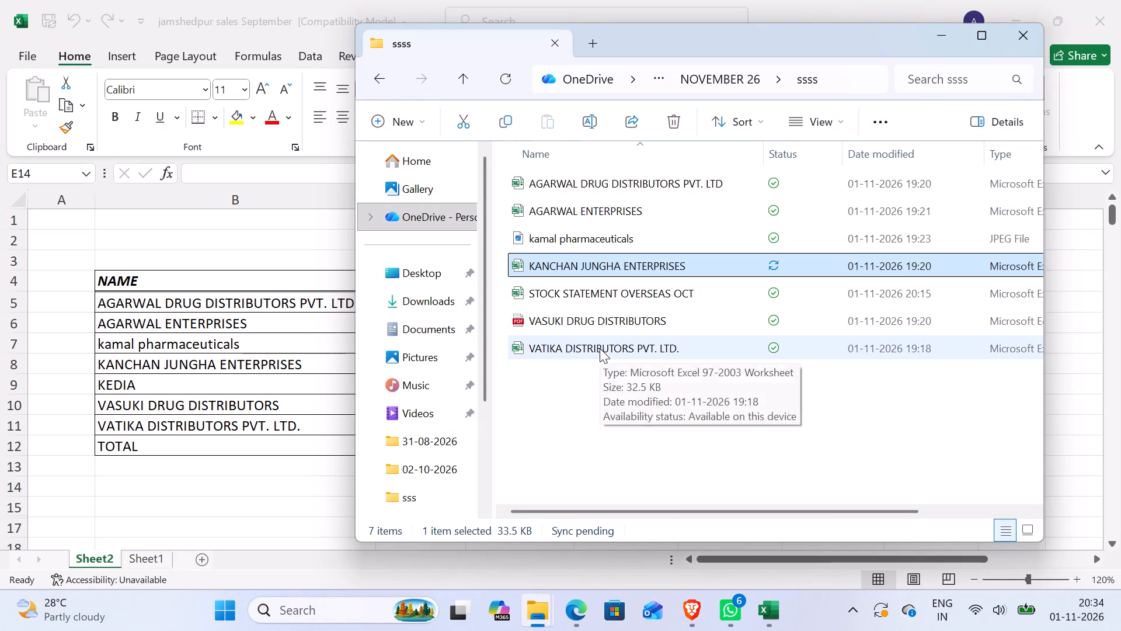
{"action": "double_click", "coordinate": [600, 348]}
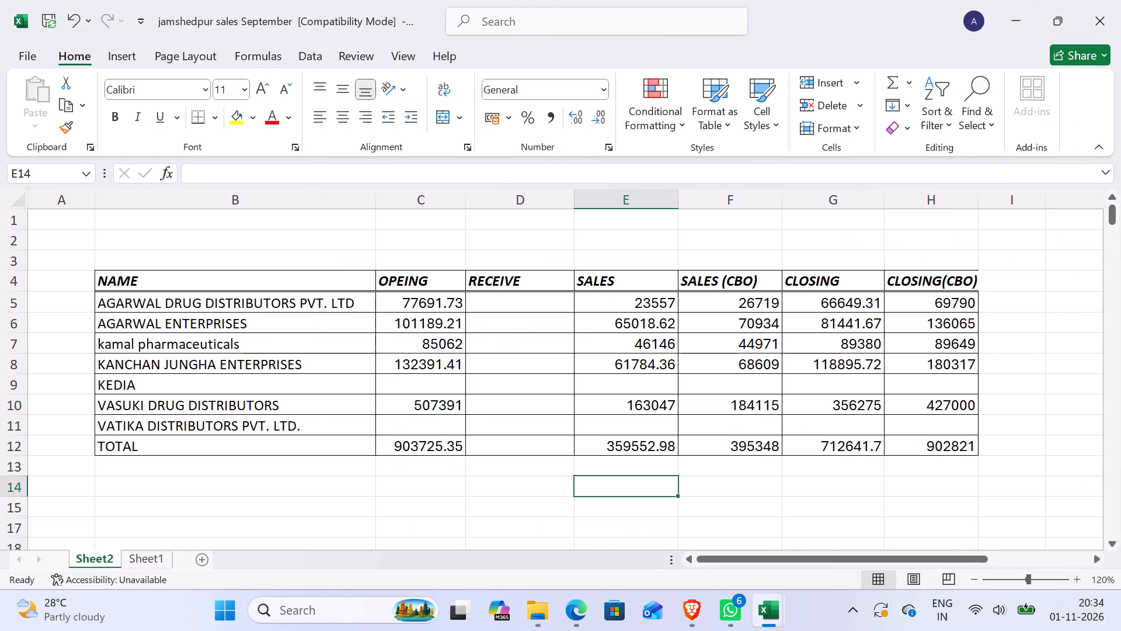
{"action": "scroll", "coordinate": [612, 357], "scroll_direction": "up", "scroll_amount": 10}
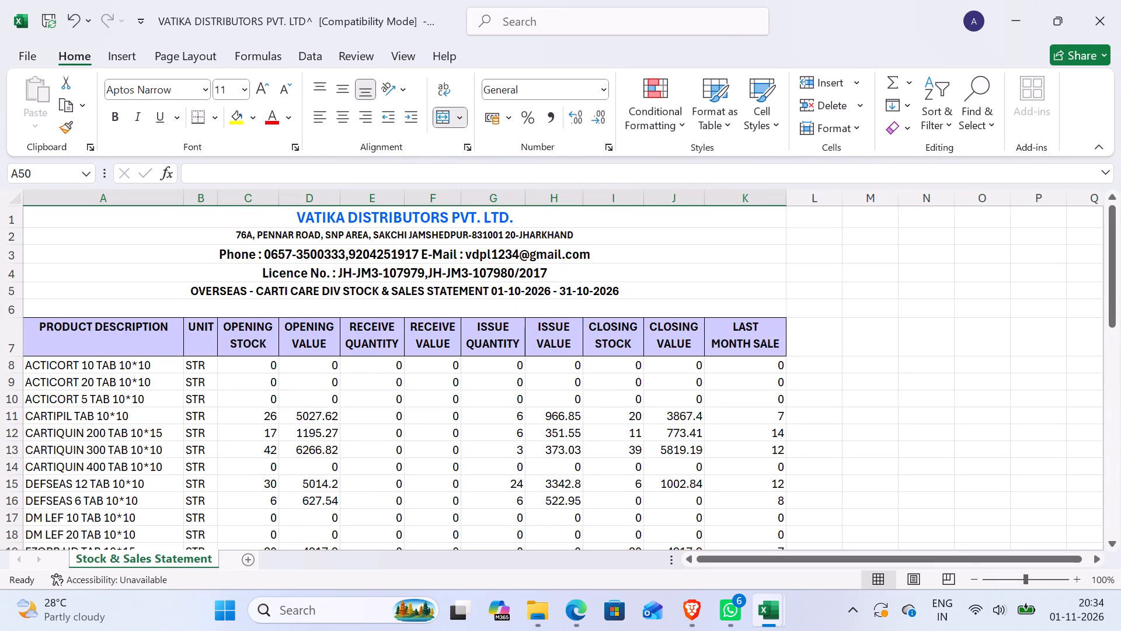
{"action": "scroll", "coordinate": [612, 357], "scroll_direction": "up", "scroll_amount": 8}
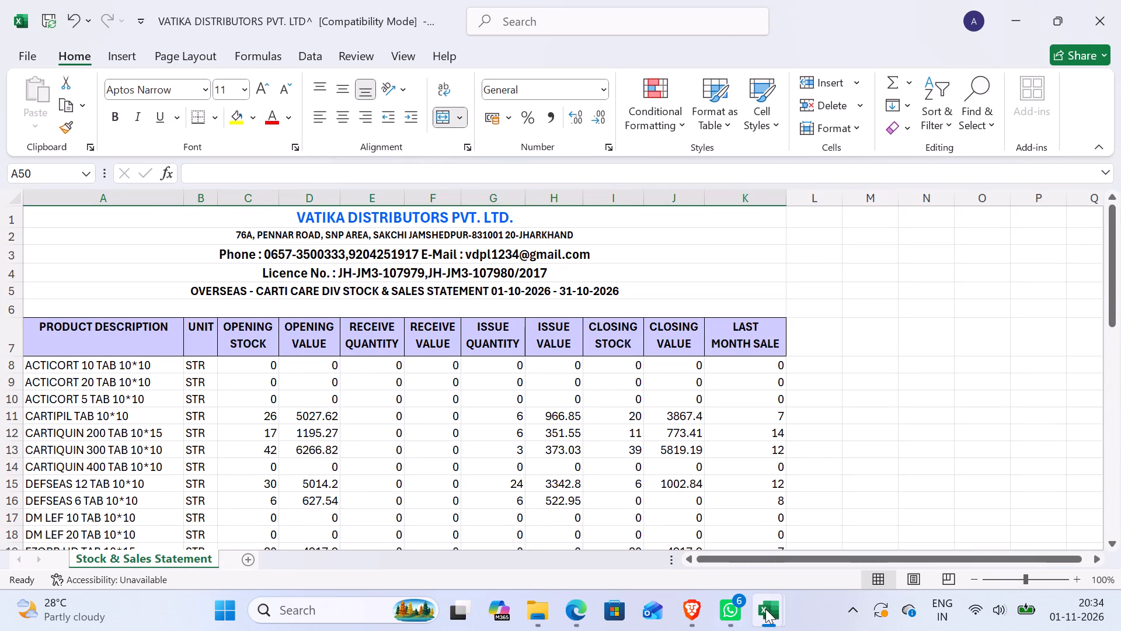
Close the STOCK STATEMENT OVERSEAS OCT and KANCHAN JUNGHA ENTERPRISES workbooks.
{"action": "left_click", "coordinate": [768, 613]}
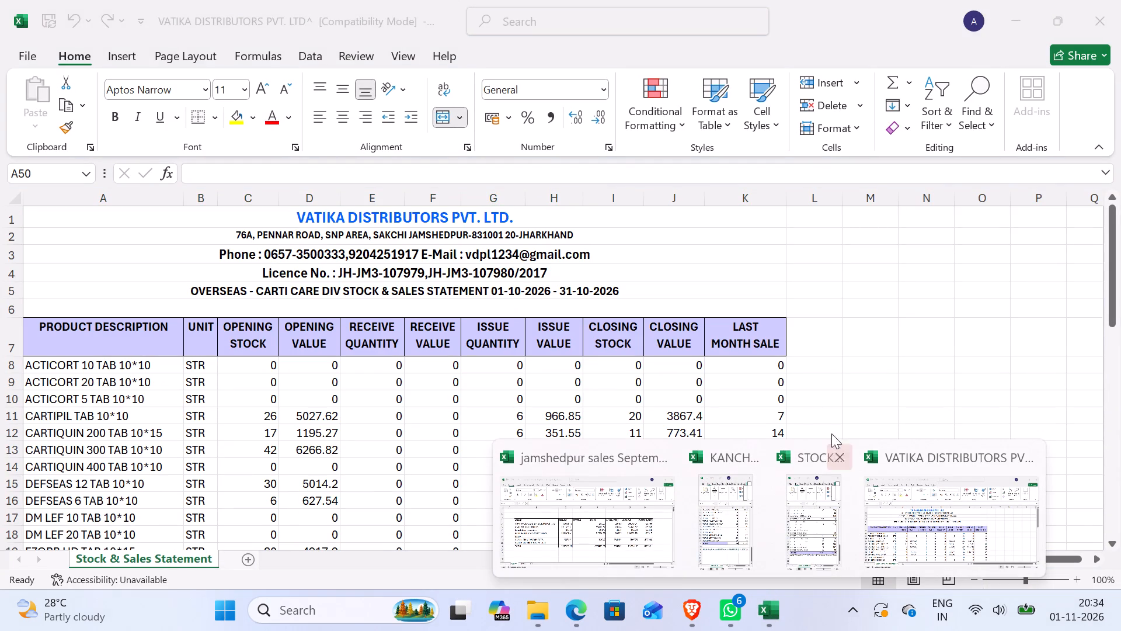
{"action": "left_click", "coordinate": [838, 459]}
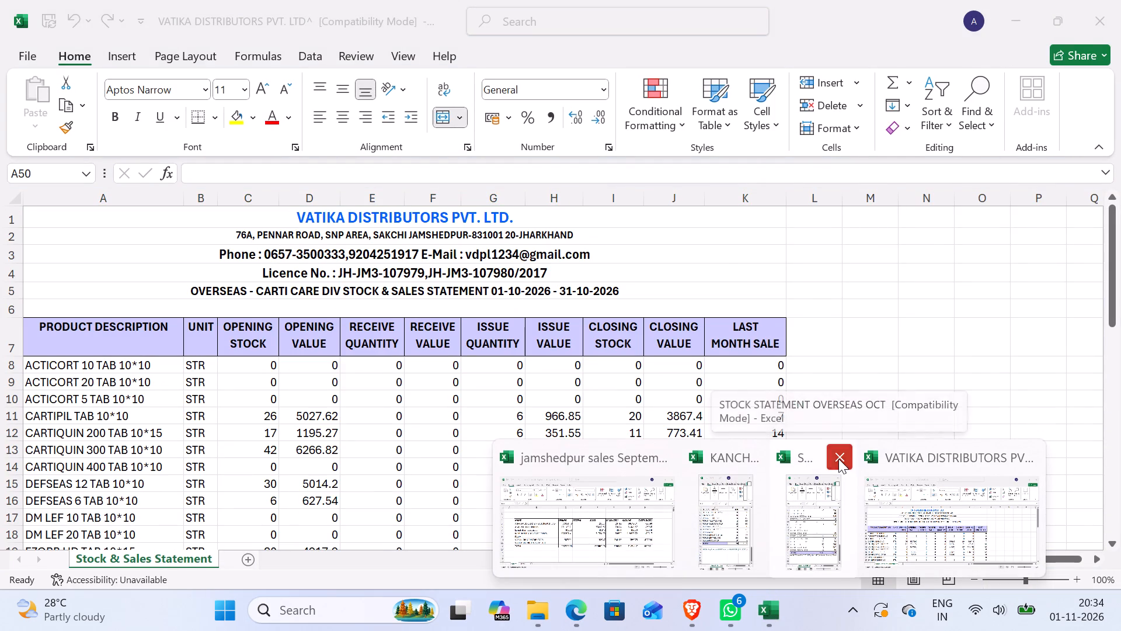
{"action": "left_click", "coordinate": [644, 332]}
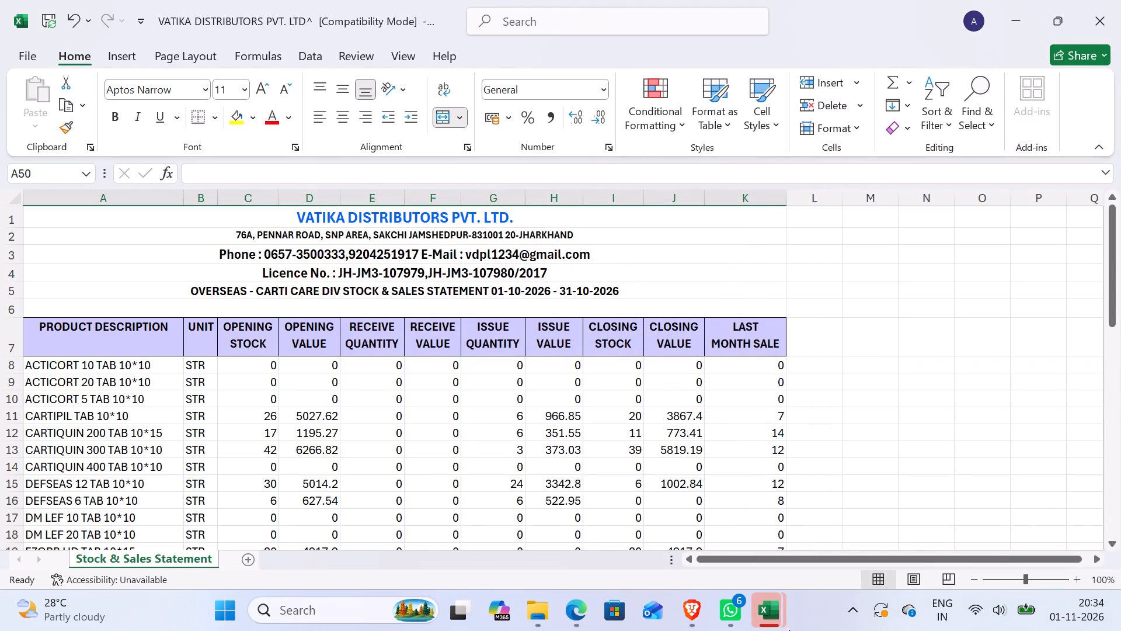
{"action": "left_click", "coordinate": [770, 606]}
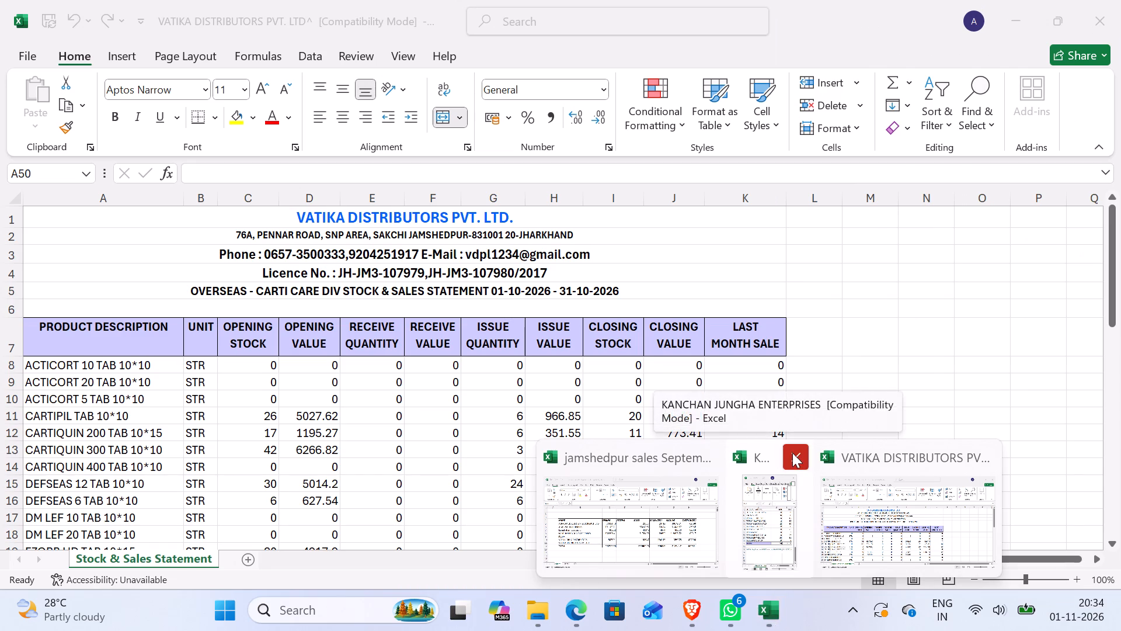
{"action": "left_click", "coordinate": [796, 456]}
{"action": "left_click", "coordinate": [647, 343]}
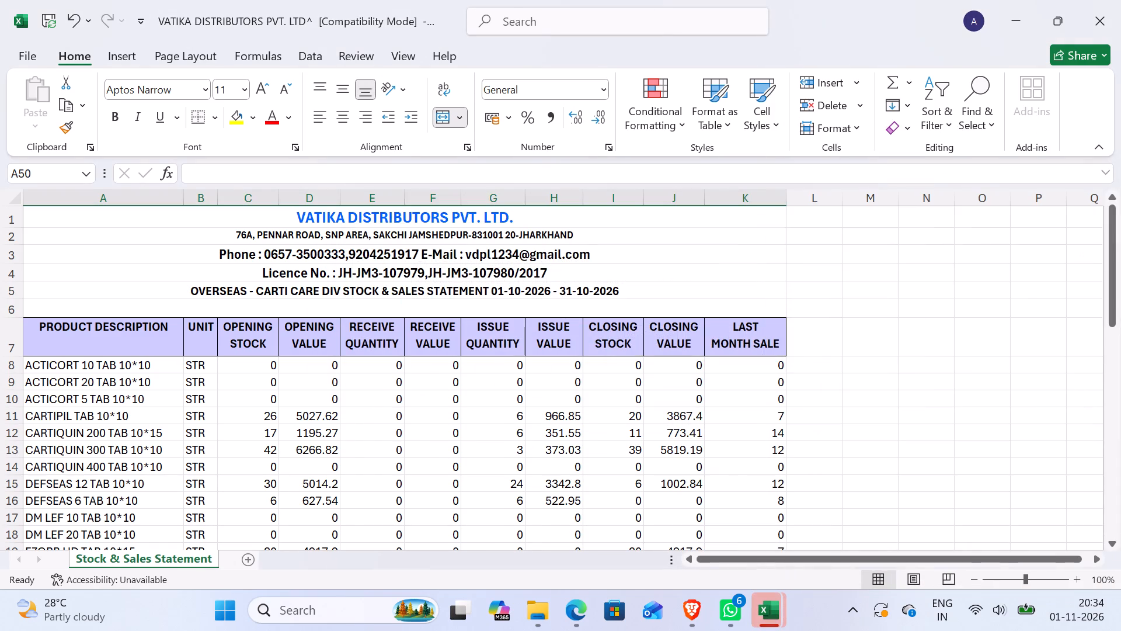
Copy the total opening value 78004.88 from the VATIKA statement into the OPEING column for VATIKA DISTRIBUTORS PVT. LTD. in the Jamshedpur workbook.
{"action": "left_click", "coordinate": [775, 605]}
{"action": "left_click", "coordinate": [873, 522]}
{"action": "scroll", "coordinate": [869, 500], "scroll_direction": "down", "scroll_amount": 12}
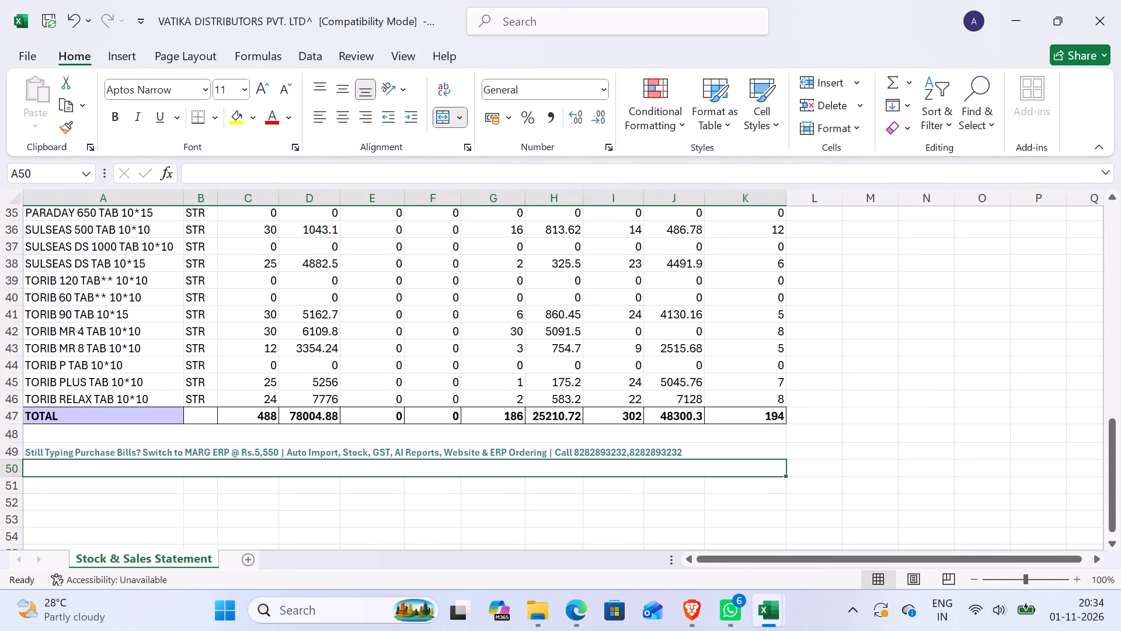
{"action": "left_click", "coordinate": [307, 418]}
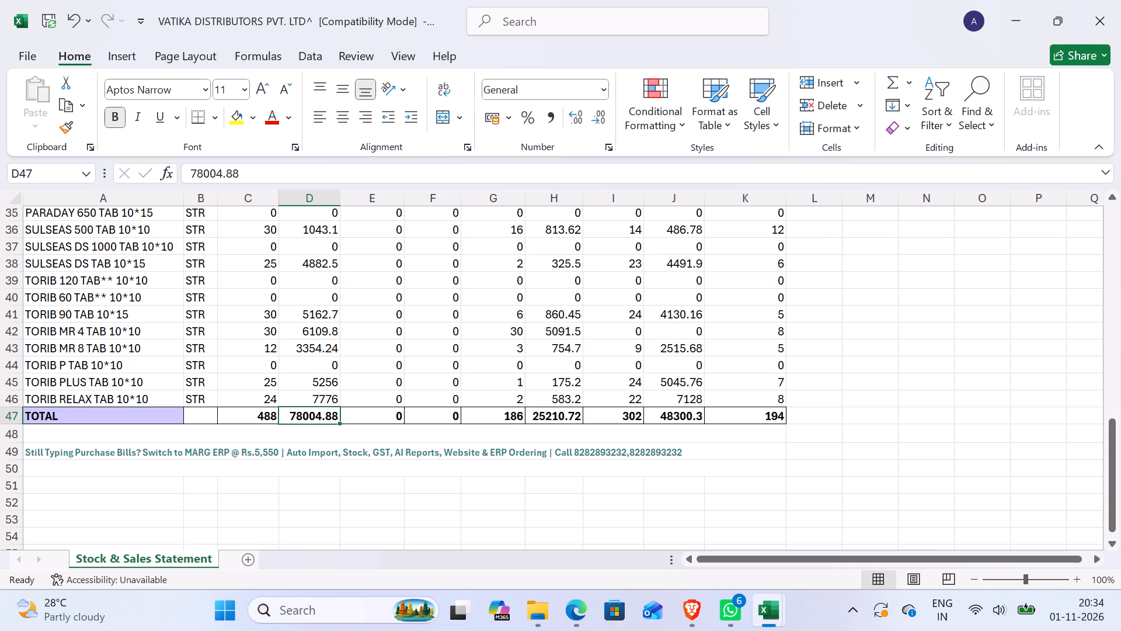
{"action": "key", "text": "ctrl+c"}
{"action": "left_click", "coordinate": [771, 613]}
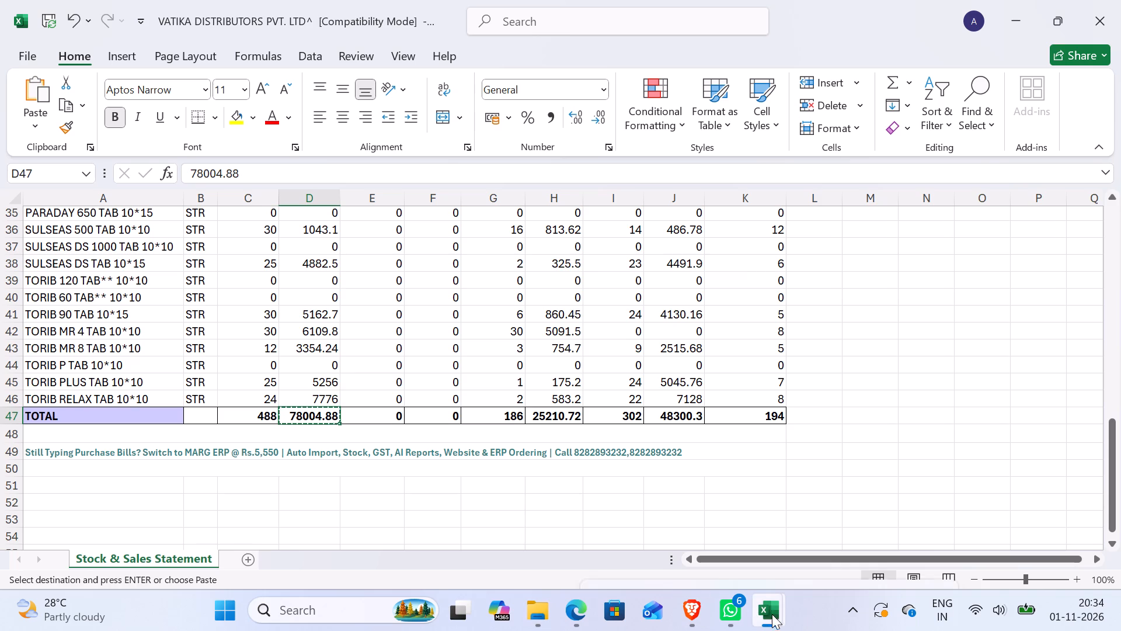
{"action": "left_click", "coordinate": [664, 497]}
{"action": "left_click", "coordinate": [452, 424]}
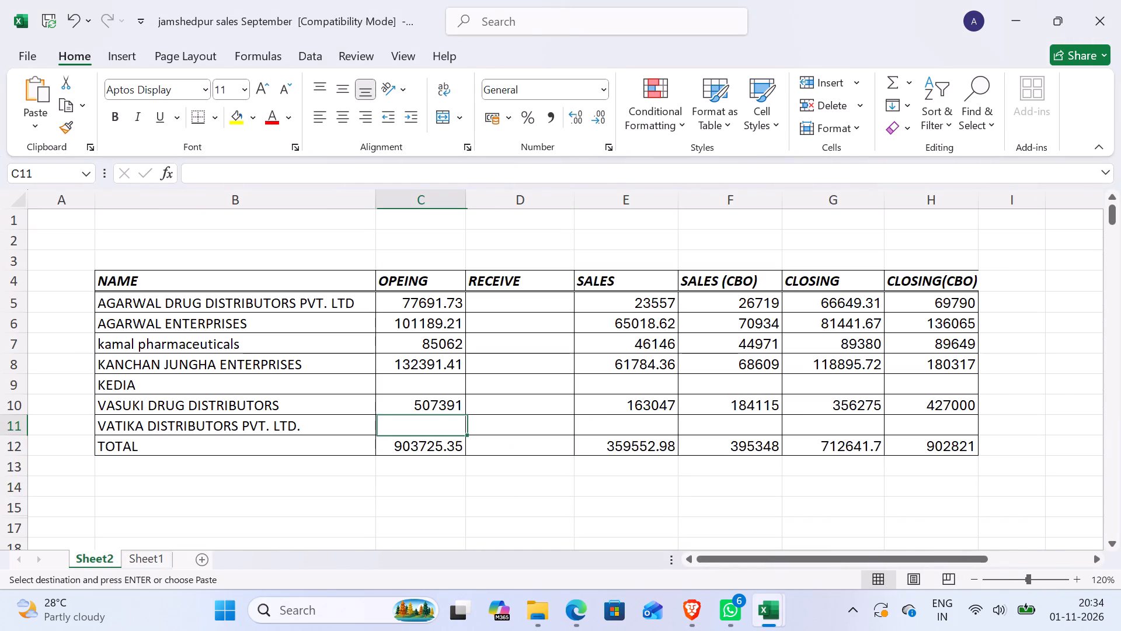
{"action": "key", "text": "ctrl+v"}
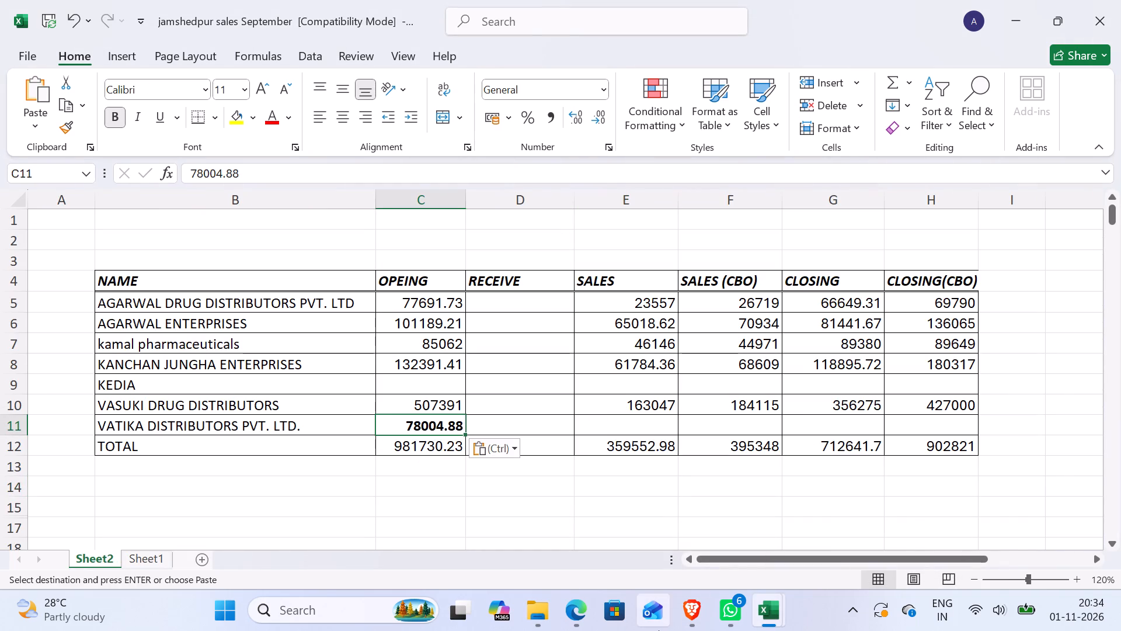
Copy the total issue value 25210.72 from the VATIKA statement into the SALES column for VATIKA DISTRIBUTORS PVT. LTD.
{"action": "left_click", "coordinate": [759, 612]}
{"action": "left_click", "coordinate": [810, 521]}
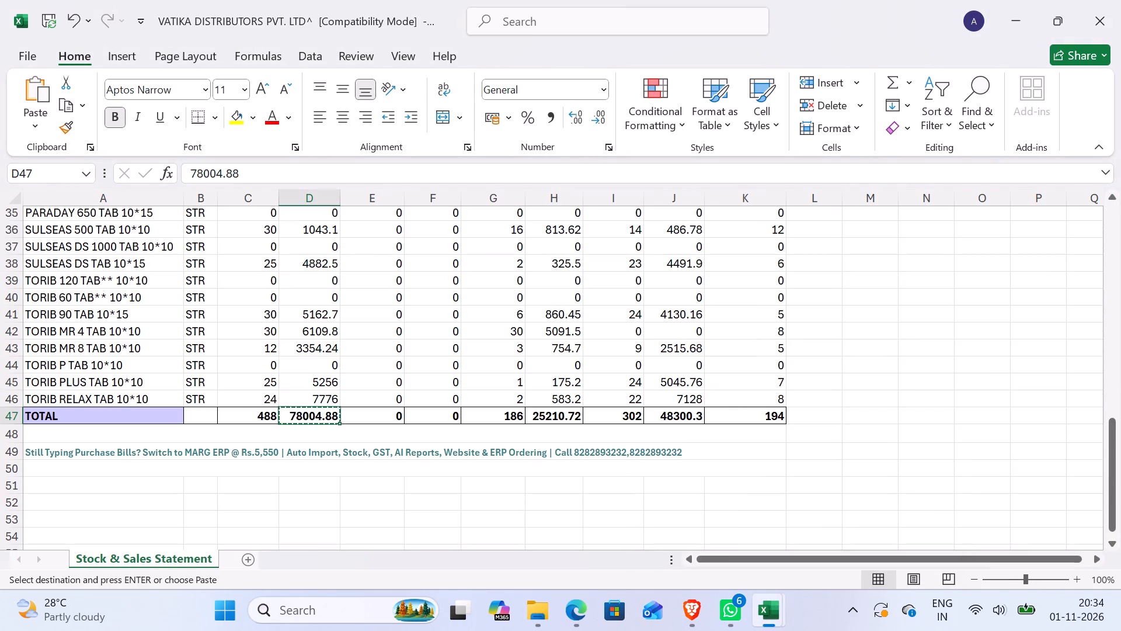
{"action": "left_click", "coordinate": [568, 410]}
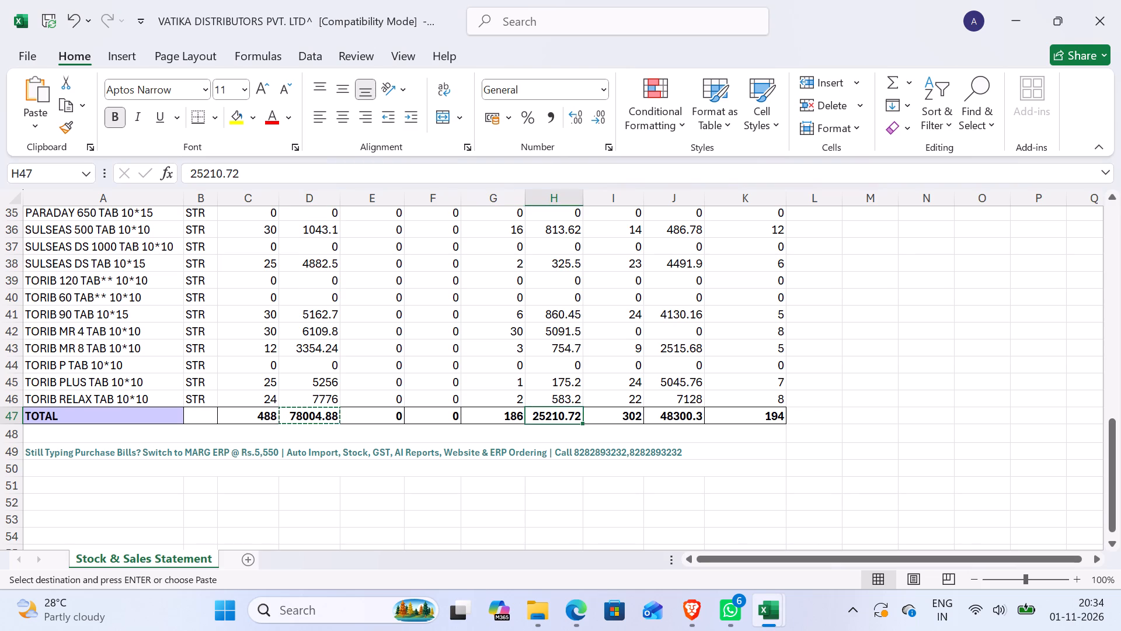
{"action": "key", "text": "ctrl+c"}
{"action": "left_click", "coordinate": [773, 616]}
{"action": "left_click", "coordinate": [692, 514]}
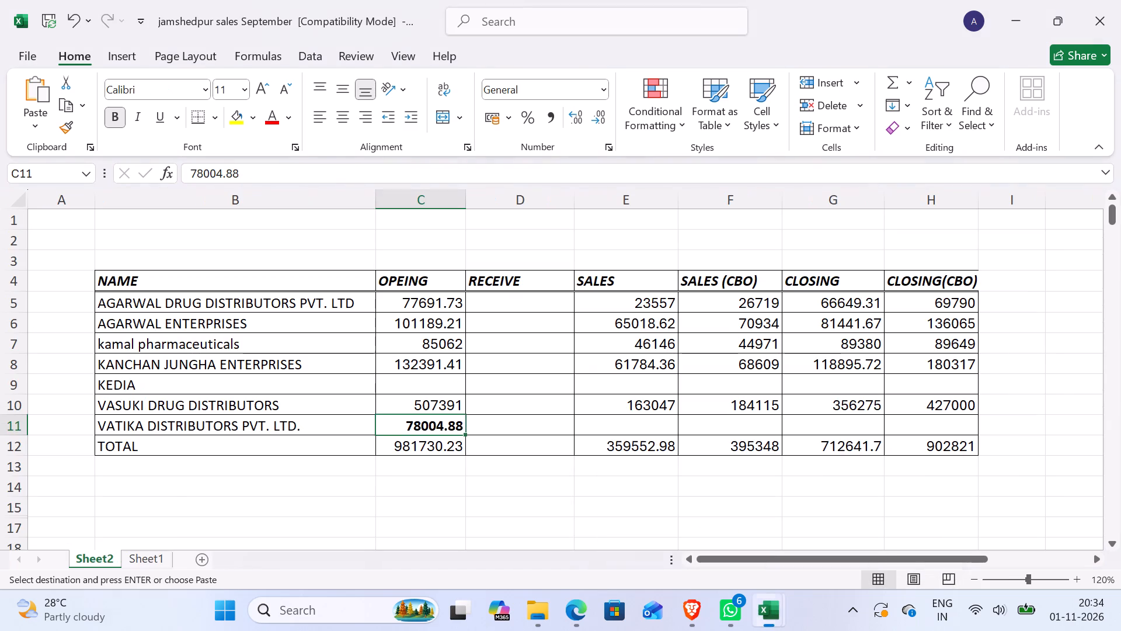
{"action": "left_click", "coordinate": [657, 421]}
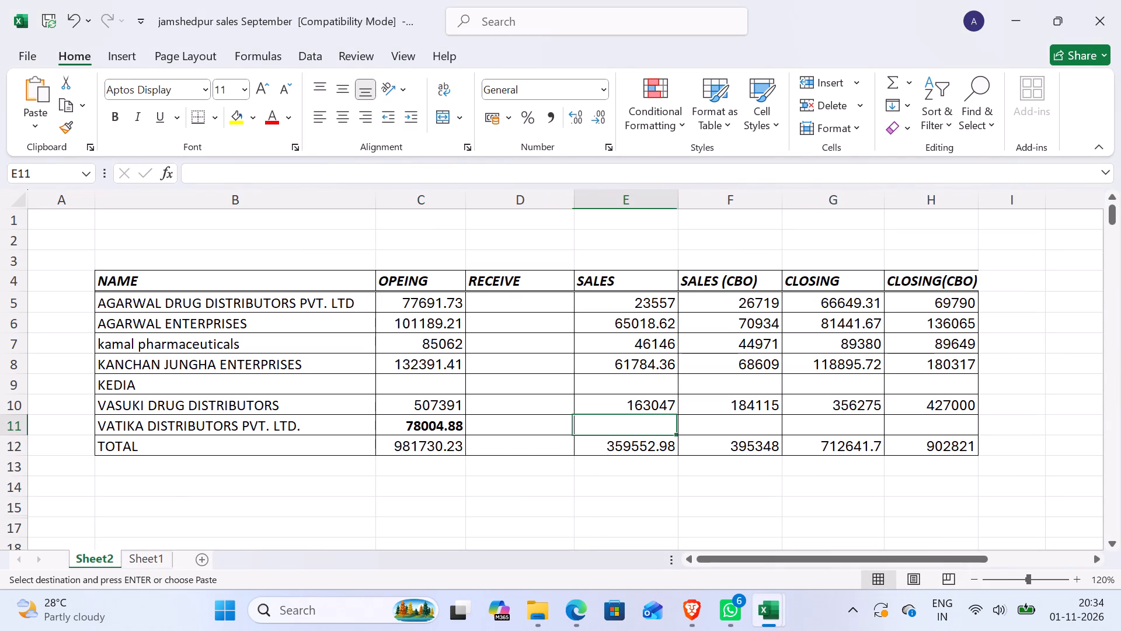
{"action": "key", "text": "ctrl+v"}
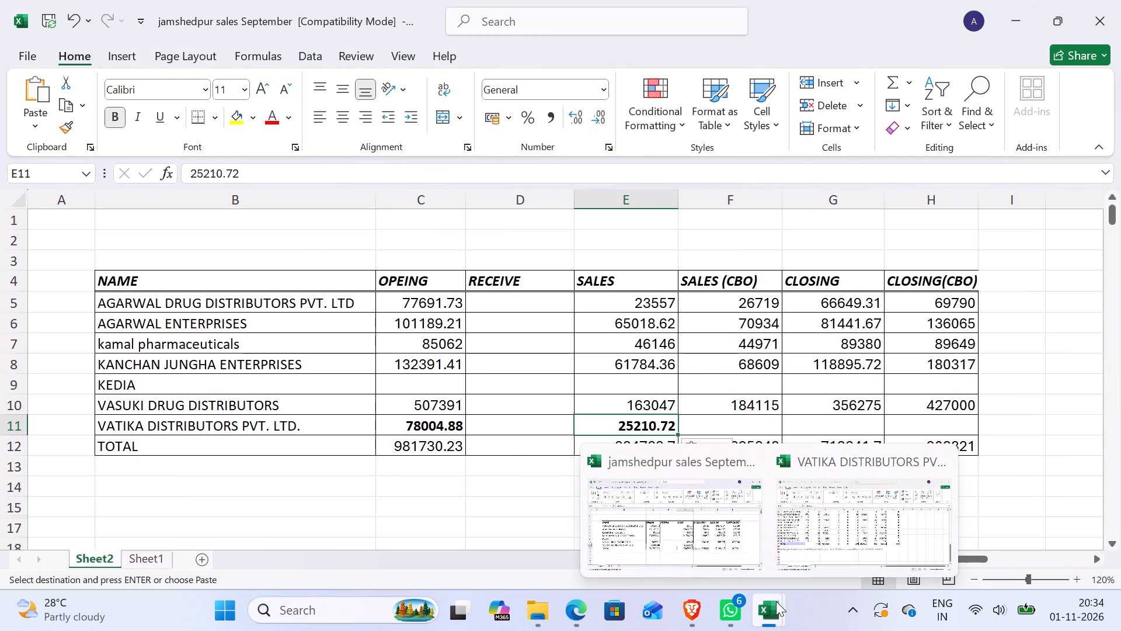
Copy the total closing value 48300.3 from the VATIKA statement into the CLOSING column for VATIKA DISTRIBUTORS PVT. LTD. in the Jamshedpur workbook.
{"action": "left_click", "coordinate": [843, 528]}
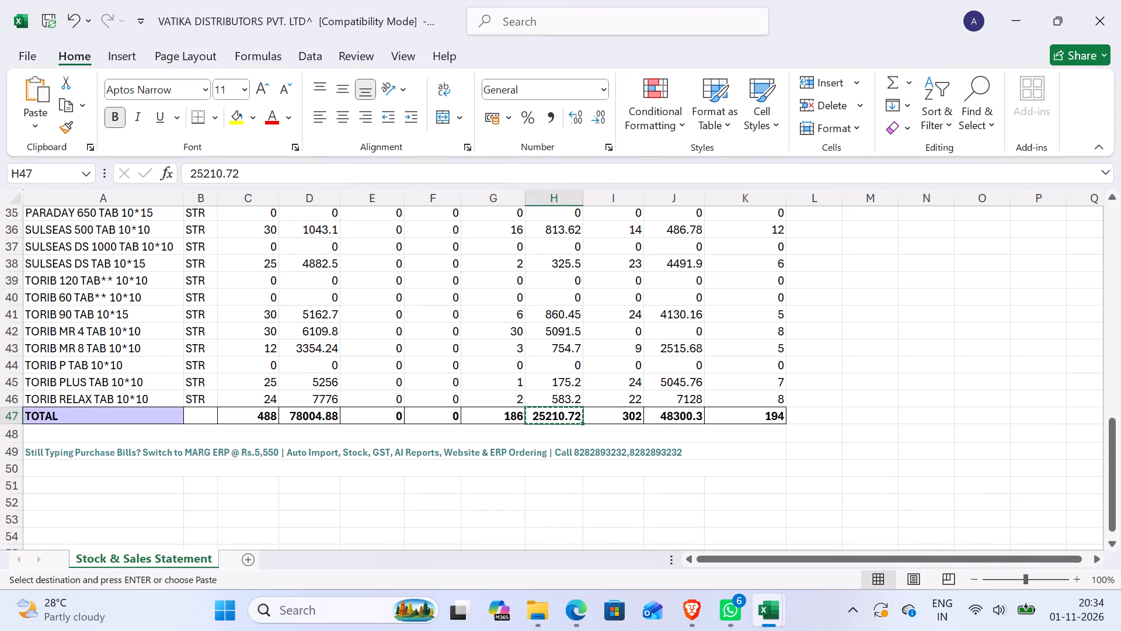
{"action": "left_click", "coordinate": [691, 415]}
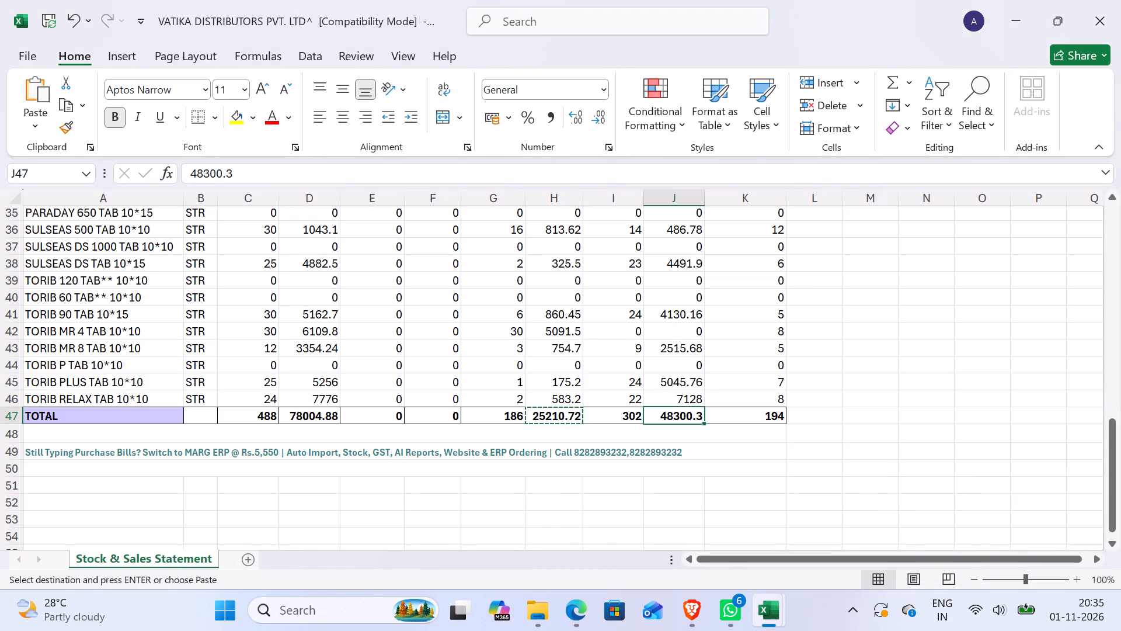
{"action": "key", "text": "ctrl+c"}
{"action": "left_click", "coordinate": [768, 618]}
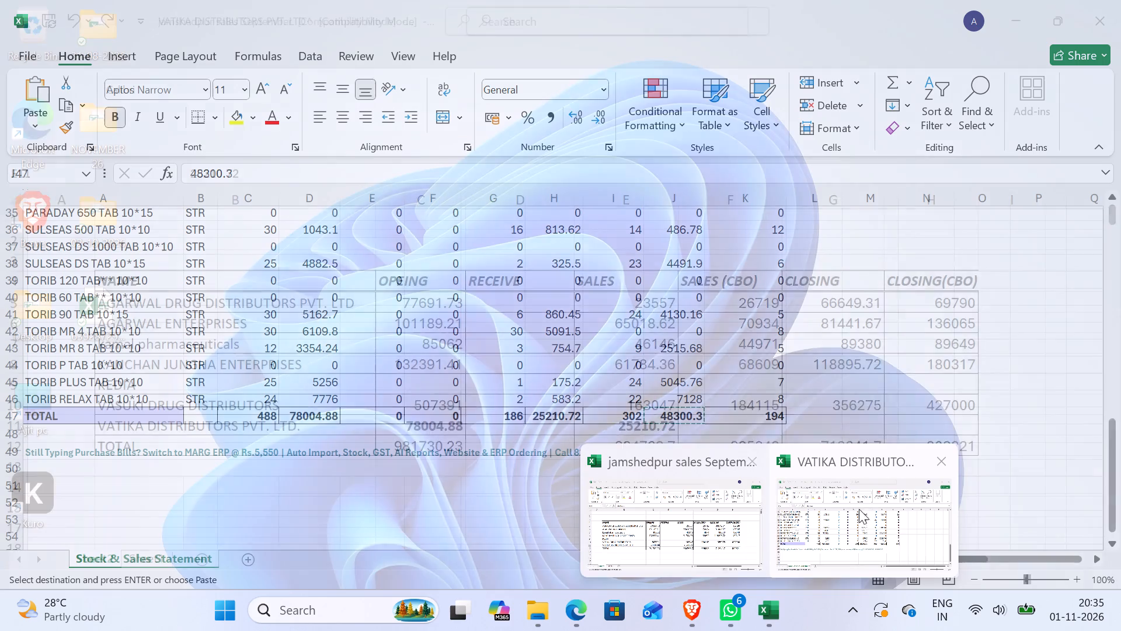
{"action": "left_click", "coordinate": [677, 509]}
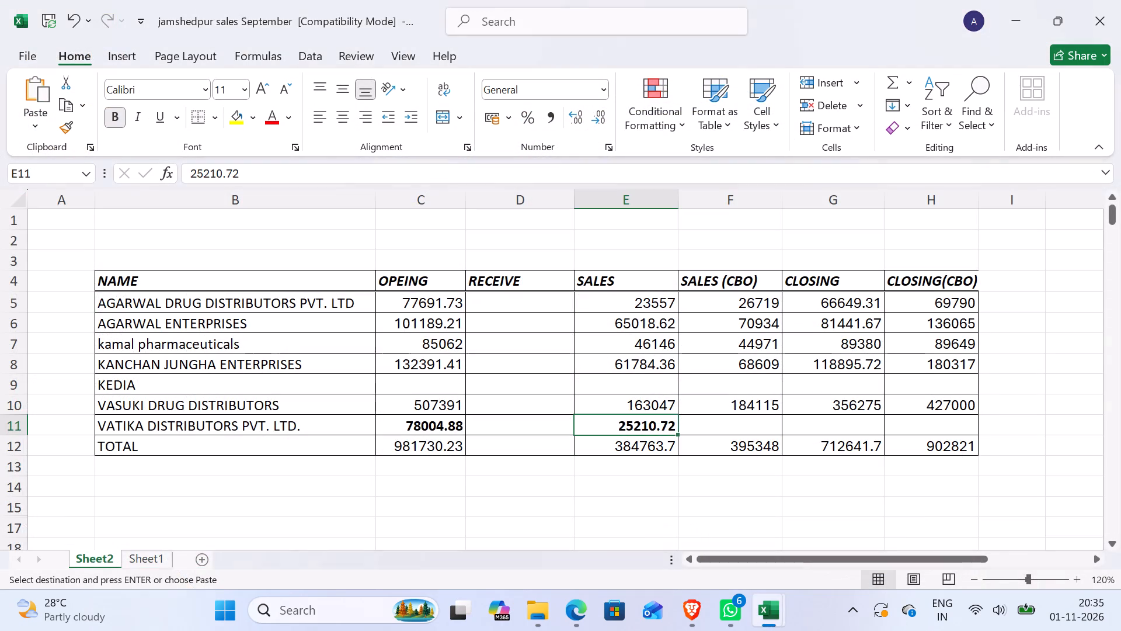
{"action": "left_click", "coordinate": [808, 427]}
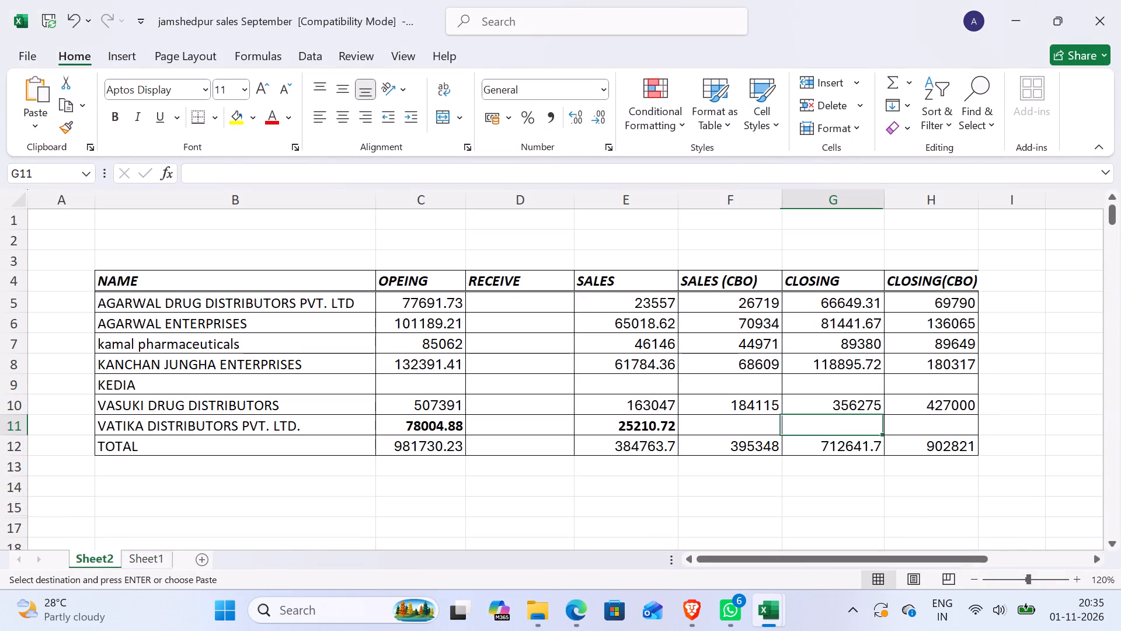
{"action": "key", "text": "ctrl+v"}
{"action": "left_click", "coordinate": [800, 497]}
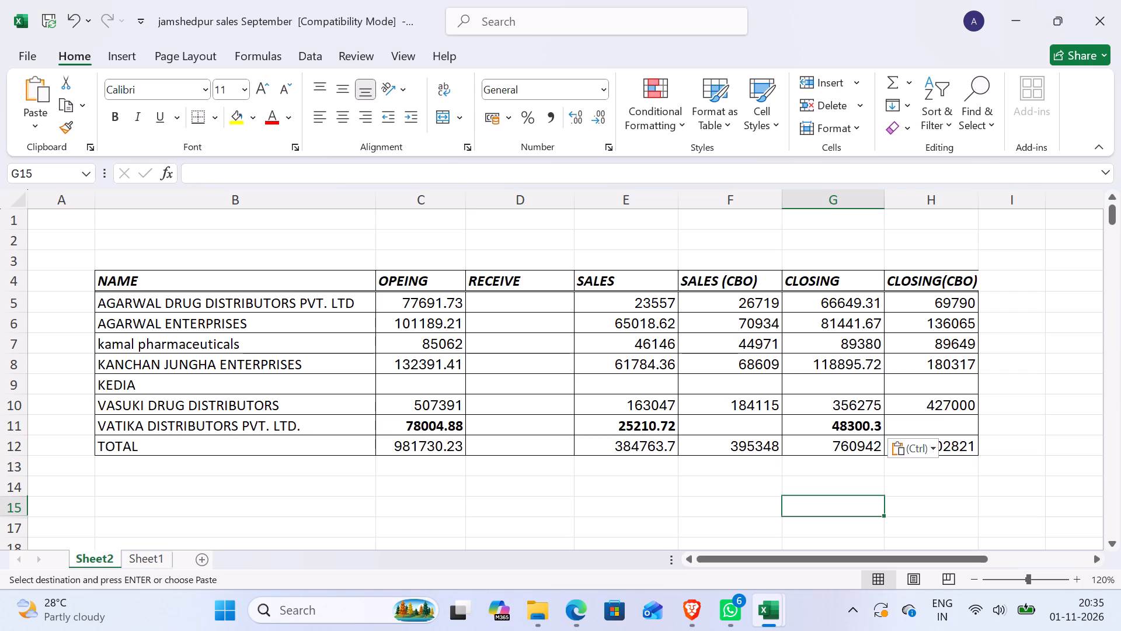
Hide columns B to F, H, J and K in the VATIKA statement, leaving product description, issue quantity and closing stock.
{"action": "left_click", "coordinate": [770, 612]}
{"action": "left_click", "coordinate": [831, 515]}
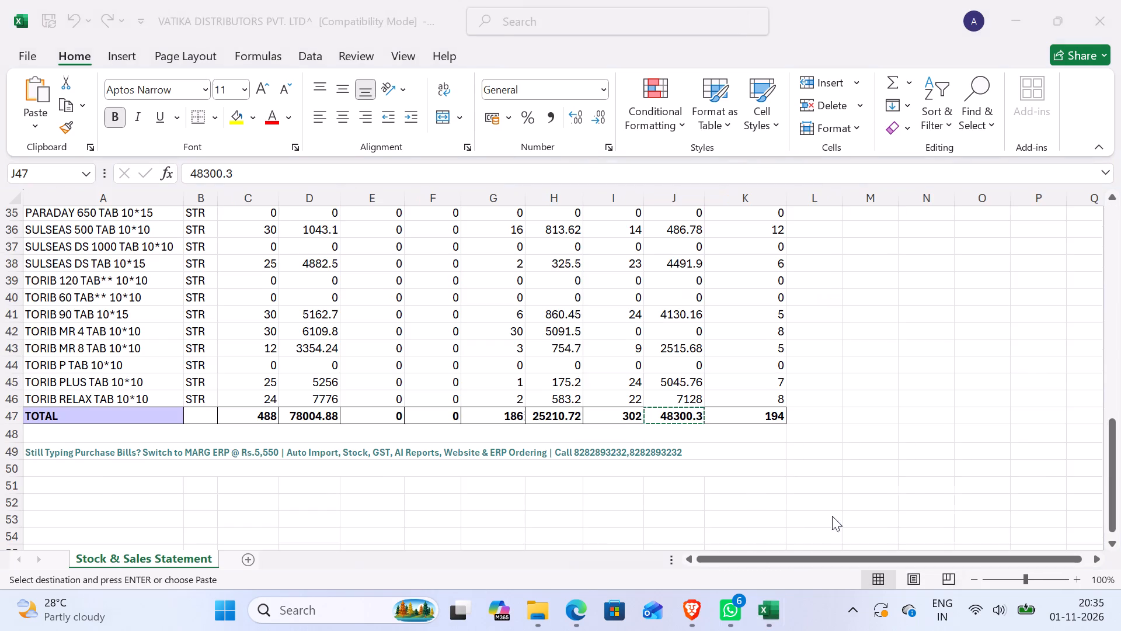
{"action": "scroll", "coordinate": [793, 230], "scroll_direction": "up", "scroll_amount": 20}
{"action": "scroll", "coordinate": [793, 230], "scroll_direction": "up", "scroll_amount": 1}
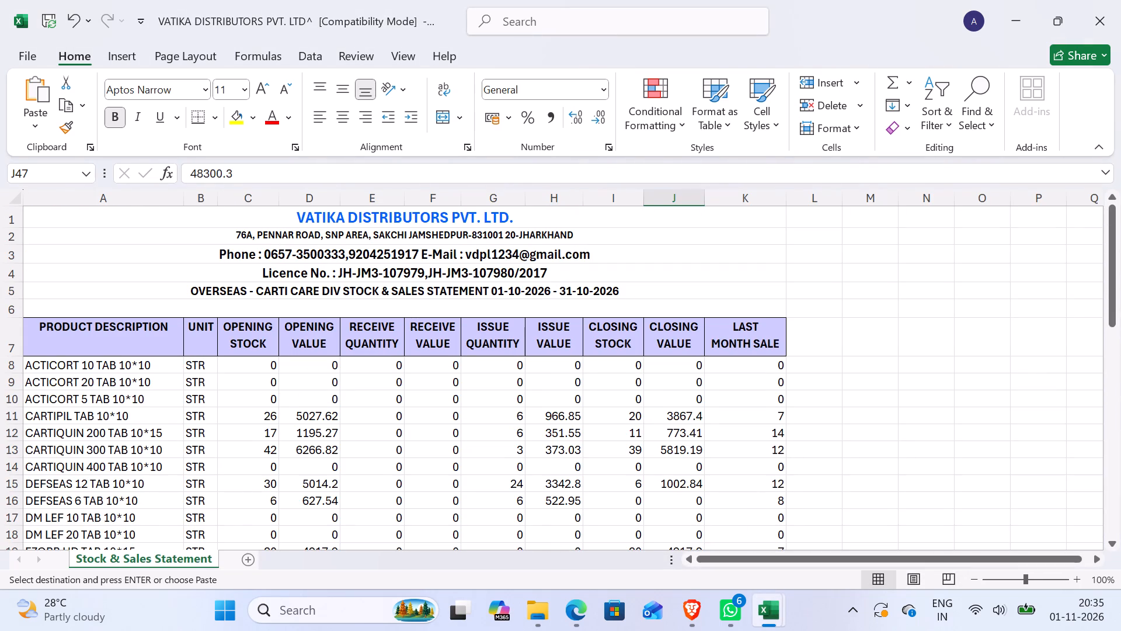
{"action": "left_click_drag", "start_coordinate": [200, 202], "coordinate": [452, 206]}
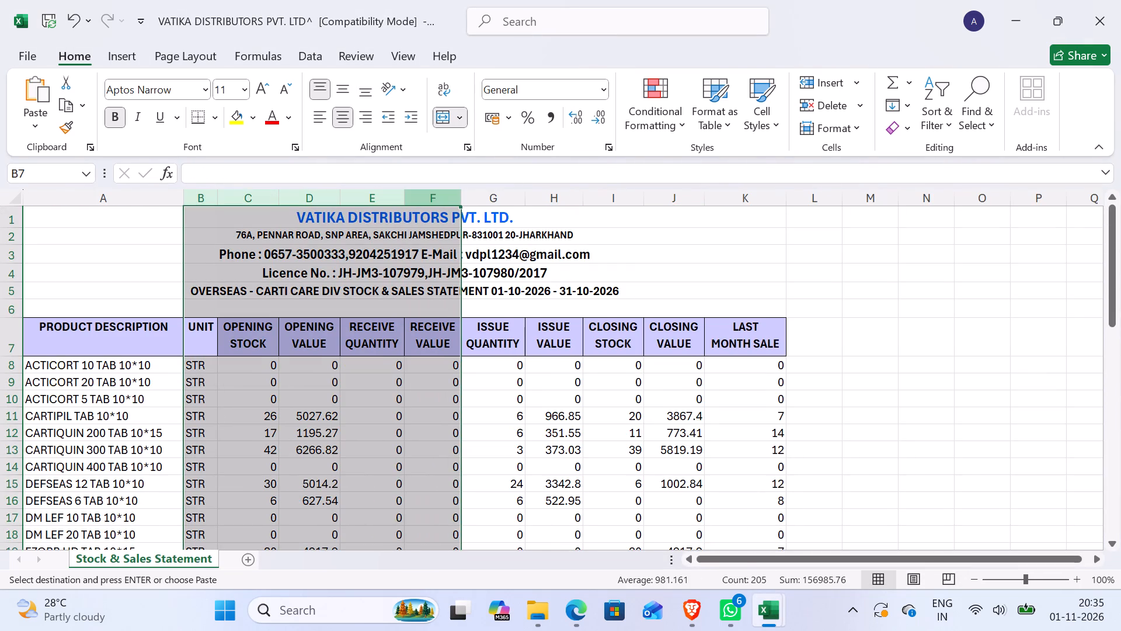
{"action": "right_click", "coordinate": [447, 204]}
{"action": "left_click", "coordinate": [495, 509]}
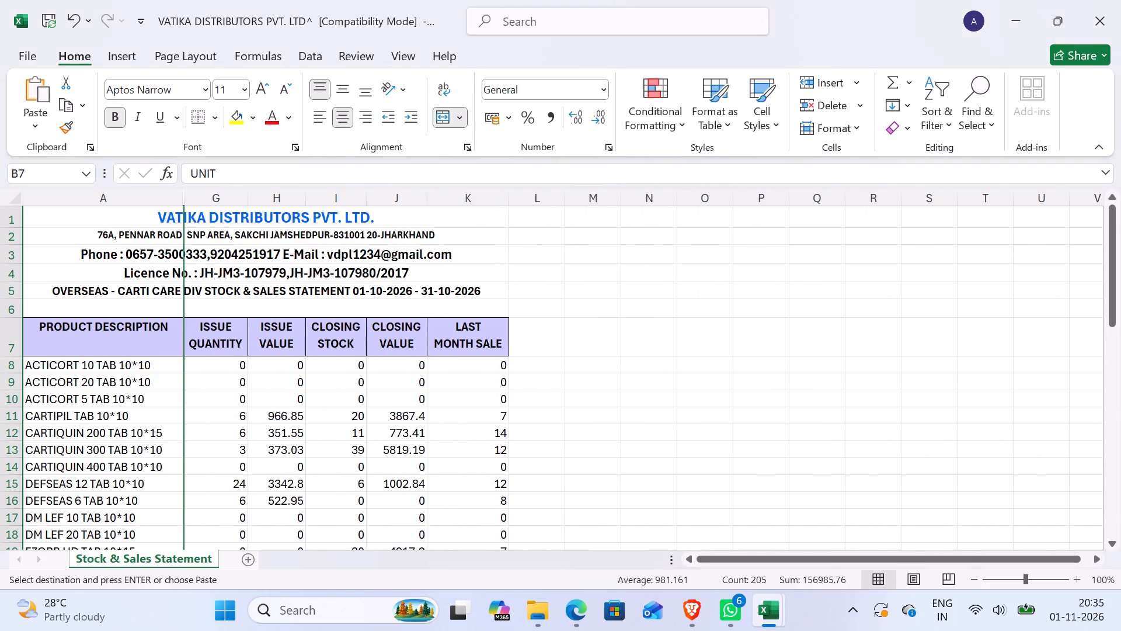
{"action": "right_click", "coordinate": [275, 200]}
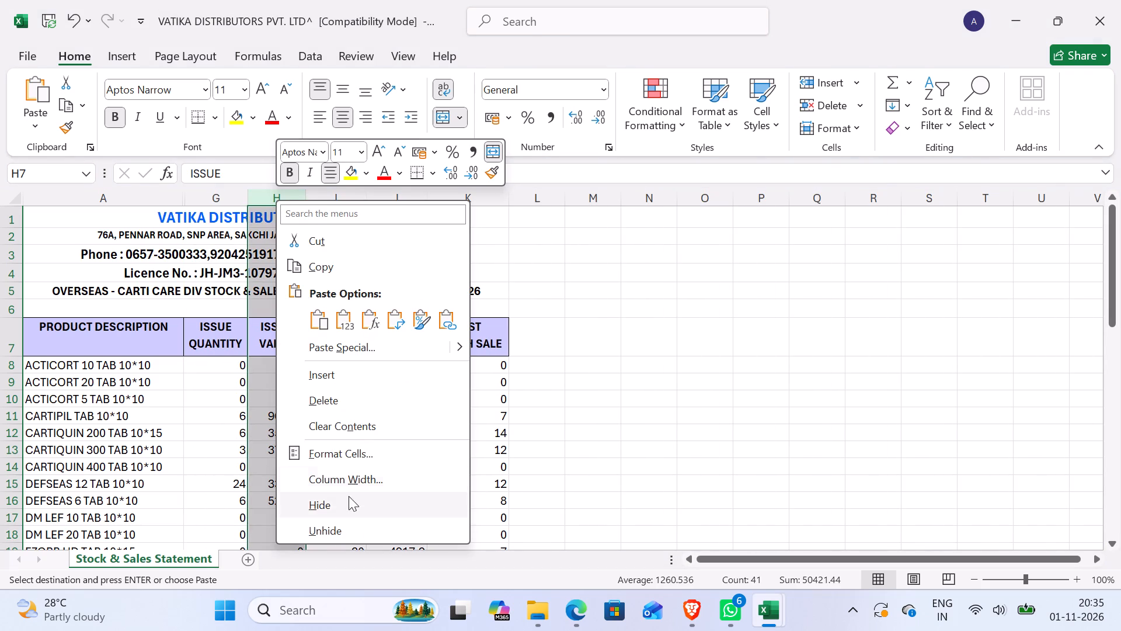
{"action": "left_click", "coordinate": [346, 503]}
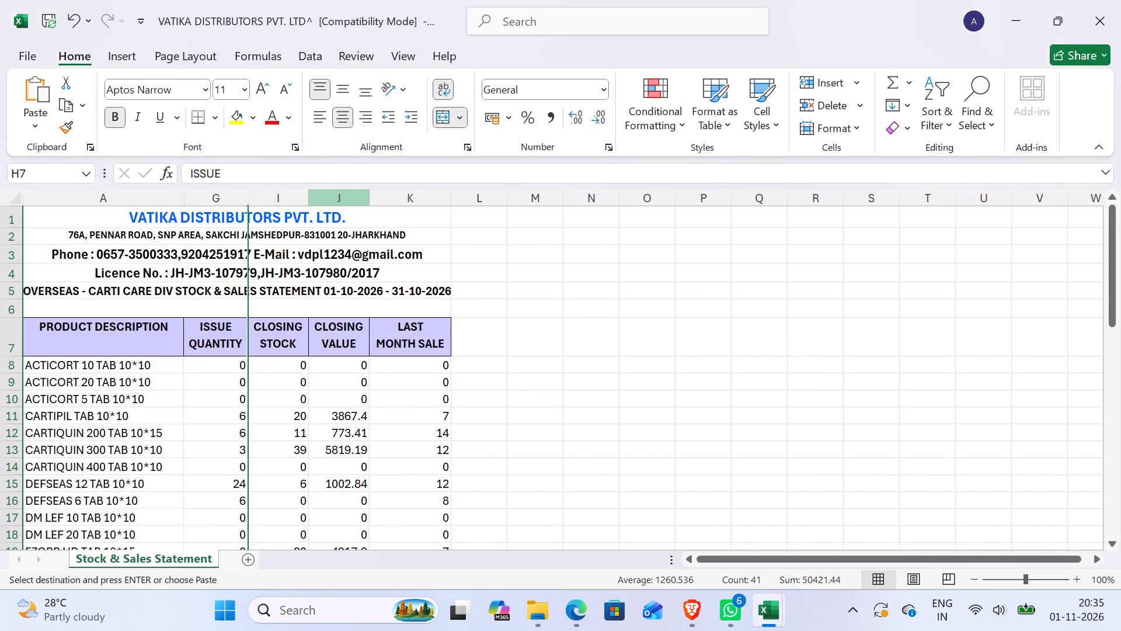
{"action": "left_click_drag", "start_coordinate": [336, 202], "coordinate": [388, 198]}
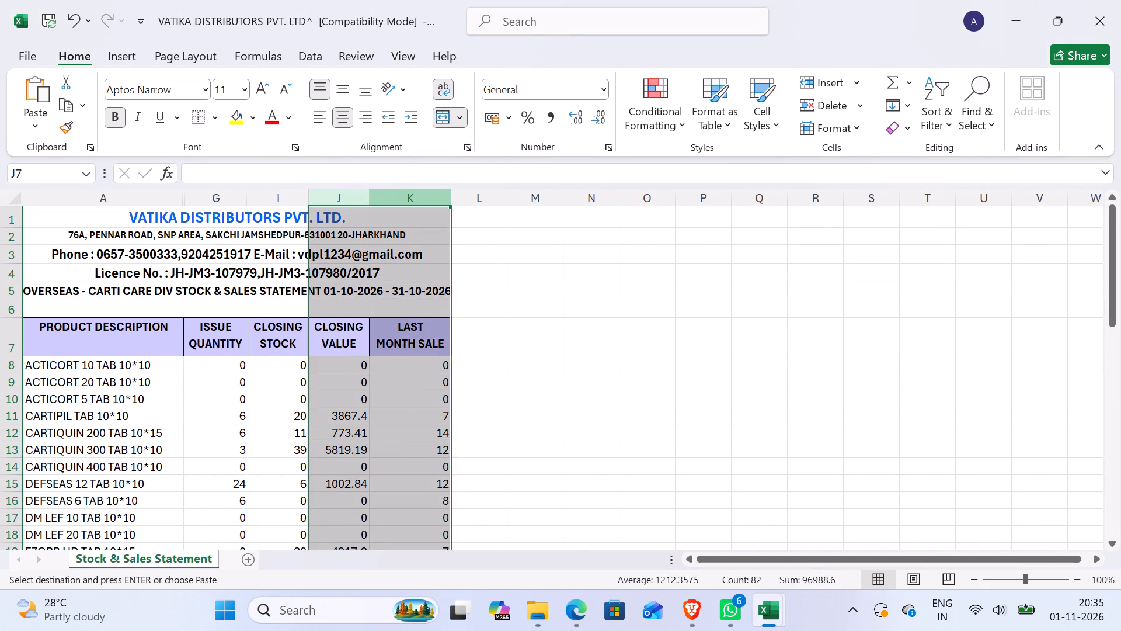
{"action": "right_click", "coordinate": [388, 198]}
{"action": "left_click", "coordinate": [448, 498]}
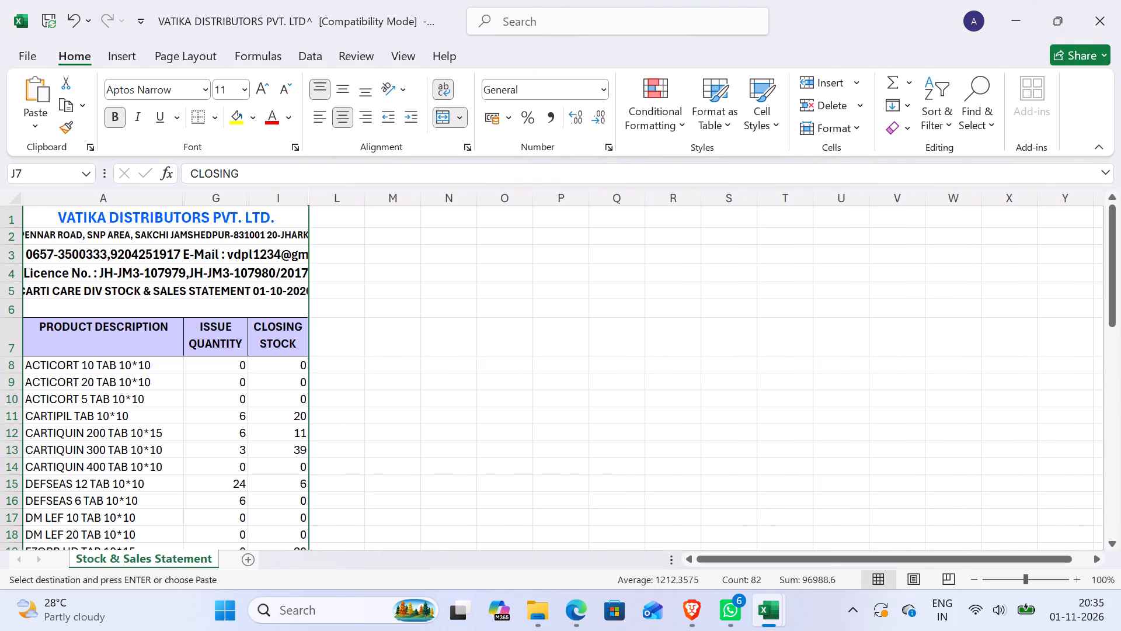
Shrink the VATIKA statement window and place it beside the ERP browser window, minimising the Jamshedpur workbook and the ssss folder.
{"action": "left_click", "coordinate": [1055, 19]}
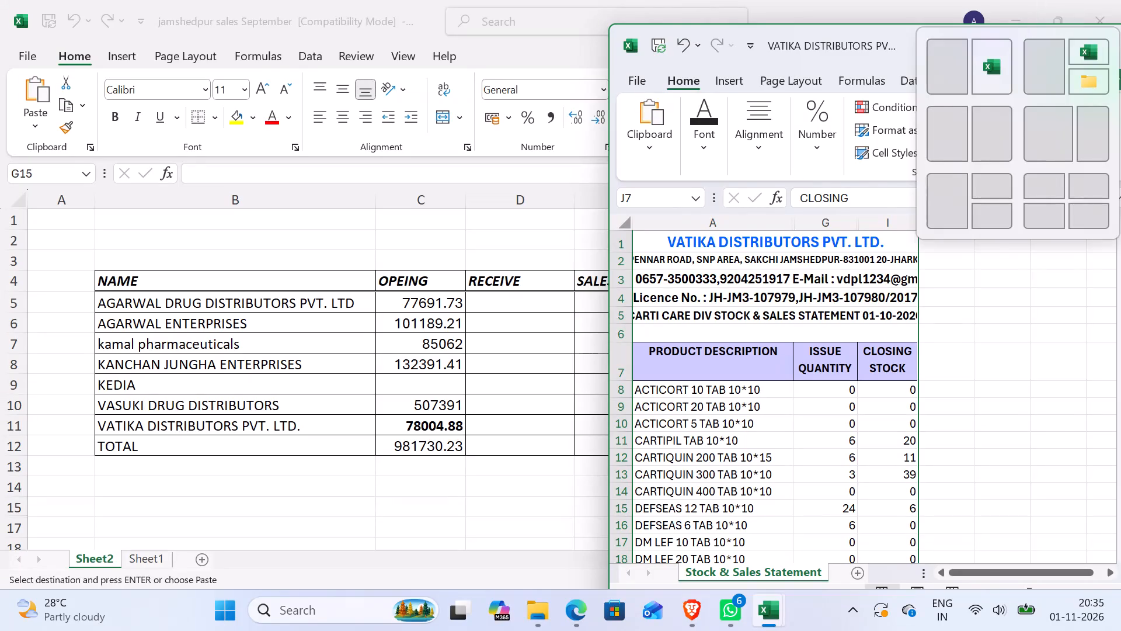
{"action": "left_click", "coordinate": [399, 519]}
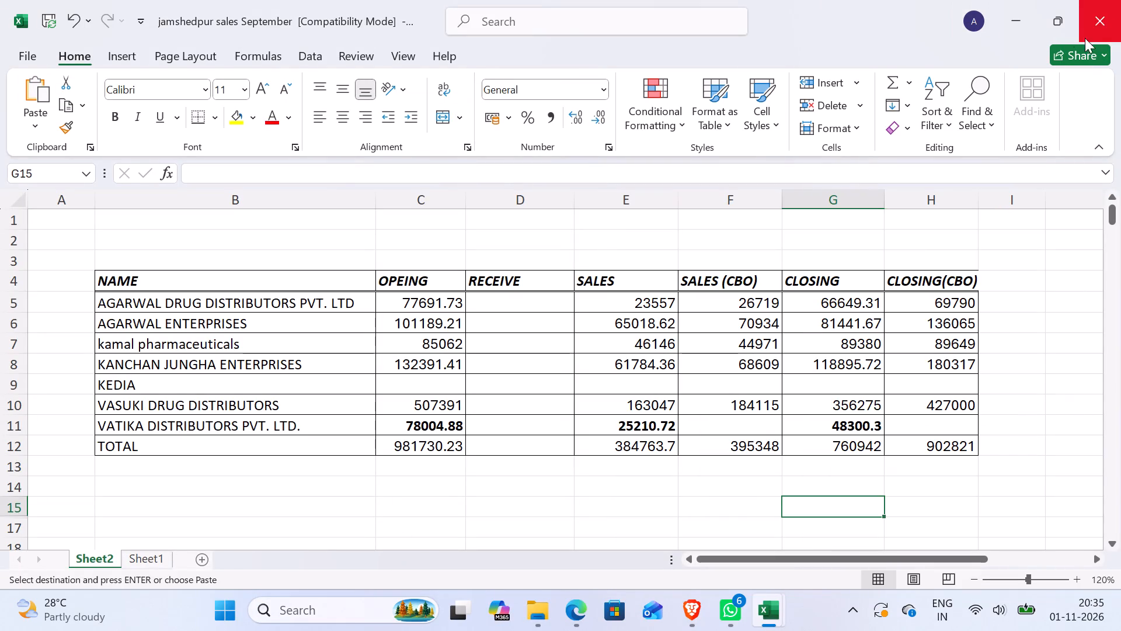
{"action": "left_click", "coordinate": [1027, 11]}
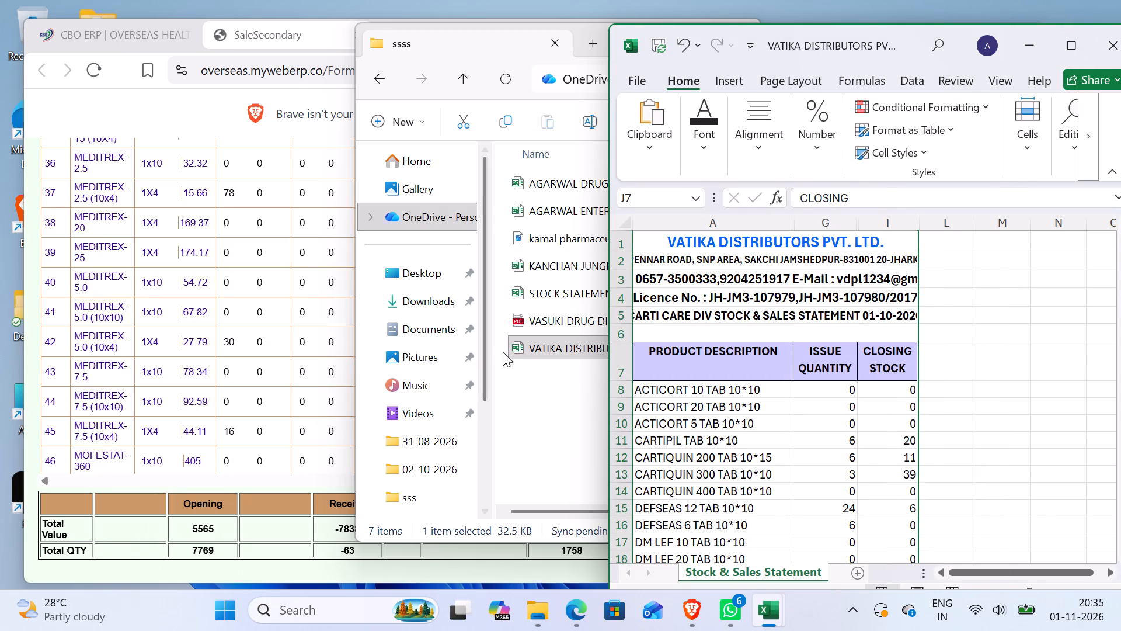
{"action": "left_click", "coordinate": [523, 410]}
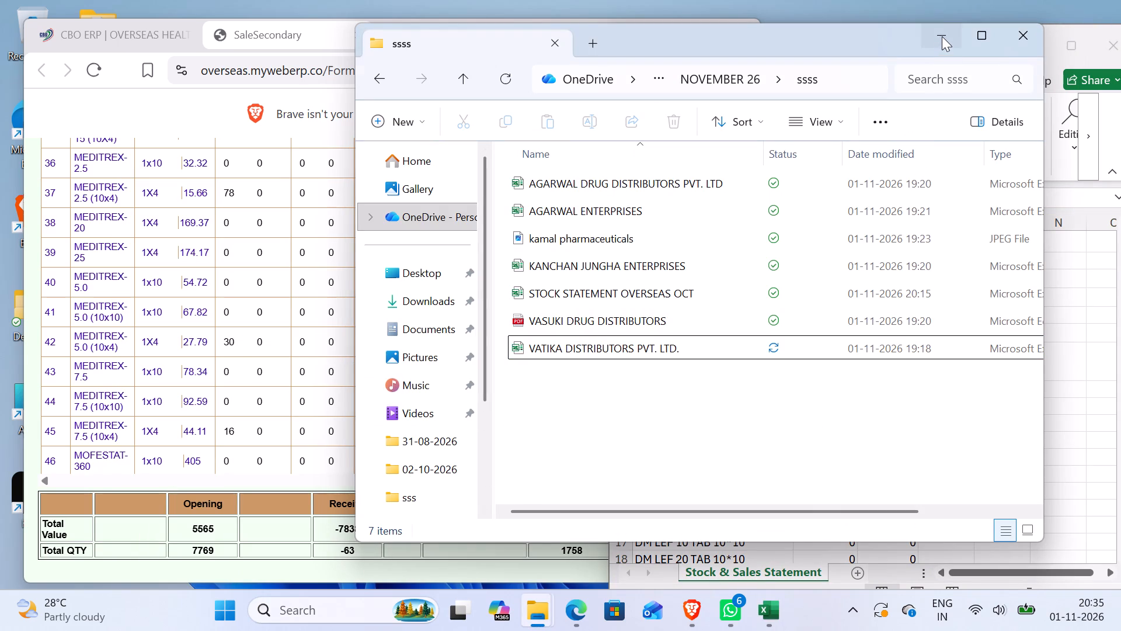
{"action": "left_click", "coordinate": [942, 36]}
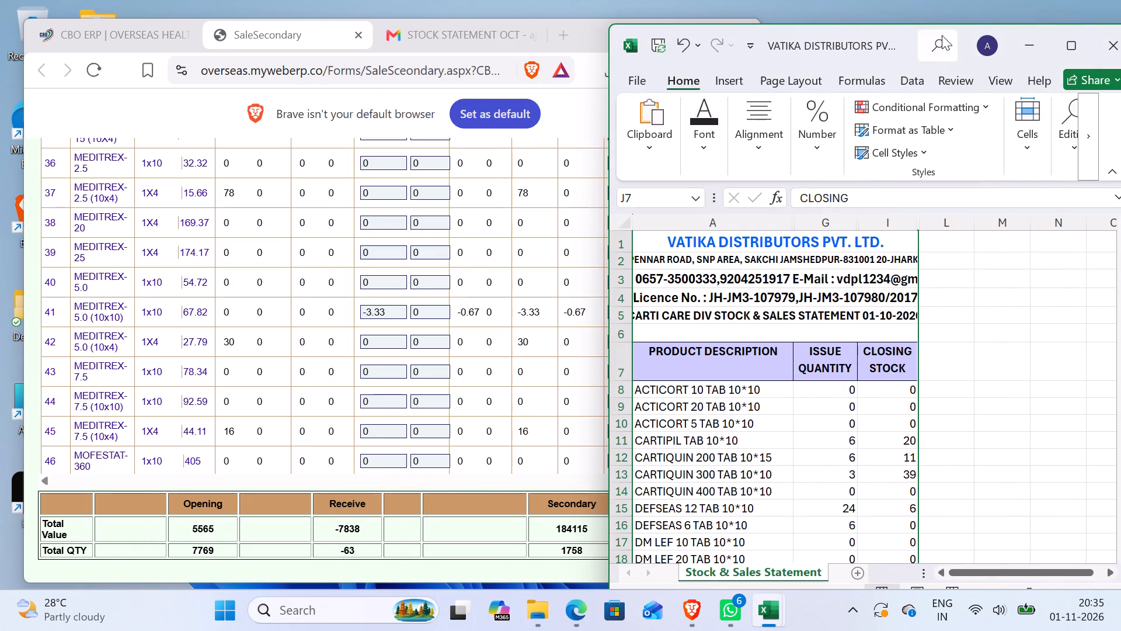
{"action": "left_click", "coordinate": [586, 36]}
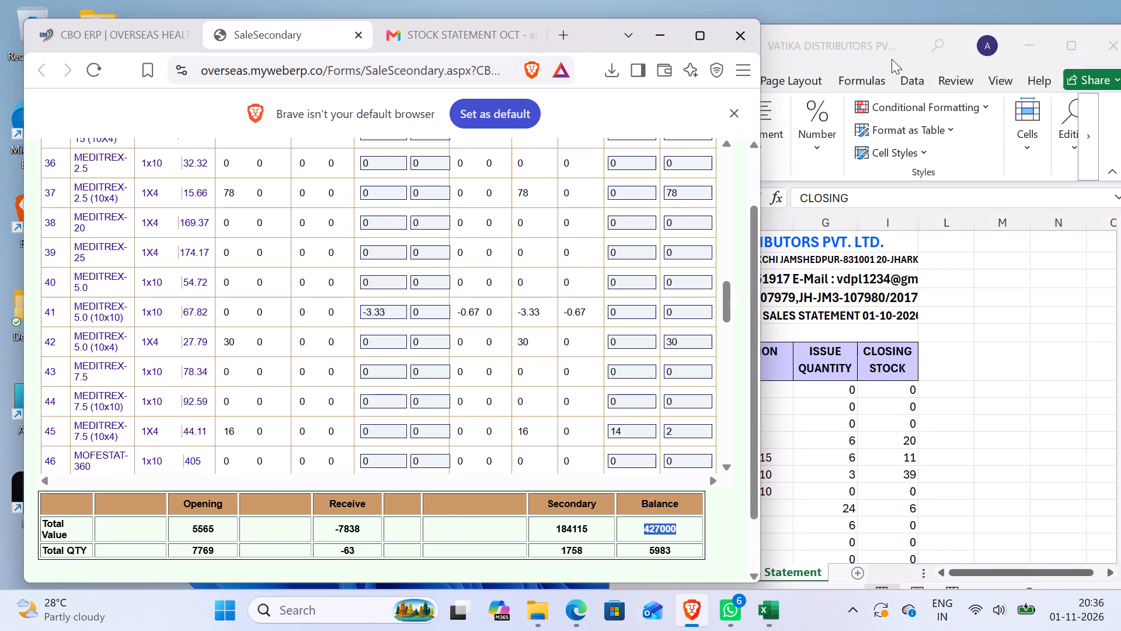
{"action": "left_click", "coordinate": [994, 471]}
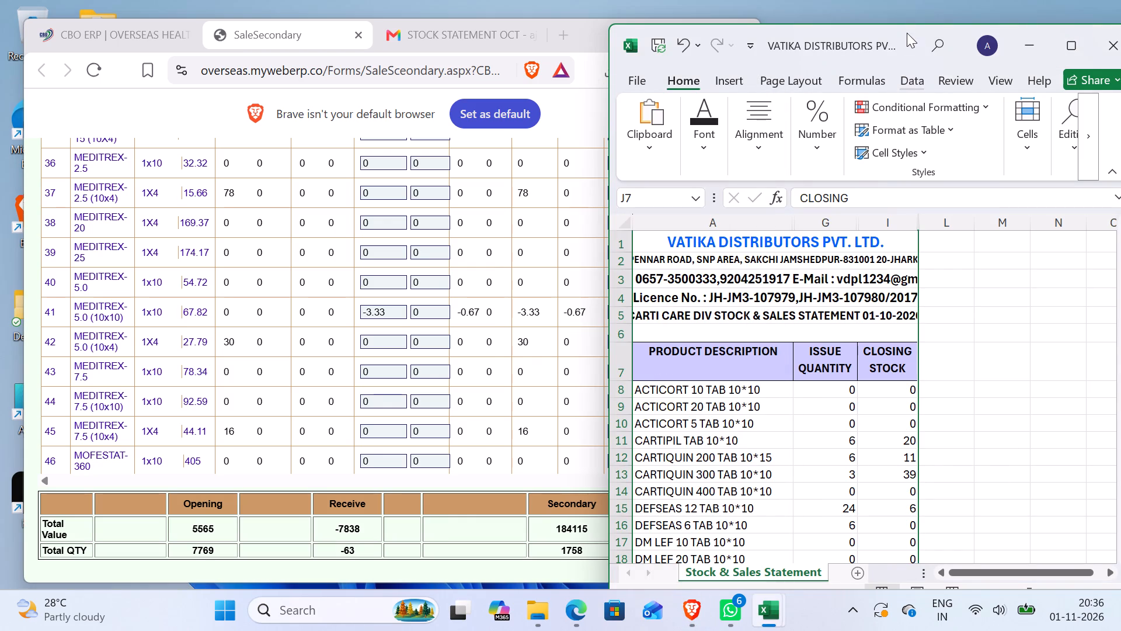
{"action": "left_click_drag", "start_coordinate": [910, 41], "coordinate": [864, 45]}
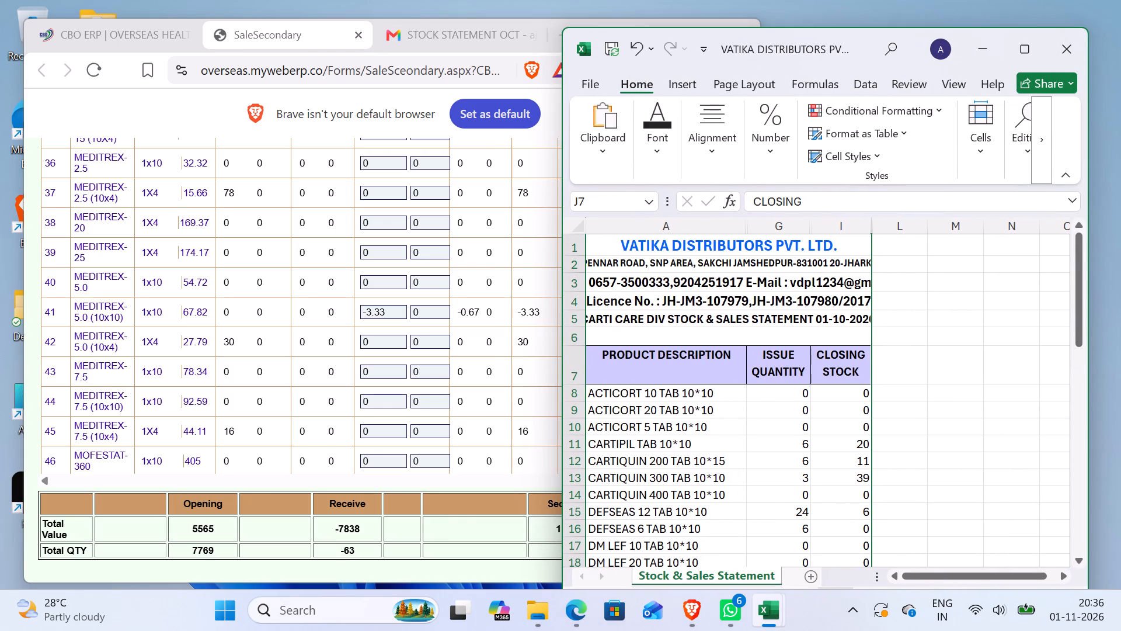
{"action": "left_click_drag", "start_coordinate": [1093, 430], "coordinate": [909, 455]}
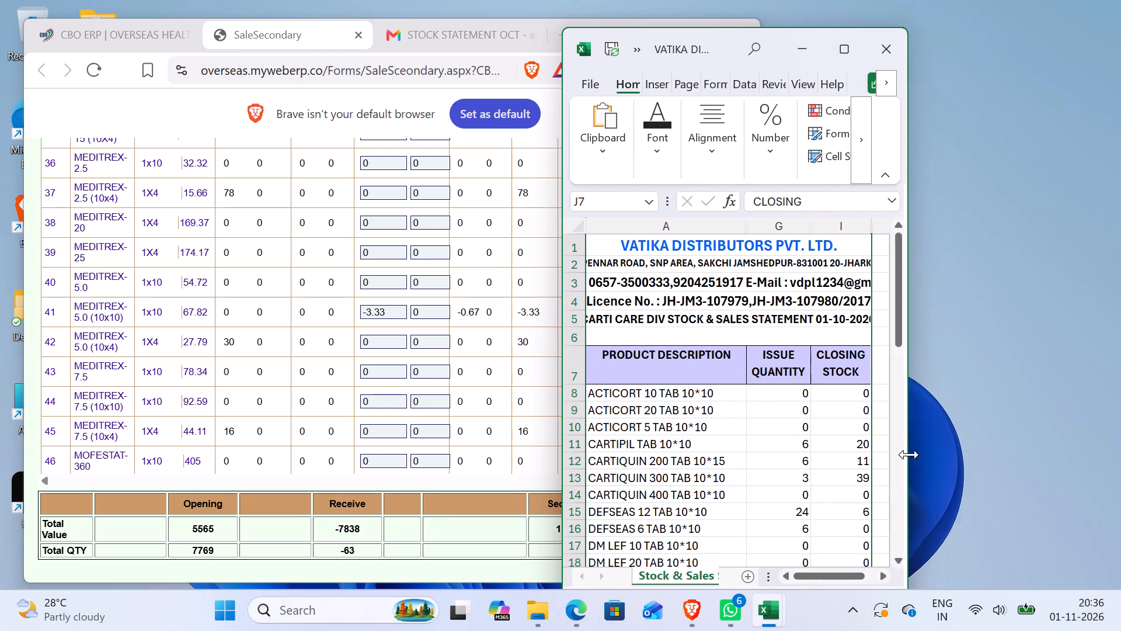
{"action": "left_click_drag", "start_coordinate": [909, 455], "coordinate": [903, 454]}
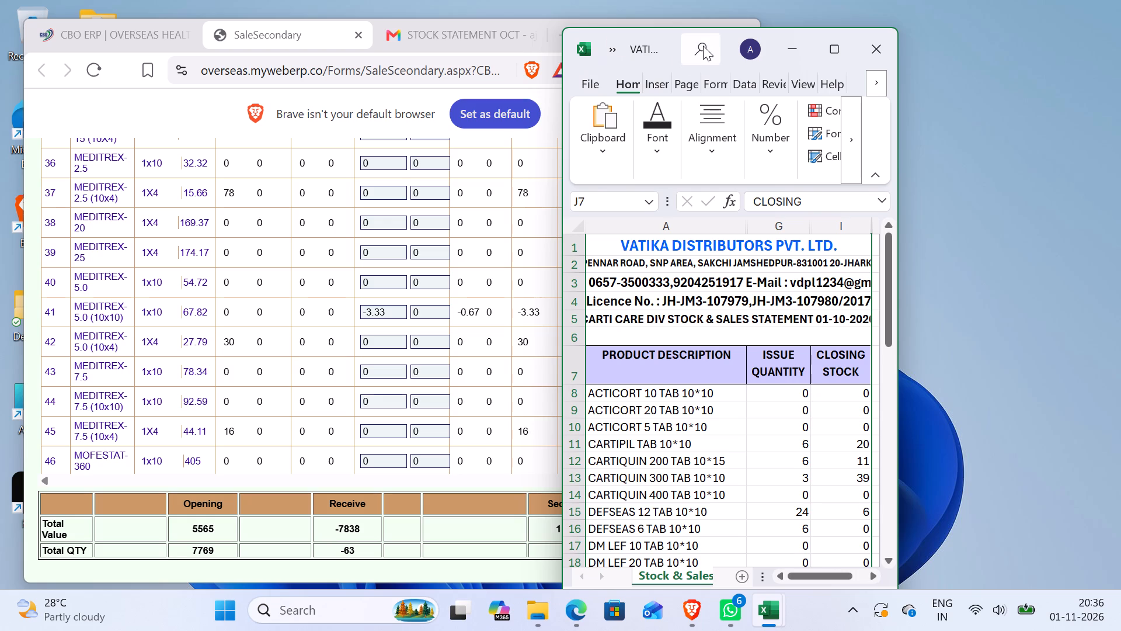
{"action": "left_click_drag", "start_coordinate": [728, 47], "coordinate": [934, 44]}
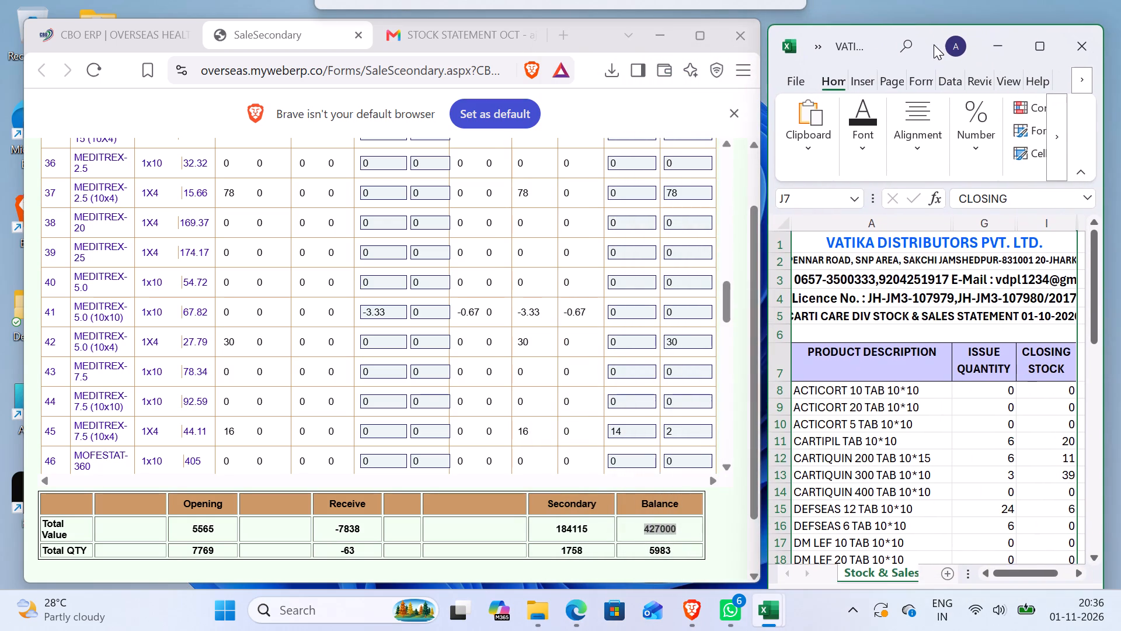
{"action": "left_click_drag", "start_coordinate": [934, 44], "coordinate": [932, 44]}
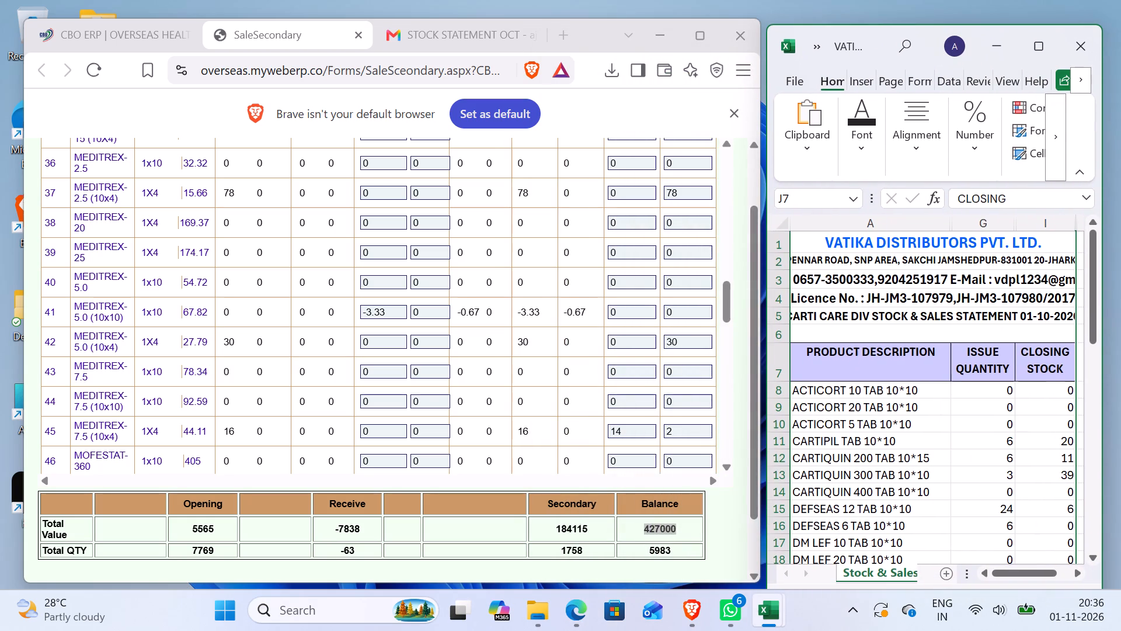
Review the VASUKI DRUG DISTRIBUTORS product quantities in the ERP and submit the secondary sales entry.
{"action": "left_click", "coordinate": [644, 309]}
{"action": "scroll", "coordinate": [643, 309], "scroll_direction": "up", "scroll_amount": 8}
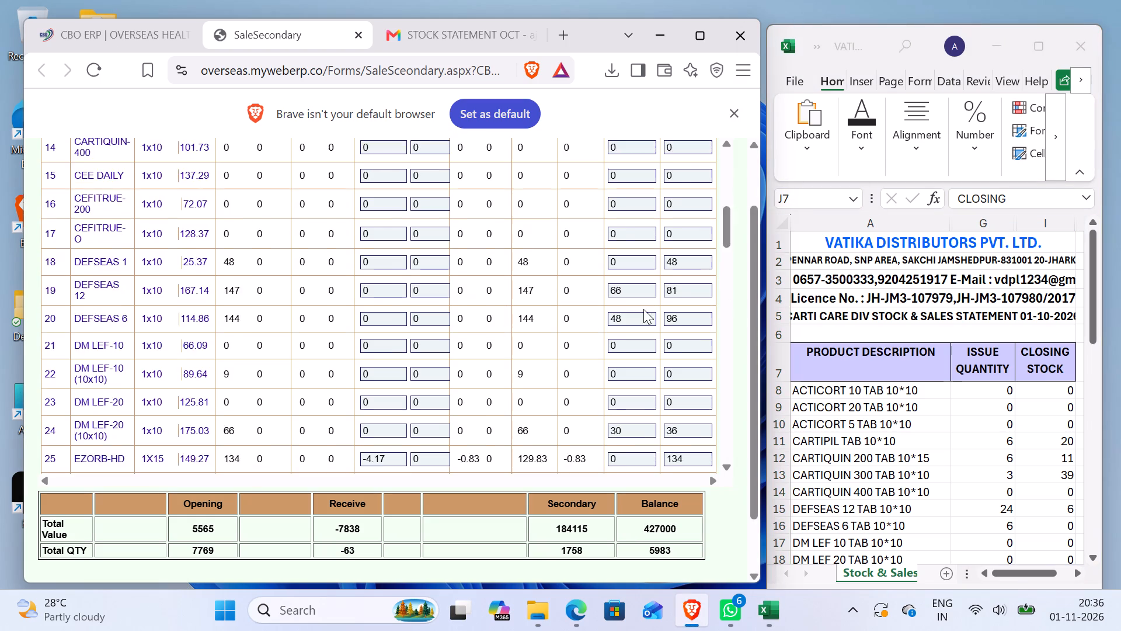
{"action": "scroll", "coordinate": [643, 309], "scroll_direction": "up", "scroll_amount": 17}
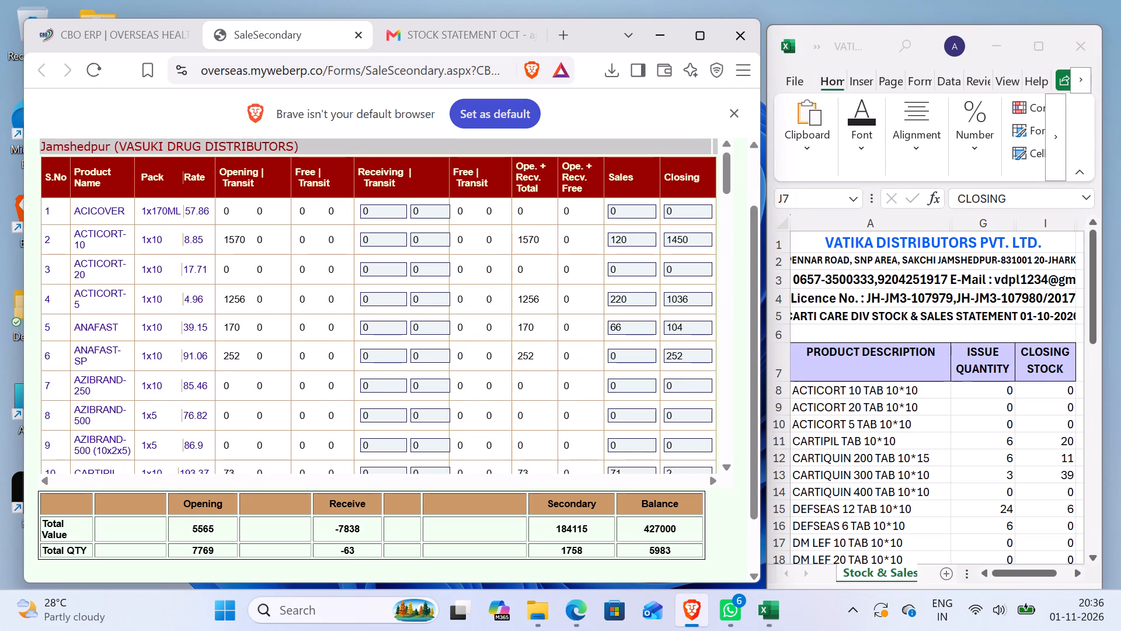
{"action": "scroll", "coordinate": [615, 312], "scroll_direction": "down", "scroll_amount": 17}
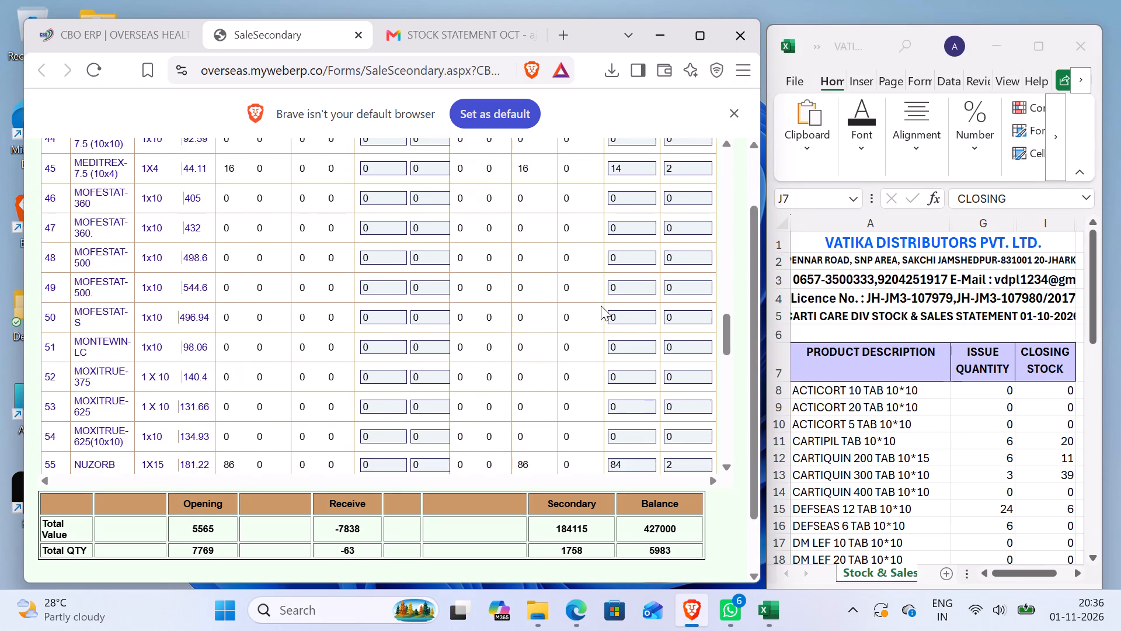
{"action": "scroll", "coordinate": [601, 306], "scroll_direction": "down", "scroll_amount": 20}
{"action": "scroll", "coordinate": [601, 306], "scroll_direction": "down", "scroll_amount": 10}
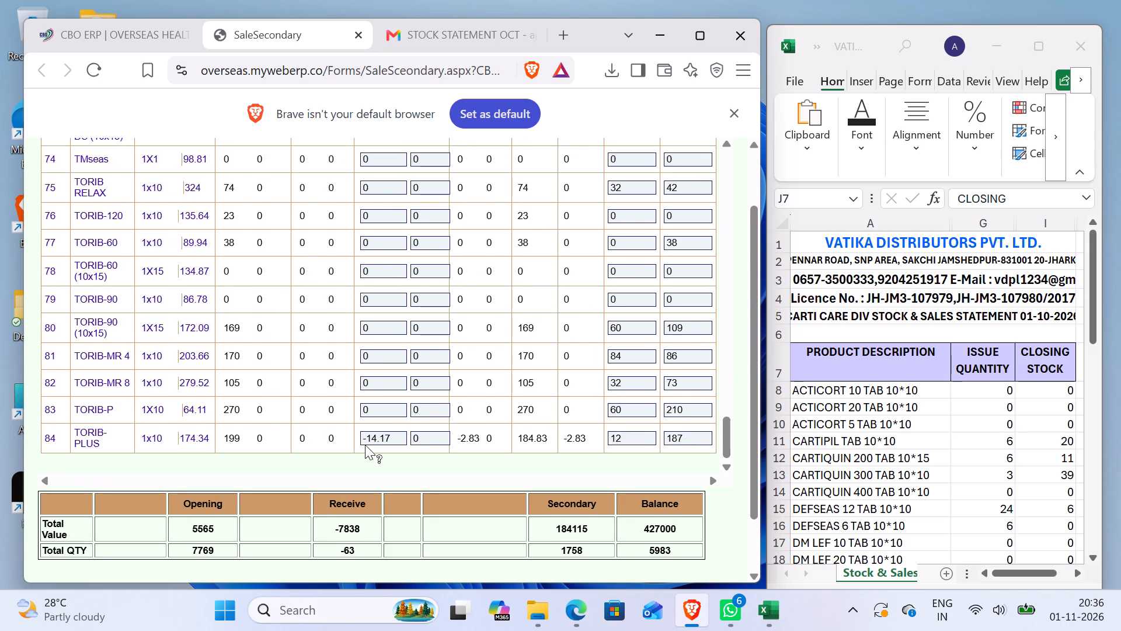
{"action": "scroll", "coordinate": [384, 430], "scroll_direction": "down", "scroll_amount": 9}
{"action": "left_click", "coordinate": [366, 541]}
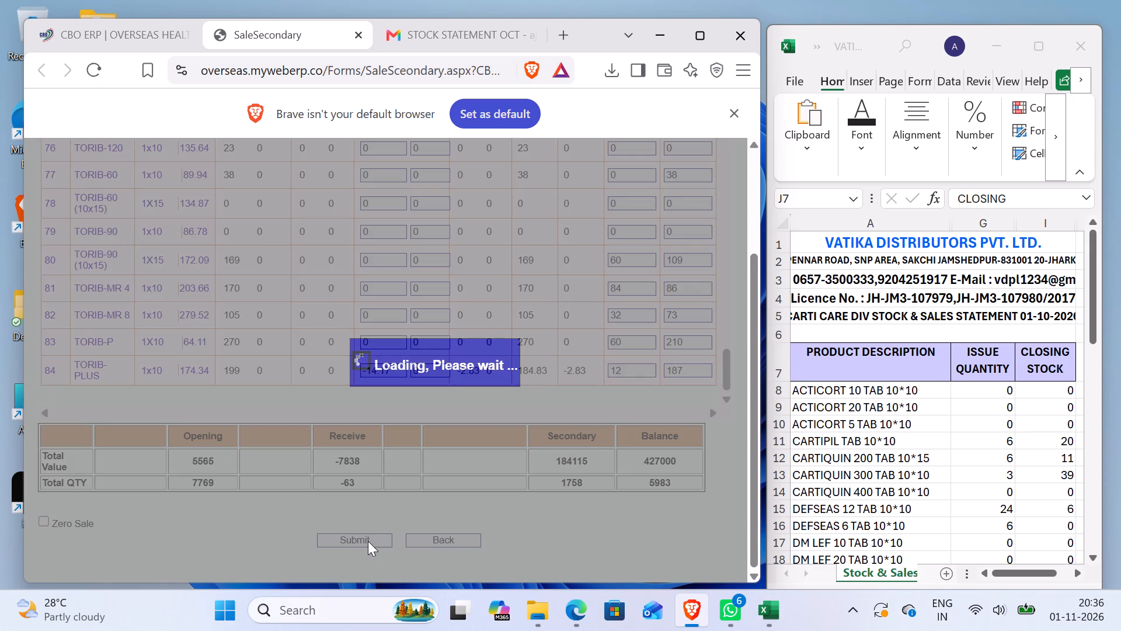
{"action": "left_click", "coordinate": [555, 174]}
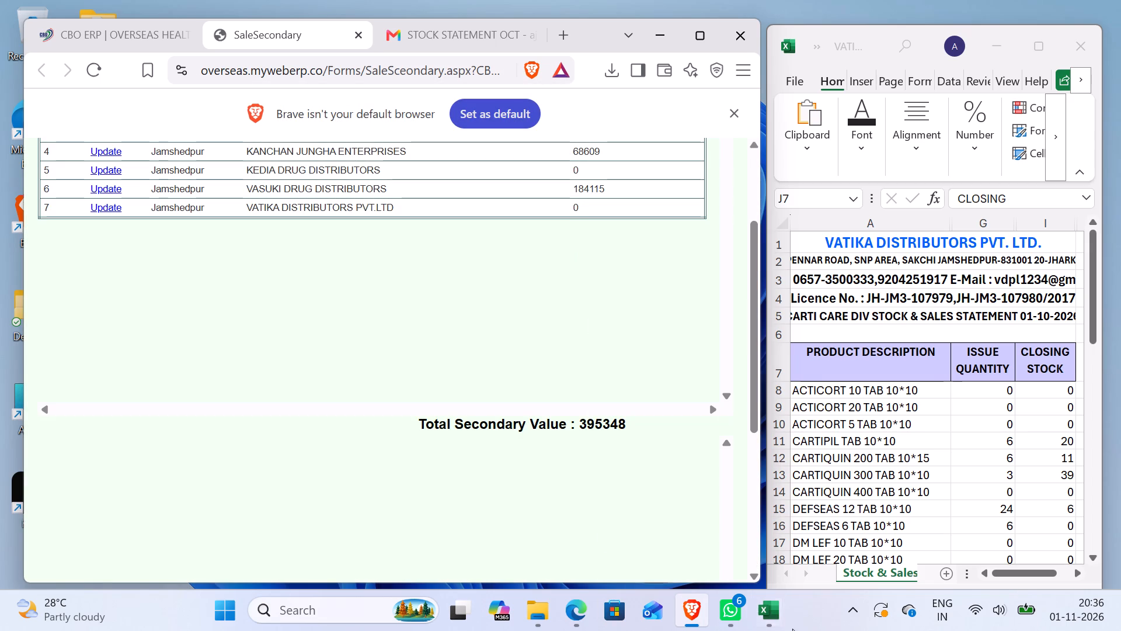
Check the sales figures in the Jamshedpur workbook against the ERP distributor list, returning to the ERP beside the VATIKA statement.
{"action": "left_click", "coordinate": [767, 612]}
{"action": "left_click", "coordinate": [647, 491]}
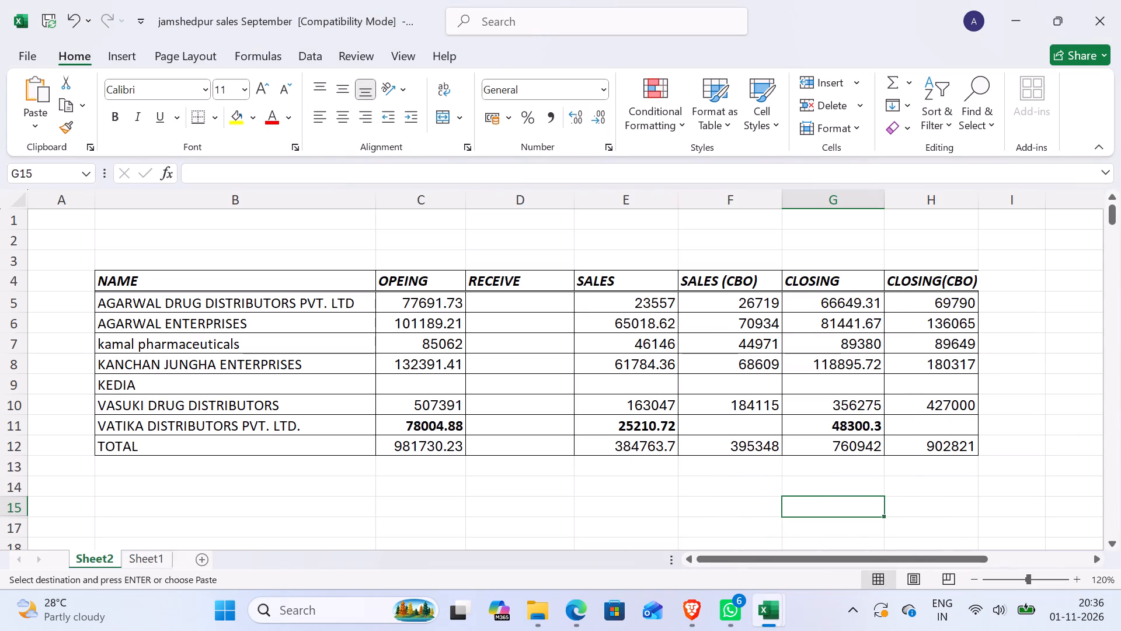
{"action": "left_click", "coordinate": [778, 609]}
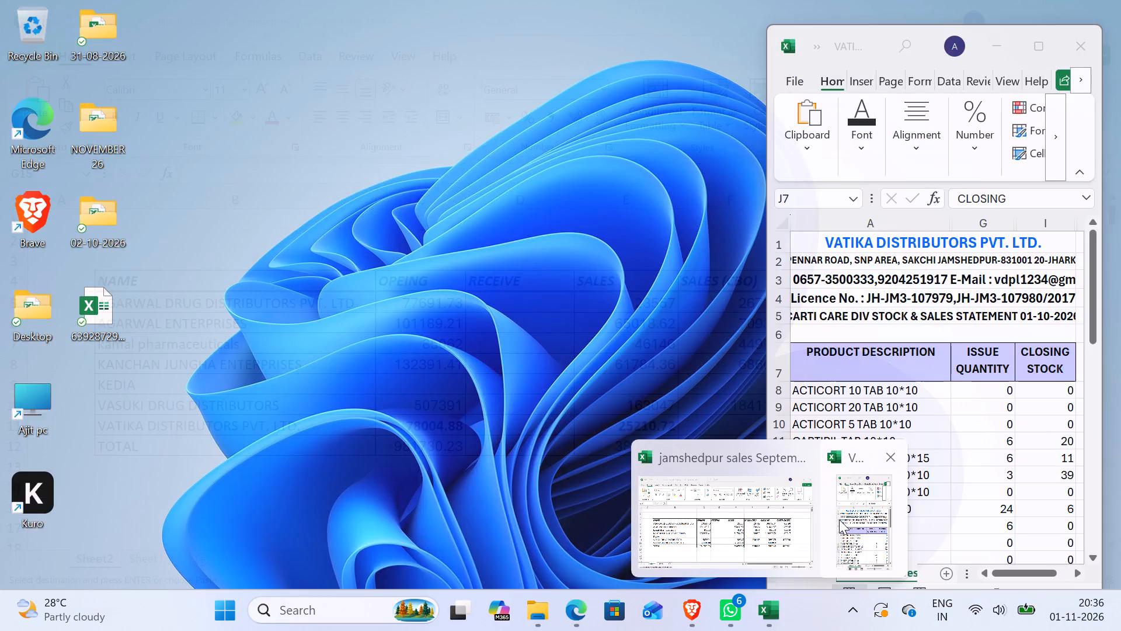
{"action": "left_click", "coordinate": [839, 519]}
{"action": "left_click", "coordinate": [701, 606]}
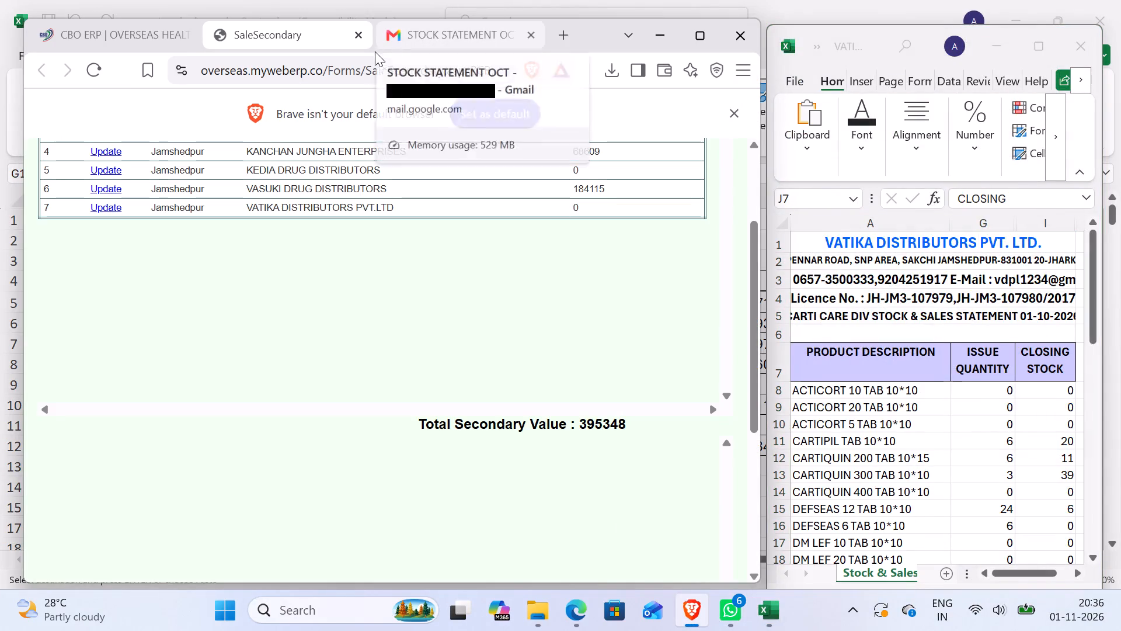
Open the VATIKA DISTRIBUTORS PVT.LTD secondary sales entry for updating and enter CARTIPIL sales 6 and closing 20.
{"action": "left_click", "coordinate": [94, 207]}
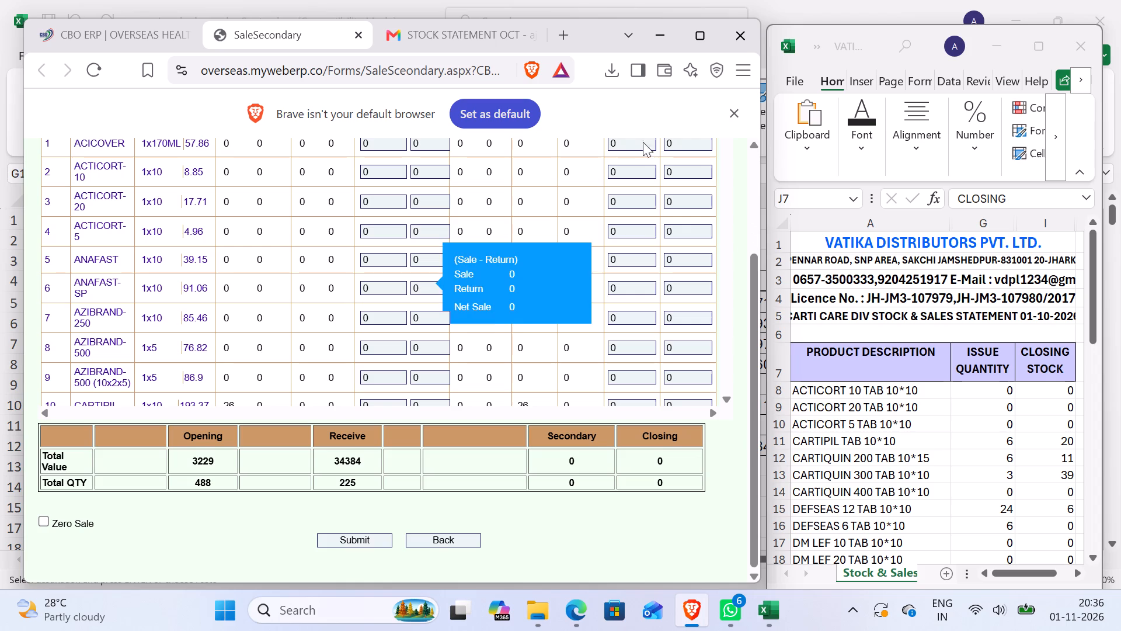
{"action": "left_click", "coordinate": [632, 254]}
{"action": "scroll", "coordinate": [632, 253], "scroll_direction": "up", "scroll_amount": 20}
{"action": "scroll", "coordinate": [632, 253], "scroll_direction": "up", "scroll_amount": 3}
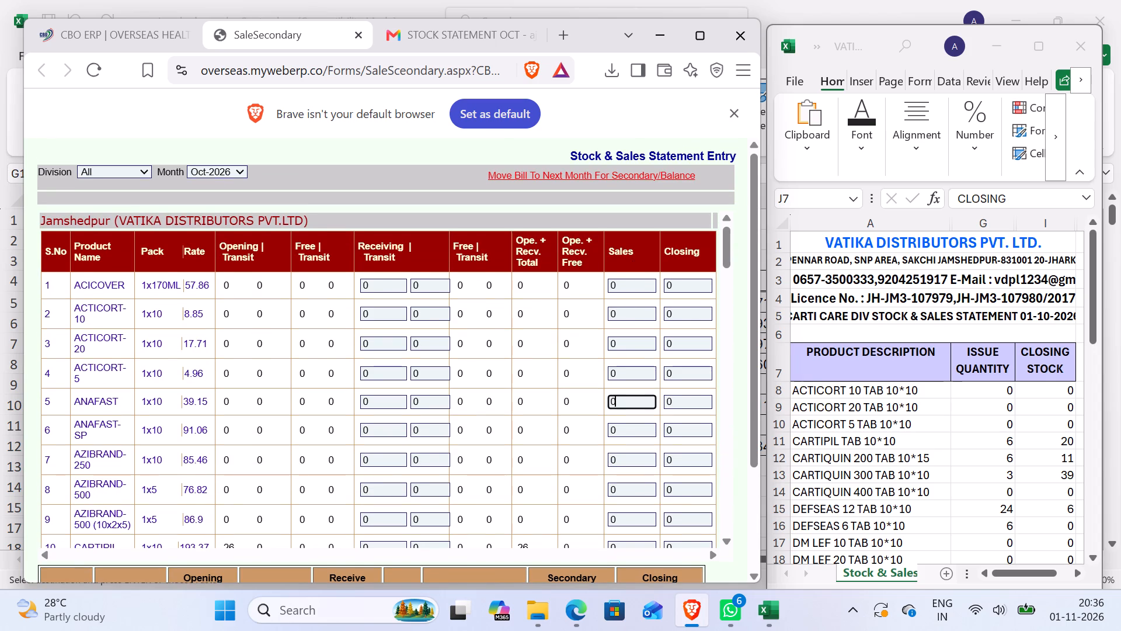
{"action": "scroll", "coordinate": [601, 432], "scroll_direction": "down", "scroll_amount": 2}
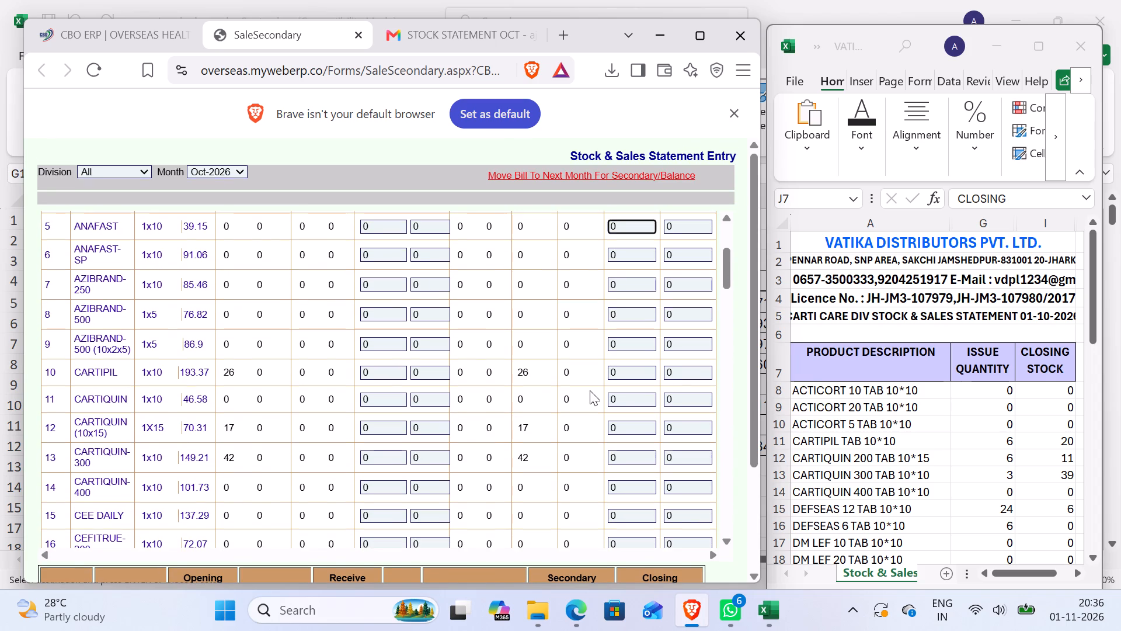
{"action": "left_click", "coordinate": [642, 371]}
{"action": "key", "text": "BackSpace"}
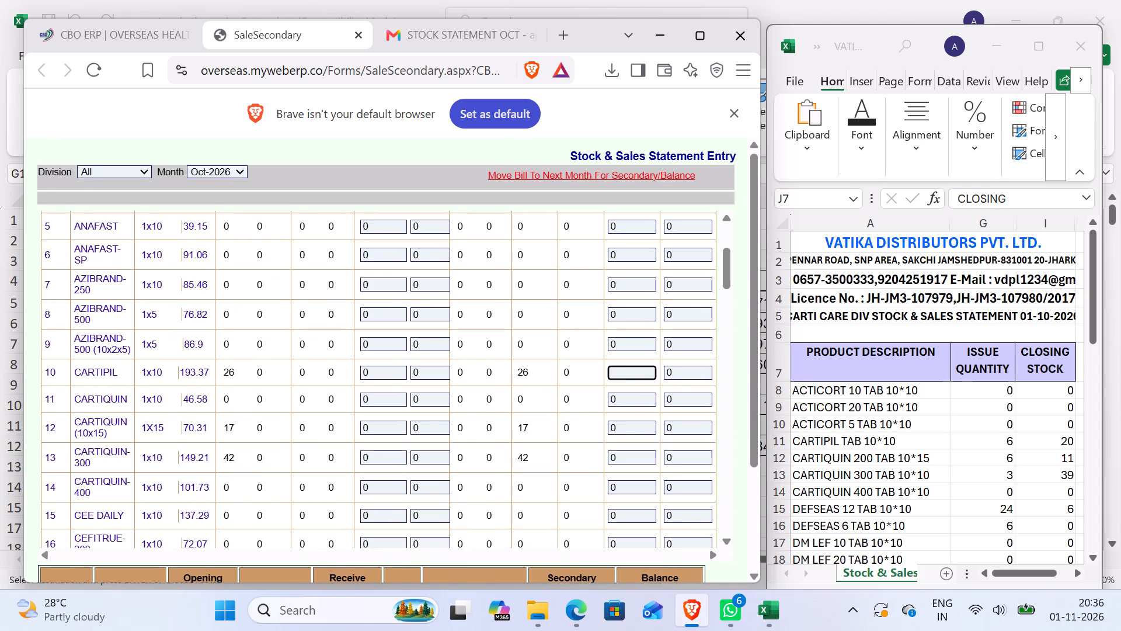
{"action": "key", "text": "6"}
{"action": "key", "text": "Tab"}
{"action": "type", "text": "20"}
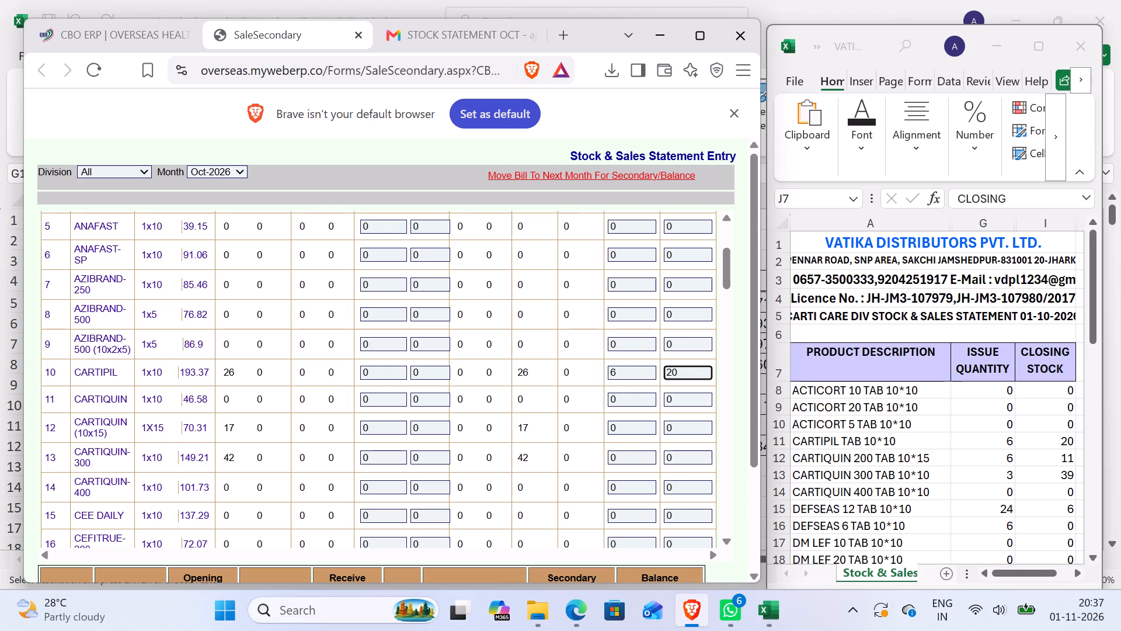
Enter CARTIQUIN (10x15) sales 6 and closing 11, and CARTIQUIN-300 sales 3 and closing 39.
{"action": "left_click", "coordinate": [631, 422]}
{"action": "key", "text": "BackSpace"}
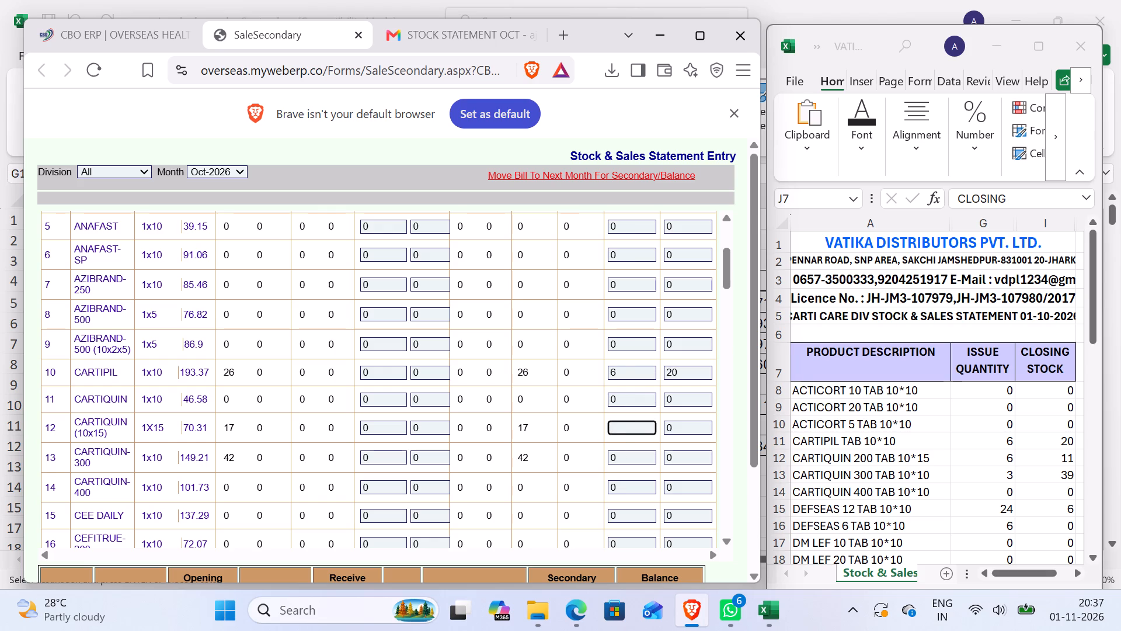
{"action": "key", "text": "6"}
{"action": "key", "text": "Tab"}
{"action": "type", "text": "11"}
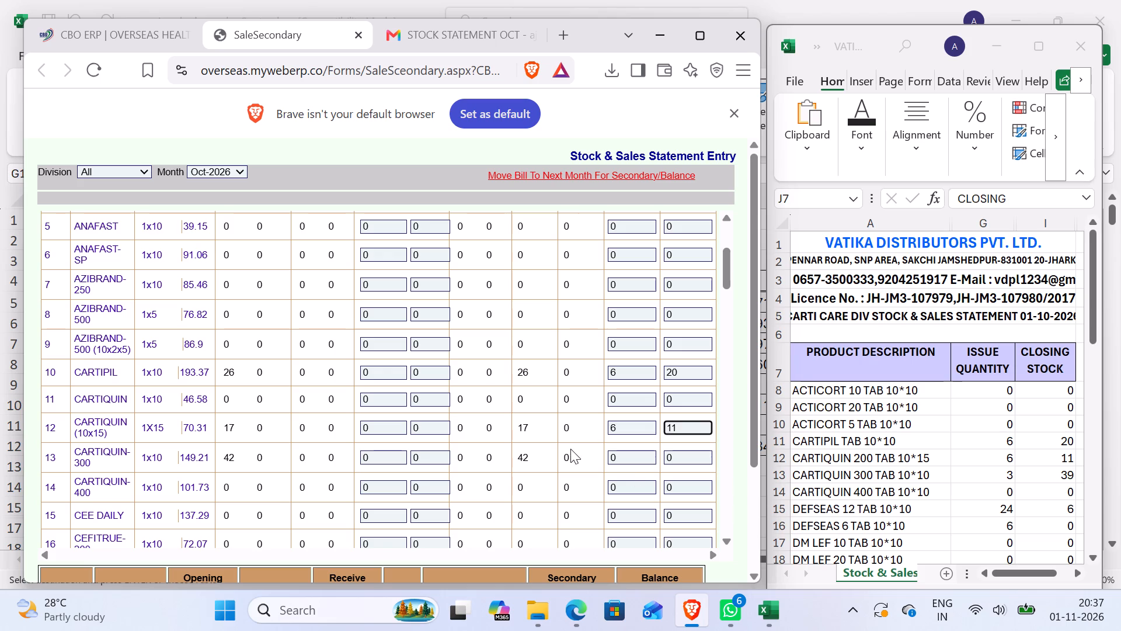
{"action": "left_click", "coordinate": [645, 462]}
{"action": "key", "text": "BackSpace"}
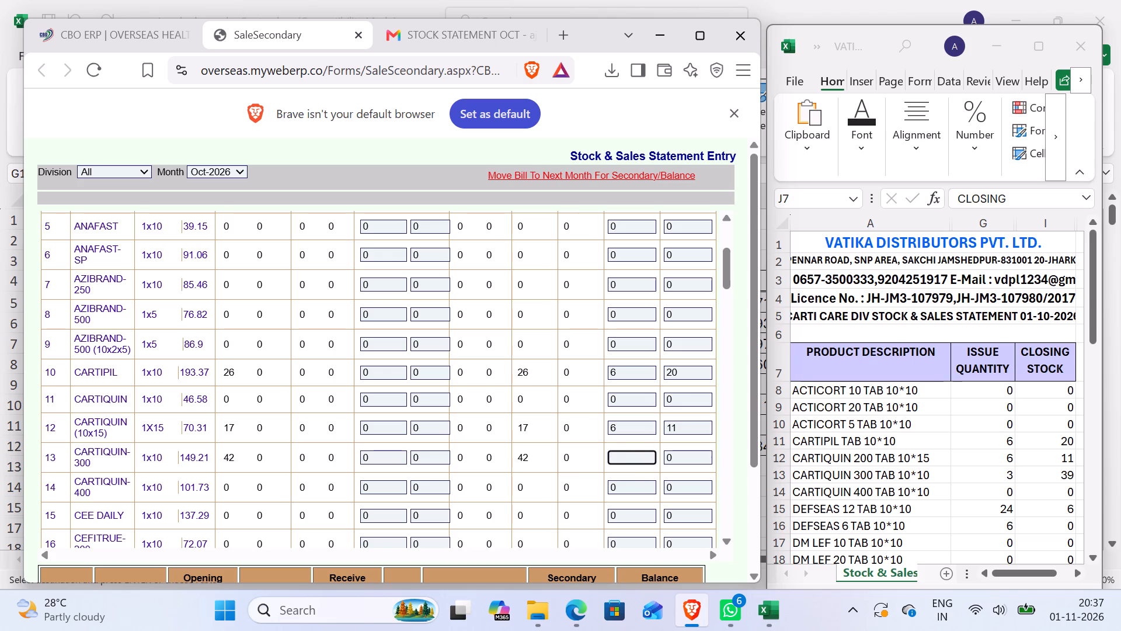
{"action": "key", "text": "3"}
{"action": "key", "text": "Tab"}
{"action": "type", "text": "39"}
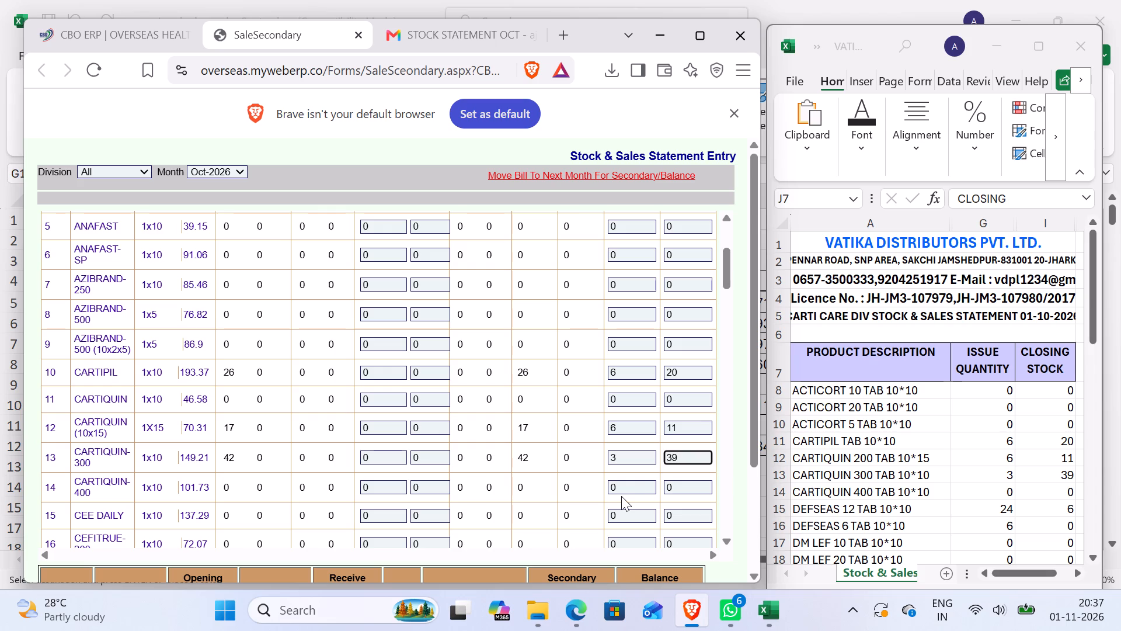
Enter DEFSEAS 12 sales 24 and closing 6, and DEFSEAS 6 sales 6.
{"action": "scroll", "coordinate": [621, 497], "scroll_direction": "down", "scroll_amount": 2}
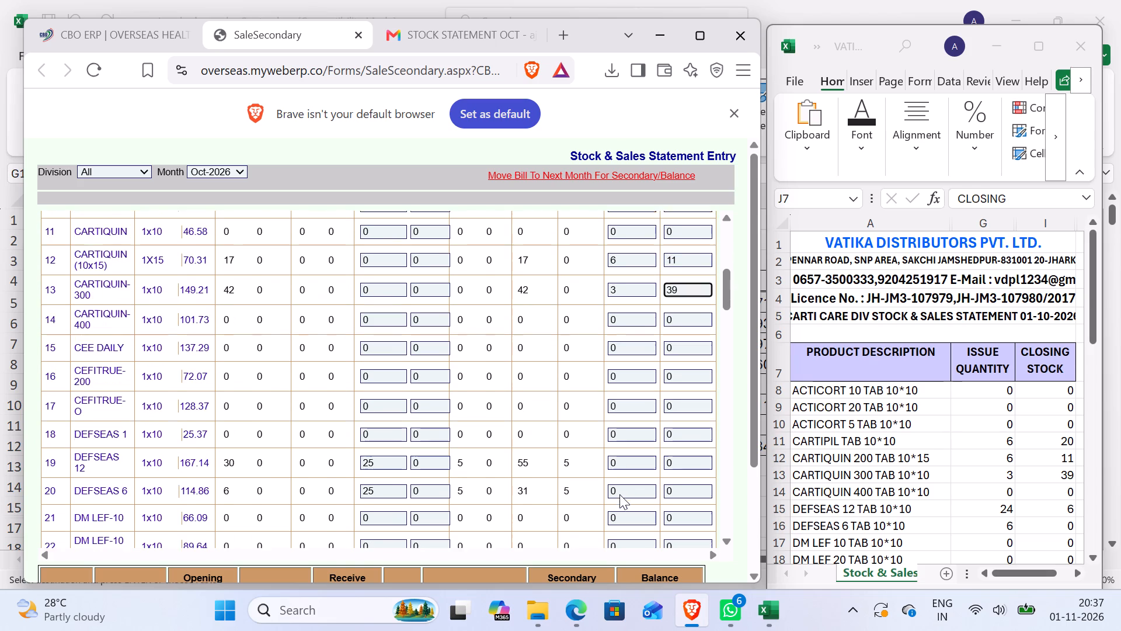
{"action": "left_click", "coordinate": [629, 456]}
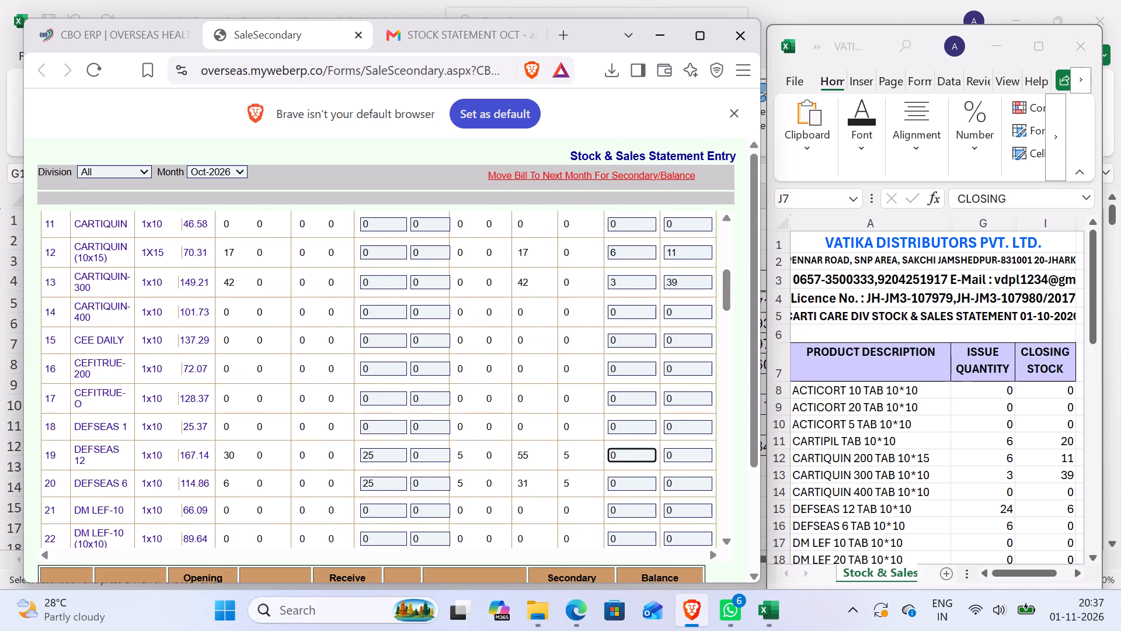
{"action": "key", "text": "BackSpace"}
{"action": "key", "text": "2"}
{"action": "key", "text": "4"}
{"action": "key", "text": "Tab"}
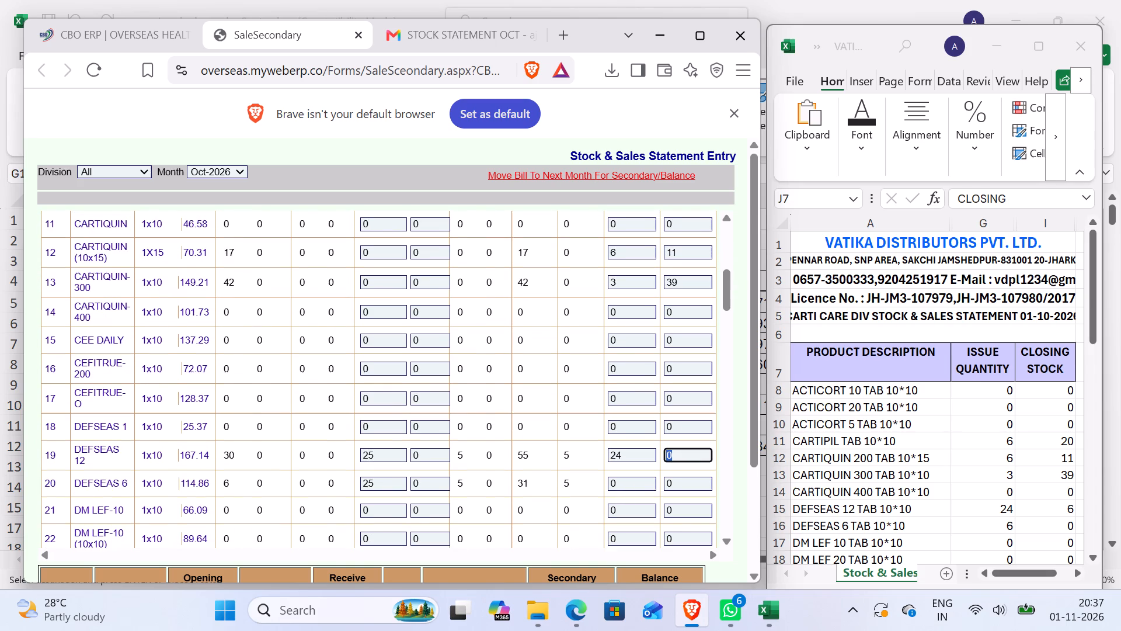
{"action": "key", "text": "6"}
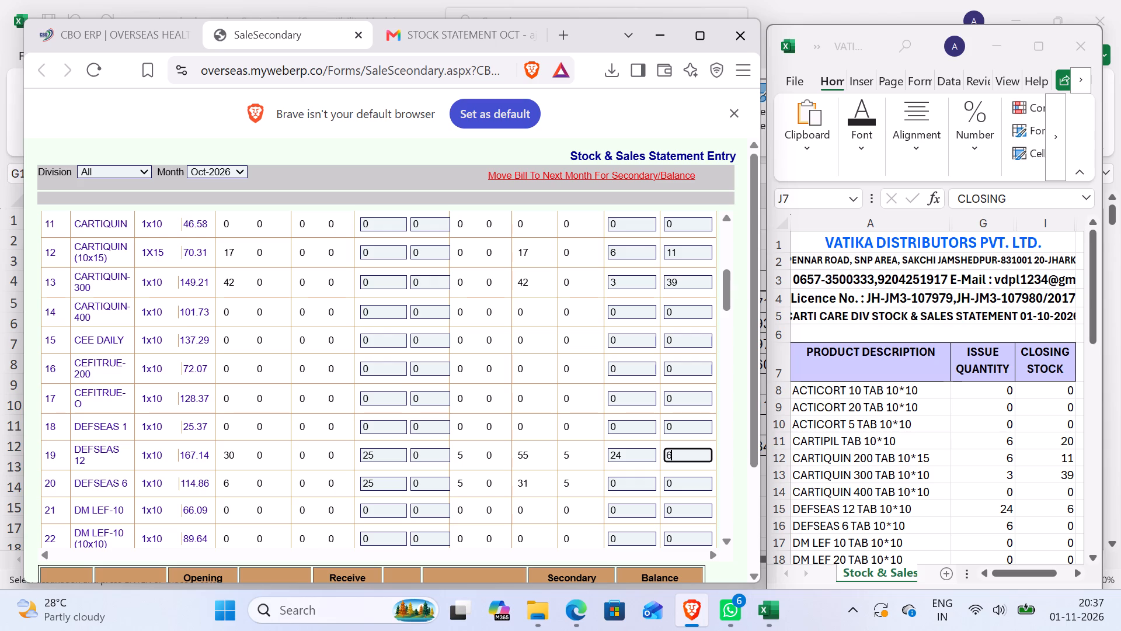
{"action": "left_click", "coordinate": [624, 490]}
{"action": "key", "text": "BackSpace"}
{"action": "key", "text": "6"}
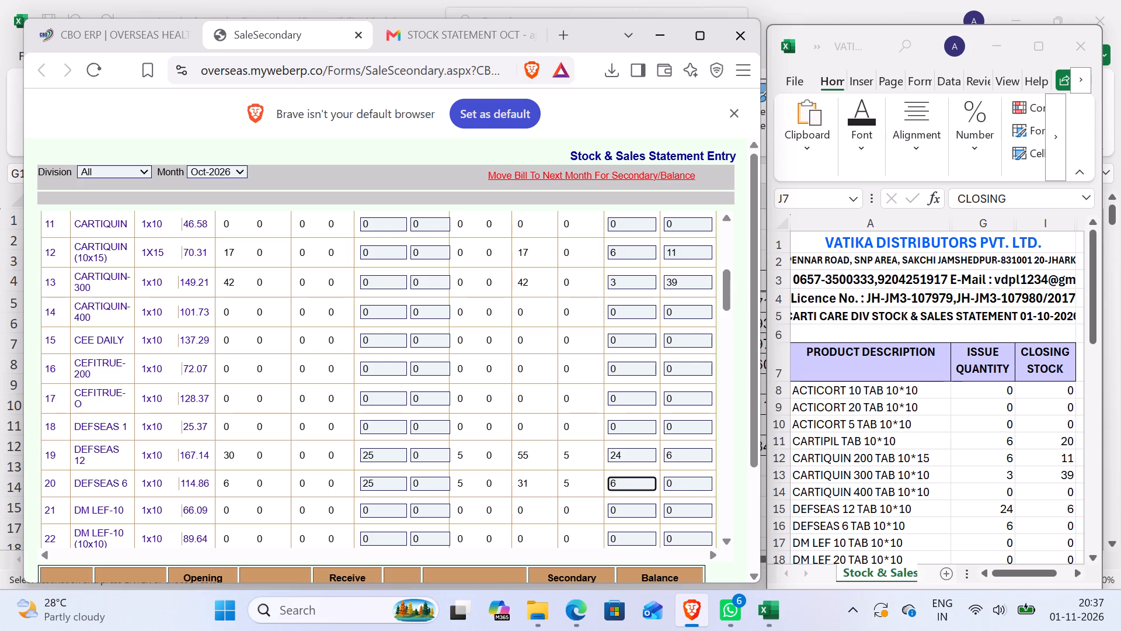
Following the VATIKA statement, enter EZORB-HD closing 30, and IGUSEAS sales 3 and closing 12.
{"action": "scroll", "coordinate": [719, 512], "scroll_direction": "down", "scroll_amount": 2}
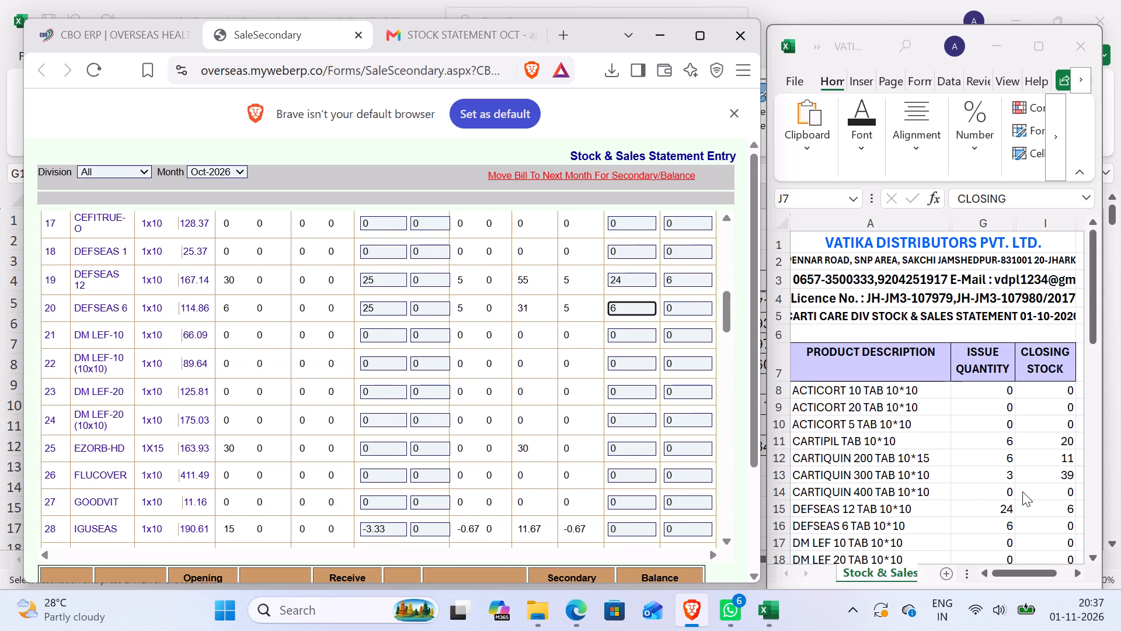
{"action": "left_click", "coordinate": [1022, 491]}
{"action": "scroll", "coordinate": [1022, 490], "scroll_direction": "down", "scroll_amount": 5}
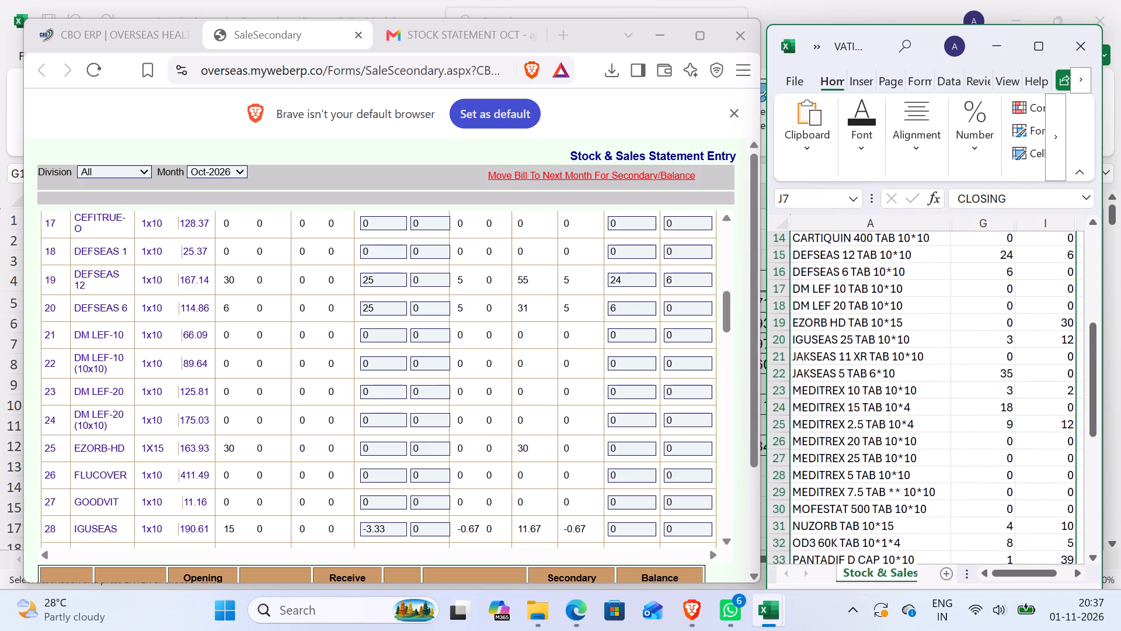
{"action": "scroll", "coordinate": [1022, 491], "scroll_direction": "down", "scroll_amount": 1}
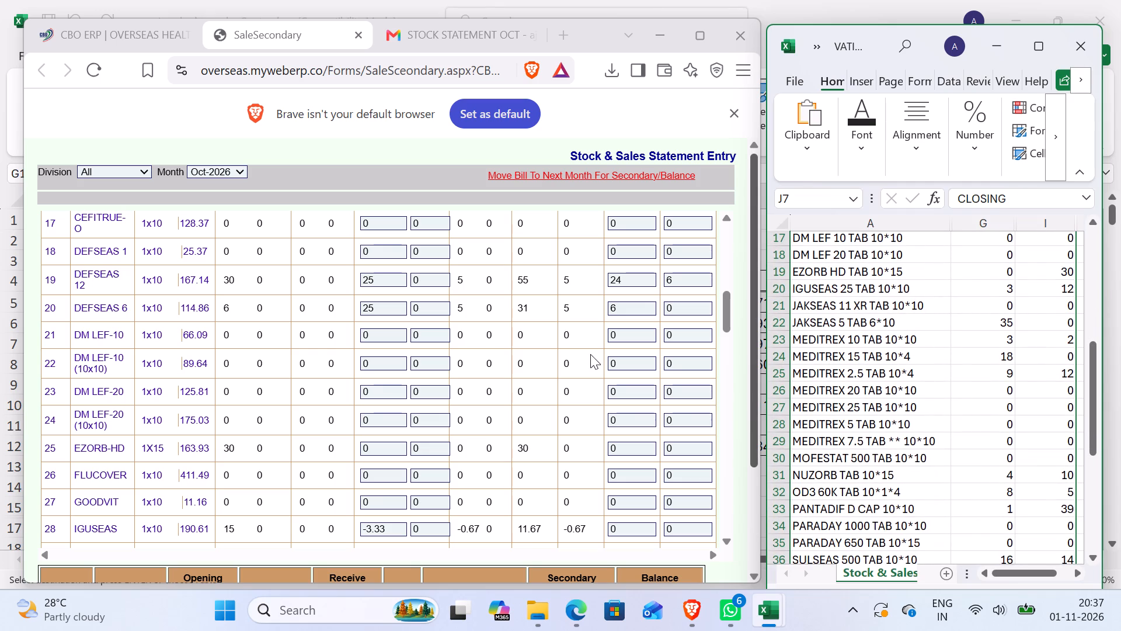
{"action": "left_click", "coordinate": [701, 450]}
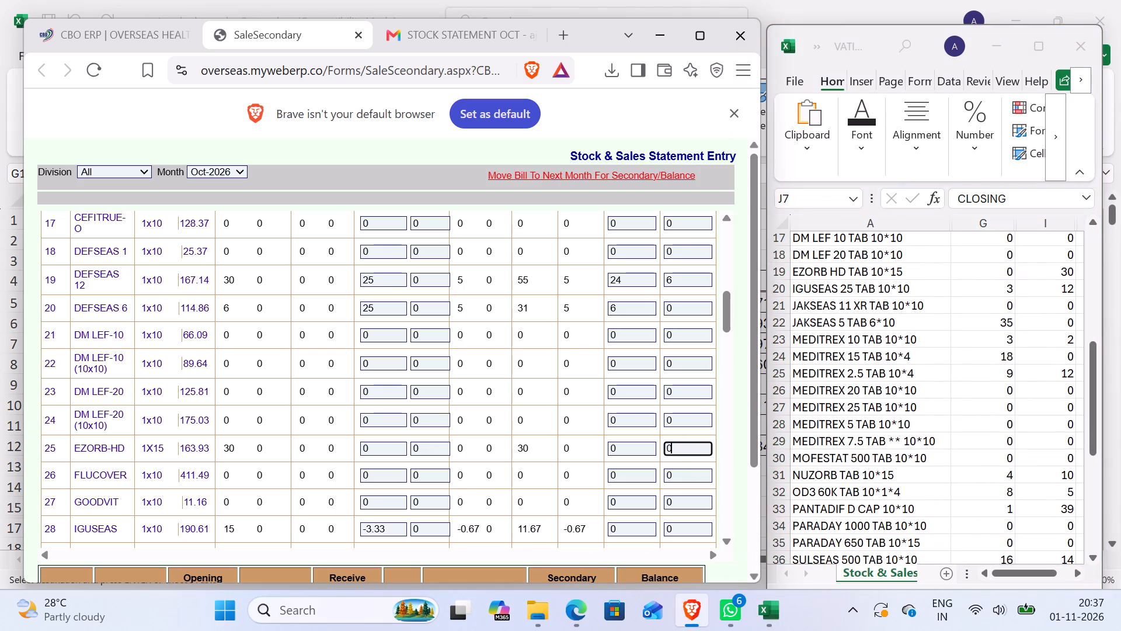
{"action": "key", "text": "BackSpace"}
{"action": "type", "text": "30"}
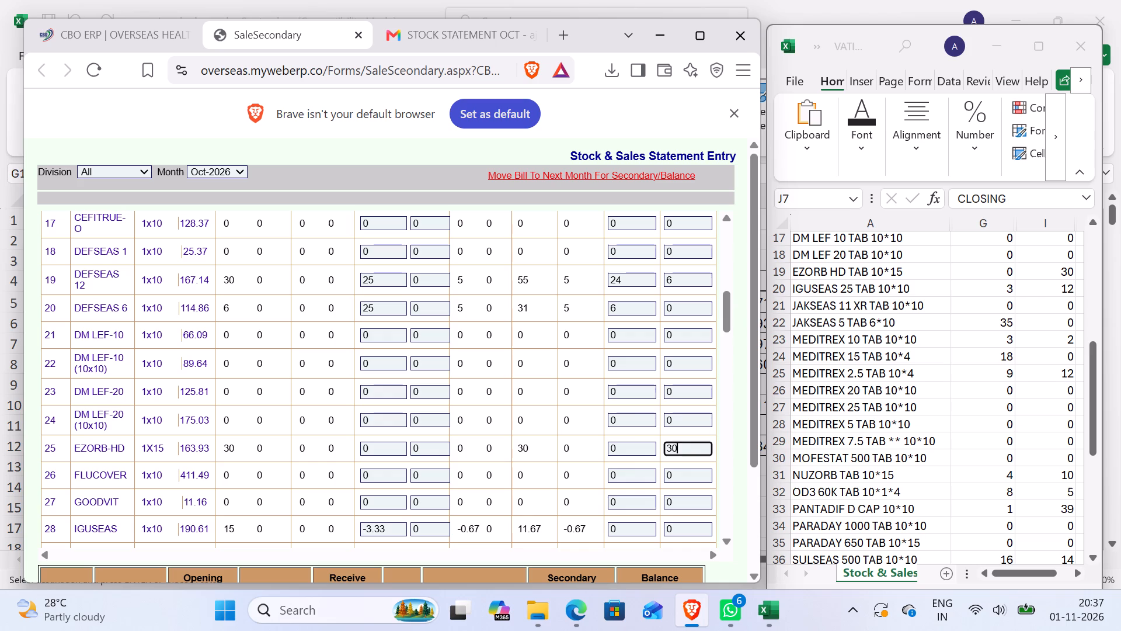
{"action": "left_click", "coordinate": [638, 530]}
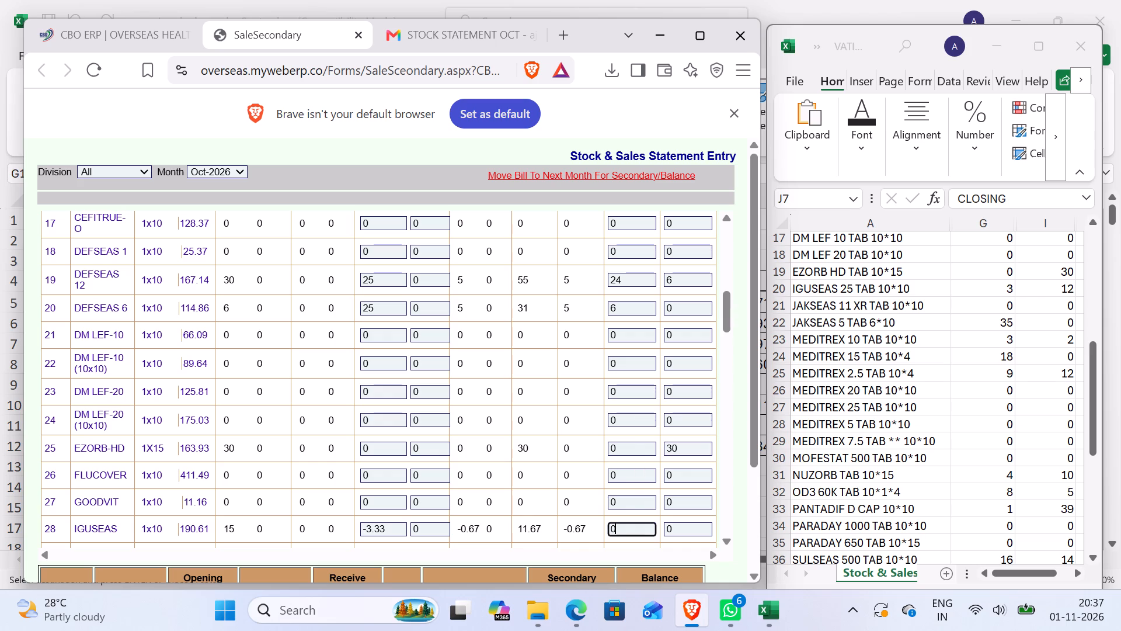
{"action": "key", "text": "BackSpace"}
{"action": "key", "text": "3"}
{"action": "key", "text": "Tab"}
{"action": "type", "text": "12"}
Enter MEDITREX-15 (10X4) sales 18, and MEDITREX-2.5 (10x4) sales 9 and closing 12.
{"action": "scroll", "coordinate": [593, 466], "scroll_direction": "down", "scroll_amount": 1}
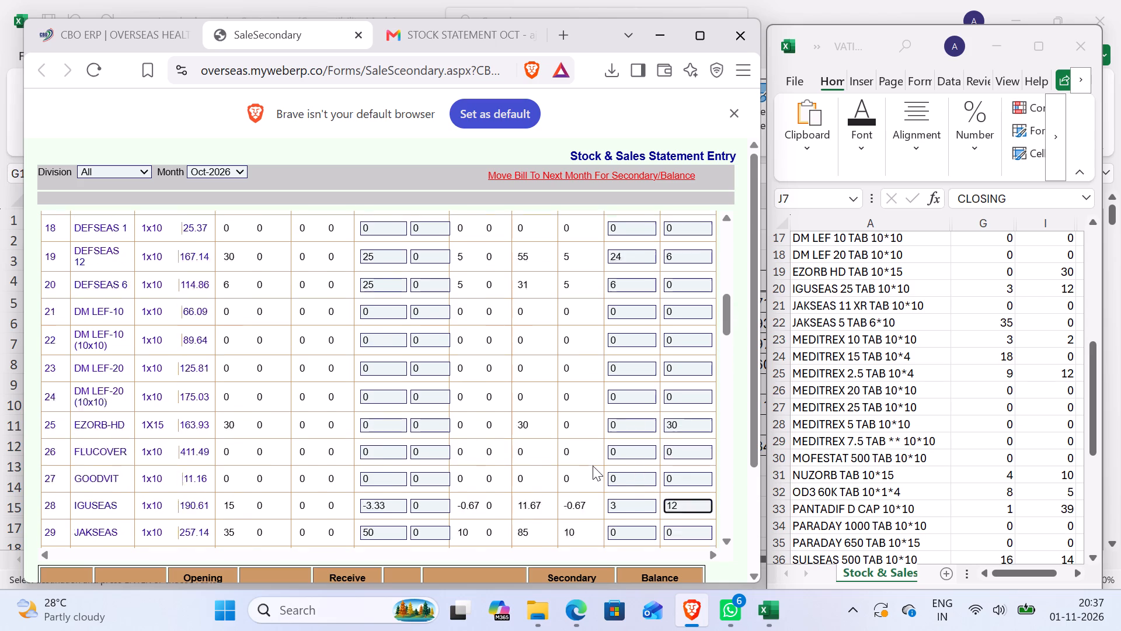
{"action": "scroll", "coordinate": [573, 514], "scroll_direction": "down", "scroll_amount": 1}
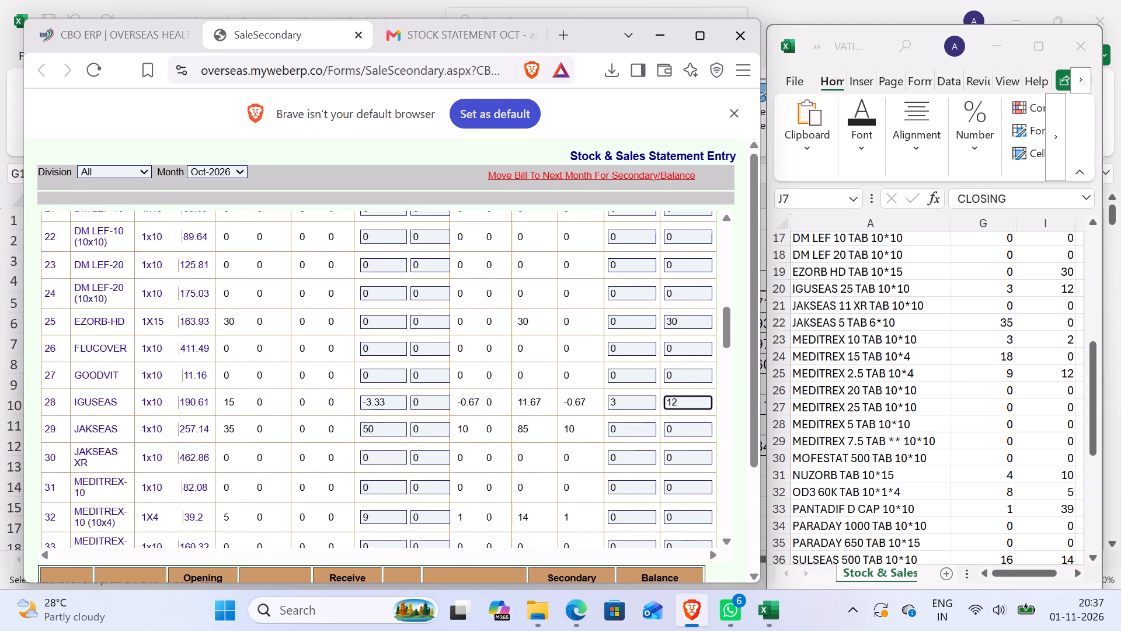
{"action": "scroll", "coordinate": [573, 514], "scroll_direction": "down", "scroll_amount": 1}
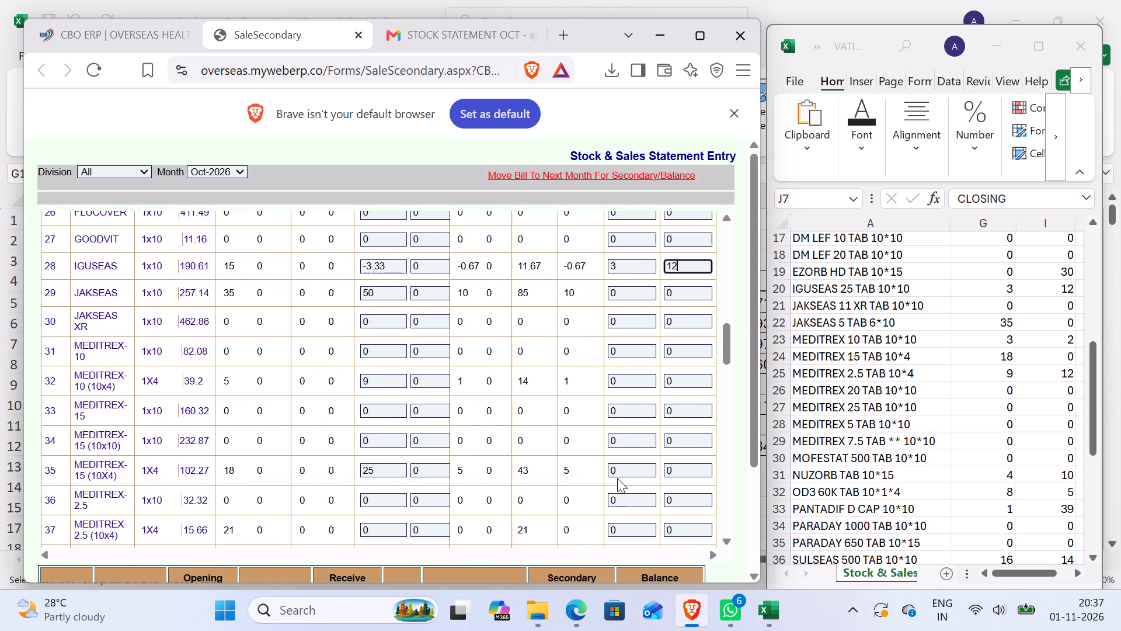
{"action": "left_click", "coordinate": [621, 463]}
{"action": "key", "text": "BackSpace"}
{"action": "type", "text": "18"}
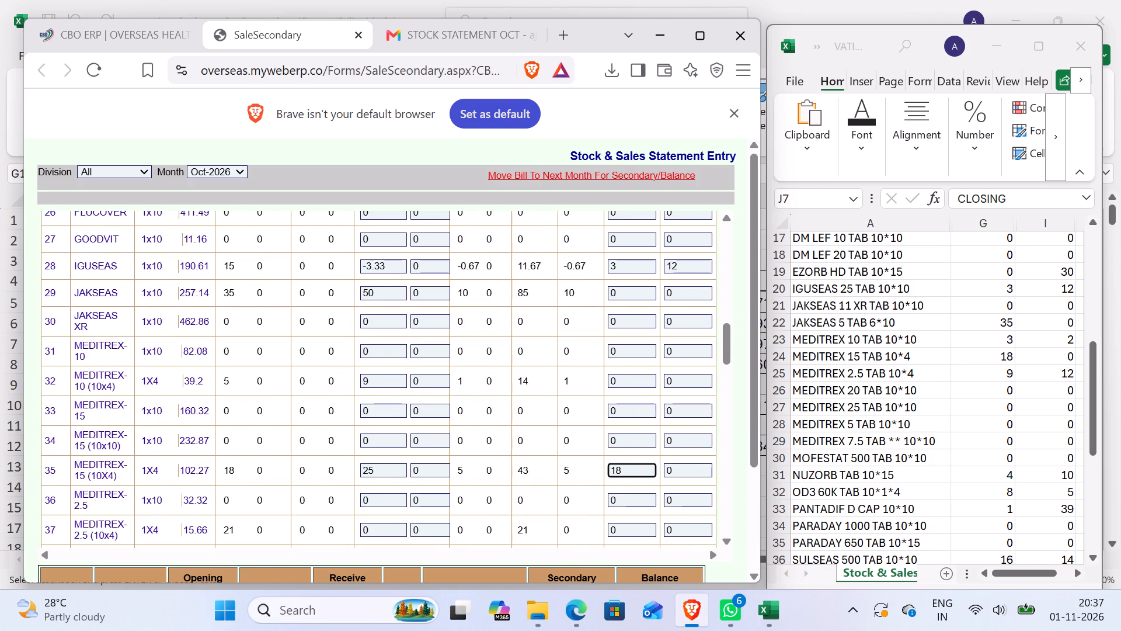
{"action": "scroll", "coordinate": [636, 463], "scroll_direction": "down", "scroll_amount": 1}
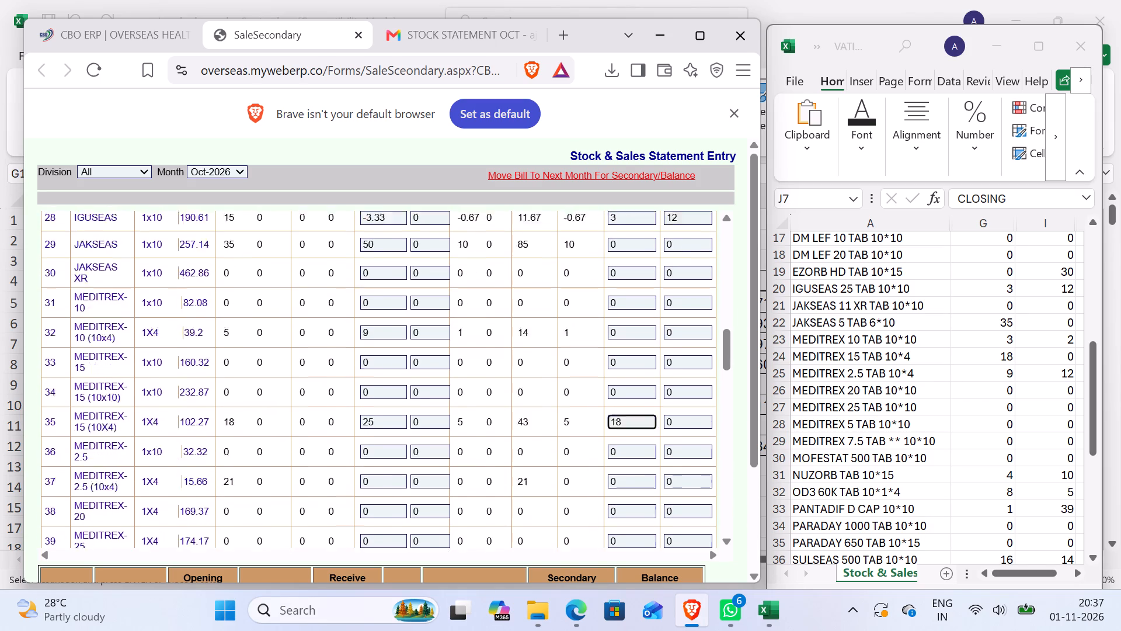
{"action": "left_click", "coordinate": [631, 442]}
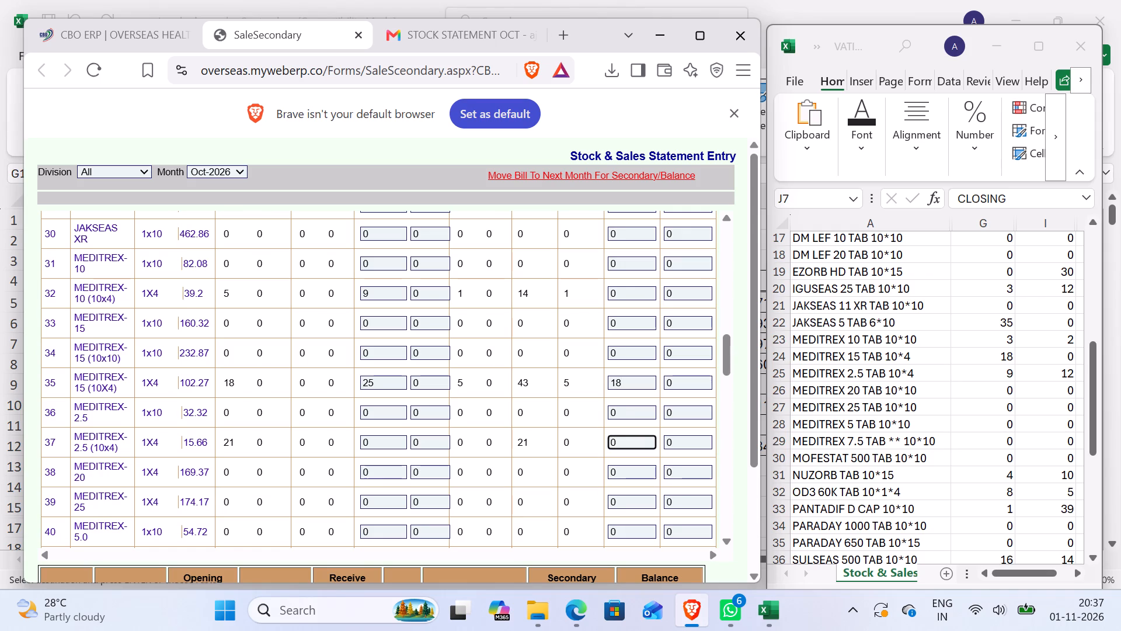
{"action": "key", "text": "BackSpace"}
{"action": "key", "text": "9"}
{"action": "key", "text": "Tab"}
{"action": "type", "text": "12"}
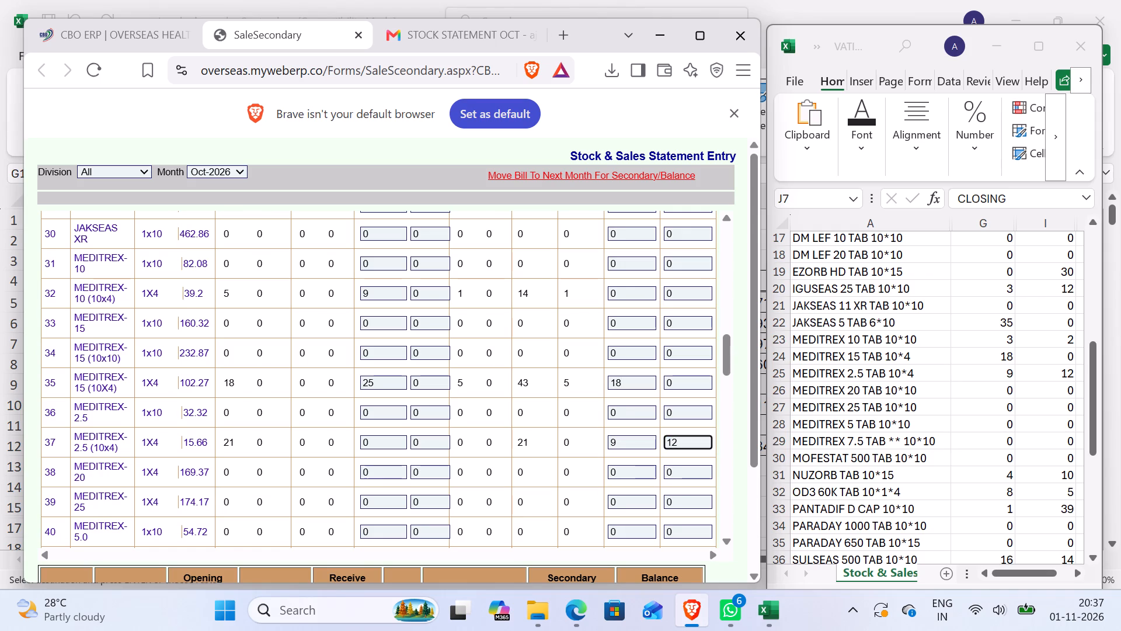
Enter NUZORB sales 4 and closing 10, and OD3-60K SOFTGEL sales 8 and closing 5.
{"action": "scroll", "coordinate": [635, 474], "scroll_direction": "down", "scroll_amount": 2}
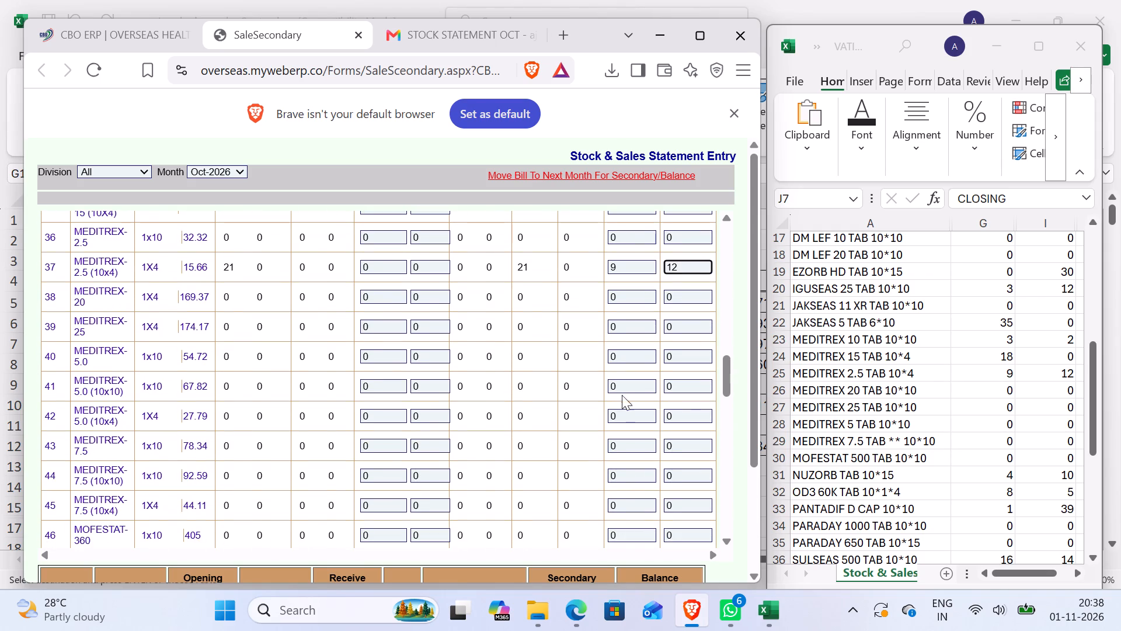
{"action": "scroll", "coordinate": [632, 434], "scroll_direction": "down", "scroll_amount": 3}
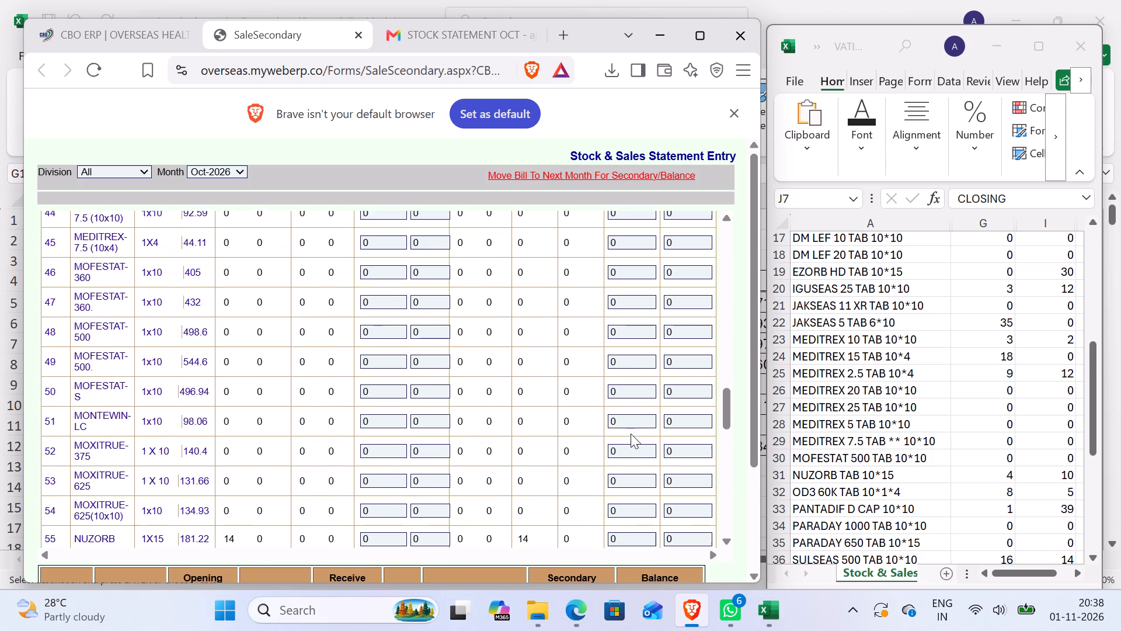
{"action": "scroll", "coordinate": [631, 434], "scroll_direction": "down", "scroll_amount": 2}
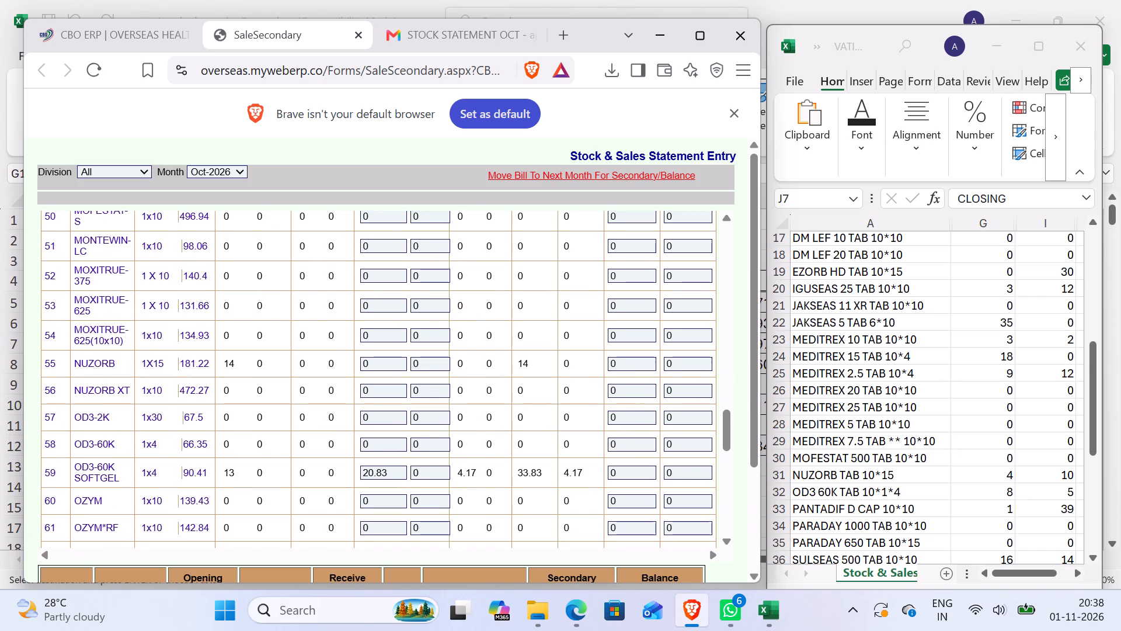
{"action": "left_click", "coordinate": [621, 367]}
{"action": "key", "text": "BackSpace"}
{"action": "key", "text": "4"}
{"action": "key", "text": "Tab"}
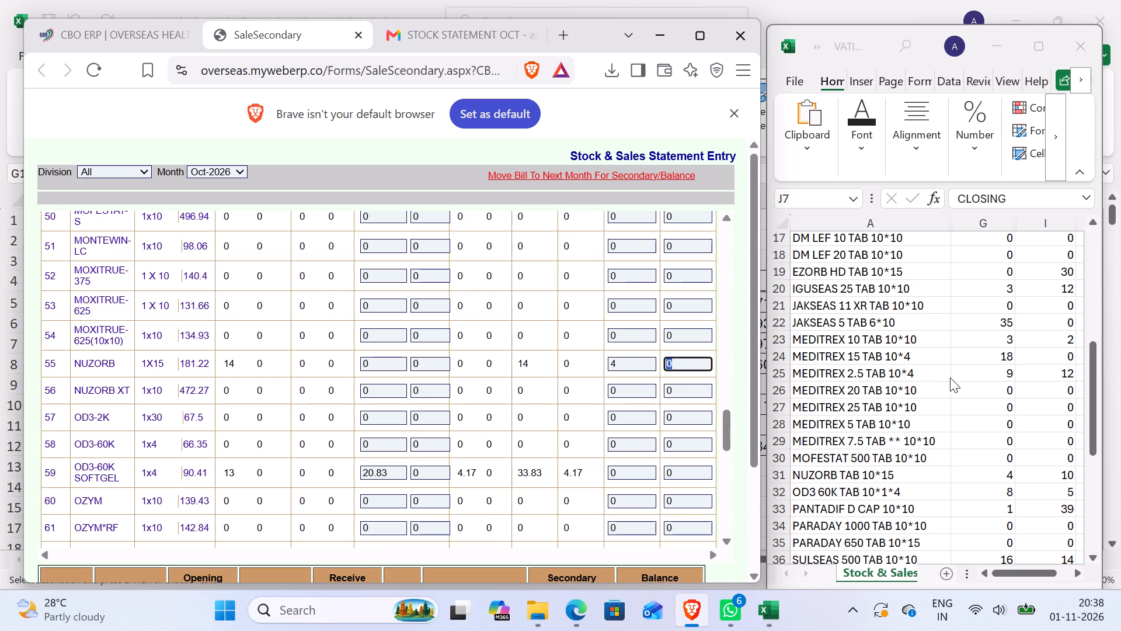
{"action": "type", "text": "10"}
{"action": "left_click", "coordinate": [635, 470]}
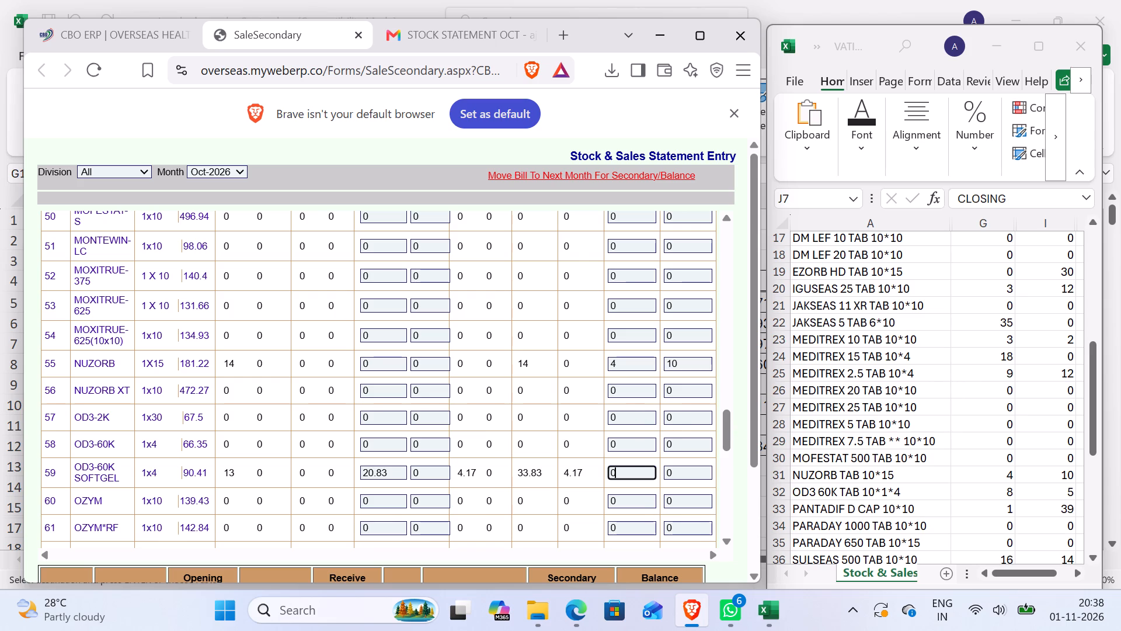
{"action": "key", "text": "BackSpace"}
{"action": "key", "text": "8"}
{"action": "key", "text": "Tab"}
{"action": "key", "text": "5"}
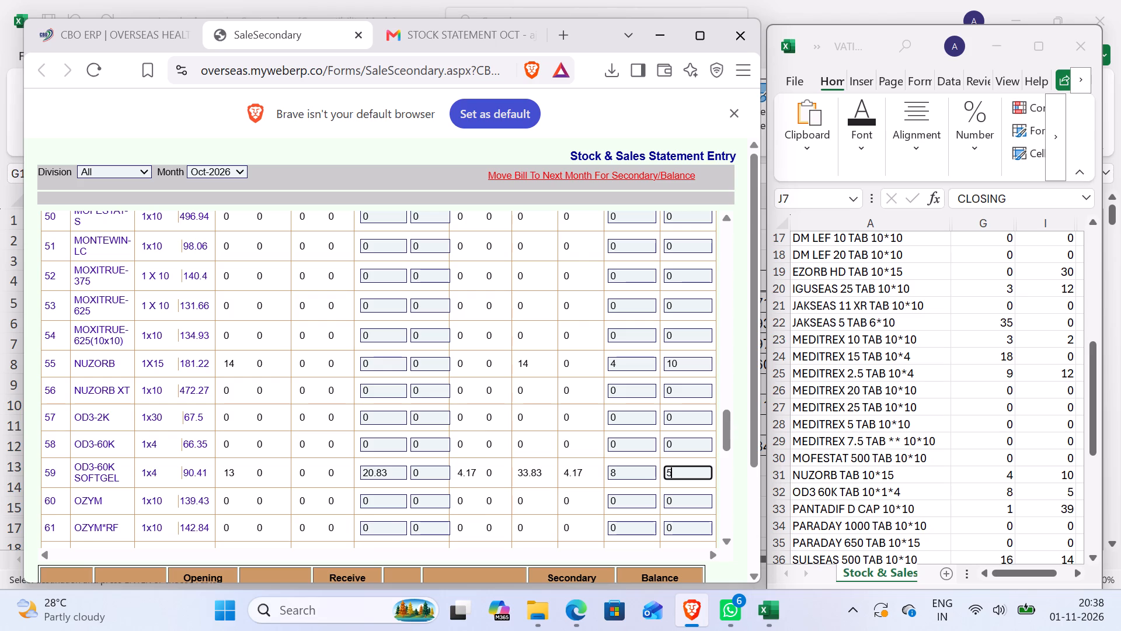
Following the VATIKA statement, enter PANTADIF-D sales 1 and closing 39, and SULSEAS sales 16 and closing 14.
{"action": "scroll", "coordinate": [640, 470], "scroll_direction": "down", "scroll_amount": 1}
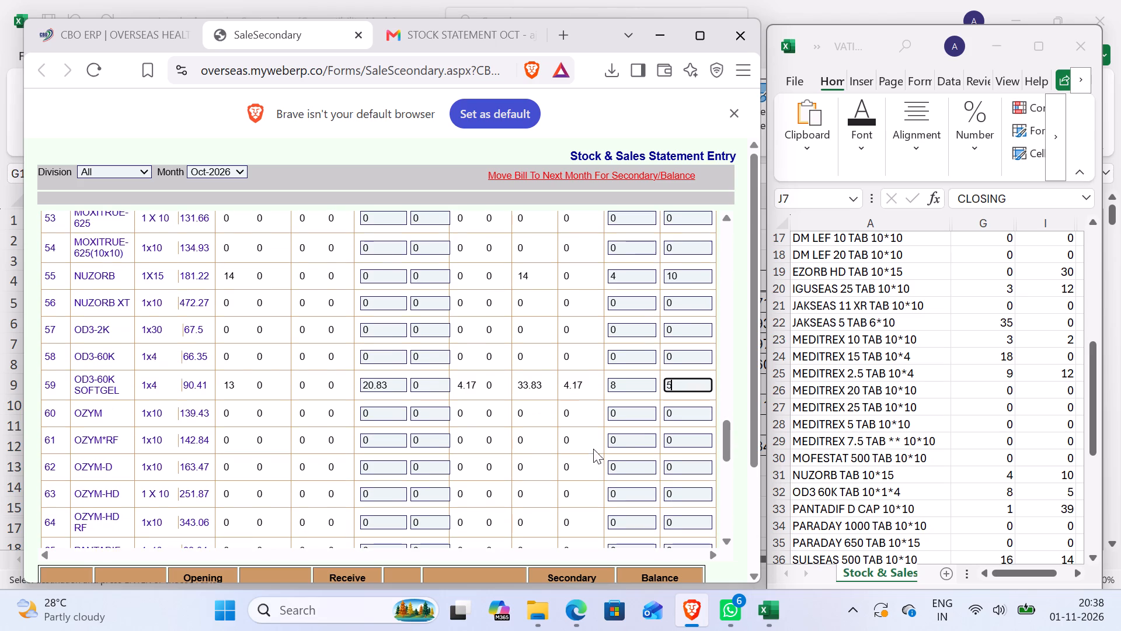
{"action": "scroll", "coordinate": [585, 452], "scroll_direction": "down", "scroll_amount": 2}
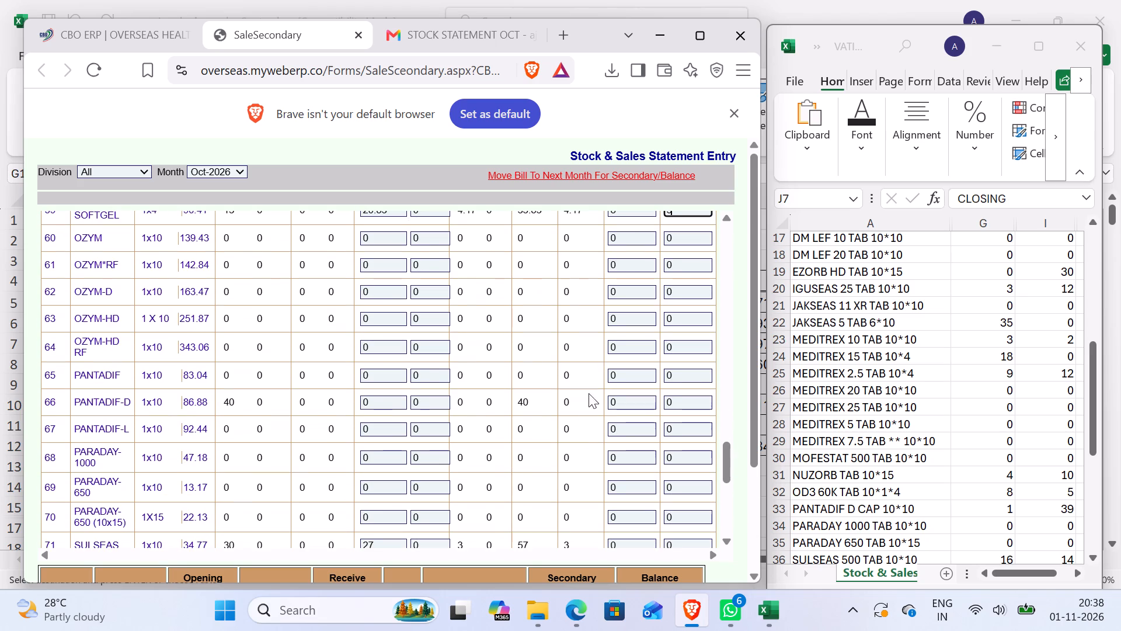
{"action": "left_click", "coordinate": [635, 405]}
{"action": "key", "text": "BackSpace"}
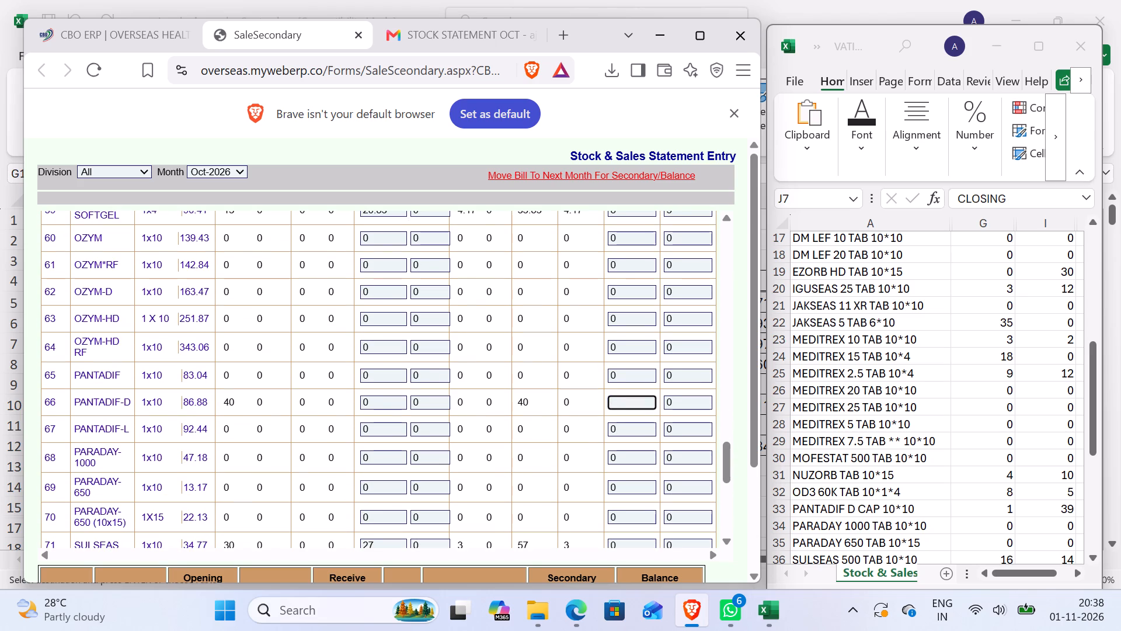
{"action": "key", "text": "1"}
{"action": "key", "text": "Tab"}
{"action": "type", "text": "39"}
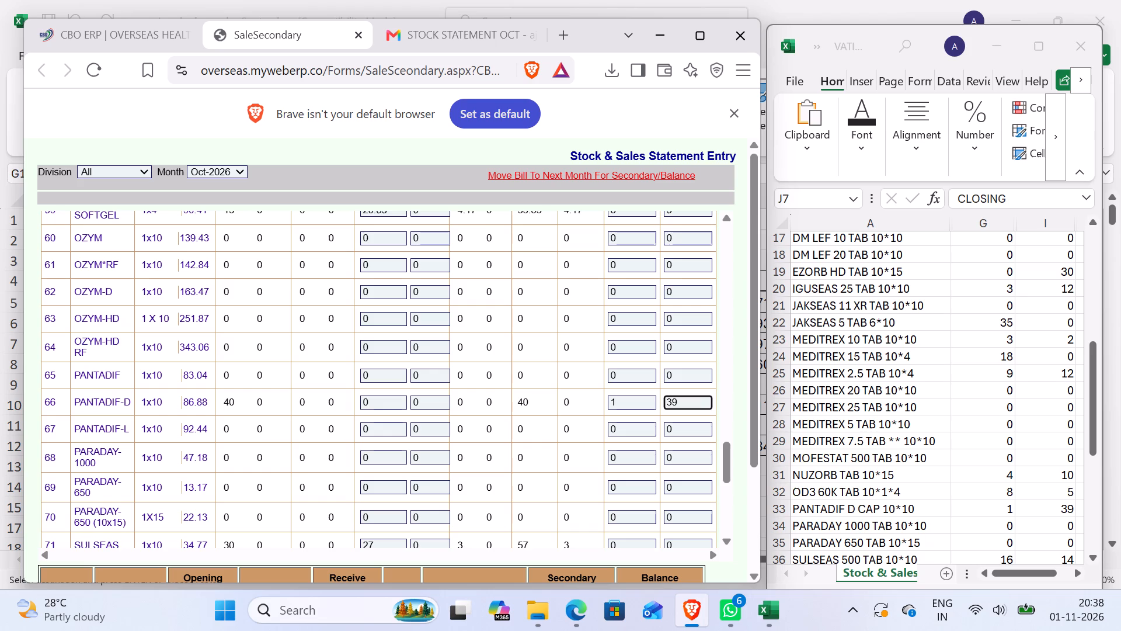
{"action": "scroll", "coordinate": [635, 405], "scroll_direction": "down", "scroll_amount": 1}
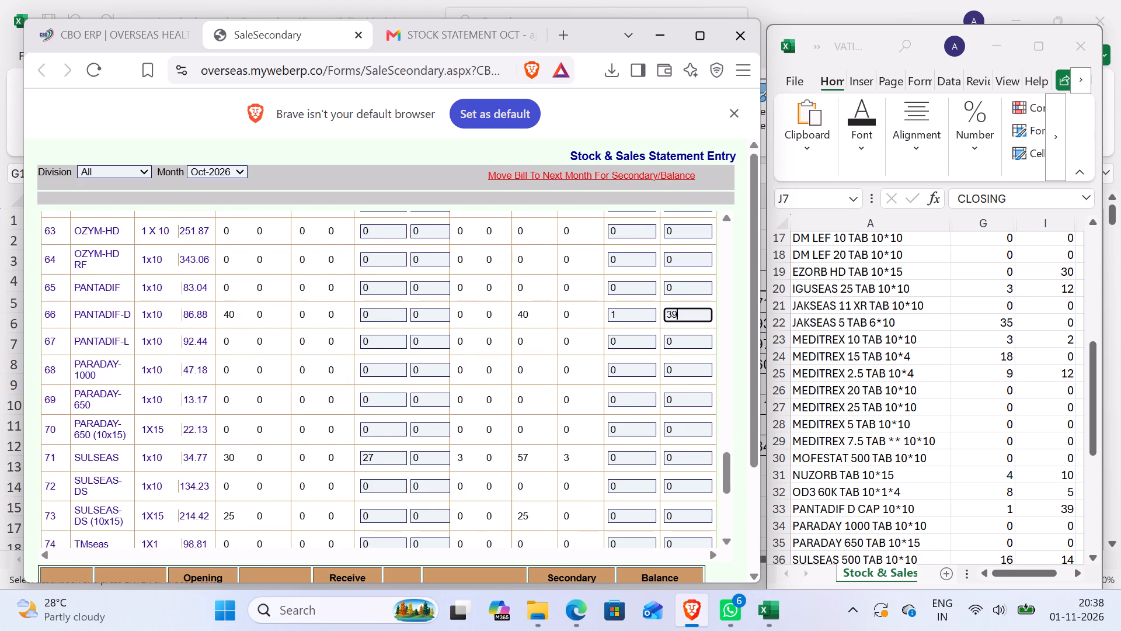
{"action": "scroll", "coordinate": [598, 410], "scroll_direction": "down", "scroll_amount": 1}
{"action": "left_click", "coordinate": [626, 363]}
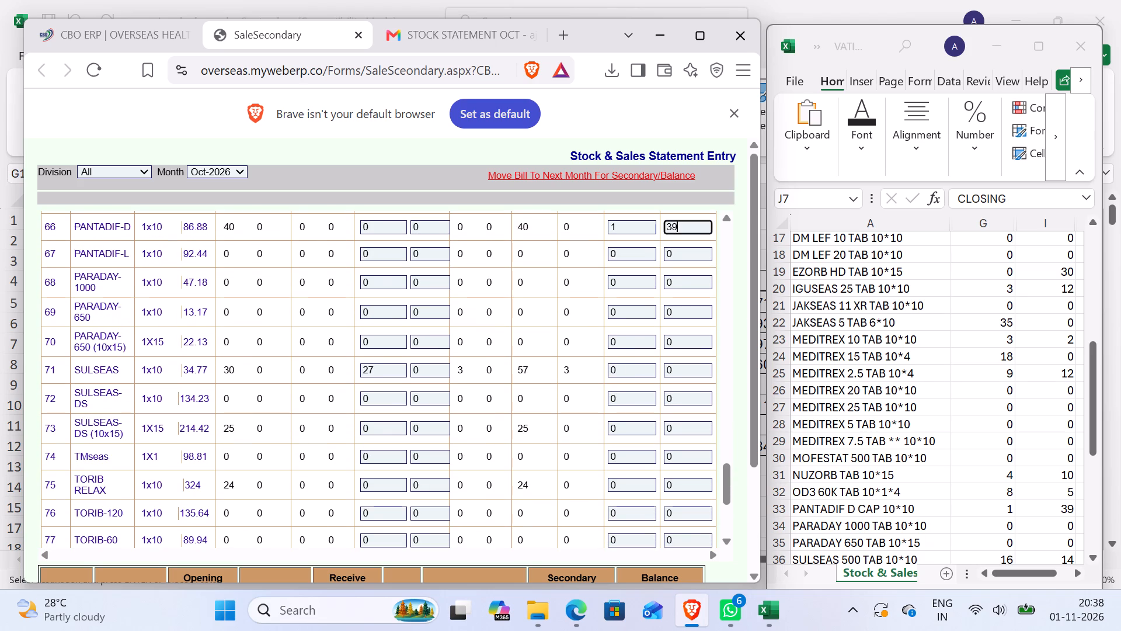
{"action": "key", "text": "BackSpace"}
{"action": "type", "text": "16"}
{"action": "key", "text": "Tab"}
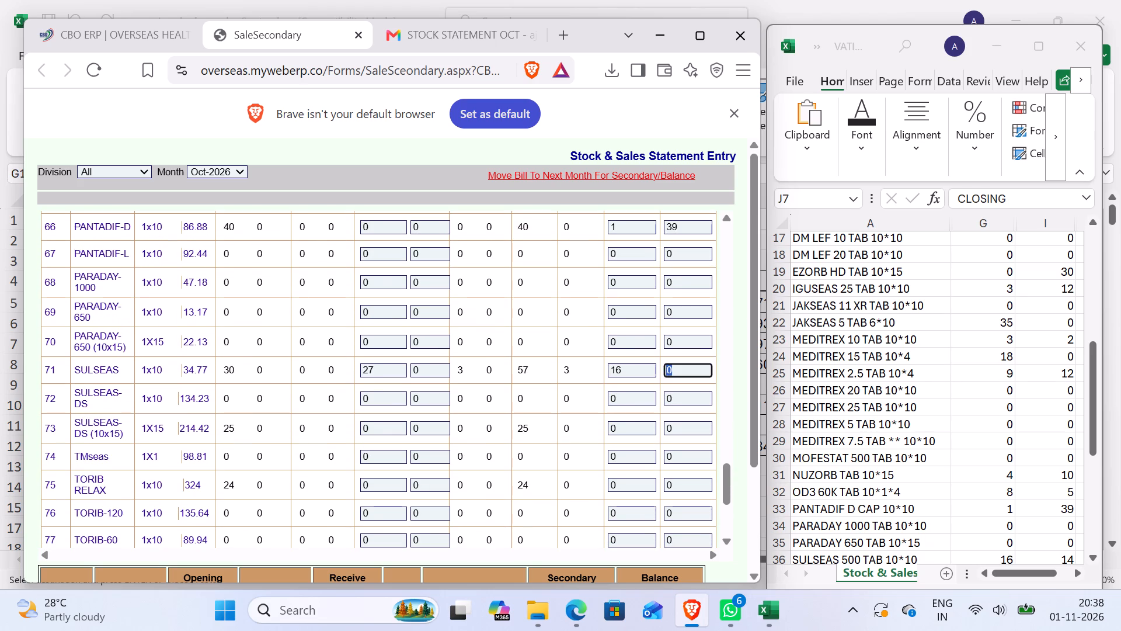
{"action": "type", "text": "14"}
Enter SULSEAS-DS (10x15) sales 2 and closing 23, and TORIB-90 (10x15) sales 6 and closing 24.
{"action": "left_click", "coordinate": [972, 444]}
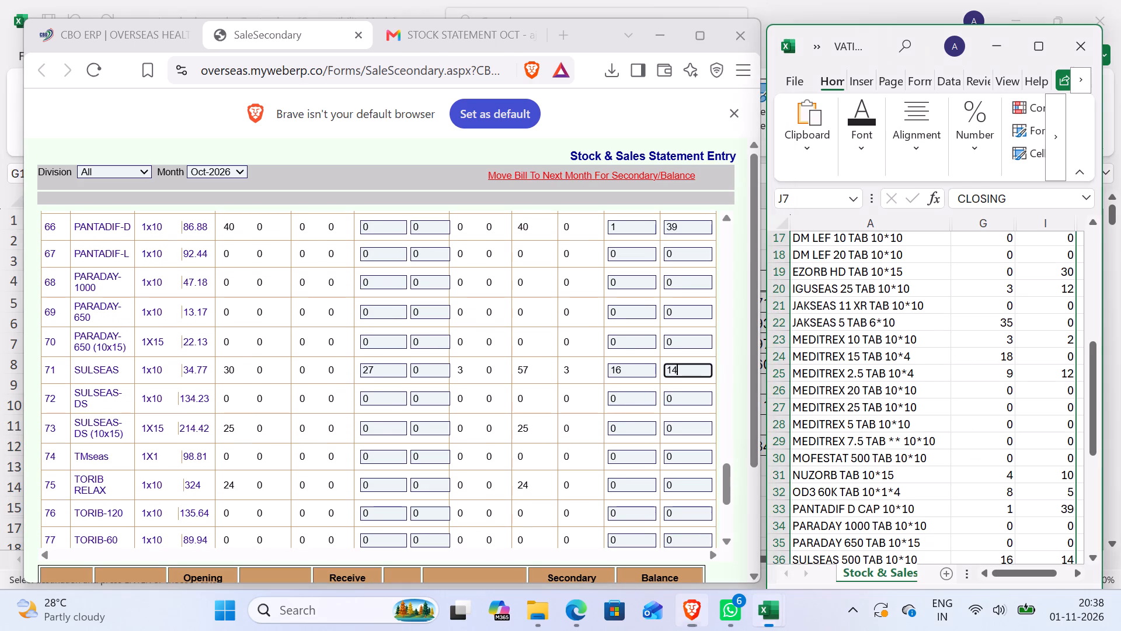
{"action": "scroll", "coordinate": [972, 443], "scroll_direction": "down", "scroll_amount": 6}
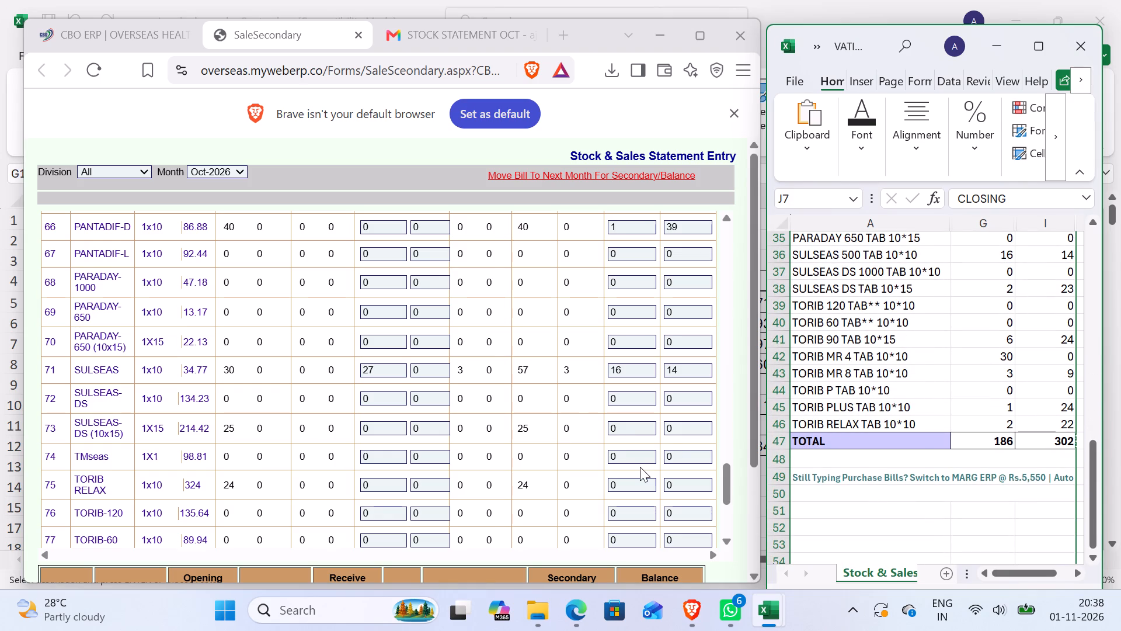
{"action": "left_click", "coordinate": [642, 424]}
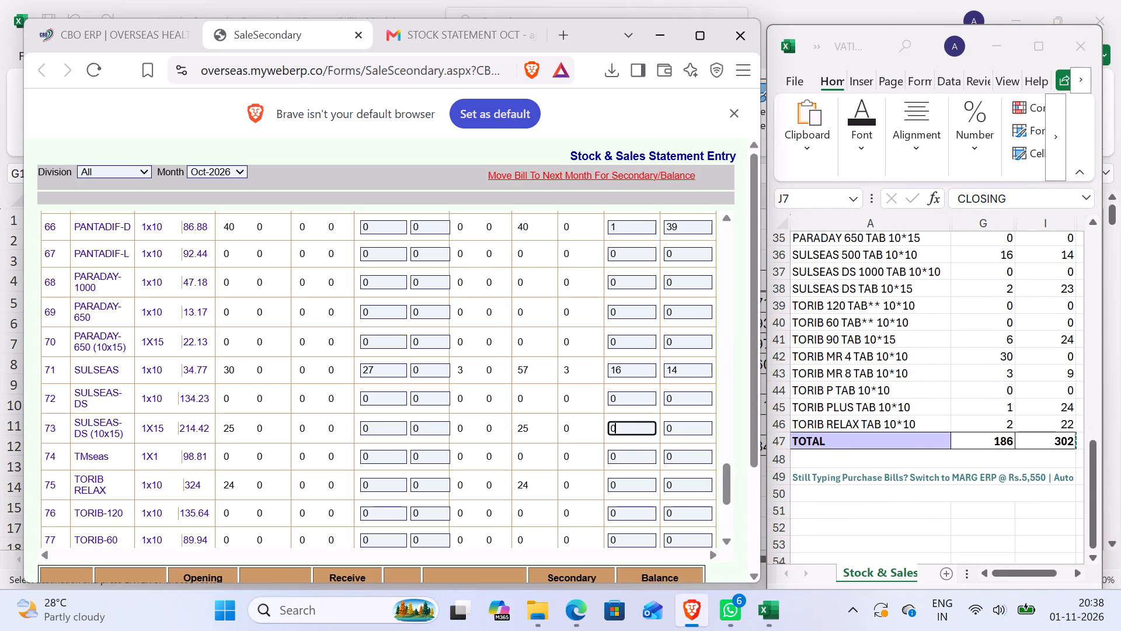
{"action": "key", "text": "BackSpace"}
{"action": "key", "text": "2"}
{"action": "key", "text": "Tab"}
{"action": "type", "text": "23"}
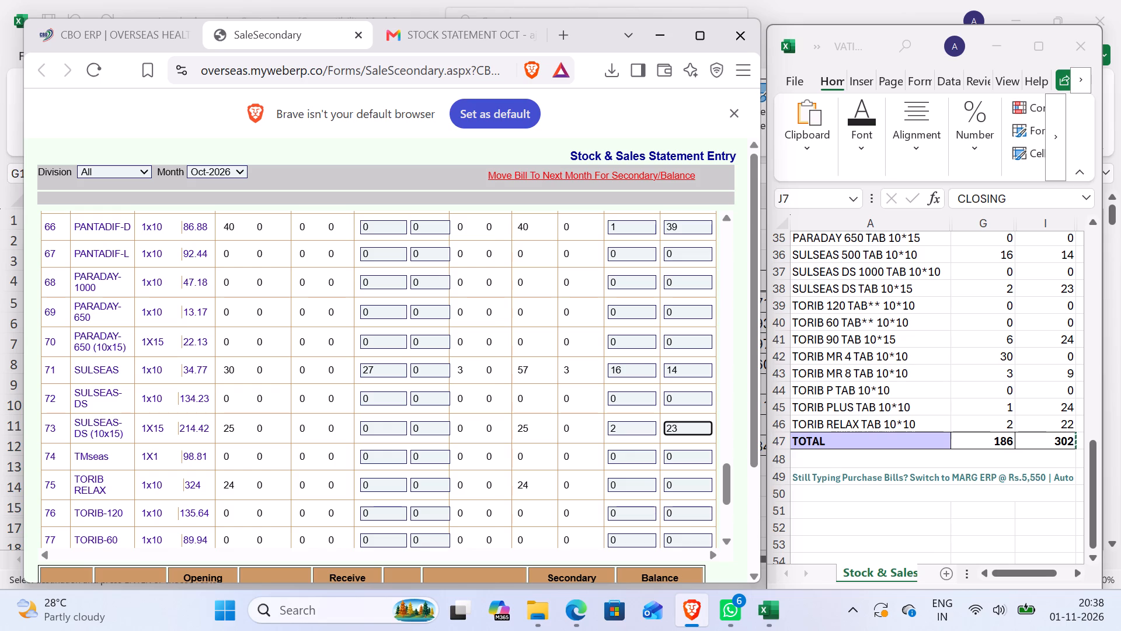
{"action": "scroll", "coordinate": [636, 481], "scroll_direction": "down", "scroll_amount": 1}
{"action": "scroll", "coordinate": [684, 439], "scroll_direction": "down", "scroll_amount": 1}
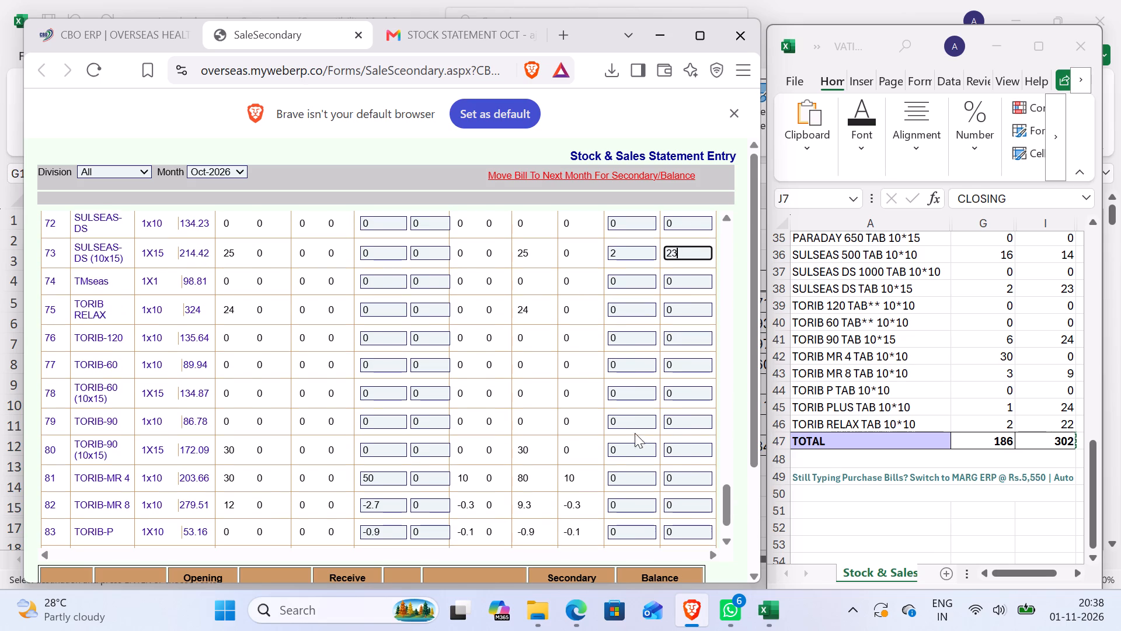
{"action": "left_click", "coordinate": [633, 453]}
{"action": "key", "text": "BackSpace"}
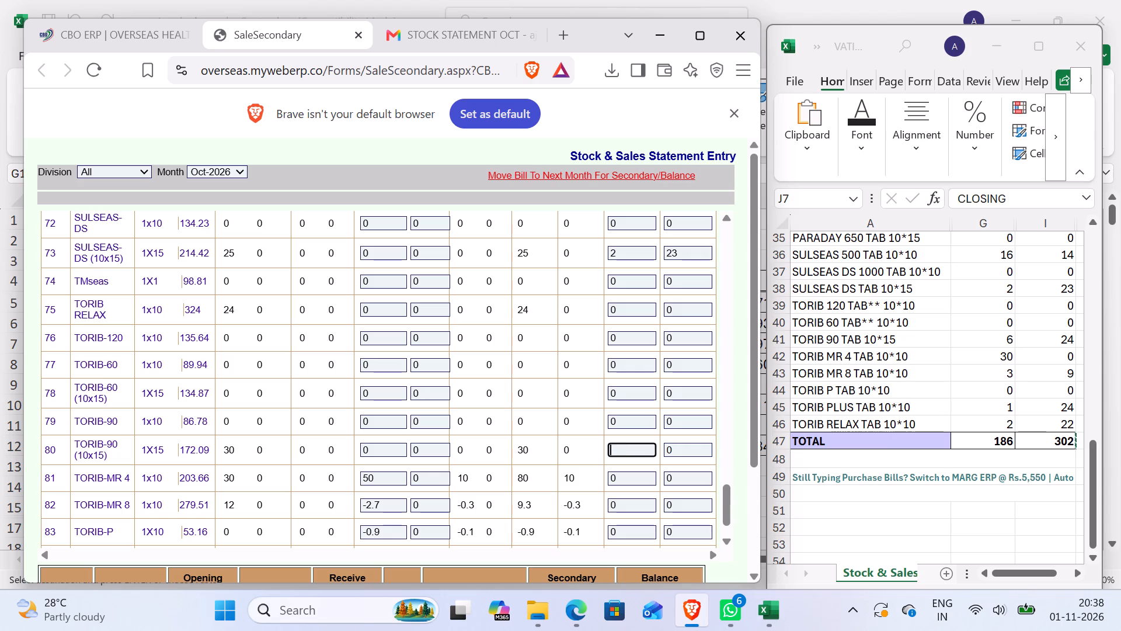
{"action": "key", "text": "6"}
{"action": "key", "text": "Tab"}
{"action": "type", "text": "24"}
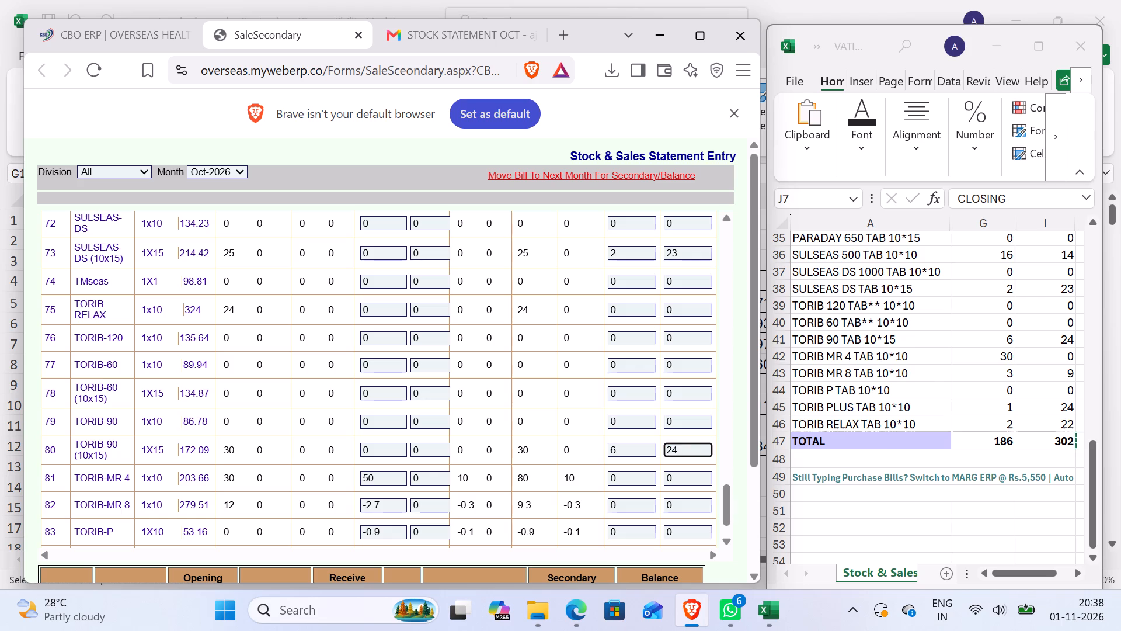
Enter TORIB-MR 4 sales 30, and TORIB-MR 8 sales 3 and closing 9.
{"action": "scroll", "coordinate": [632, 494], "scroll_direction": "down", "scroll_amount": 1}
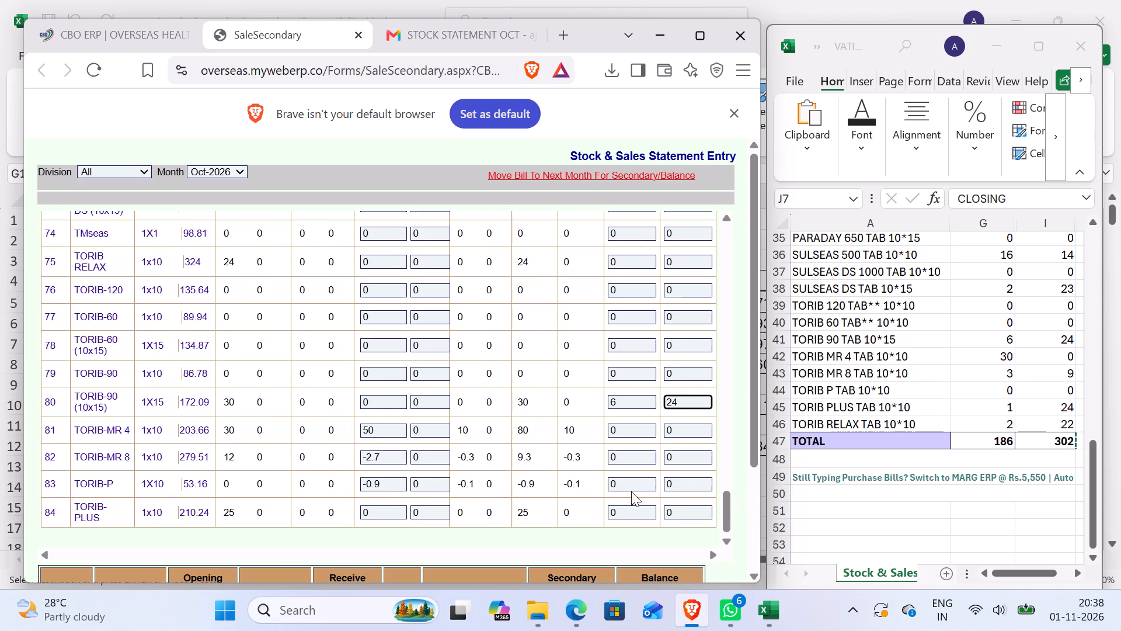
{"action": "left_click", "coordinate": [631, 432]}
{"action": "key", "text": "BackSpace"}
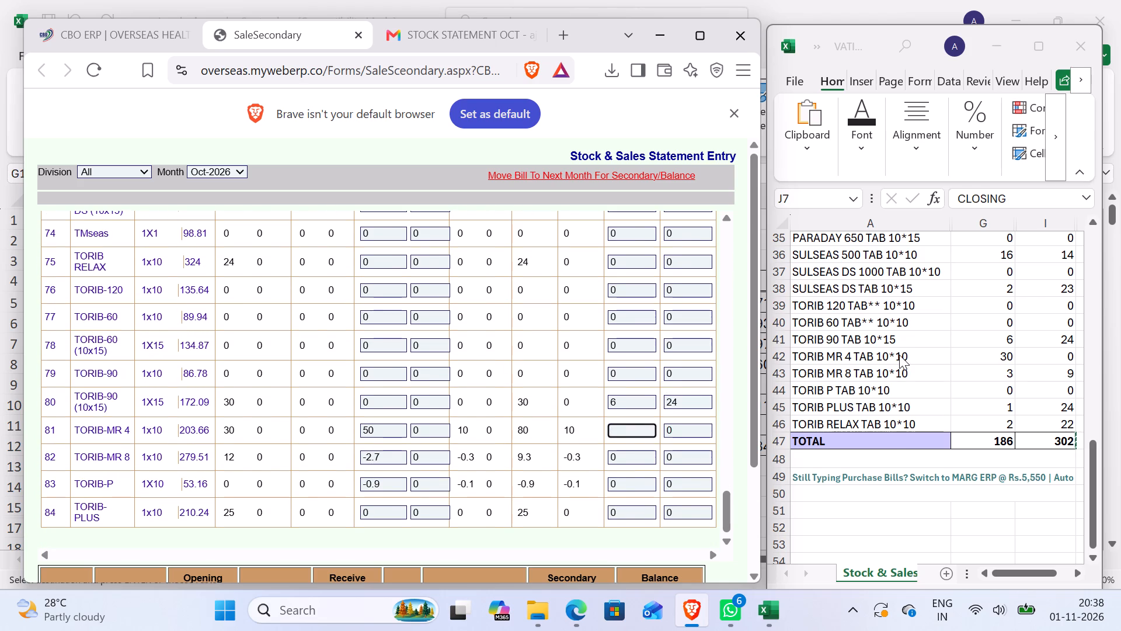
{"action": "type", "text": "30"}
{"action": "left_click", "coordinate": [630, 453]}
{"action": "key", "text": "BackSpace"}
{"action": "key", "text": "3"}
{"action": "key", "text": "Tab"}
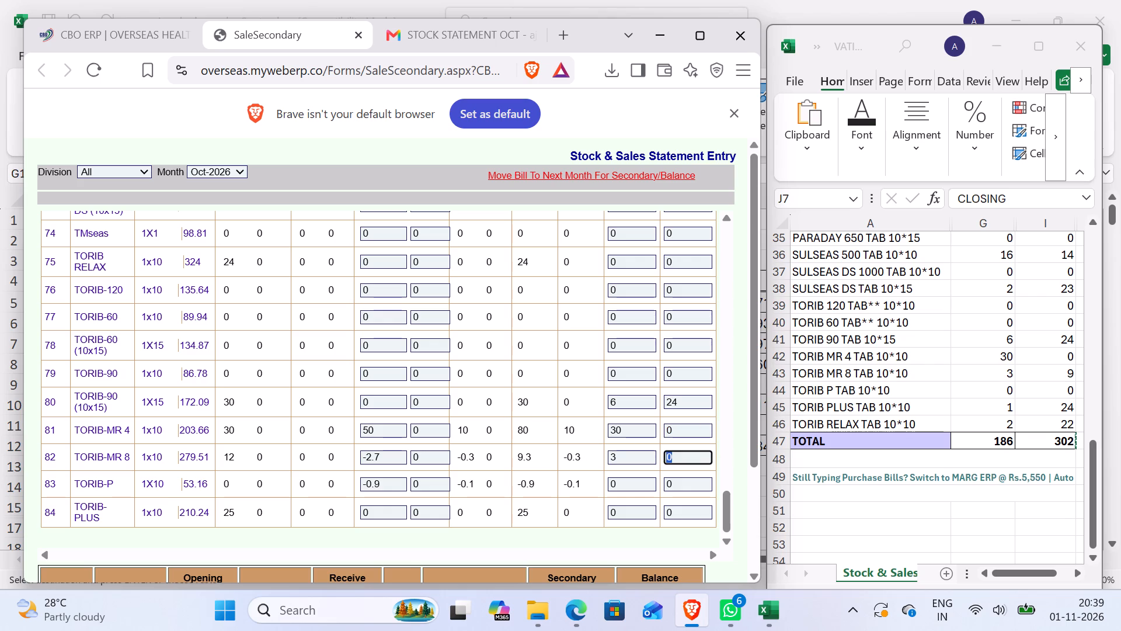
{"action": "key", "text": "8"}
{"action": "key", "text": "BackSpace"}
{"action": "key", "text": "9"}
Enter TORIB-PLUS sales 1 and closing 24, and TORIB RELAX sales 2 and closing 22.
{"action": "left_click", "coordinate": [629, 514]}
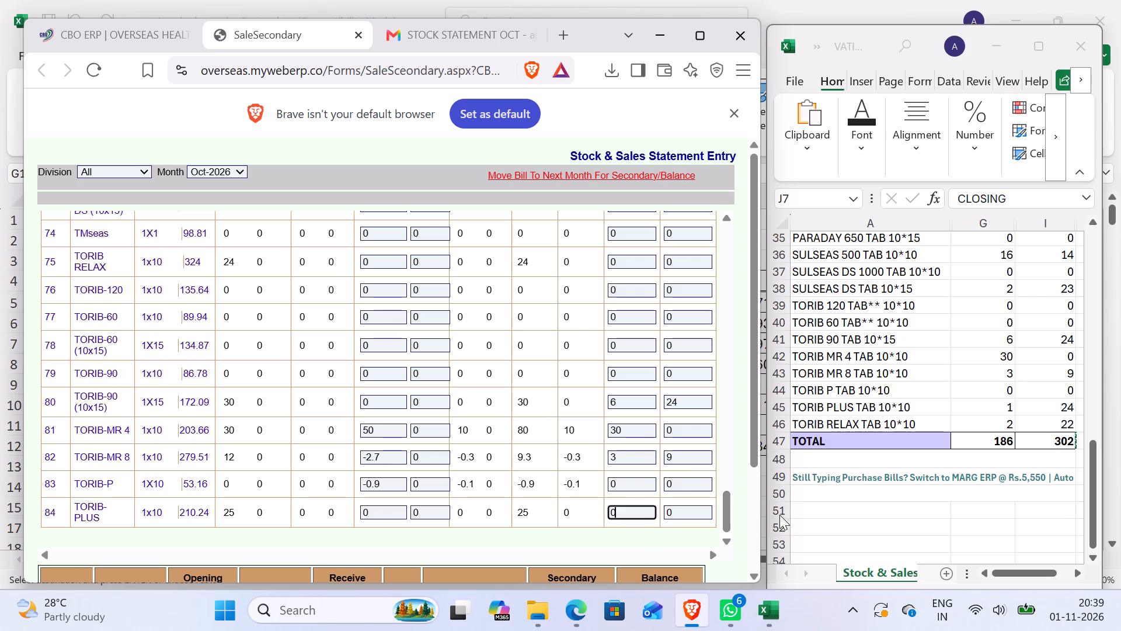
{"action": "key", "text": "BackSpace"}
{"action": "key", "text": "1"}
{"action": "key", "text": "Tab"}
{"action": "type", "text": "24"}
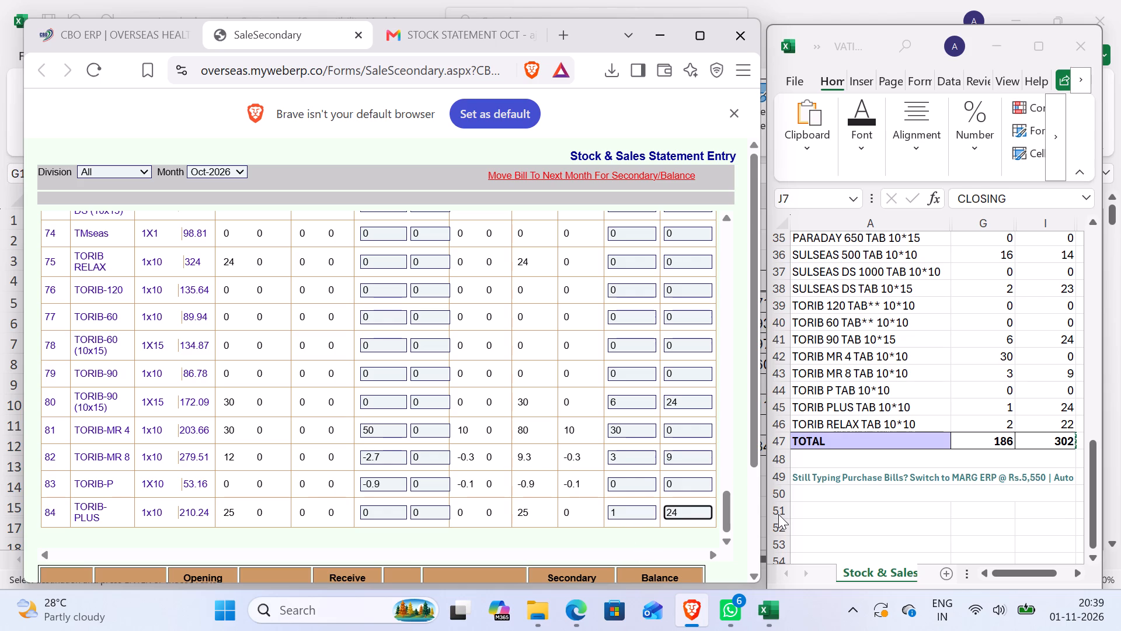
{"action": "left_click", "coordinate": [656, 375]}
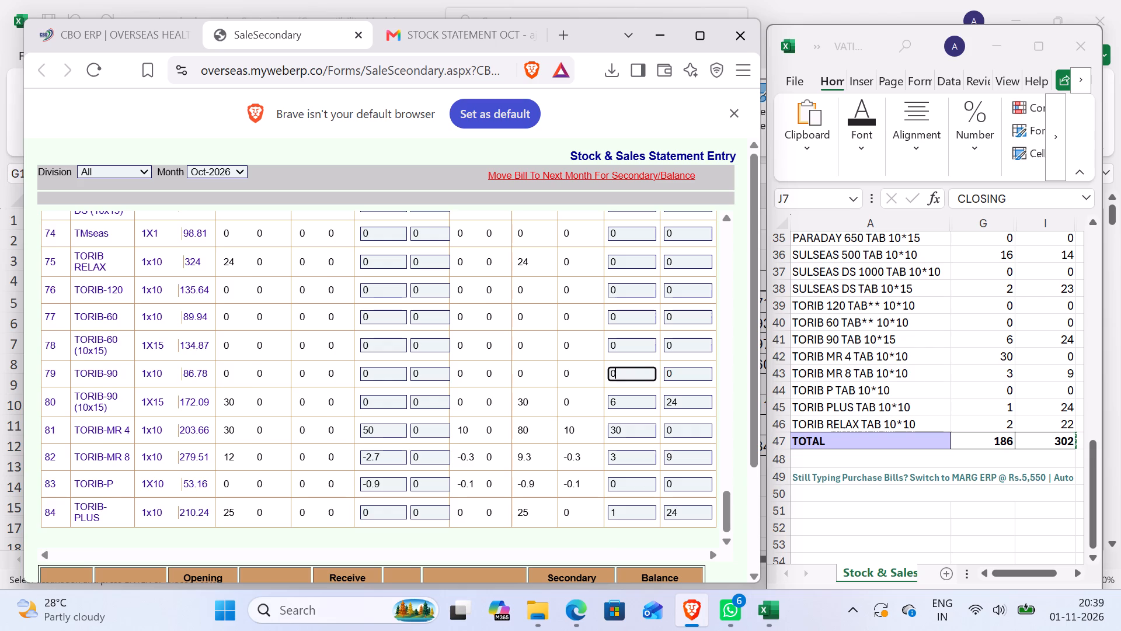
{"action": "scroll", "coordinate": [653, 371], "scroll_direction": "up", "scroll_amount": 2}
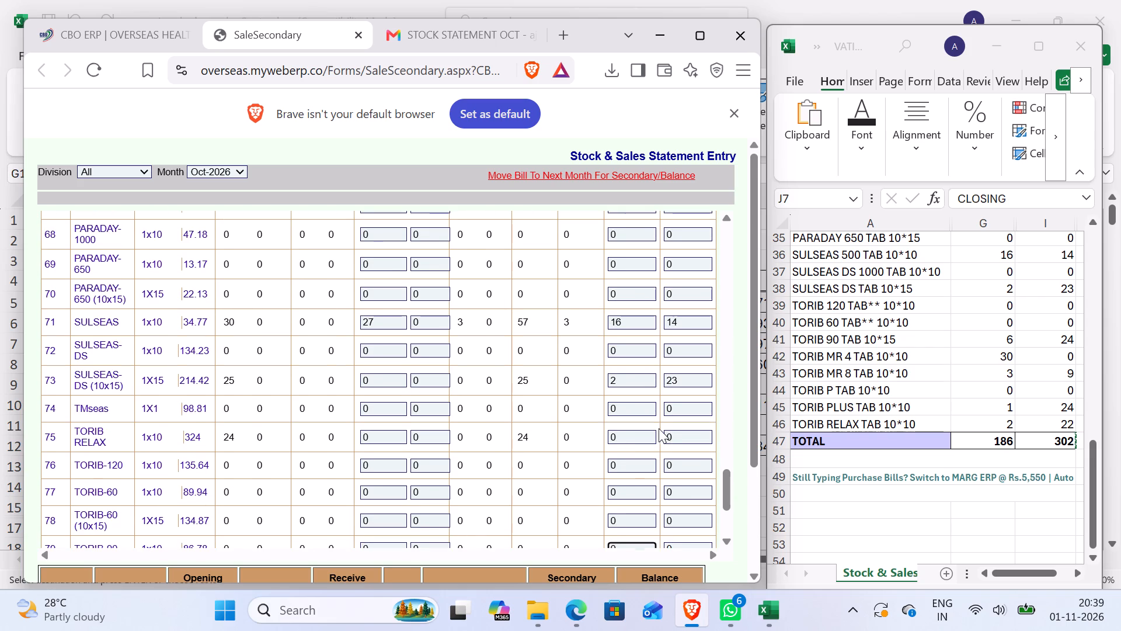
{"action": "left_click", "coordinate": [633, 435]}
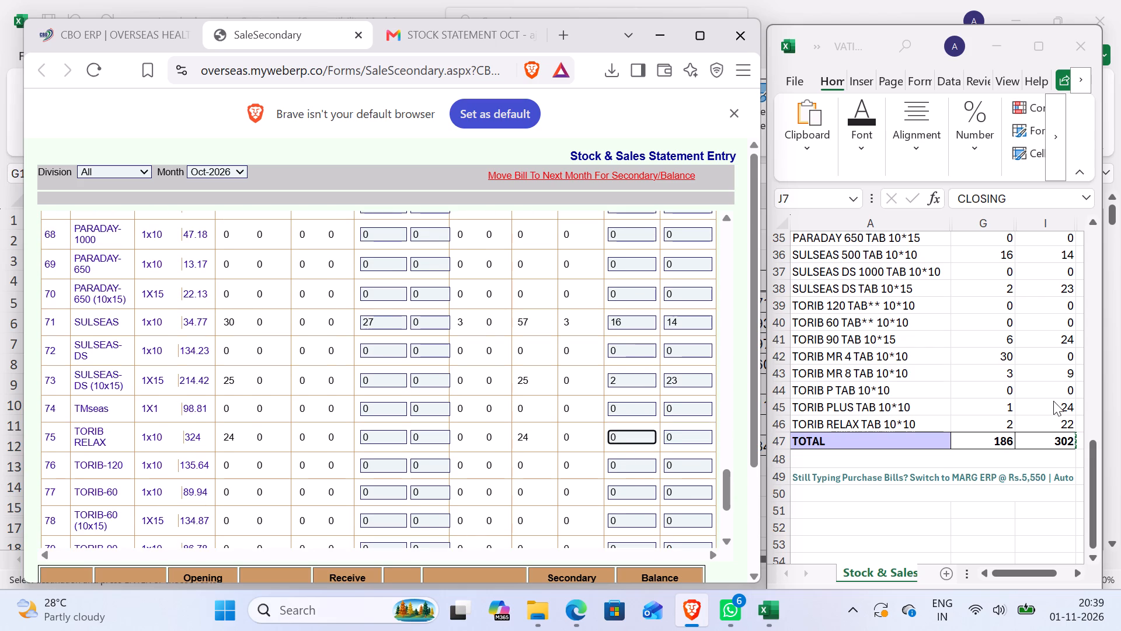
{"action": "key", "text": "BackSpace"}
{"action": "key", "text": "2"}
{"action": "key", "text": "Tab"}
{"action": "type", "text": "22"}
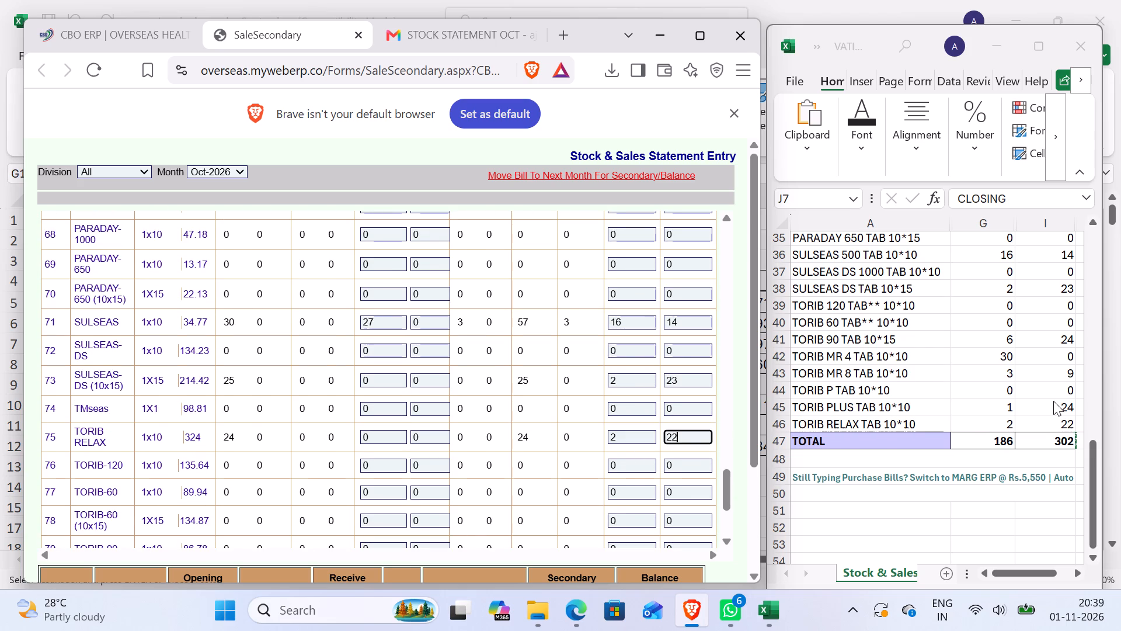
Check the ERP's secondary and balance total quantities against the totals row of the VATIKA statement.
{"action": "left_click", "coordinate": [683, 470]}
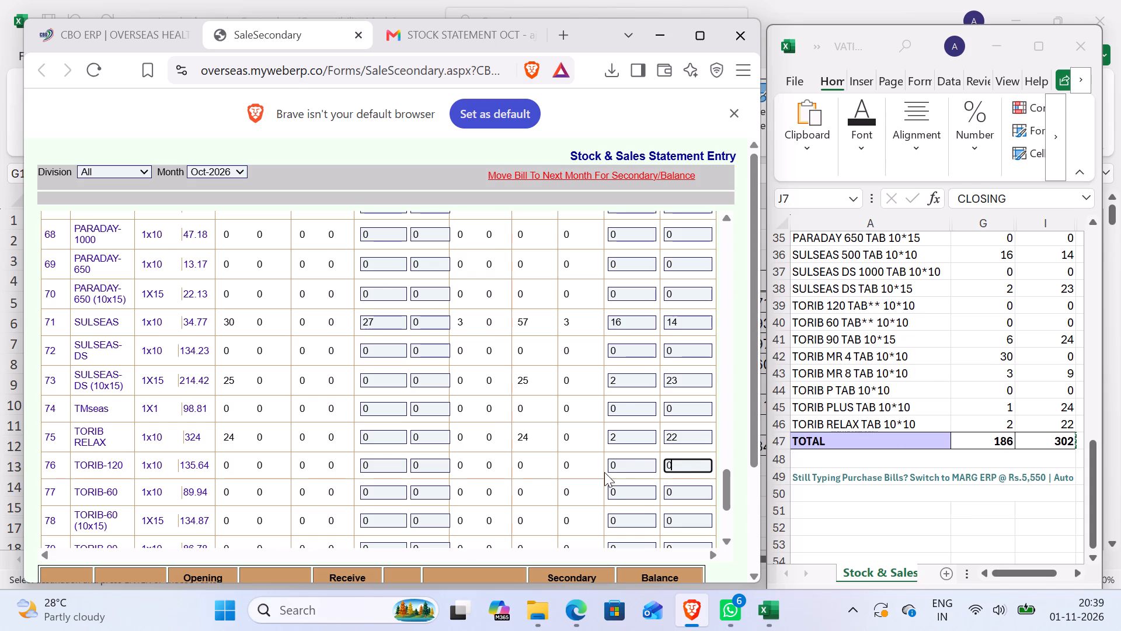
{"action": "left_click_drag", "start_coordinate": [753, 417], "coordinate": [755, 499]}
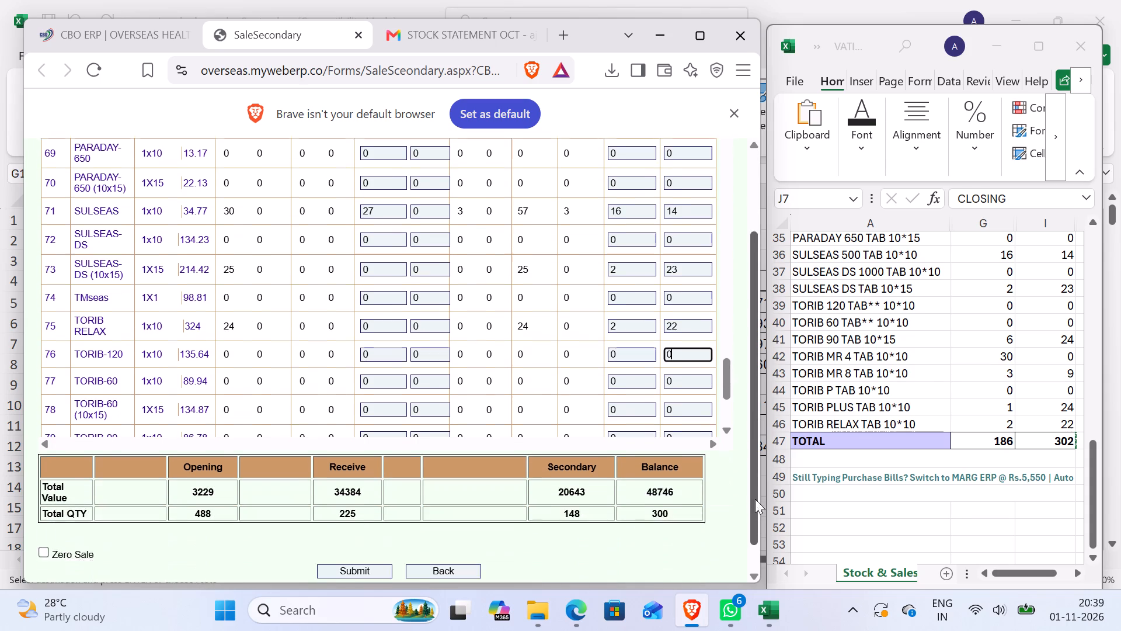
{"action": "left_click_drag", "start_coordinate": [755, 499], "coordinate": [758, 508]}
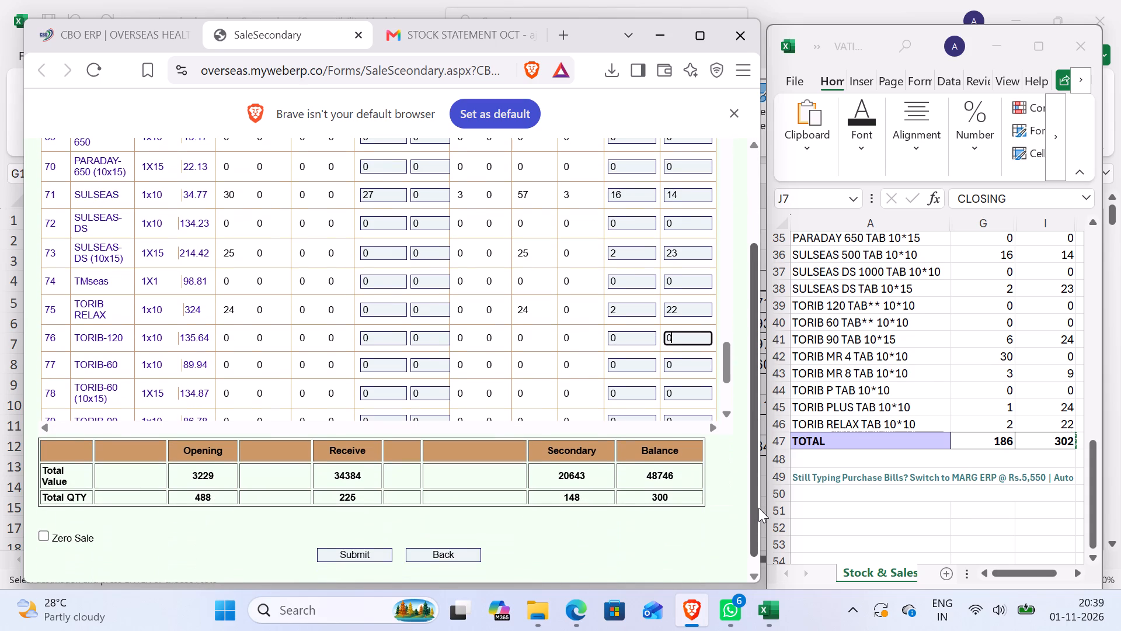
{"action": "left_click_drag", "start_coordinate": [758, 508], "coordinate": [757, 507]}
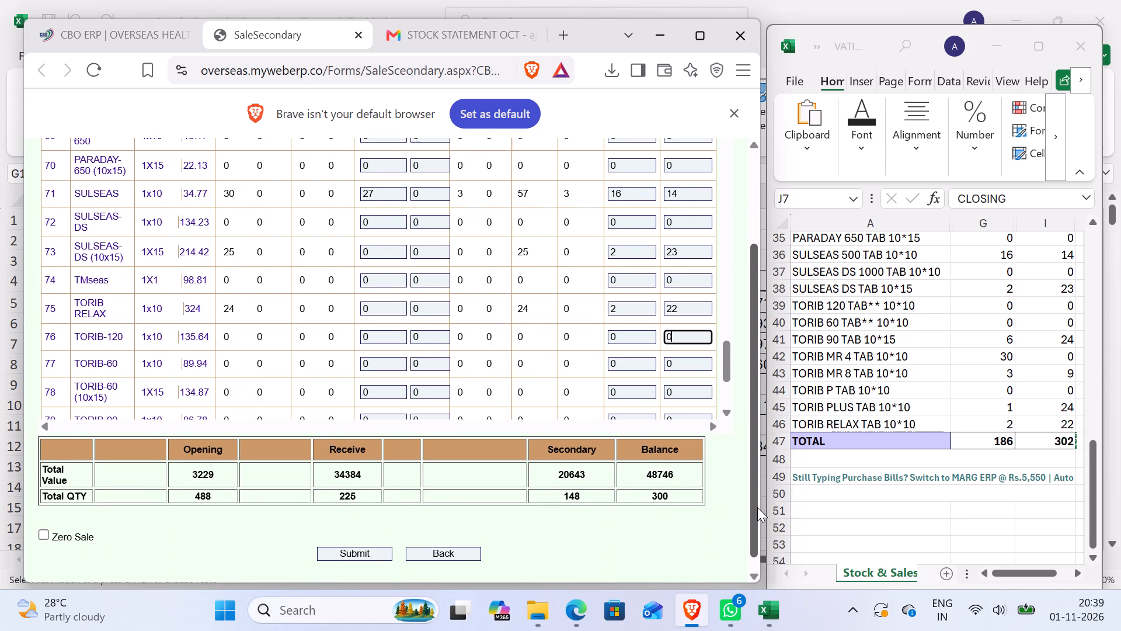
{"action": "left_click_drag", "start_coordinate": [757, 507], "coordinate": [750, 436]}
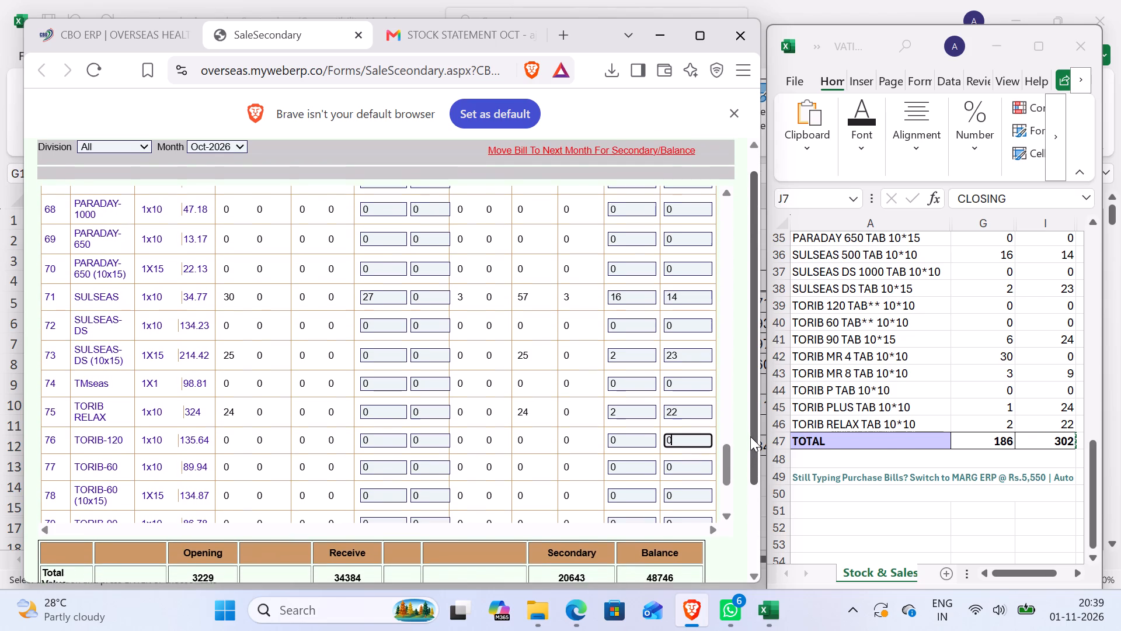
{"action": "left_click_drag", "start_coordinate": [750, 436], "coordinate": [760, 470]}
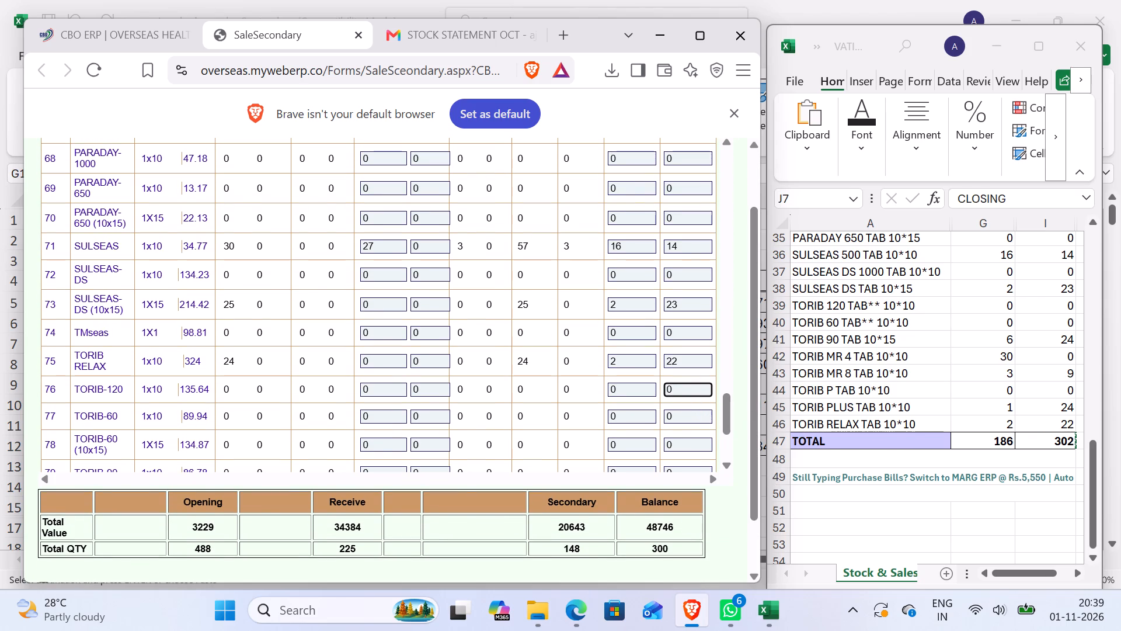
{"action": "left_click", "coordinate": [647, 387]}
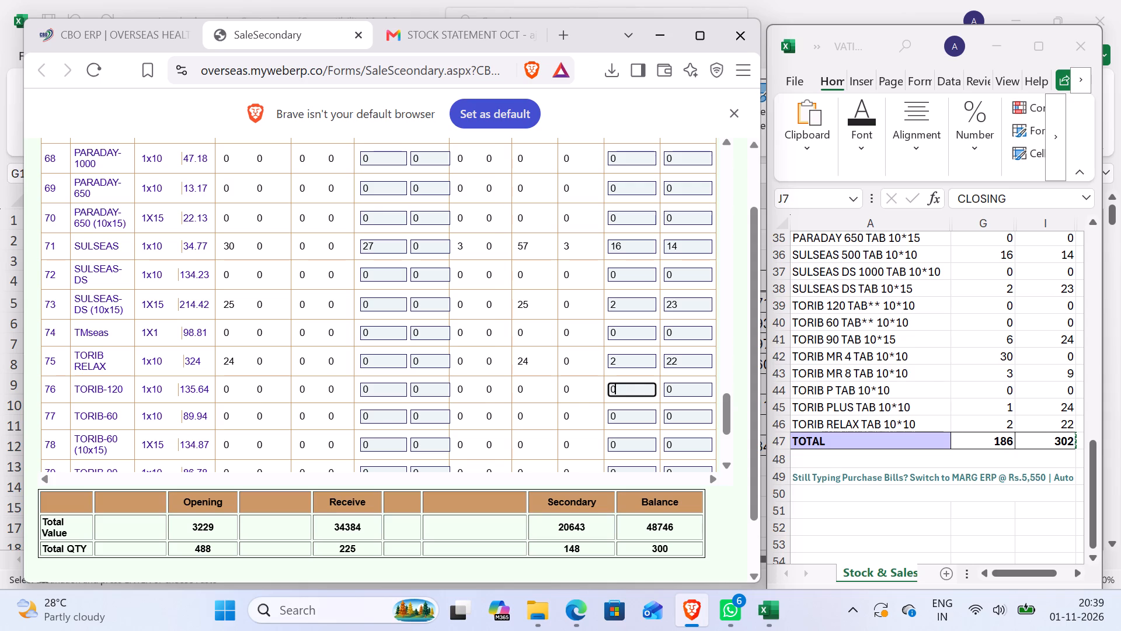
Compare the ERP sales and closing quantities with the VATIKA statement row by row, from the first products down to the MEDITREX items.
{"action": "left_click", "coordinate": [980, 336]}
{"action": "scroll", "coordinate": [980, 336], "scroll_direction": "up", "scroll_amount": 20}
{"action": "scroll", "coordinate": [980, 336], "scroll_direction": "up", "scroll_amount": 4}
{"action": "left_click", "coordinate": [618, 319]}
{"action": "scroll", "coordinate": [618, 318], "scroll_direction": "down", "scroll_amount": 7}
{"action": "scroll", "coordinate": [615, 317], "scroll_direction": "up", "scroll_amount": 20}
{"action": "scroll", "coordinate": [615, 317], "scroll_direction": "up", "scroll_amount": 14}
{"action": "scroll", "coordinate": [614, 316], "scroll_direction": "down", "scroll_amount": 2}
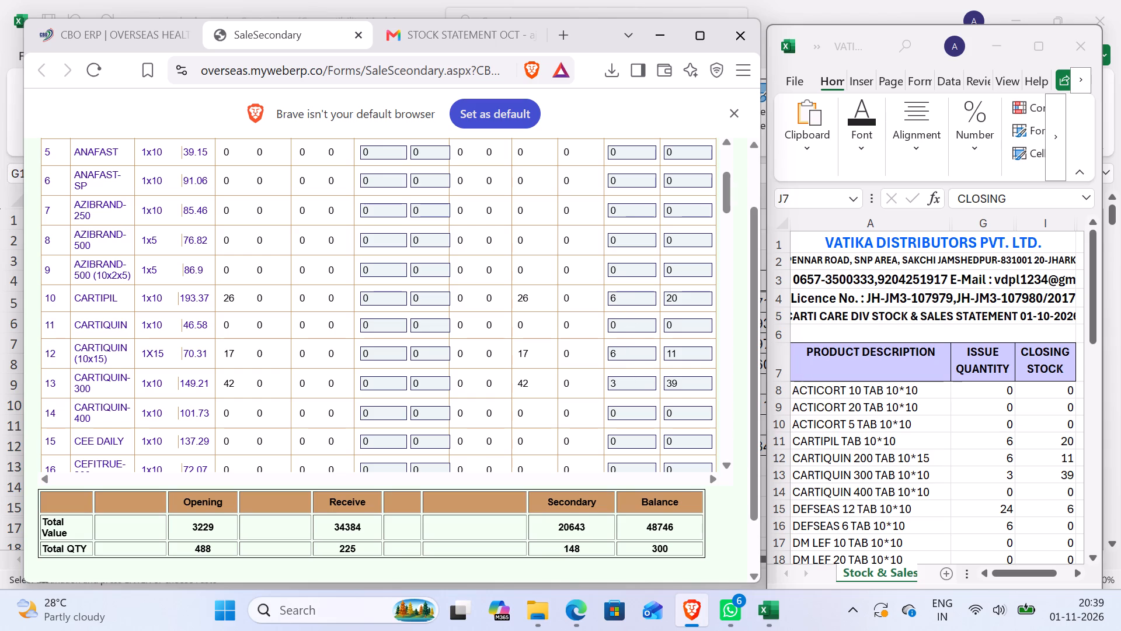
{"action": "scroll", "coordinate": [629, 412], "scroll_direction": "down", "scroll_amount": 1}
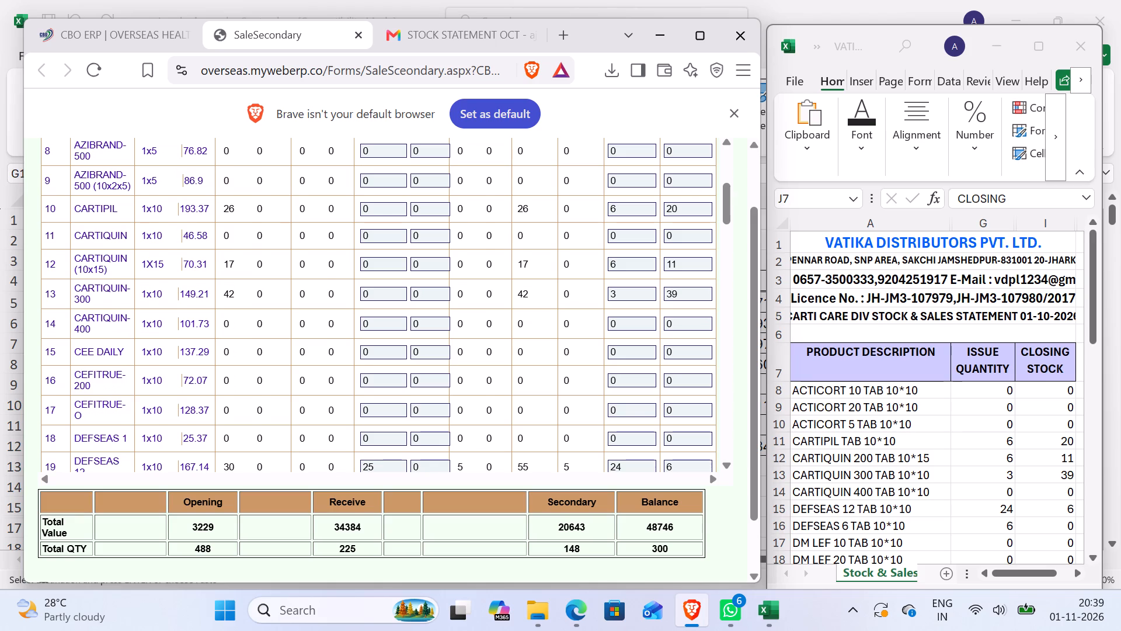
{"action": "scroll", "coordinate": [626, 408], "scroll_direction": "down", "scroll_amount": 1}
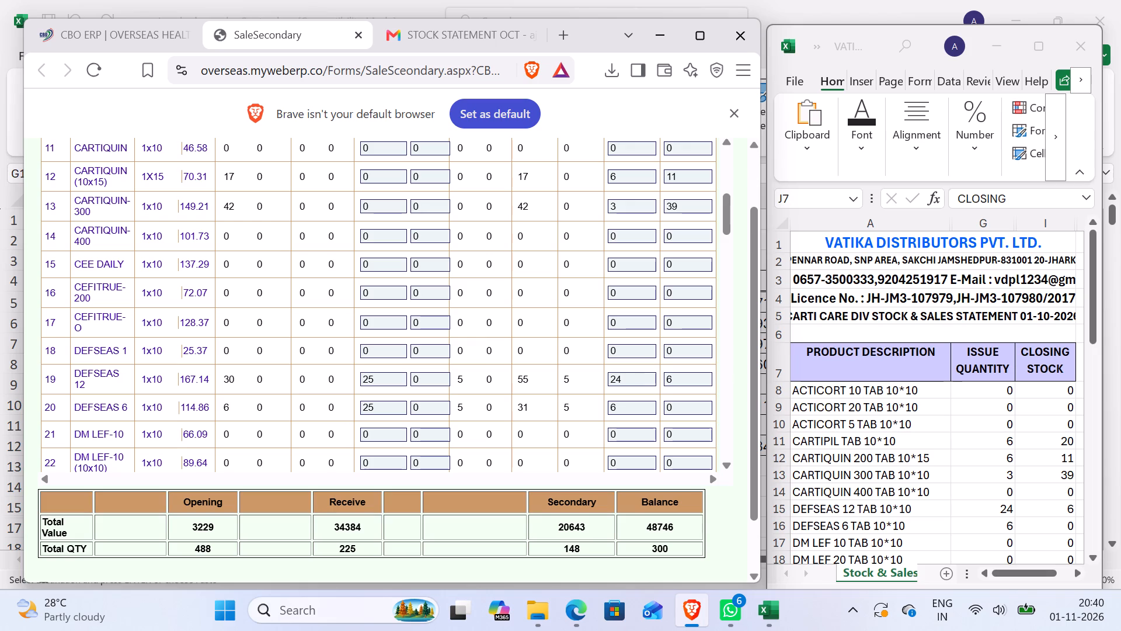
{"action": "left_click", "coordinate": [960, 487]}
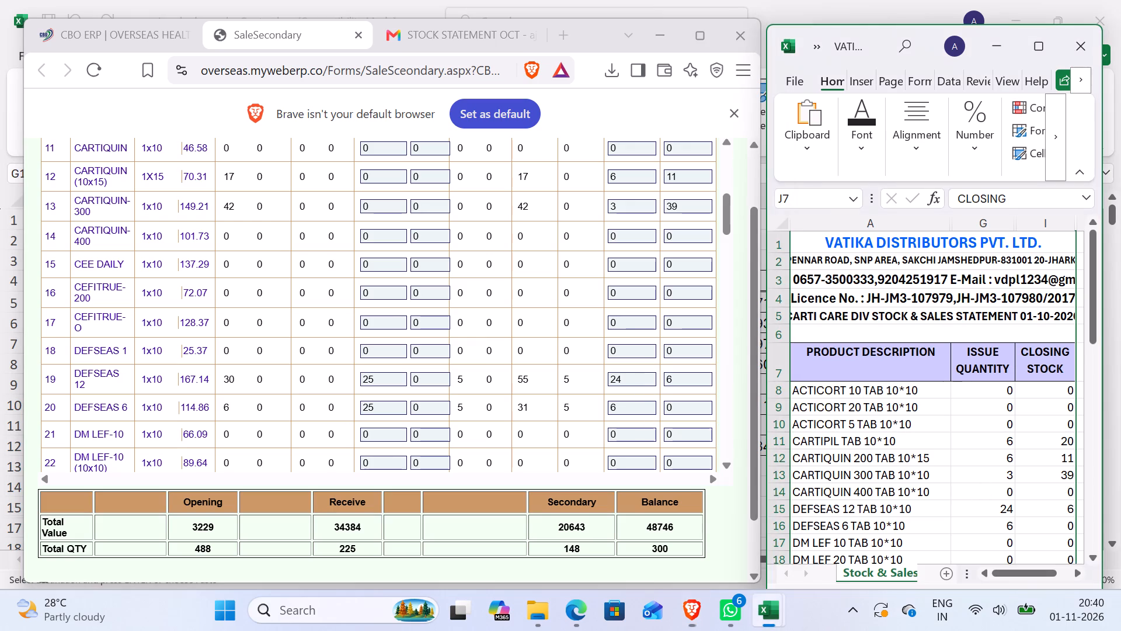
{"action": "scroll", "coordinate": [959, 484], "scroll_direction": "down", "scroll_amount": 4}
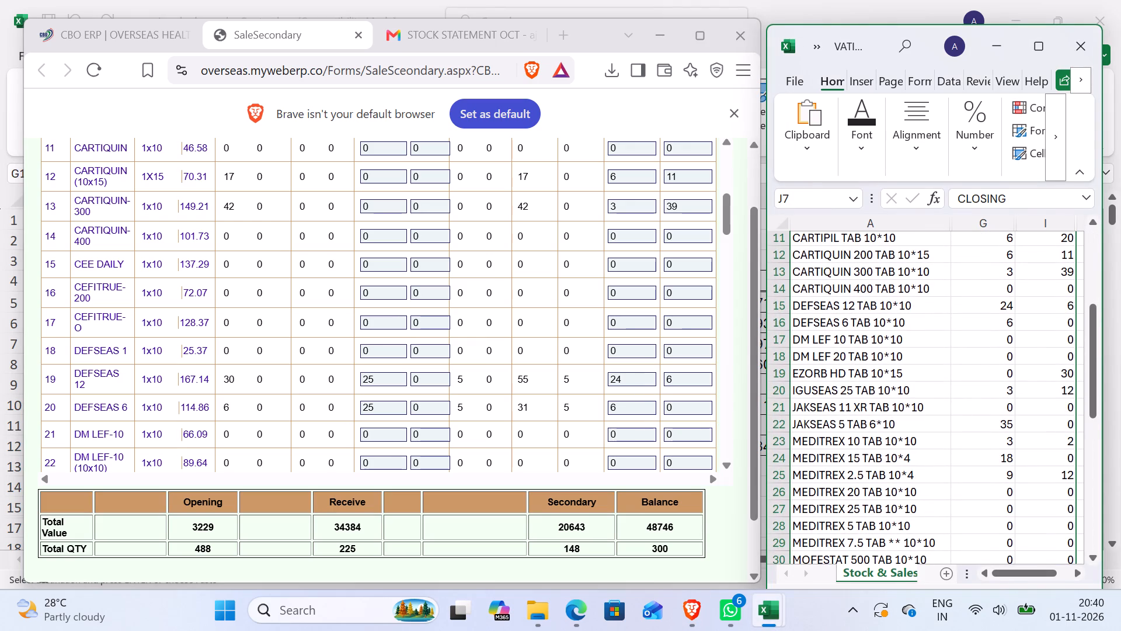
{"action": "scroll", "coordinate": [949, 482], "scroll_direction": "down", "scroll_amount": 1}
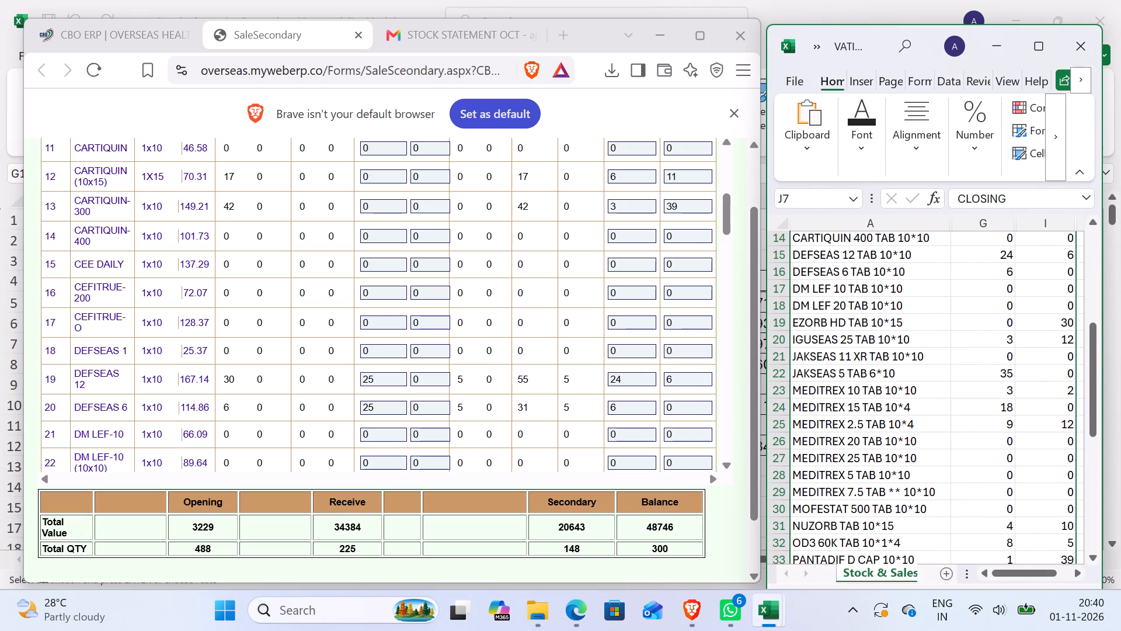
{"action": "scroll", "coordinate": [680, 368], "scroll_direction": "down", "scroll_amount": 2}
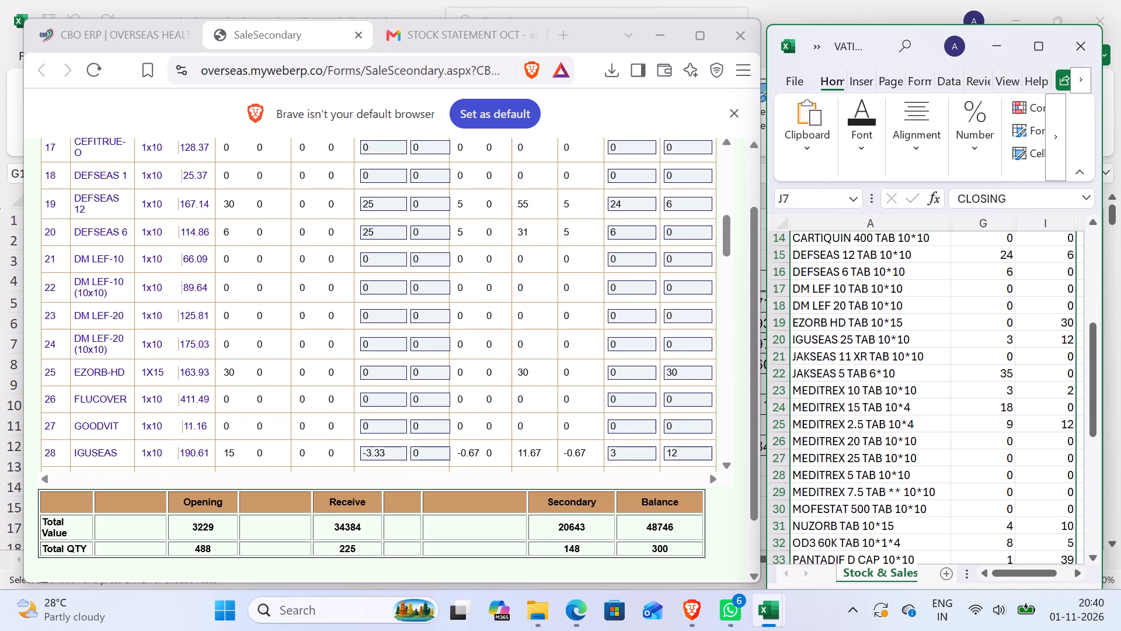
{"action": "scroll", "coordinate": [650, 419], "scroll_direction": "down", "scroll_amount": 2}
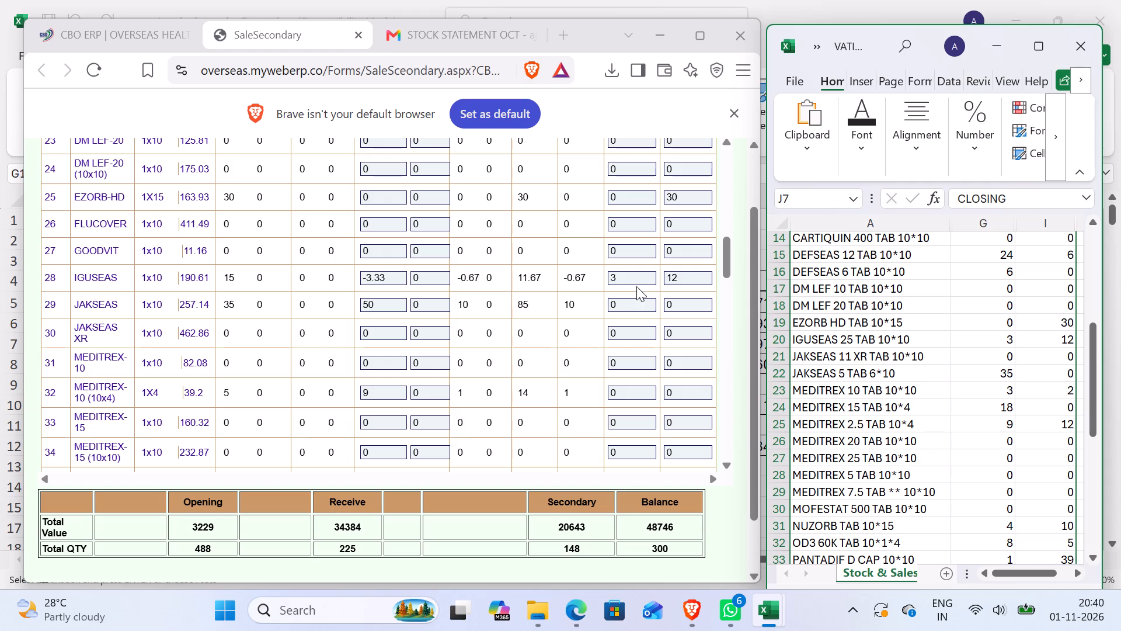
Enter JAKSEAS sales 35.
{"action": "left_click", "coordinate": [625, 302]}
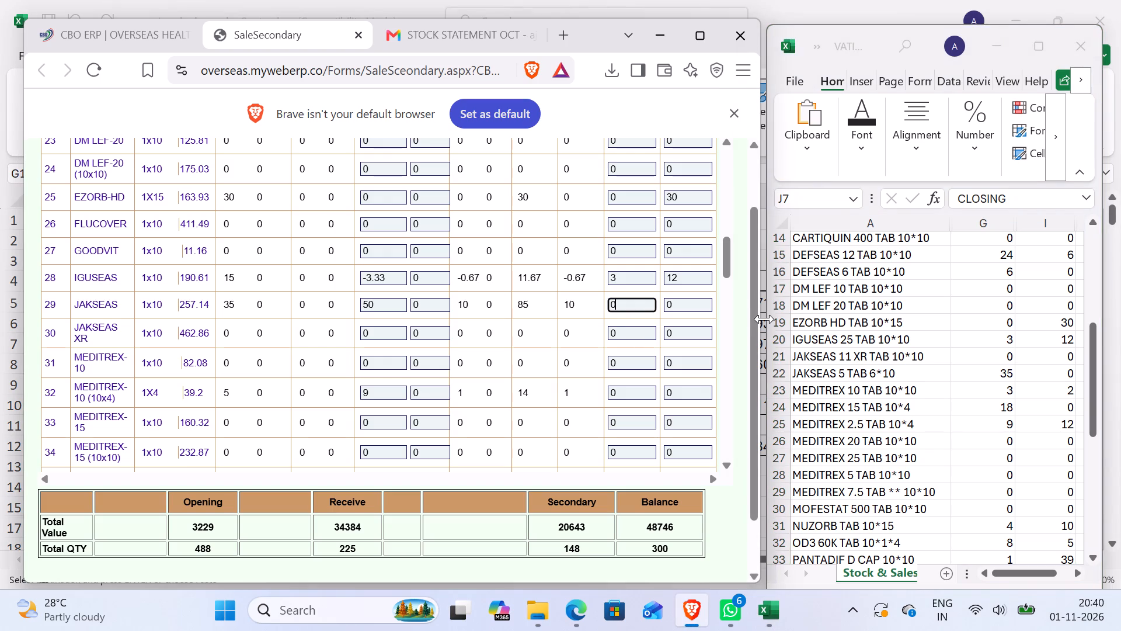
{"action": "key", "text": "BackSpace"}
{"action": "type", "text": "35"}
{"action": "left_click", "coordinate": [636, 335]}
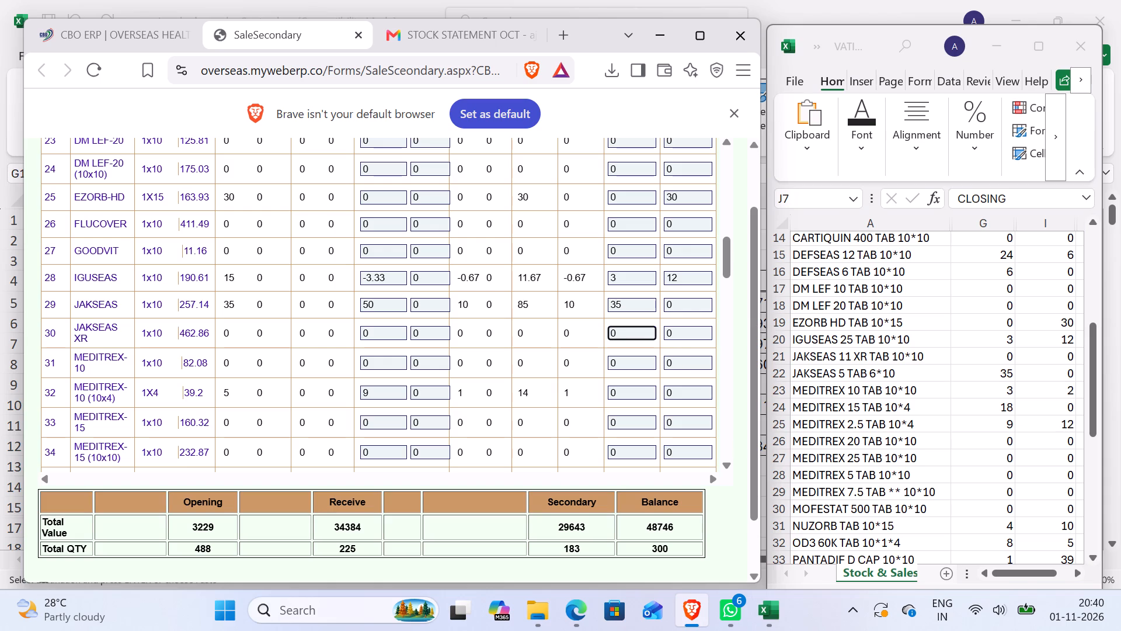
Following the VATIKA statement, enter MEDITREX-10 (10x4) sales 3 and closing 2.
{"action": "left_click", "coordinate": [1032, 404]}
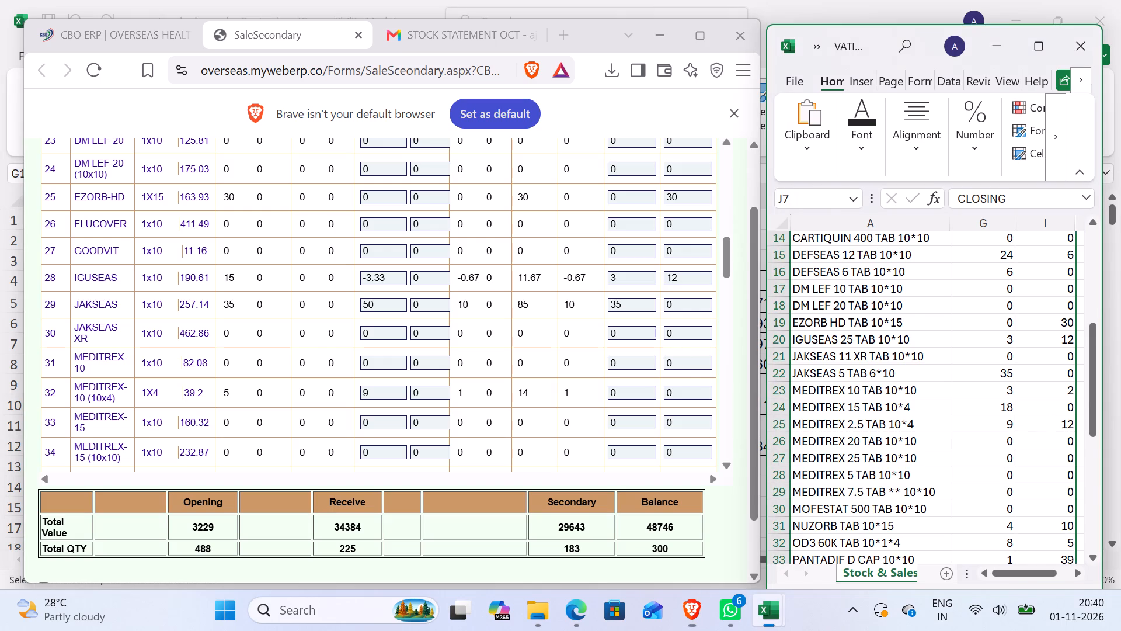
{"action": "scroll", "coordinate": [1029, 401], "scroll_direction": "down", "scroll_amount": 7}
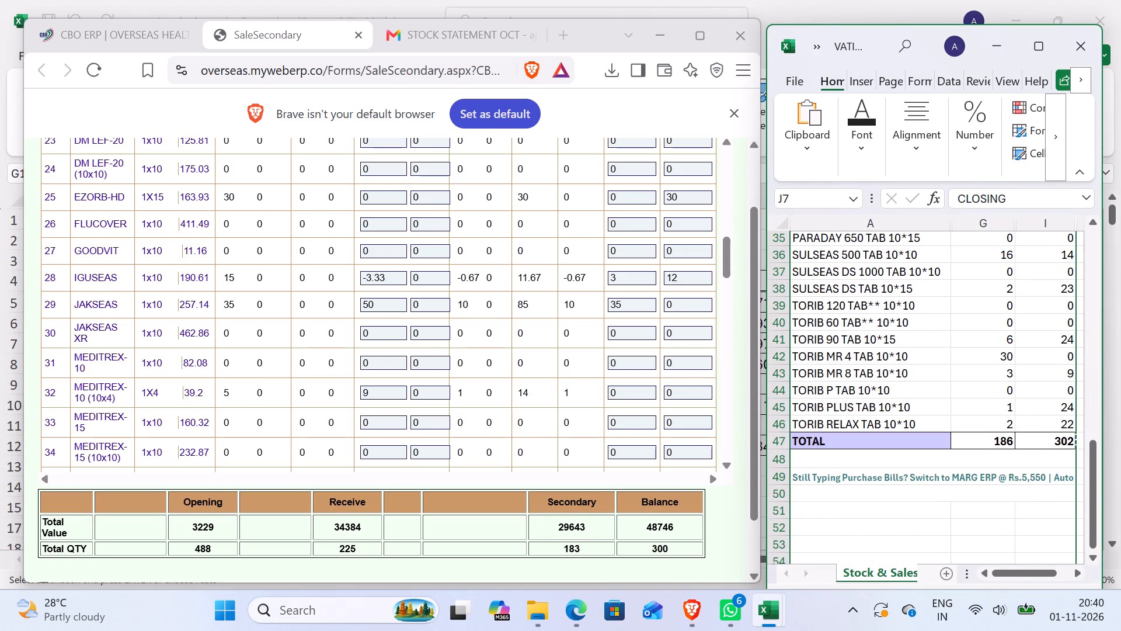
{"action": "scroll", "coordinate": [1015, 398], "scroll_direction": "up", "scroll_amount": 6}
{"action": "scroll", "coordinate": [1015, 398], "scroll_direction": "down", "scroll_amount": 1}
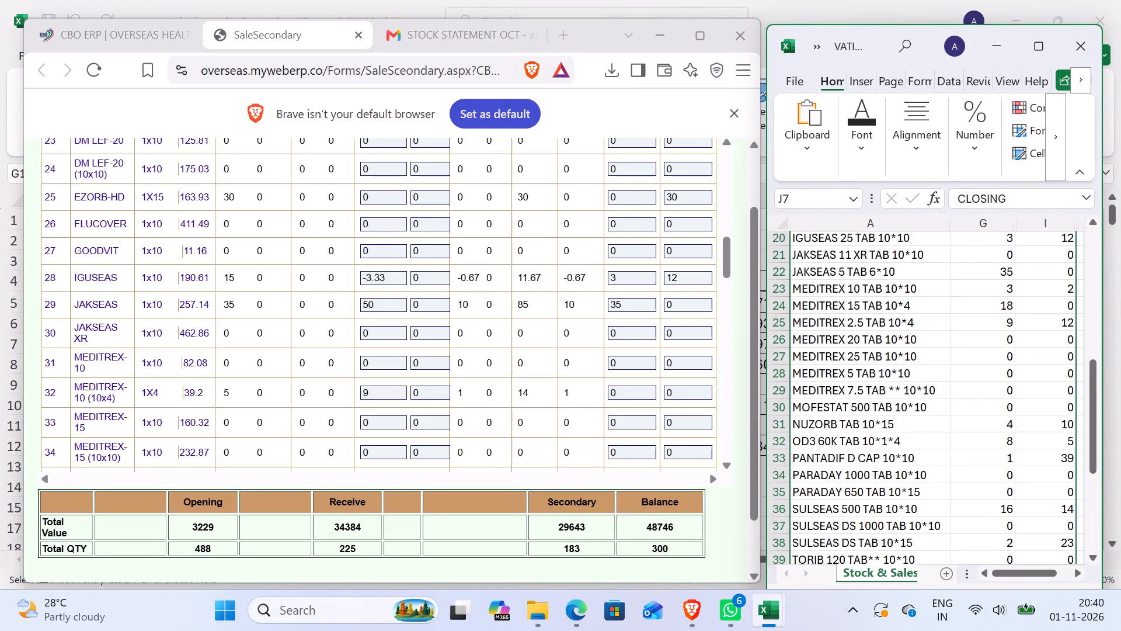
{"action": "left_click", "coordinate": [625, 394]}
{"action": "key", "text": "BackSpace"}
{"action": "key", "text": "3"}
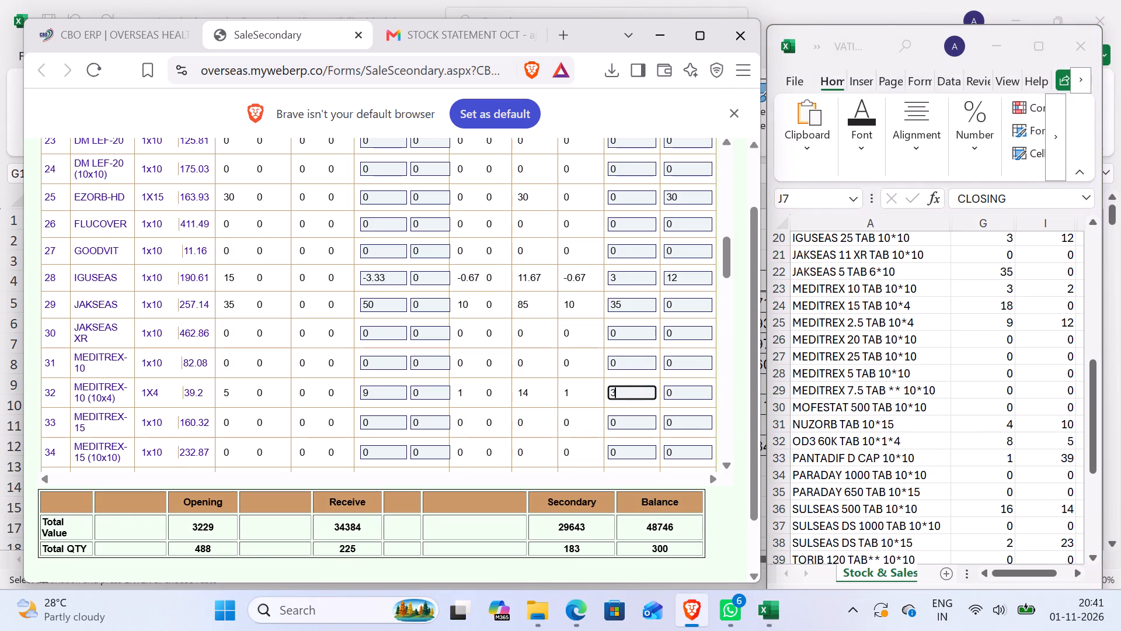
{"action": "key", "text": "Tab"}
{"action": "key", "text": "2"}
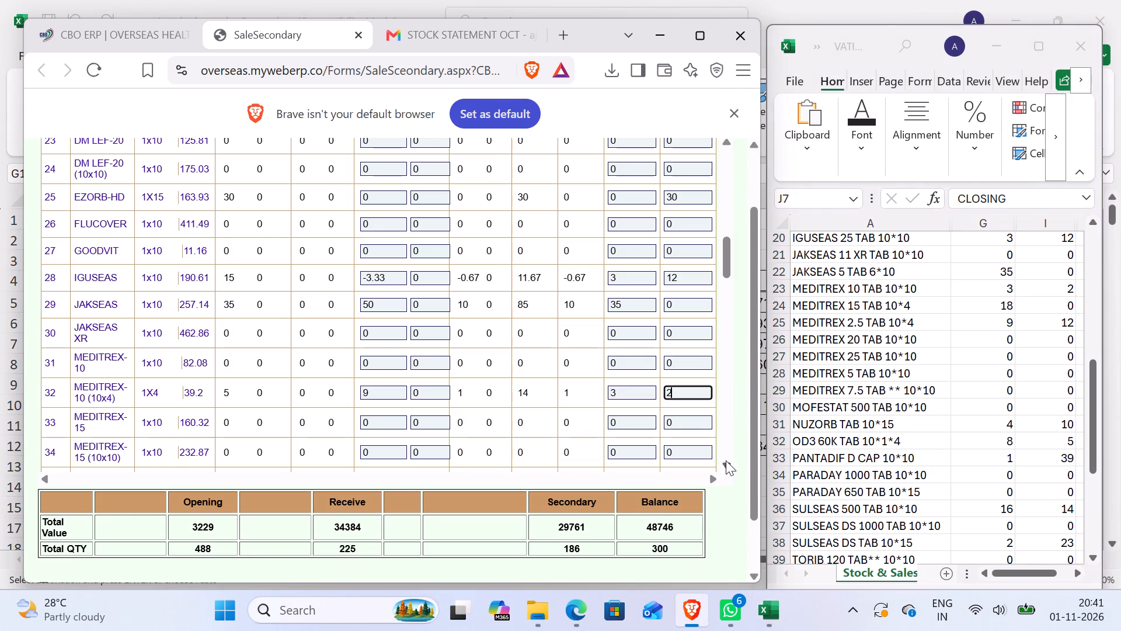
{"action": "left_click", "coordinate": [679, 417]}
{"action": "scroll", "coordinate": [991, 441], "scroll_direction": "down", "scroll_amount": 7}
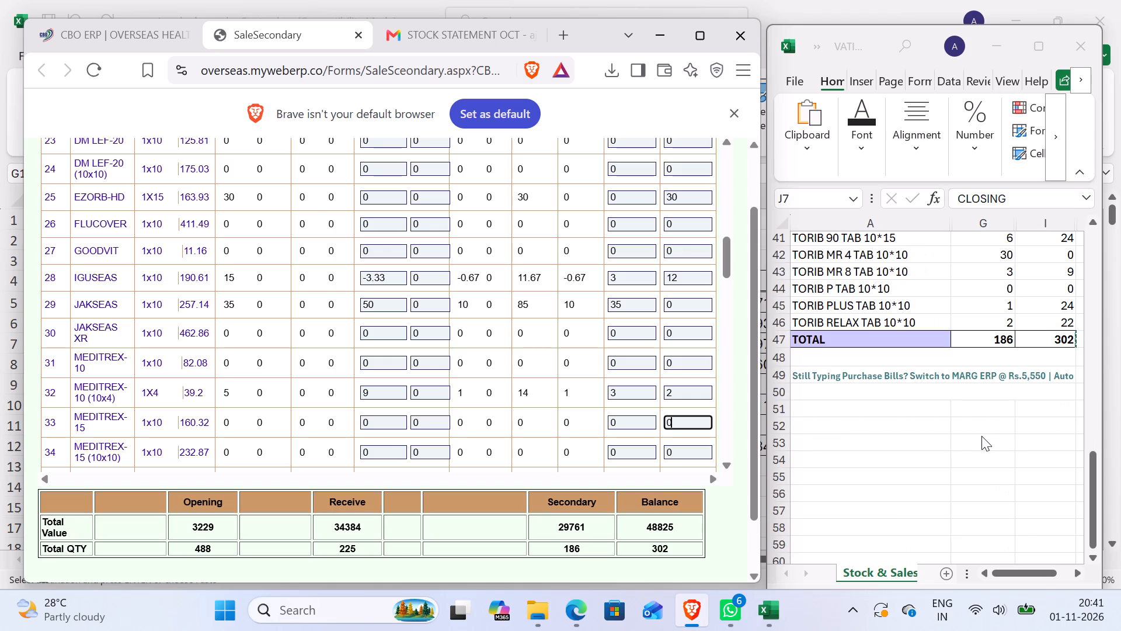
{"action": "left_click", "coordinate": [691, 388]}
Copy the ERP's secondary total value, 29761, into the SALES (CBO) cell for VATIKA DISTRIBUTORS in the Jamshedpur workbook.
{"action": "scroll", "coordinate": [613, 475], "scroll_direction": "down", "scroll_amount": 8}
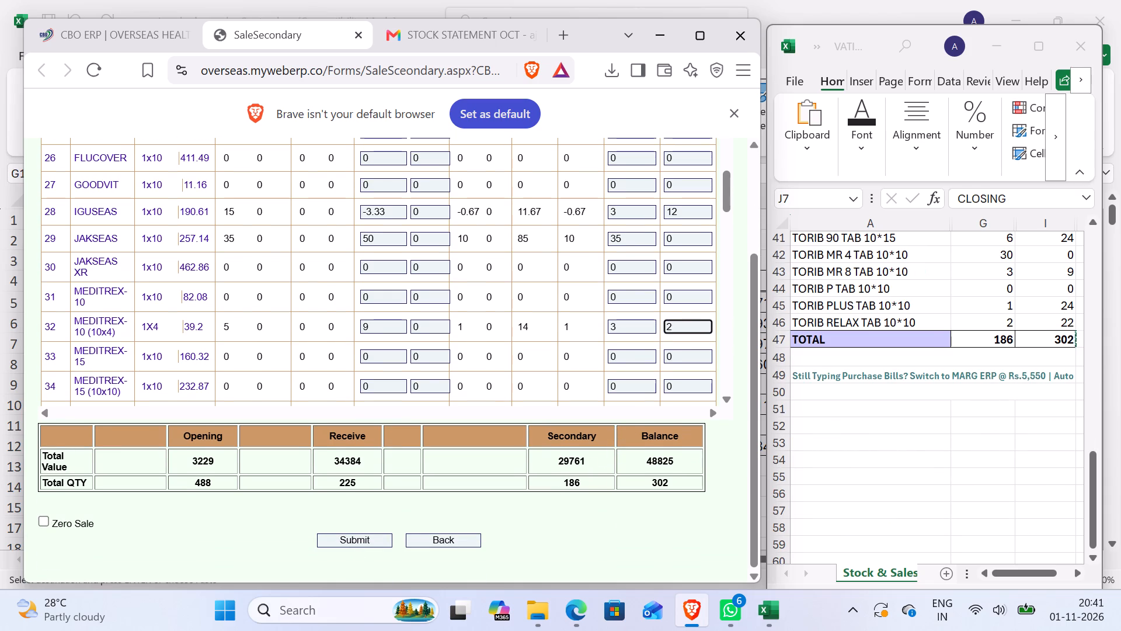
{"action": "left_click_drag", "start_coordinate": [587, 462], "coordinate": [552, 455]}
{"action": "key", "text": "ctrl+c"}
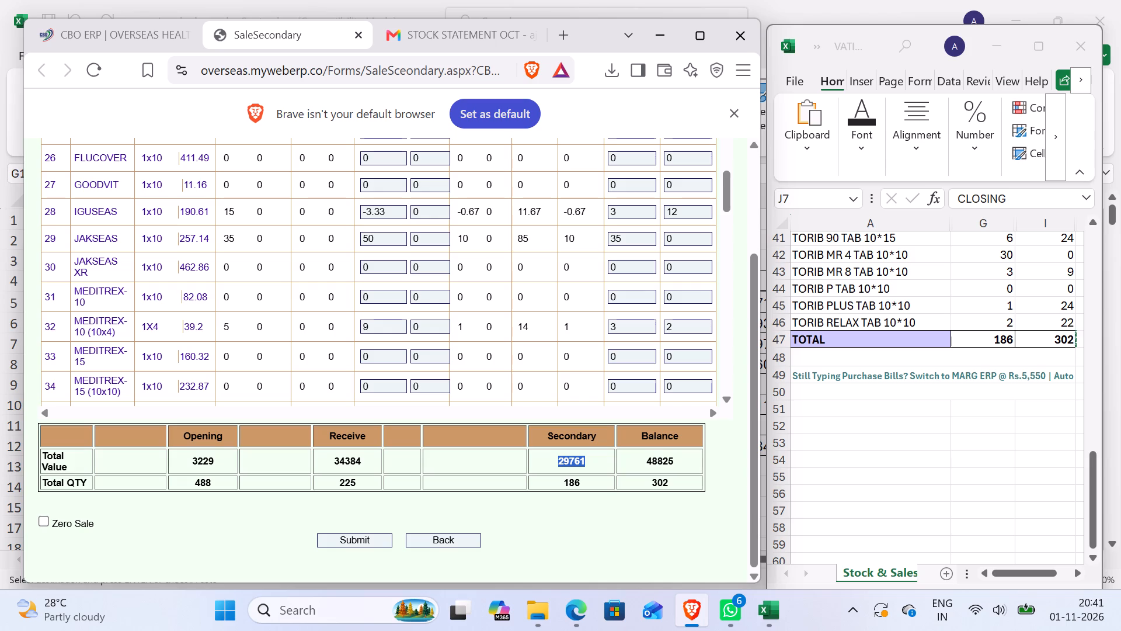
{"action": "left_click", "coordinate": [769, 606]}
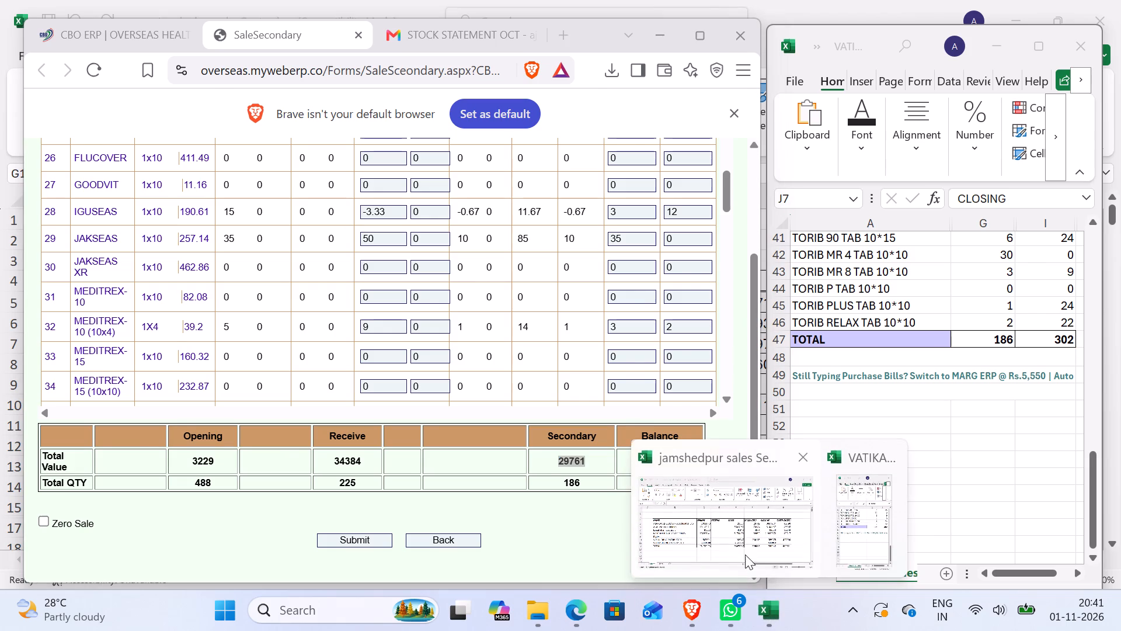
{"action": "left_click", "coordinate": [734, 526]}
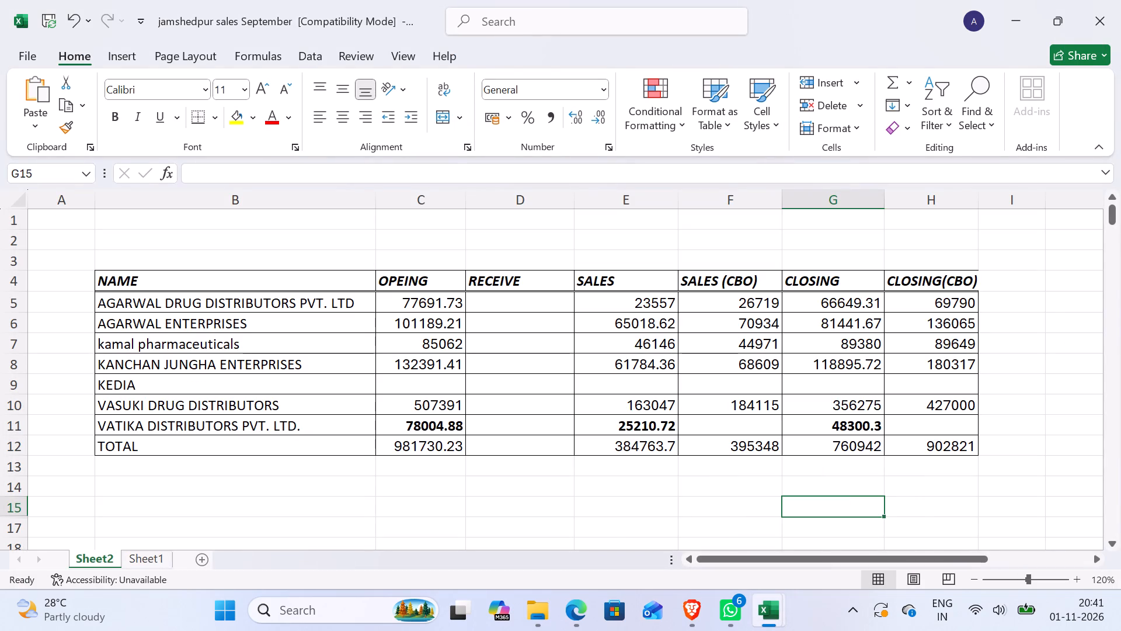
{"action": "left_click", "coordinate": [756, 420]}
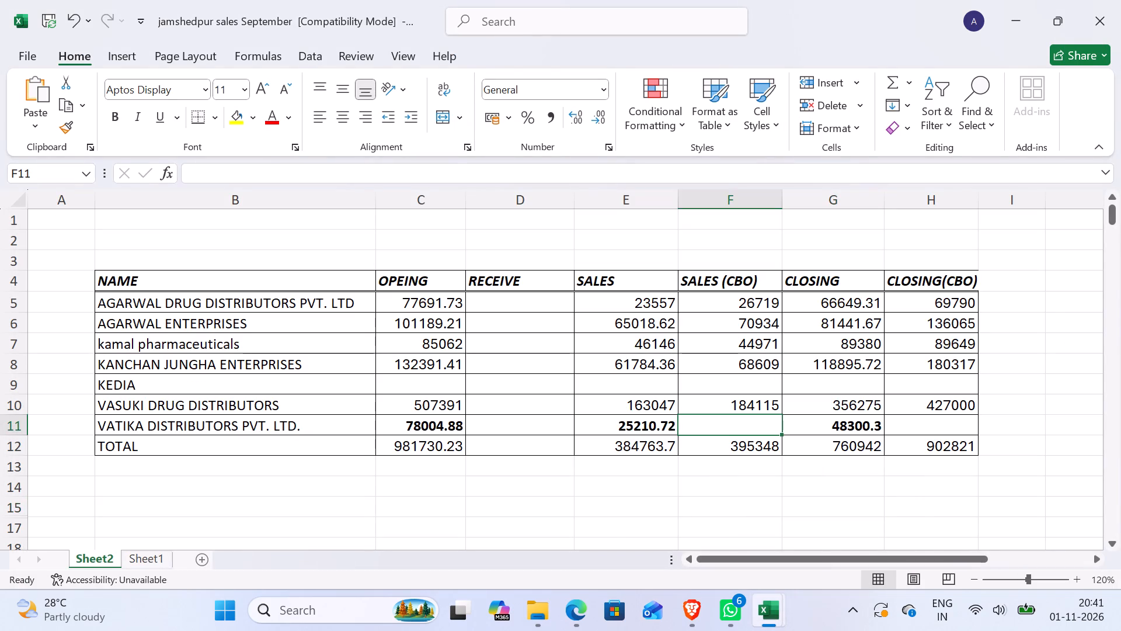
{"action": "key", "text": "ctrl+v"}
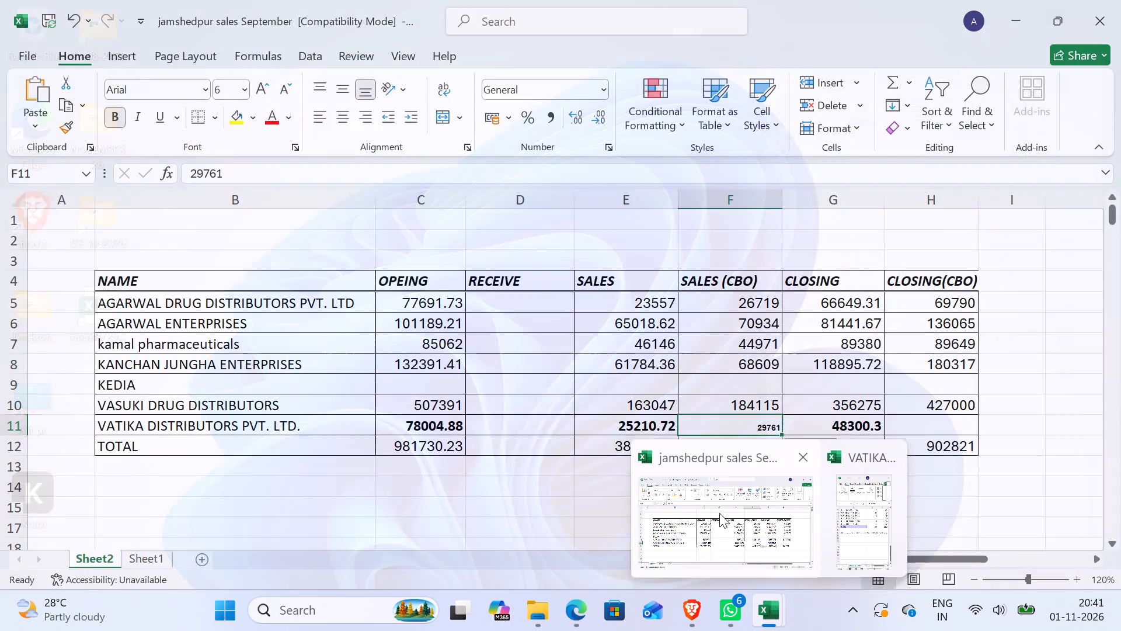
Open VATIKA's 31/10/2026 invoice from the sales register and compare its item quantities with the receipts in the ERP stock statement entry.
{"action": "left_click", "coordinate": [695, 605]}
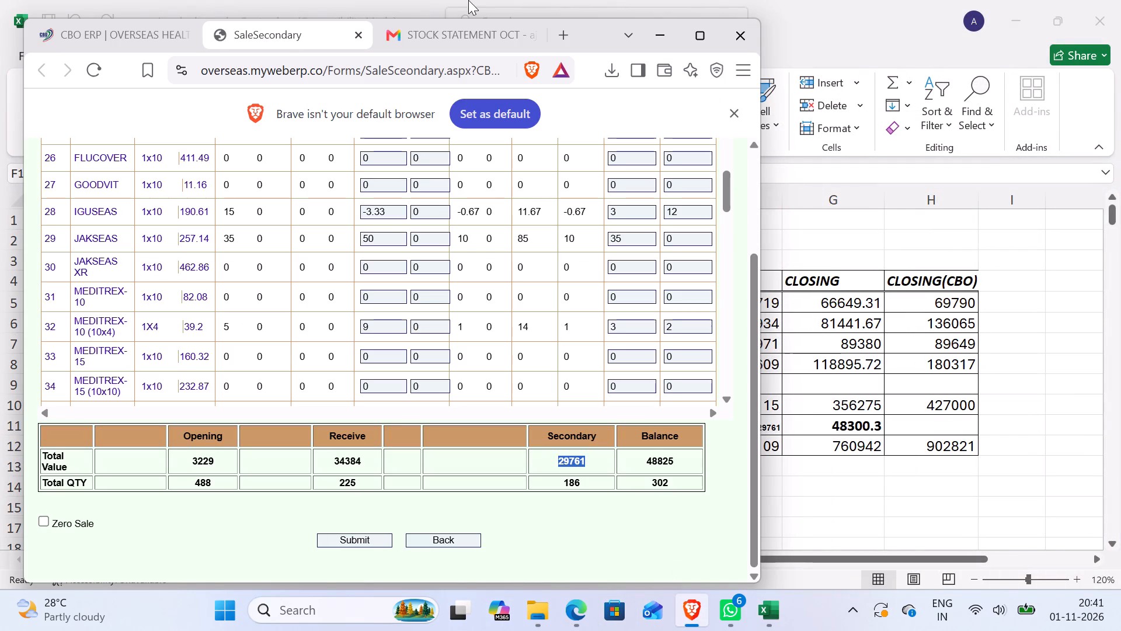
{"action": "left_click", "coordinate": [100, 36]}
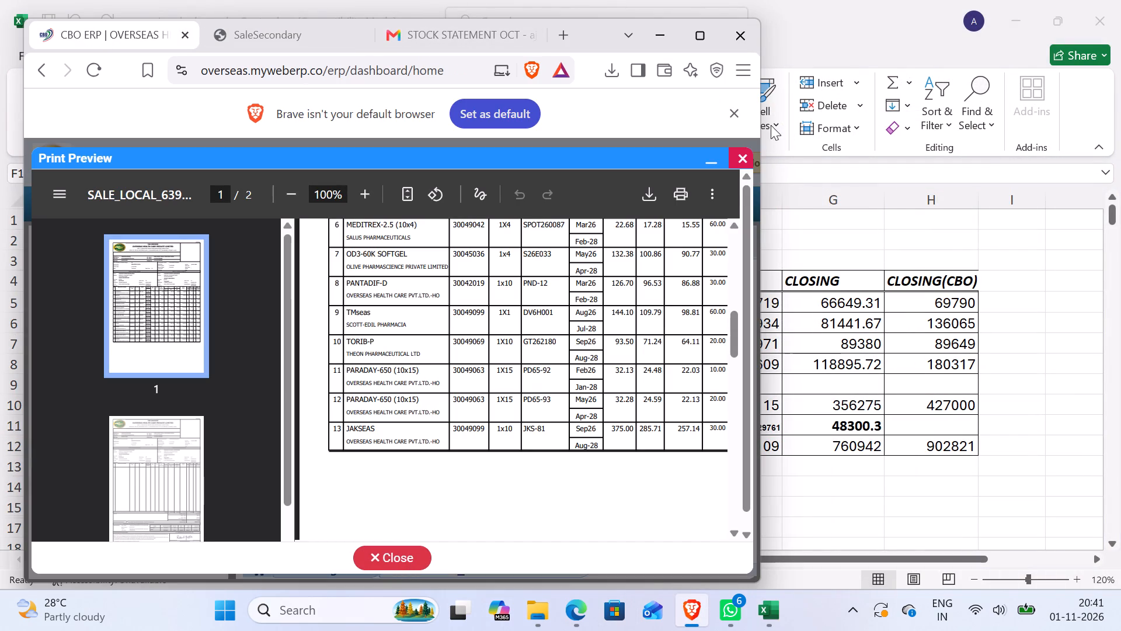
{"action": "left_click", "coordinate": [743, 158]}
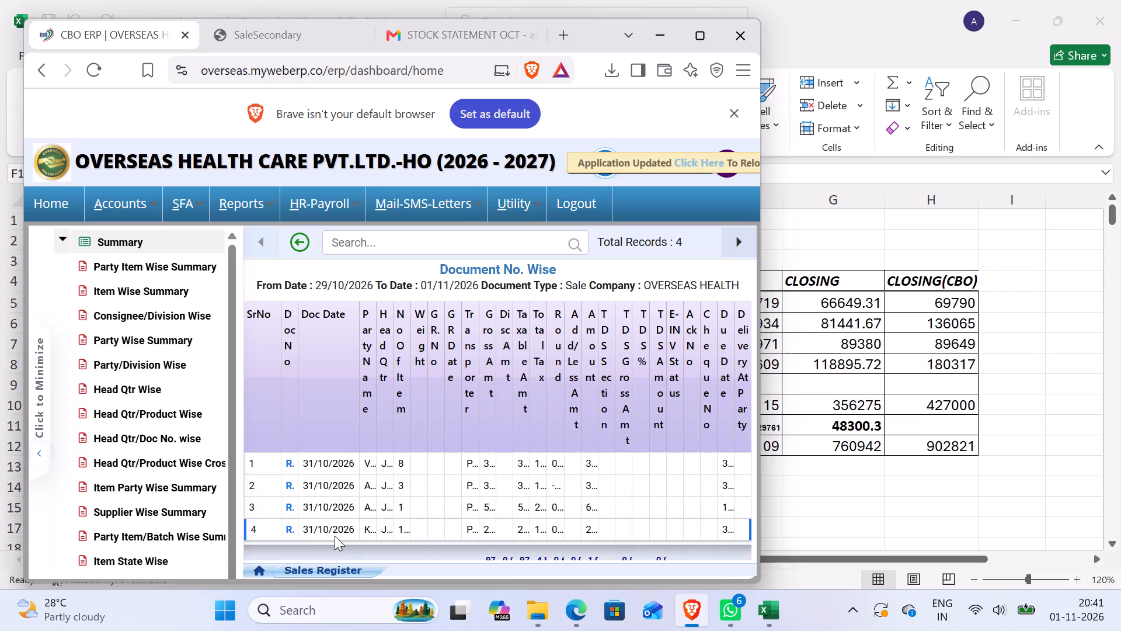
{"action": "left_click", "coordinate": [694, 37]}
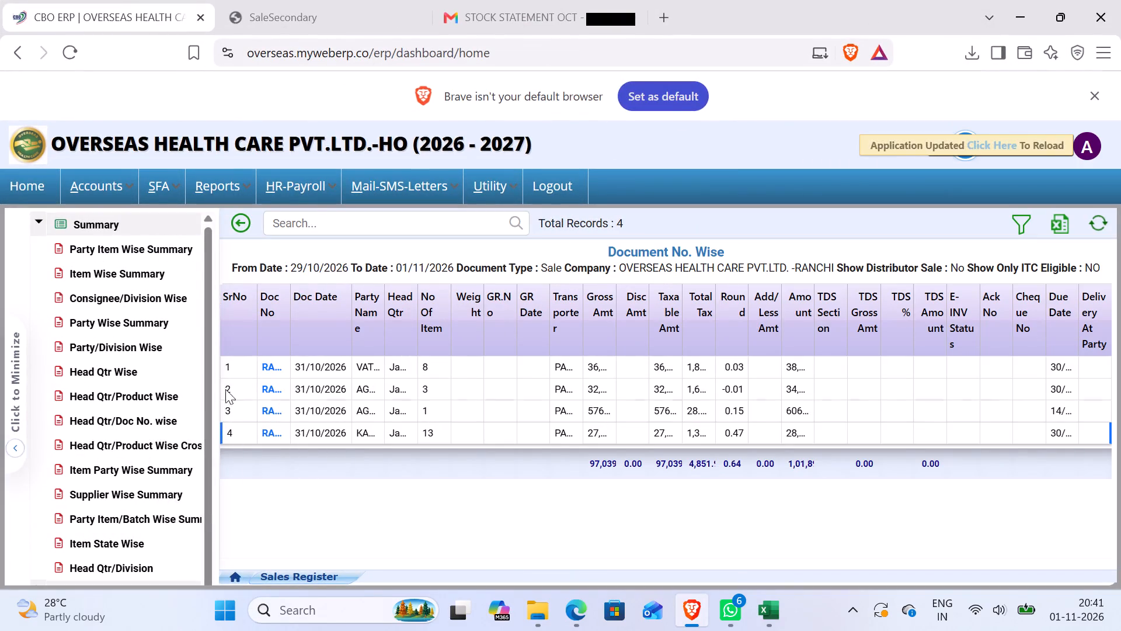
{"action": "left_click", "coordinate": [276, 368]}
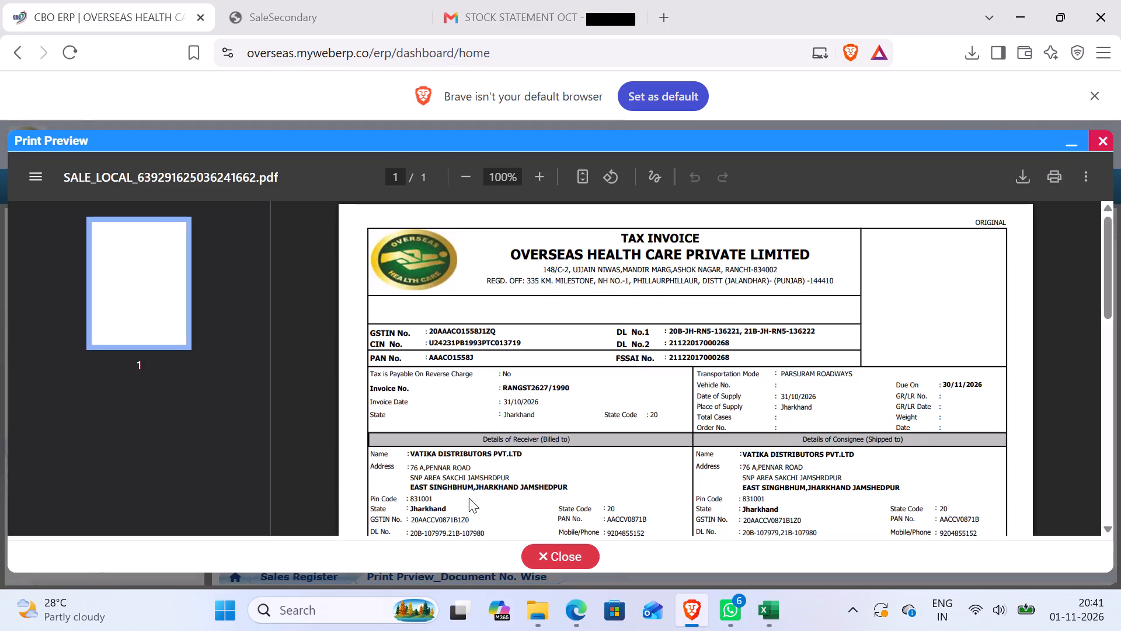
{"action": "scroll", "coordinate": [719, 435], "scroll_direction": "down", "scroll_amount": 6}
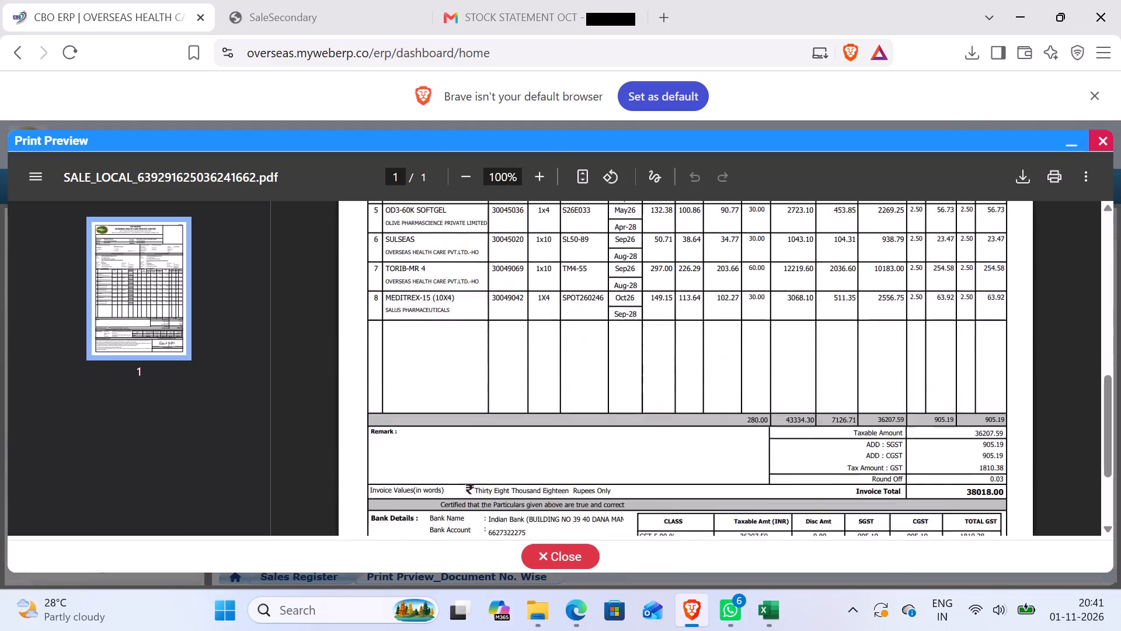
{"action": "scroll", "coordinate": [714, 432], "scroll_direction": "up", "scroll_amount": 2}
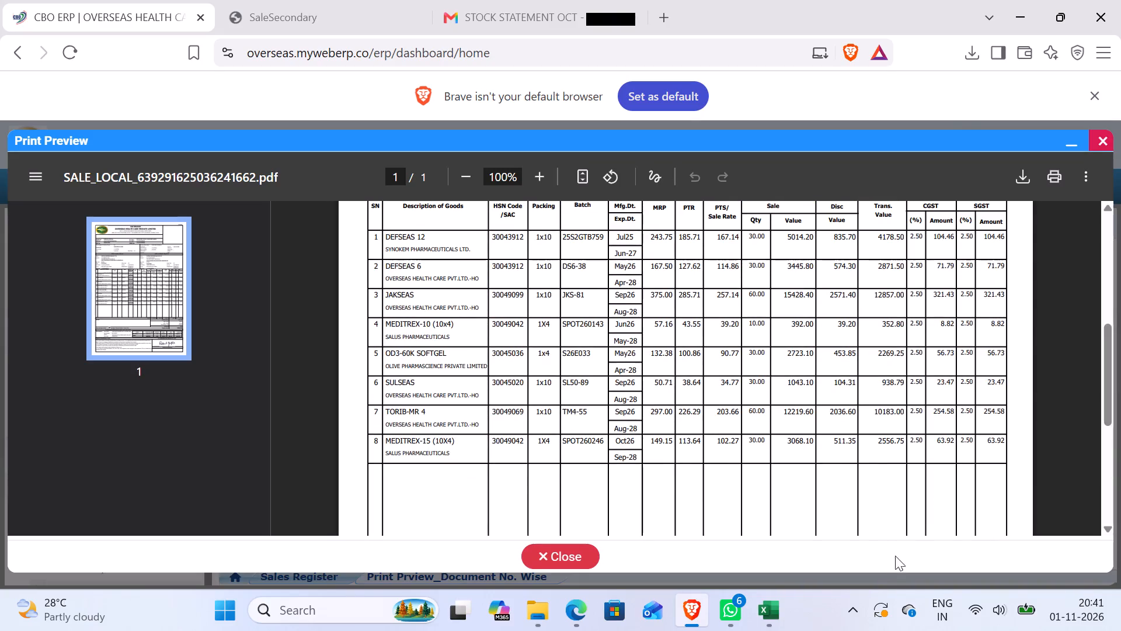
{"action": "left_click", "coordinate": [345, 6]}
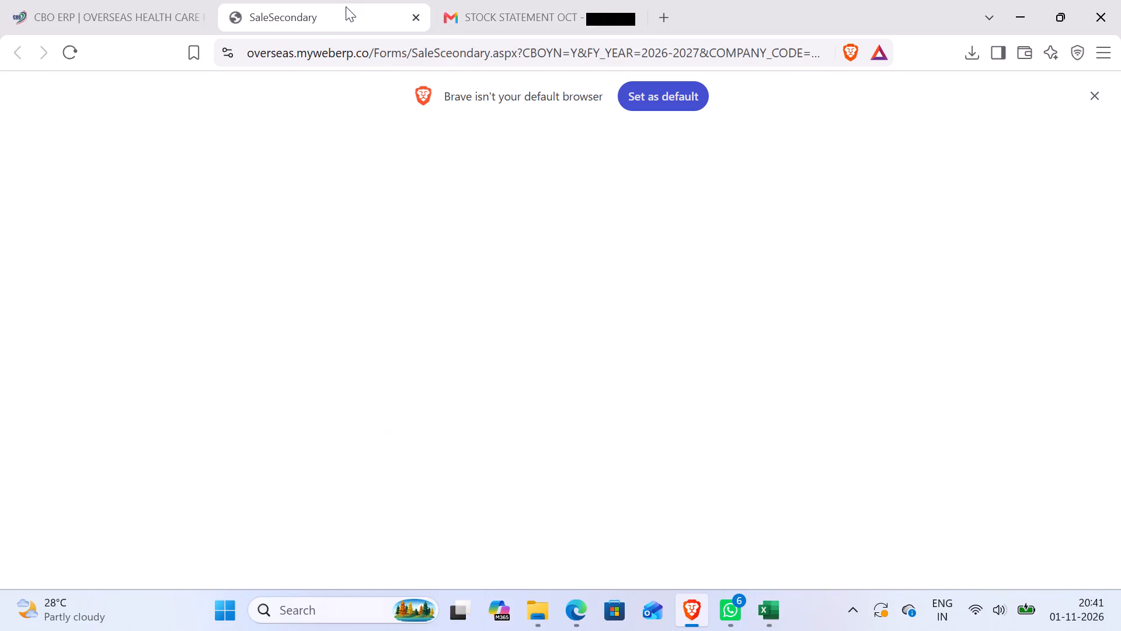
{"action": "scroll", "coordinate": [859, 230], "scroll_direction": "up", "scroll_amount": 7}
{"action": "scroll", "coordinate": [858, 230], "scroll_direction": "down", "scroll_amount": 2}
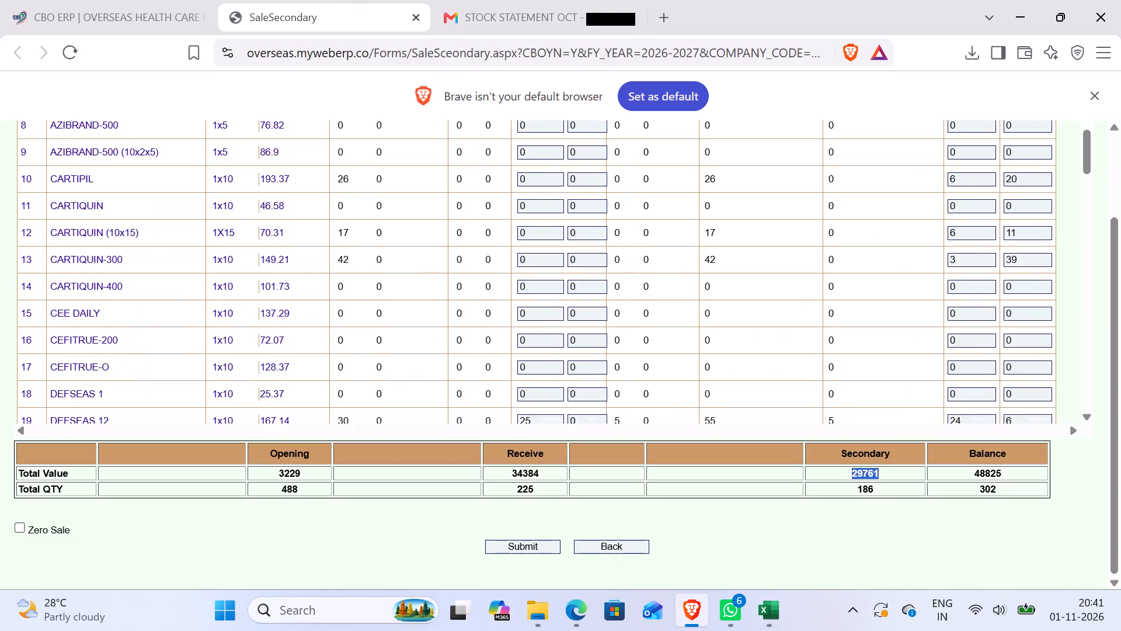
{"action": "scroll", "coordinate": [858, 230], "scroll_direction": "down", "scroll_amount": 1}
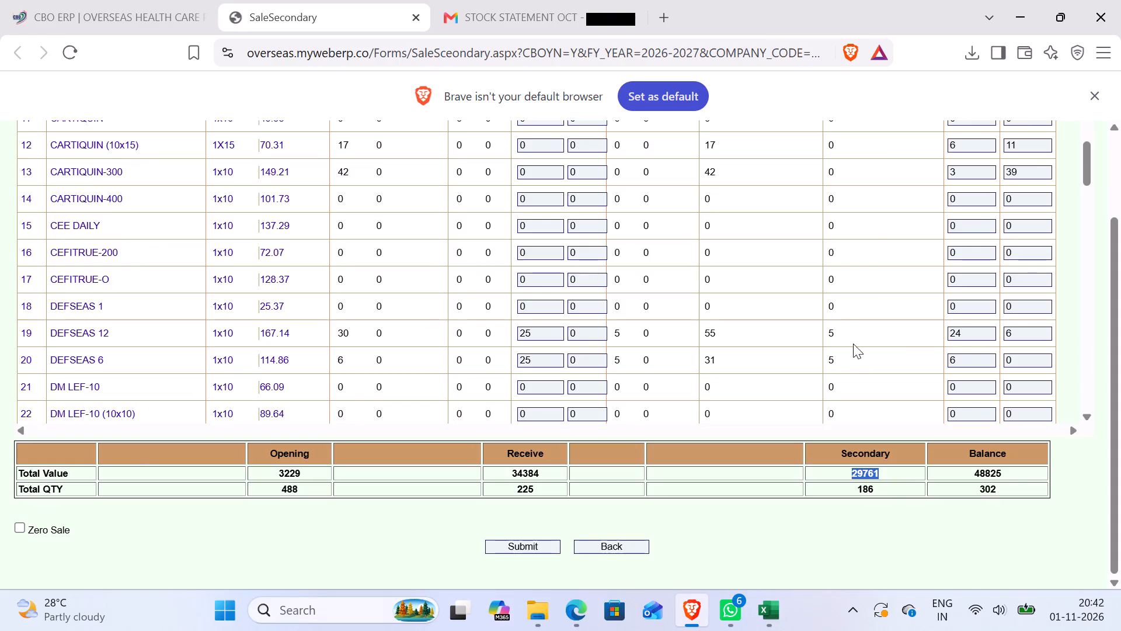
Set the closing quantity for DEFSEAS 12 to 36 in VATIKA's secondary sales entry.
{"action": "left_click", "coordinate": [1018, 336]}
{"action": "key", "text": "BackSpace"}
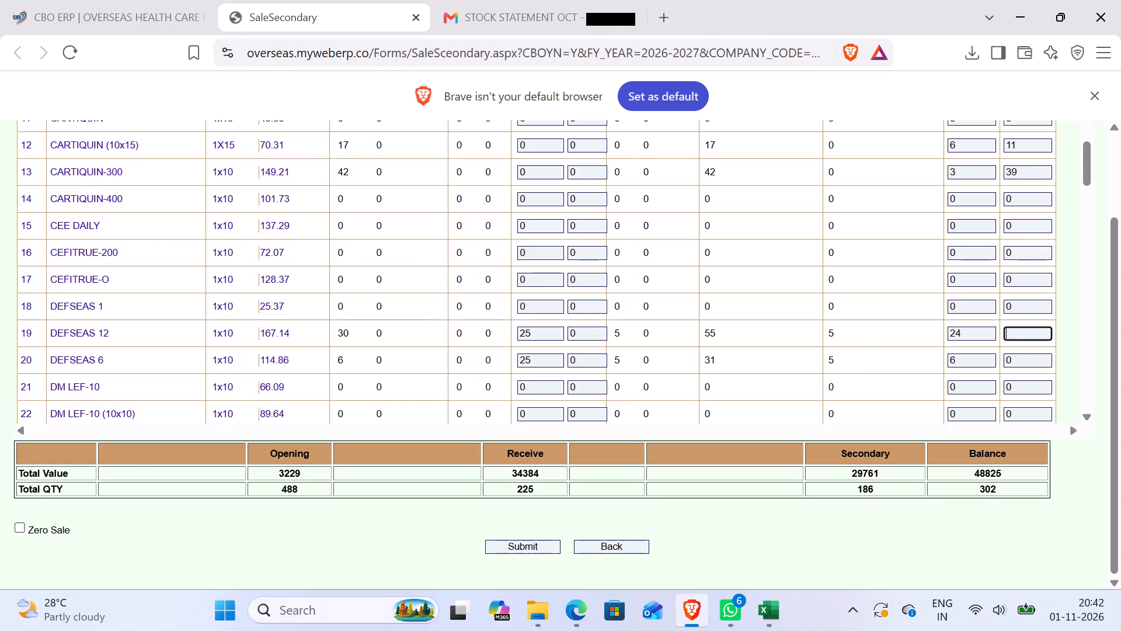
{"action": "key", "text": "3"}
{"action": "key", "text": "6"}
Open the closing quantity for DEFSEAS 6 for editing.
{"action": "left_click", "coordinate": [1038, 354]}
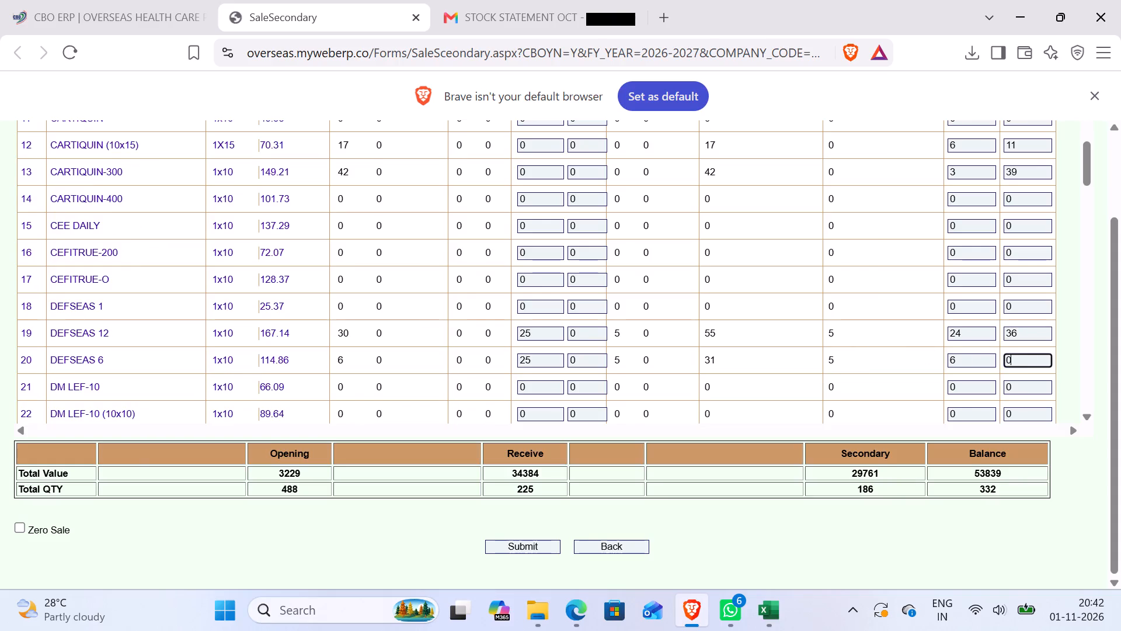
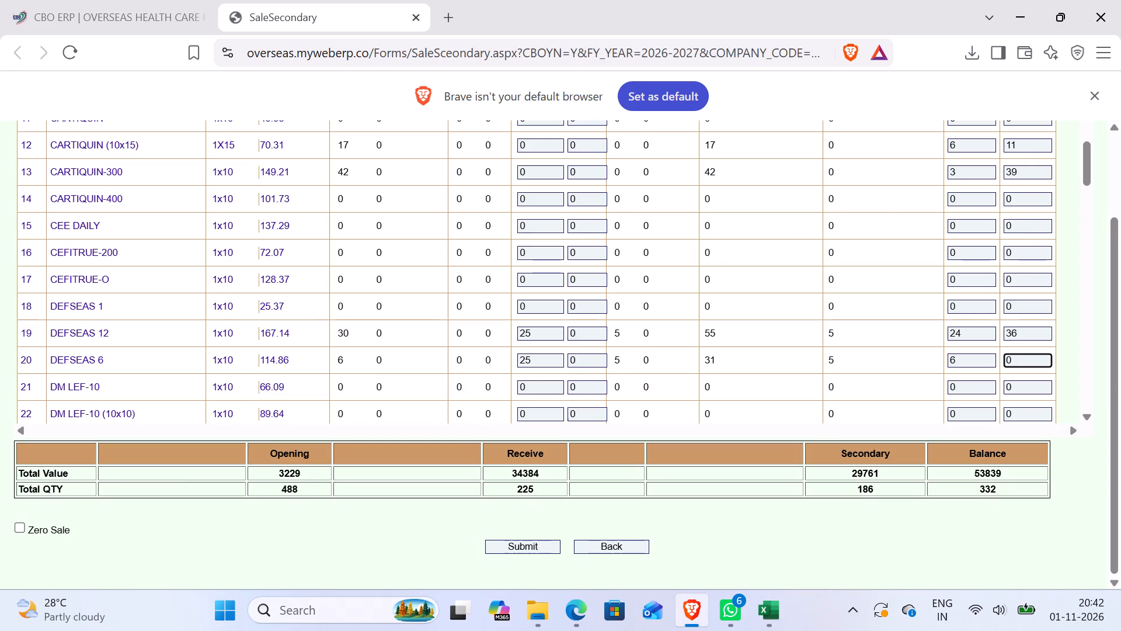
Set the DEFSEAS 6 closing quantity to 30 in VATIKA's stock statement entry.
{"action": "left_click", "coordinate": [1021, 359]}
{"action": "key", "text": "BackSpace"}
{"action": "type", "text": "30"}
{"action": "left_click", "coordinate": [1011, 386]}
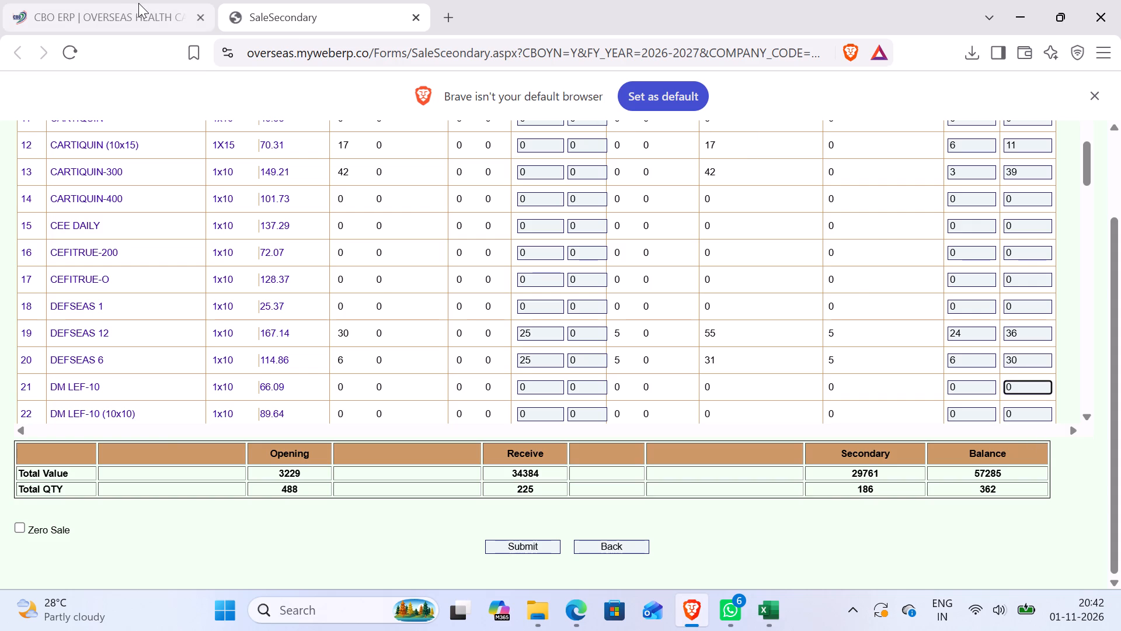
Following the 31/10/2026 invoice, set the JAKSEAS closing quantity to 60.
{"action": "left_click", "coordinate": [132, 17]}
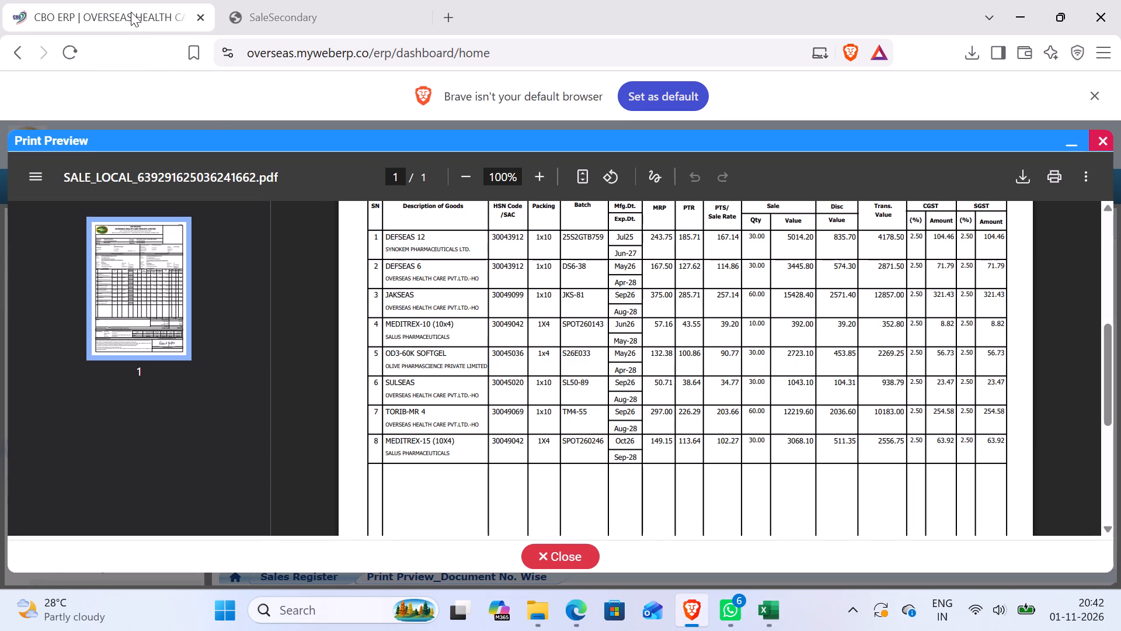
{"action": "left_click", "coordinate": [293, 9]}
{"action": "scroll", "coordinate": [1004, 428], "scroll_direction": "down", "scroll_amount": 1}
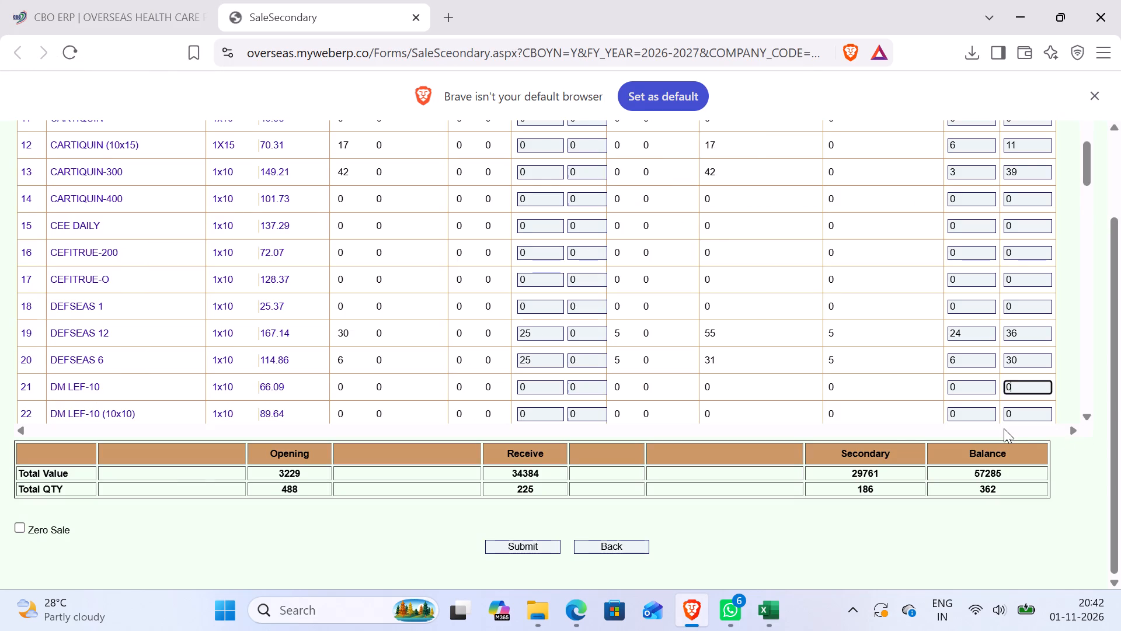
{"action": "scroll", "coordinate": [1004, 428], "scroll_direction": "down", "scroll_amount": 2}
{"action": "left_click", "coordinate": [1027, 360]}
{"action": "scroll", "coordinate": [1028, 360], "scroll_direction": "down", "scroll_amount": 3}
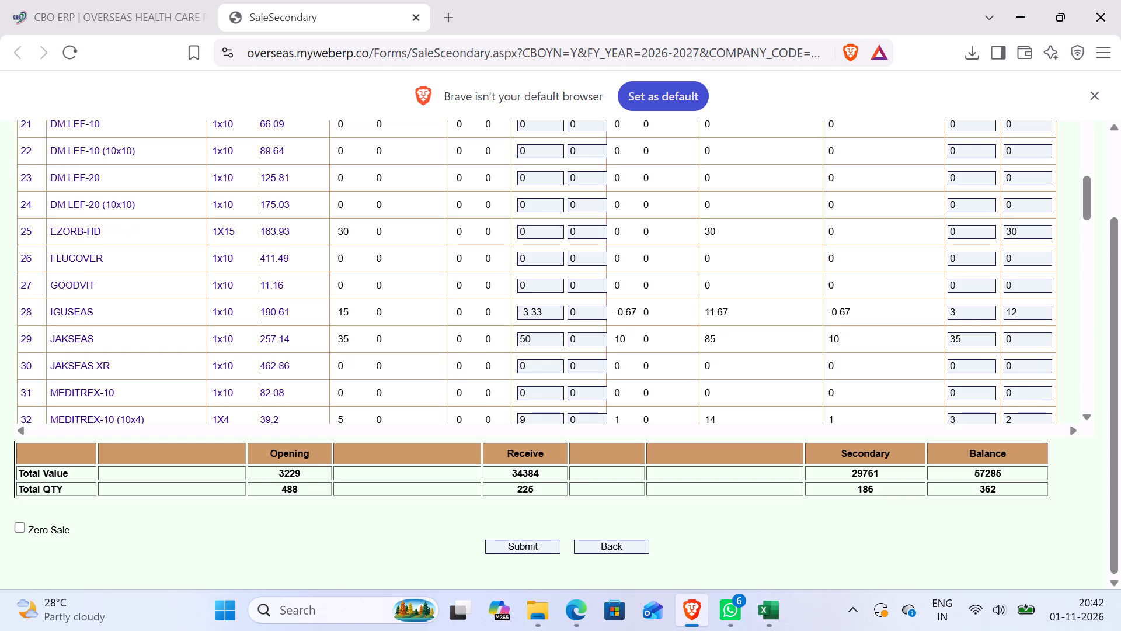
{"action": "left_click", "coordinate": [1033, 339]}
{"action": "key", "text": "BackSpace"}
{"action": "type", "text": "60"}
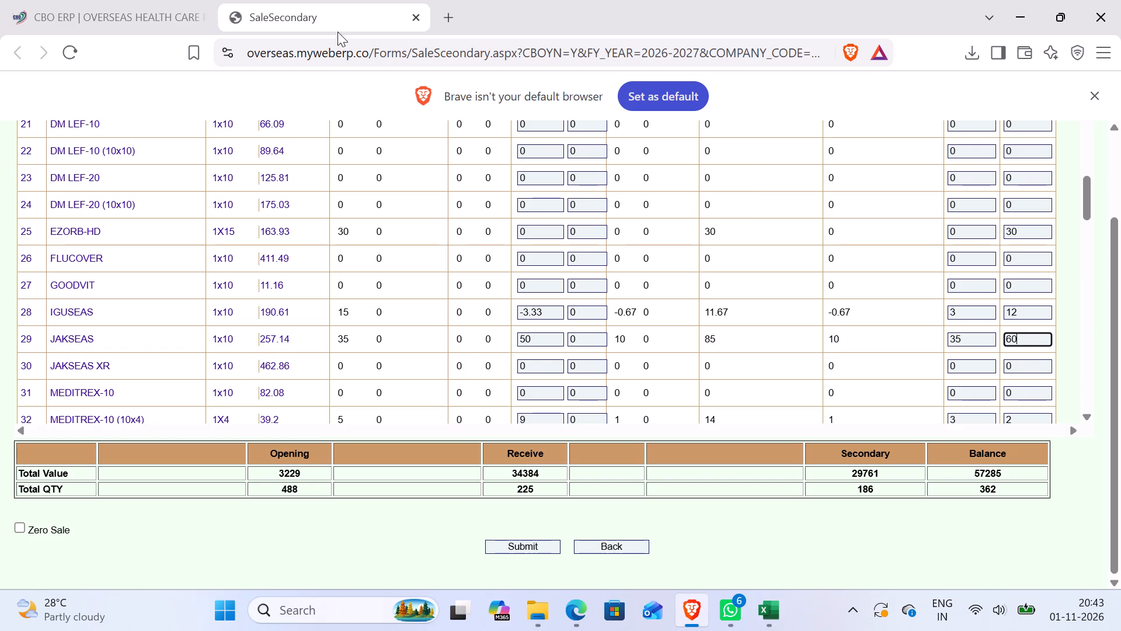
Check the invoice again and set the MEDITREX-10 (10x4) closing quantity to 12.
{"action": "left_click", "coordinate": [324, 20]}
{"action": "left_click", "coordinate": [115, 13]}
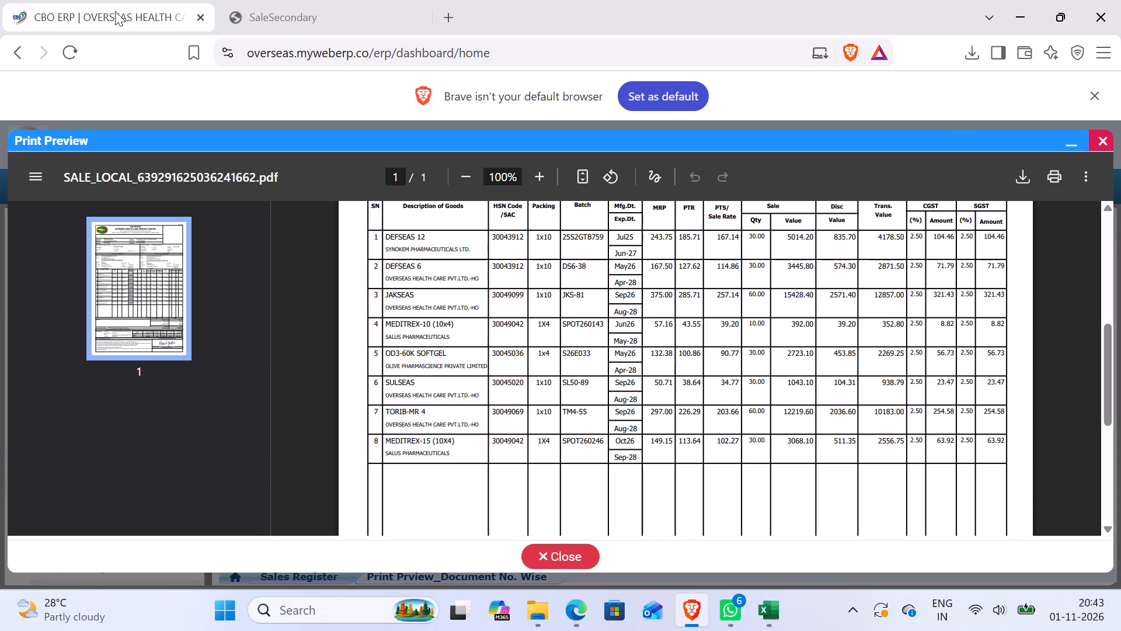
{"action": "left_click", "coordinate": [290, 15]}
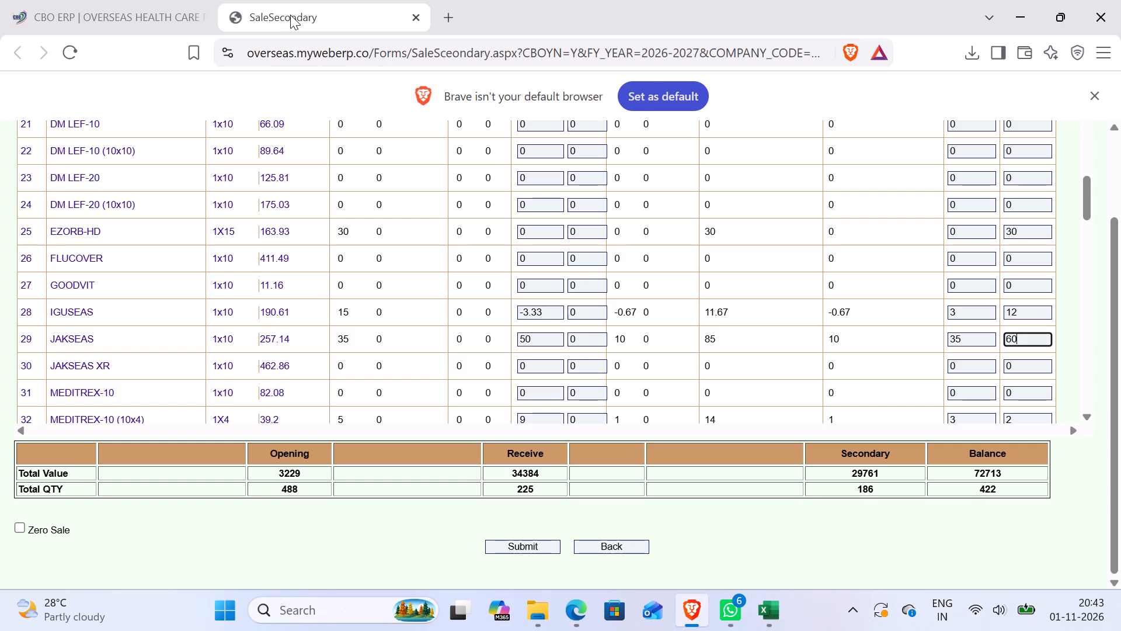
{"action": "scroll", "coordinate": [659, 351], "scroll_direction": "down", "scroll_amount": 2}
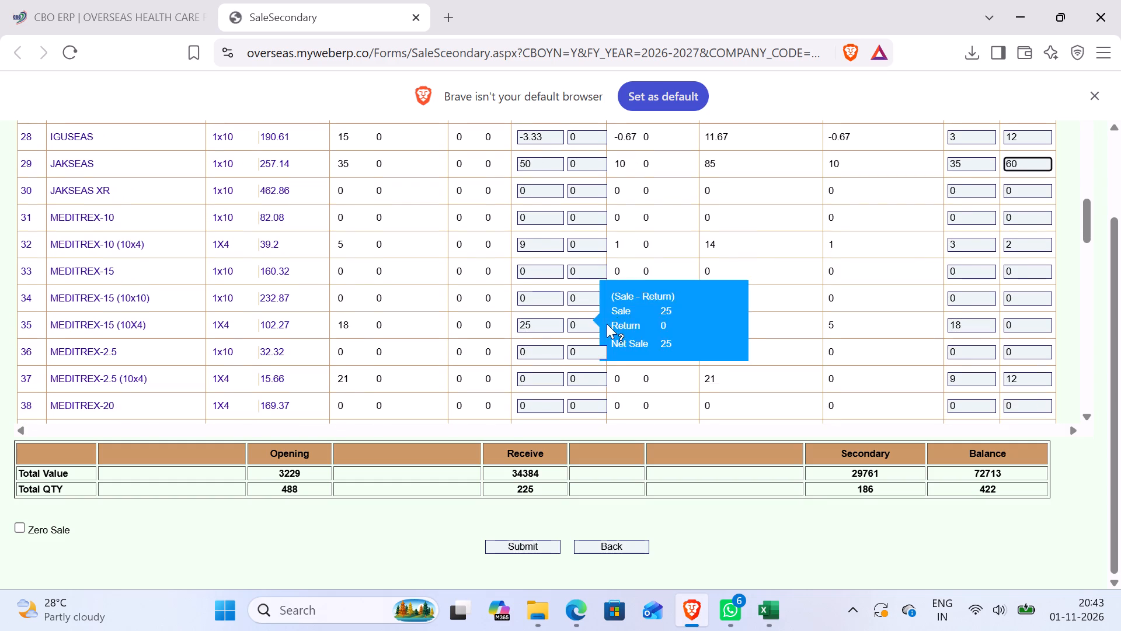
{"action": "left_click", "coordinate": [1023, 244]}
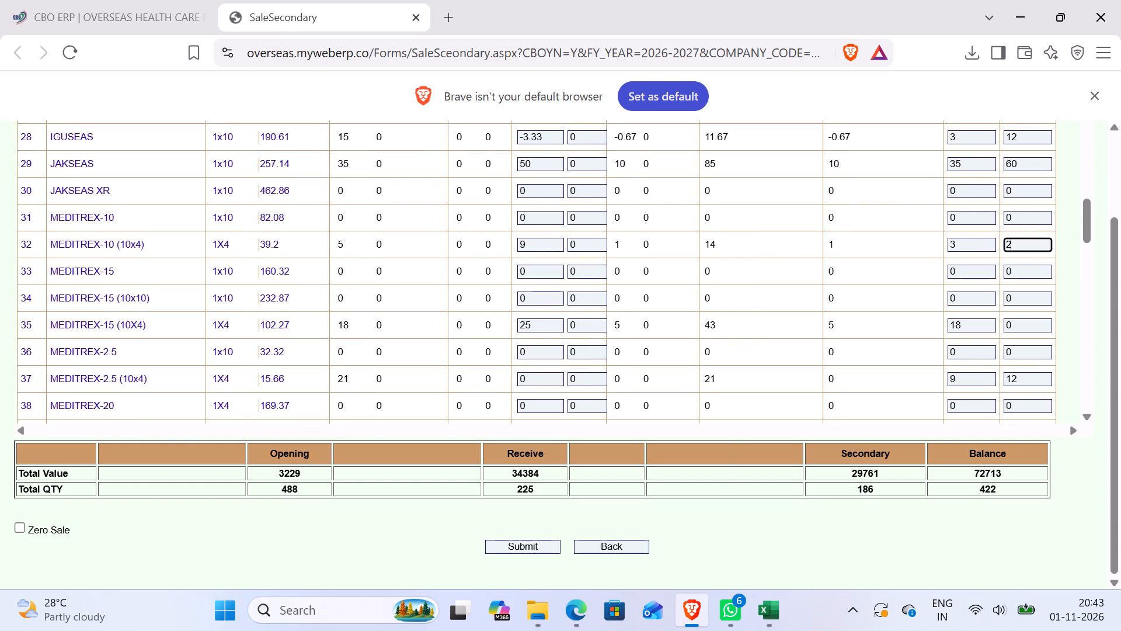
{"action": "key", "text": "BackSpace"}
{"action": "type", "text": "12"}
Check the invoice's next item and set the OD3-60K SOFTGEL closing quantity to 35.
{"action": "left_click", "coordinate": [112, 17]}
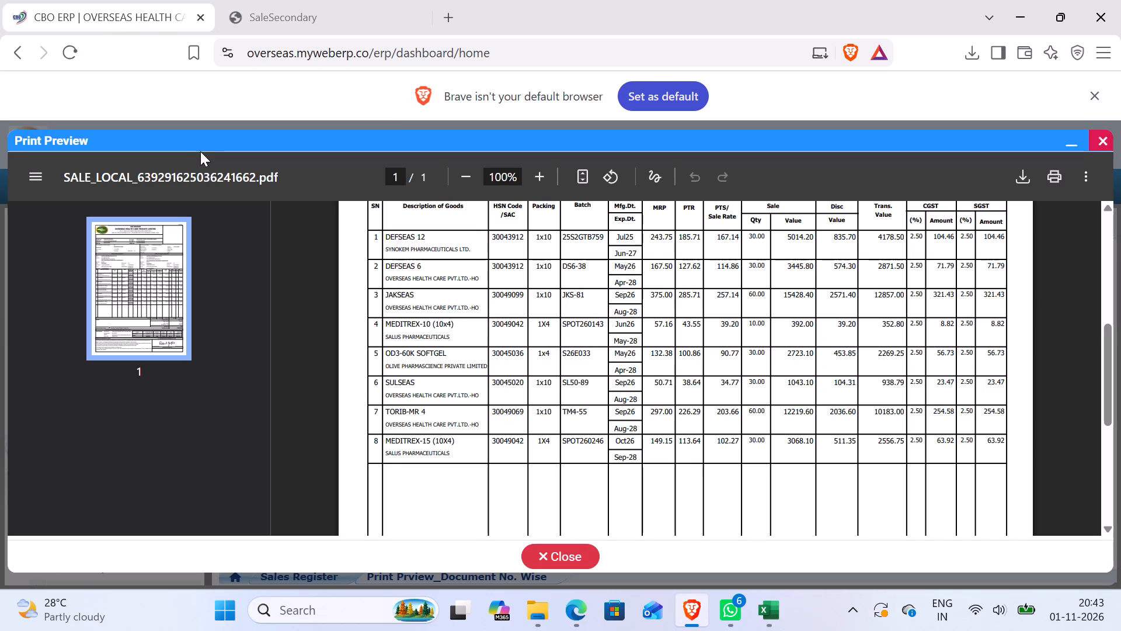
{"action": "left_click", "coordinate": [272, 7]}
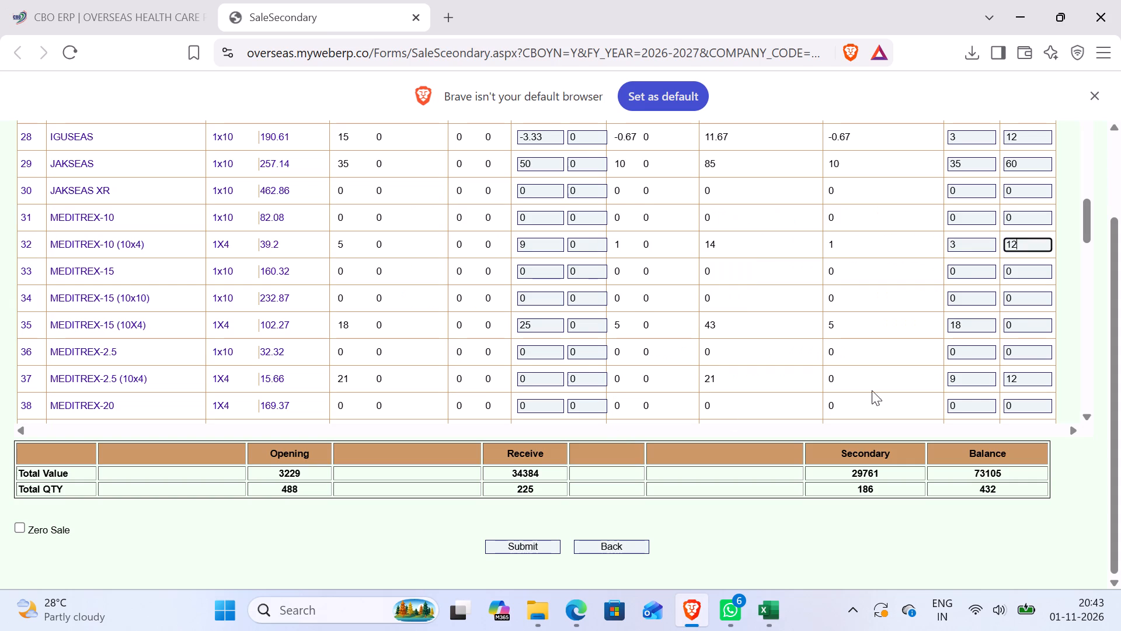
{"action": "scroll", "coordinate": [998, 323], "scroll_direction": "down", "scroll_amount": 6}
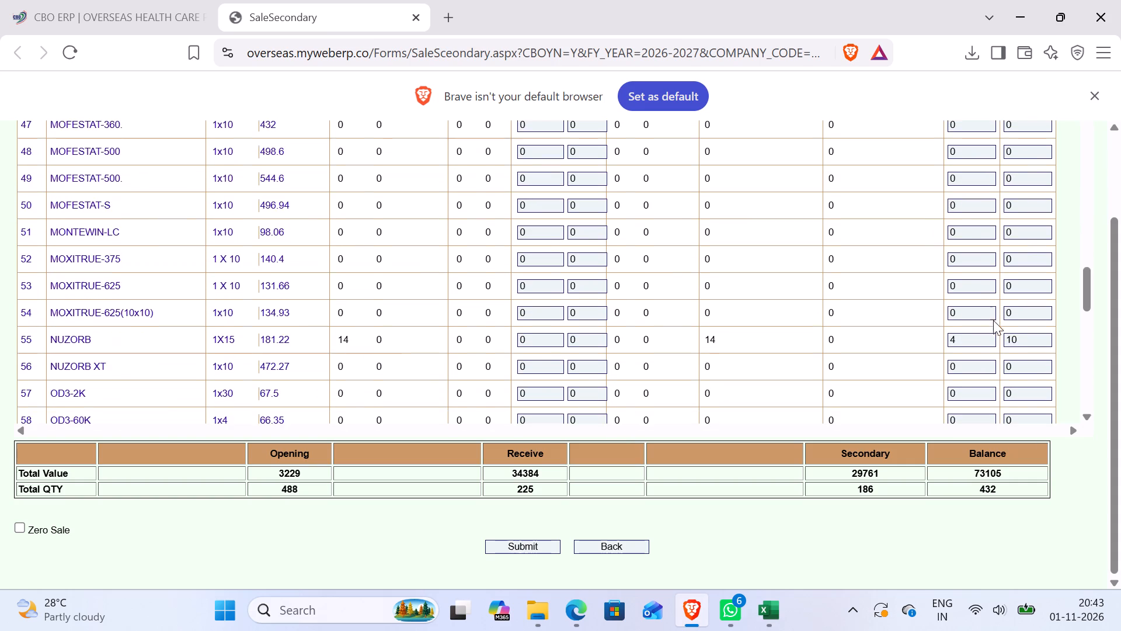
{"action": "scroll", "coordinate": [992, 318], "scroll_direction": "down", "scroll_amount": 2}
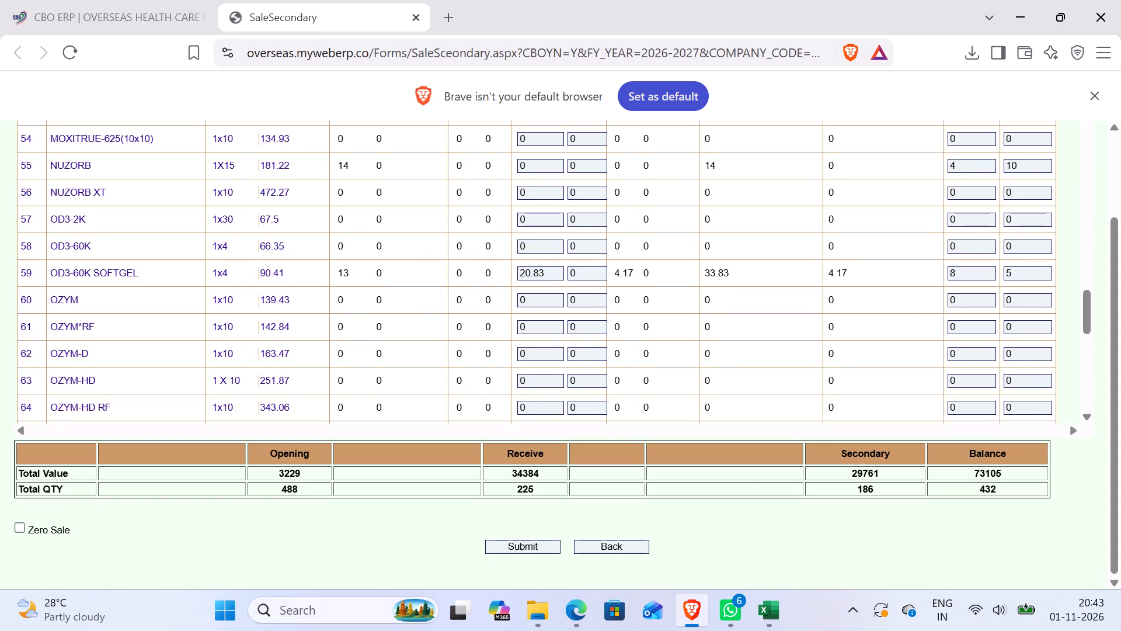
{"action": "left_click", "coordinate": [1024, 264]}
{"action": "key", "text": "BackSpace"}
{"action": "key", "text": "3"}
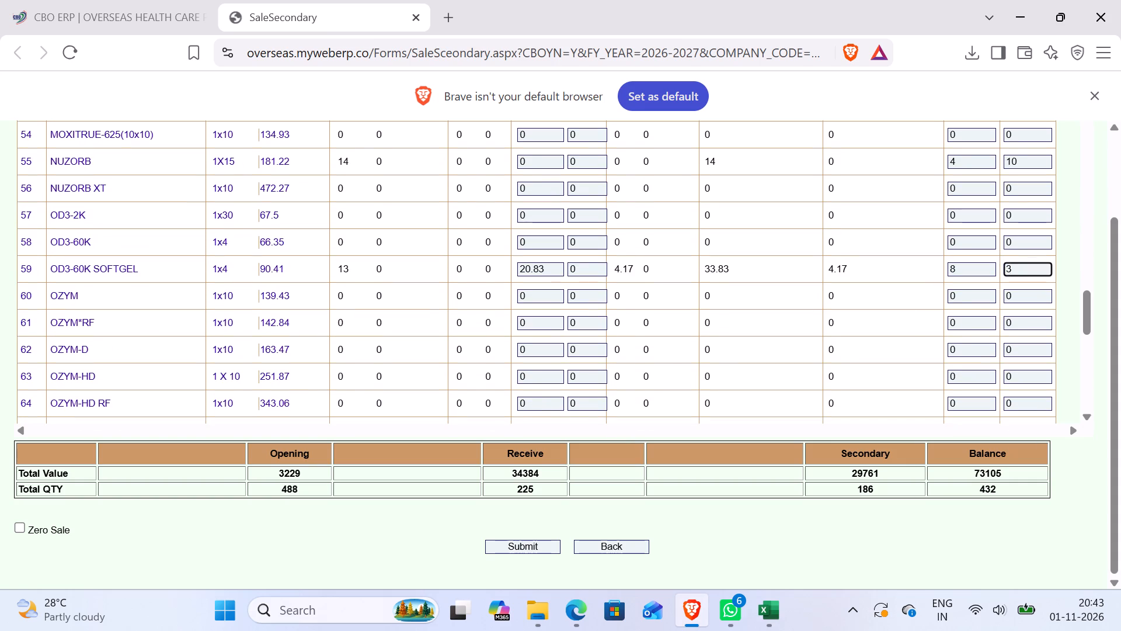
{"action": "key", "text": "5"}
Check the invoice for the following item and set the SULSEAS closing quantity to 44.
{"action": "left_click", "coordinate": [113, 21]}
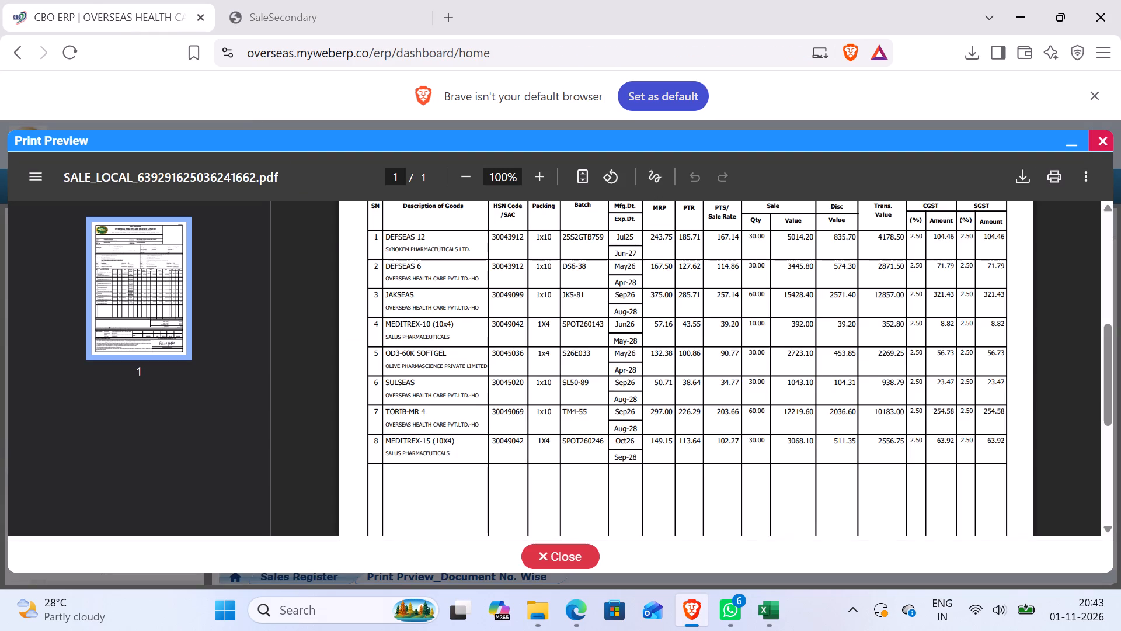
{"action": "left_click", "coordinate": [268, 16]}
{"action": "scroll", "coordinate": [657, 261], "scroll_direction": "down", "scroll_amount": 3}
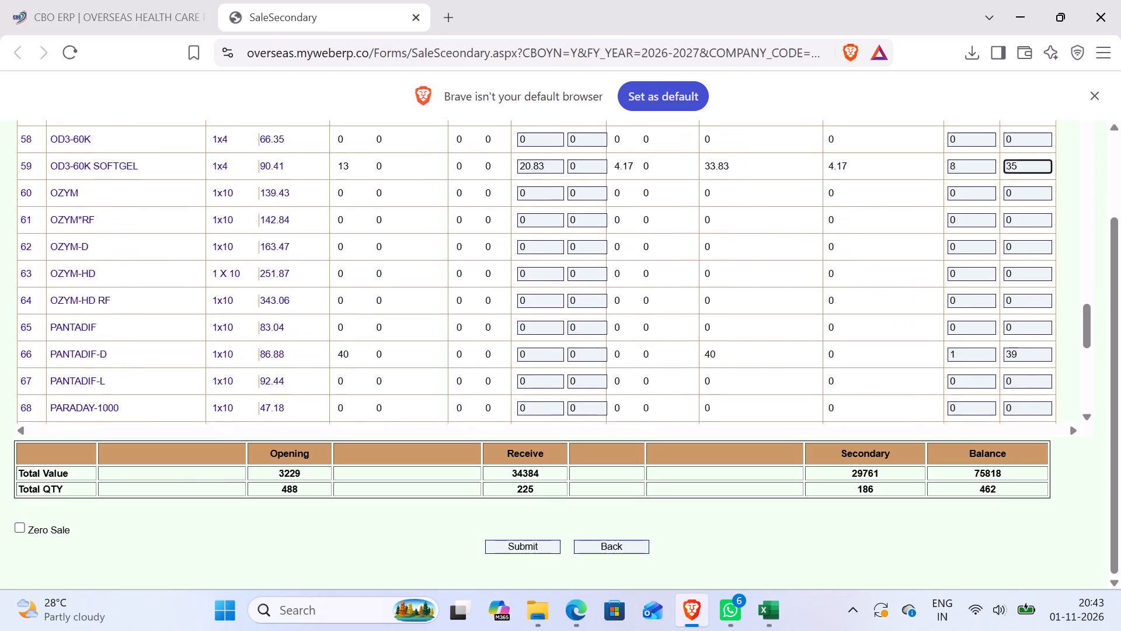
{"action": "scroll", "coordinate": [657, 261], "scroll_direction": "down", "scroll_amount": 2}
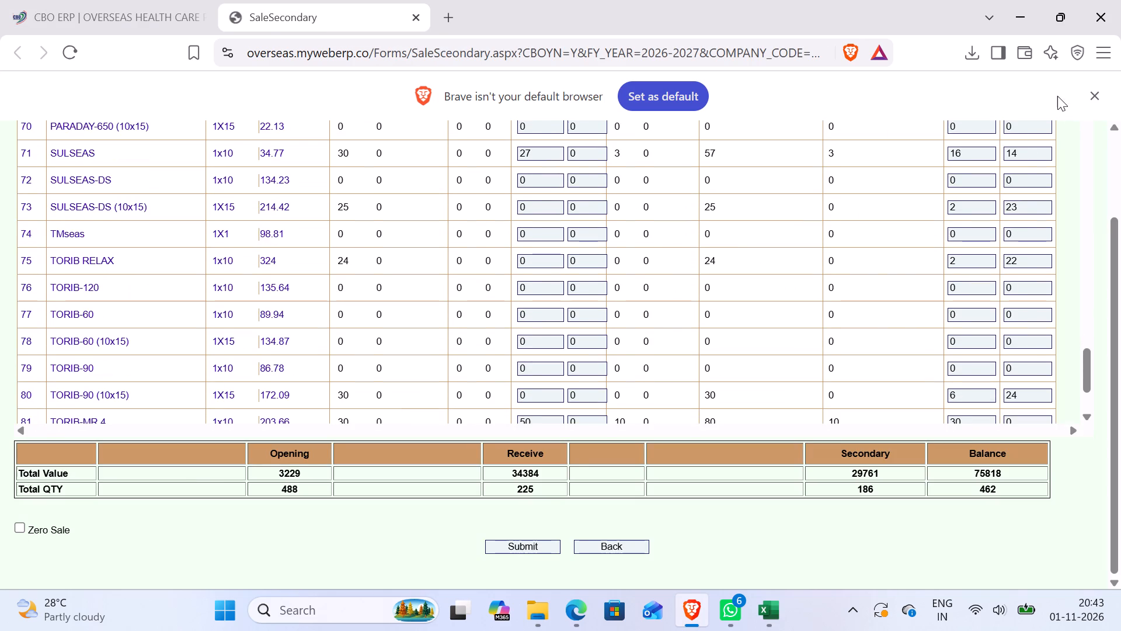
{"action": "left_click", "coordinate": [1026, 150]}
{"action": "key", "text": "BackSpace"}
{"action": "key", "text": "BackSpace"}
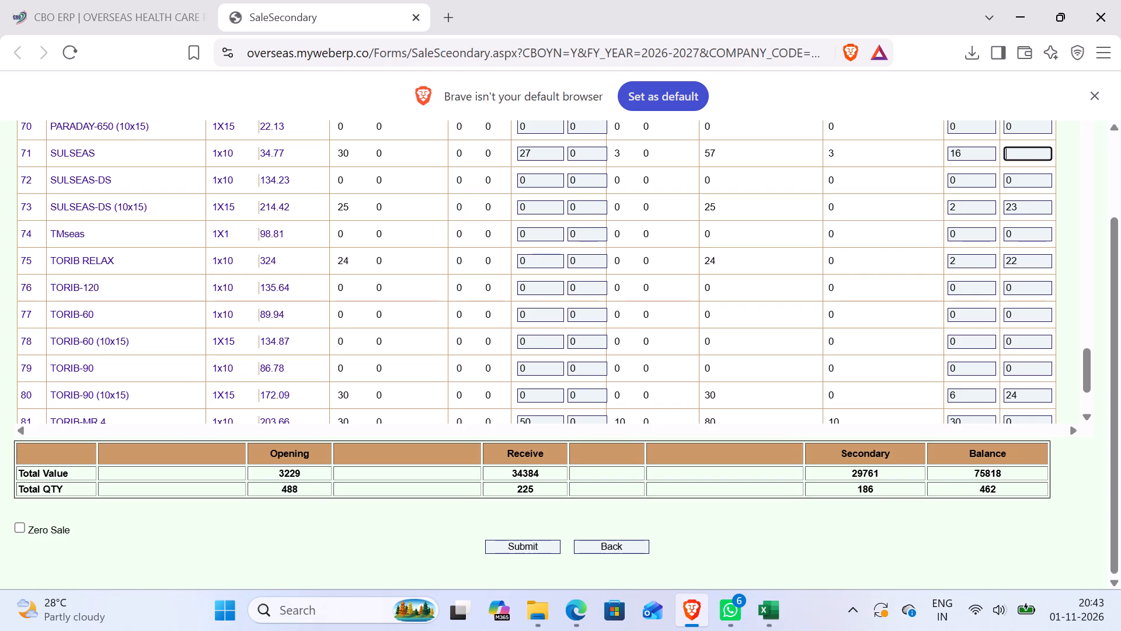
{"action": "key", "text": "4"}
{"action": "key", "text": "4"}
Following the invoice, set the TORIB-MR 4 closing quantity to 60.
{"action": "left_click", "coordinate": [103, 5]}
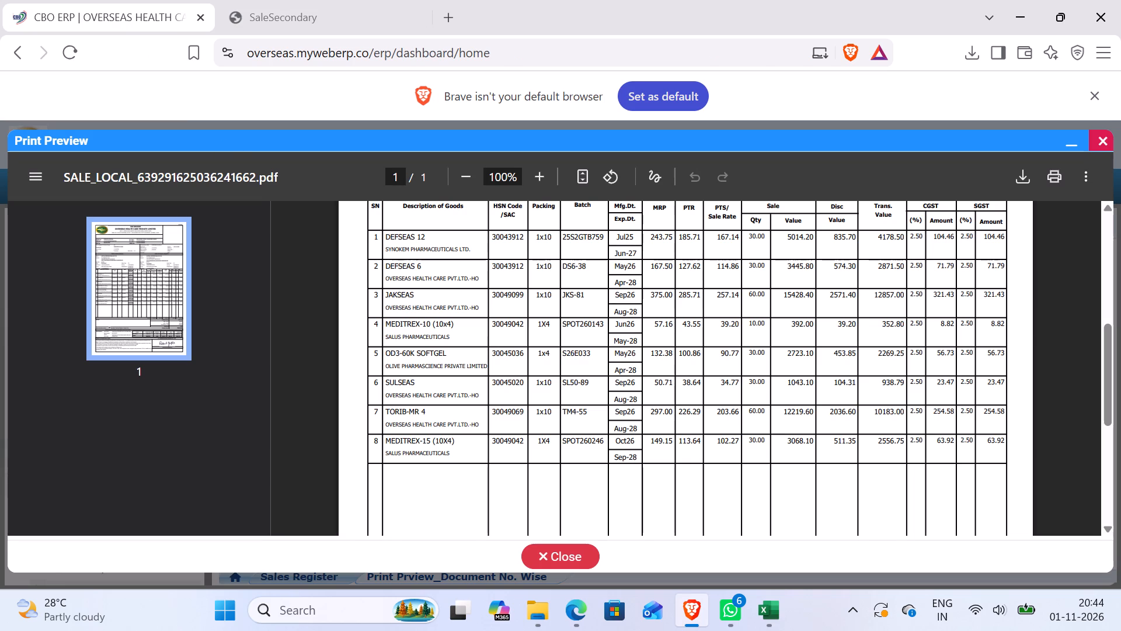
{"action": "left_click", "coordinate": [340, 15]}
{"action": "scroll", "coordinate": [663, 266], "scroll_direction": "down", "scroll_amount": 4}
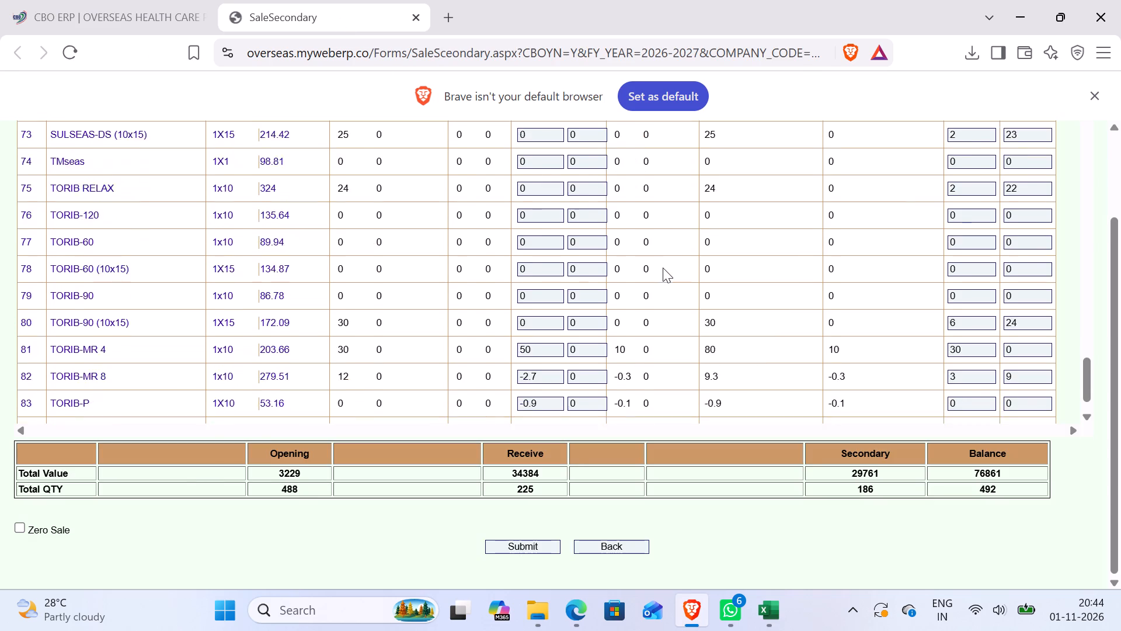
{"action": "left_click", "coordinate": [1031, 302]}
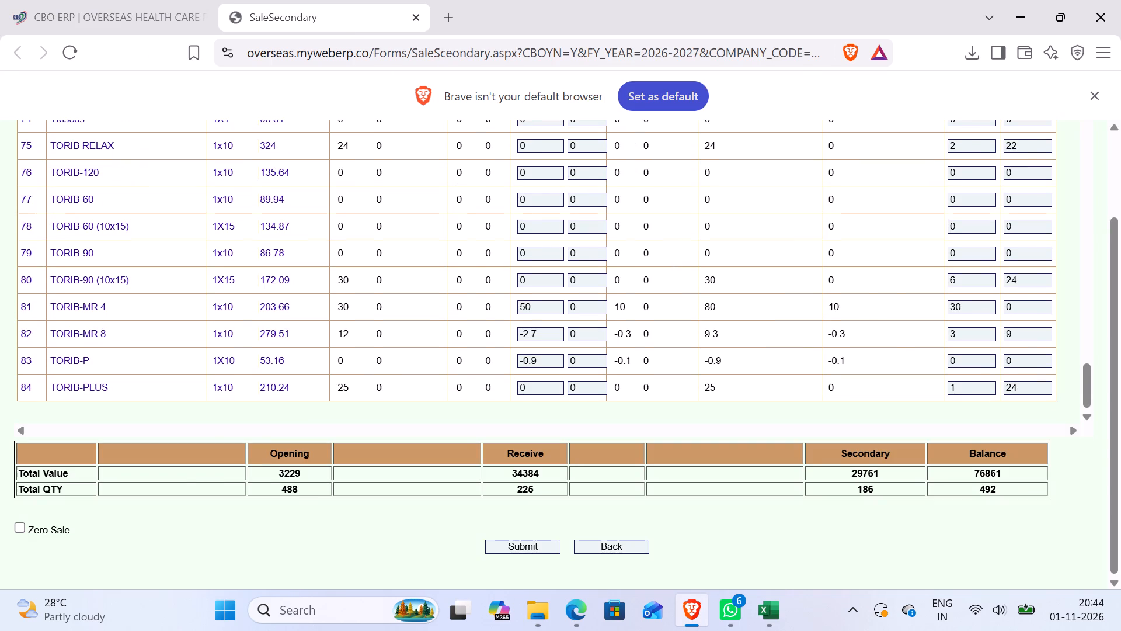
{"action": "key", "text": "BackSpace"}
{"action": "key", "text": "6"}
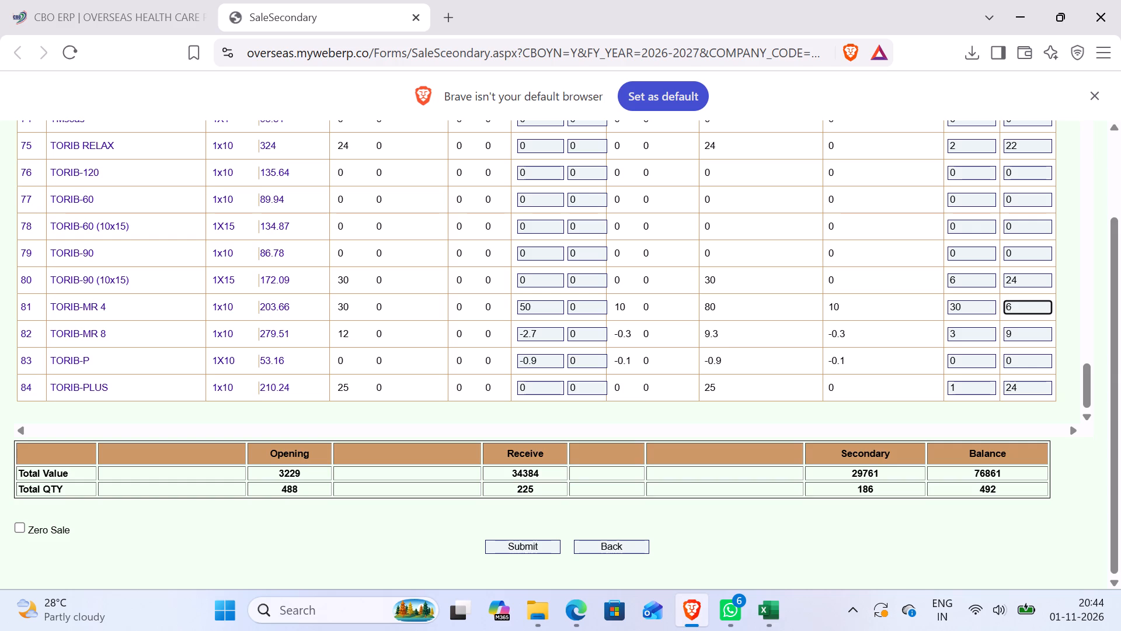
{"action": "key", "text": "0"}
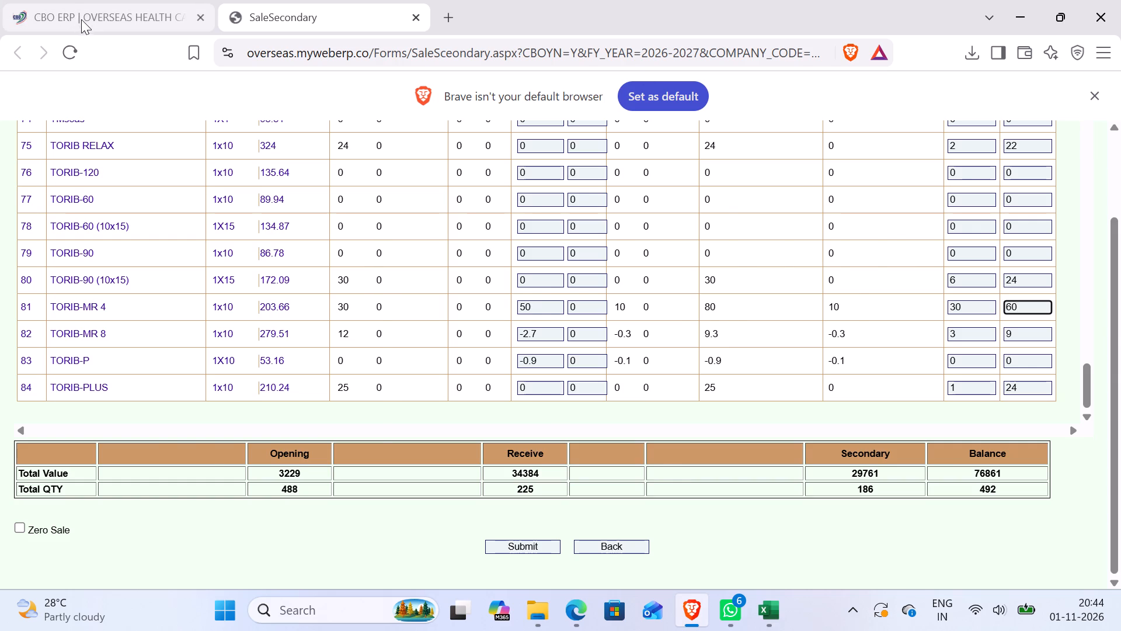
Set the MEDITREX-15 (10X4) closing quantity to 30 for the invoice's last item, and recheck the entry against the invoice.
{"action": "left_click", "coordinate": [81, 19]}
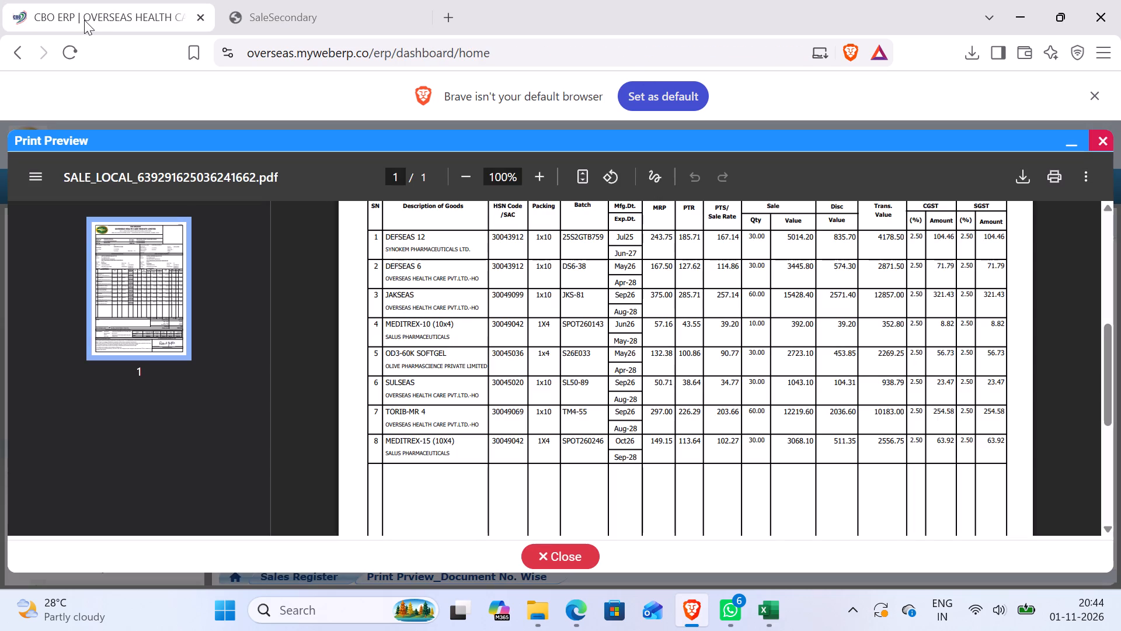
{"action": "left_click", "coordinate": [283, 9]}
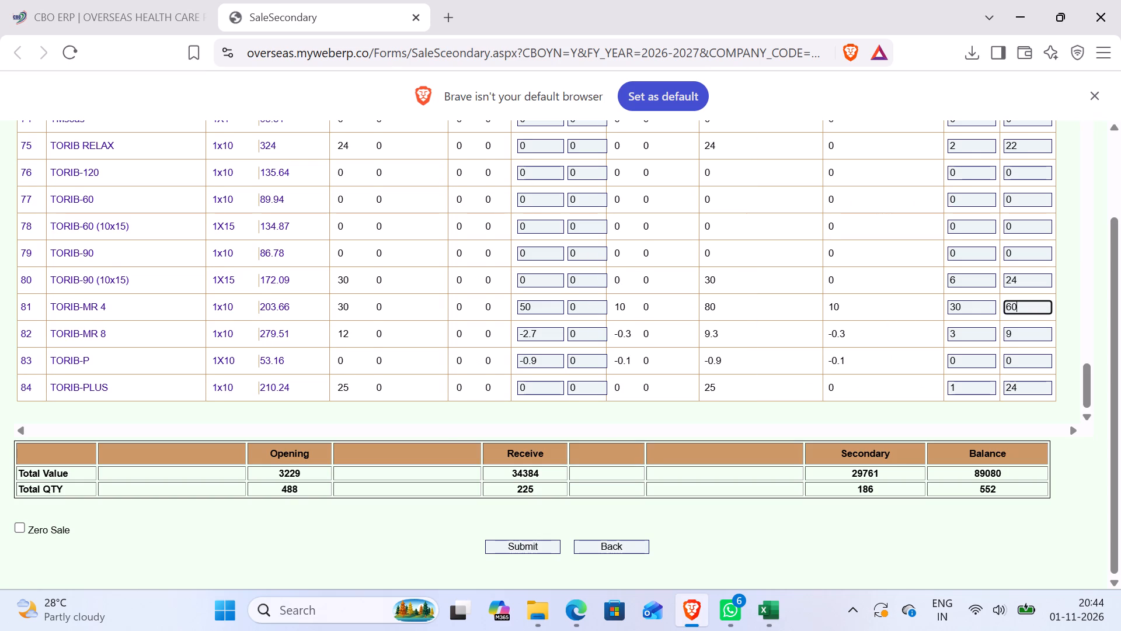
{"action": "scroll", "coordinate": [839, 337], "scroll_direction": "up", "scroll_amount": 8}
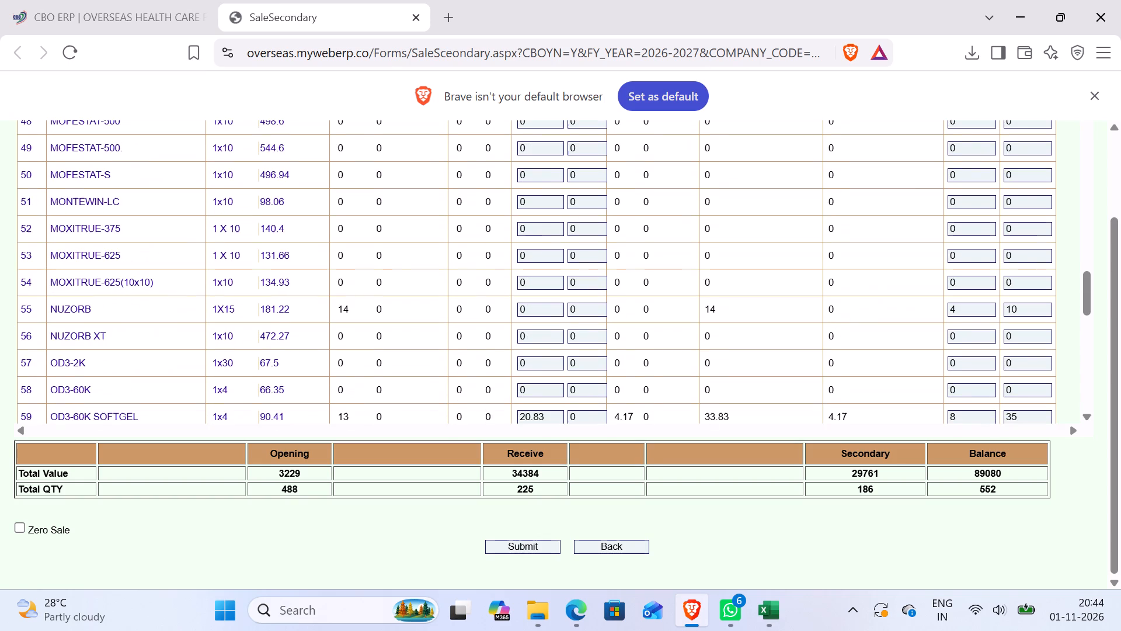
{"action": "scroll", "coordinate": [839, 335], "scroll_direction": "up", "scroll_amount": 3}
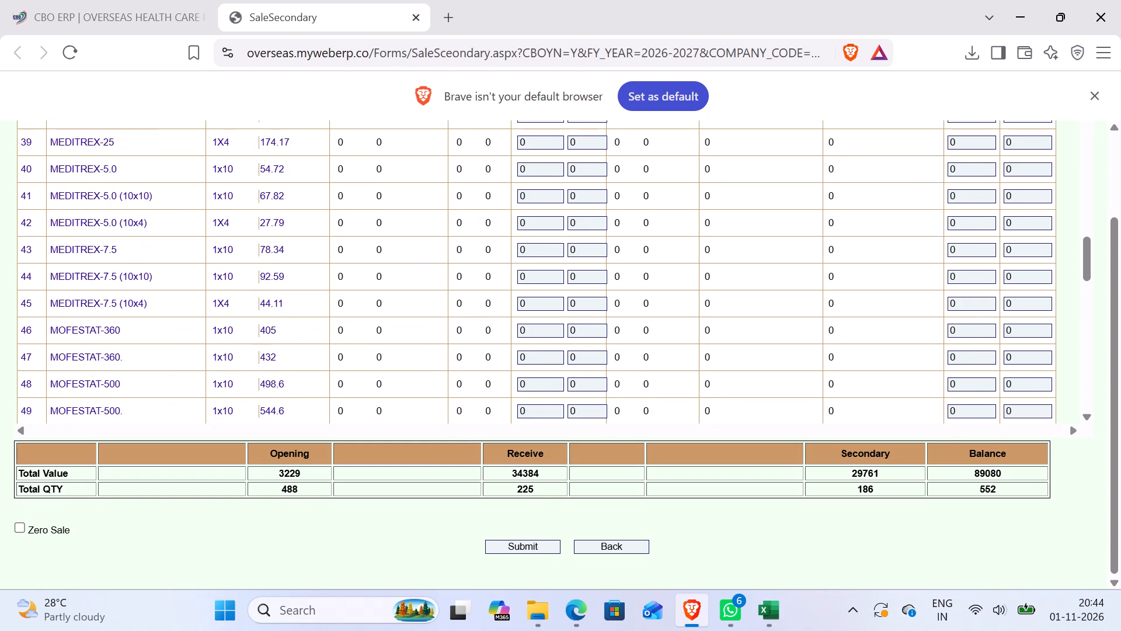
{"action": "scroll", "coordinate": [834, 332], "scroll_direction": "up", "scroll_amount": 2}
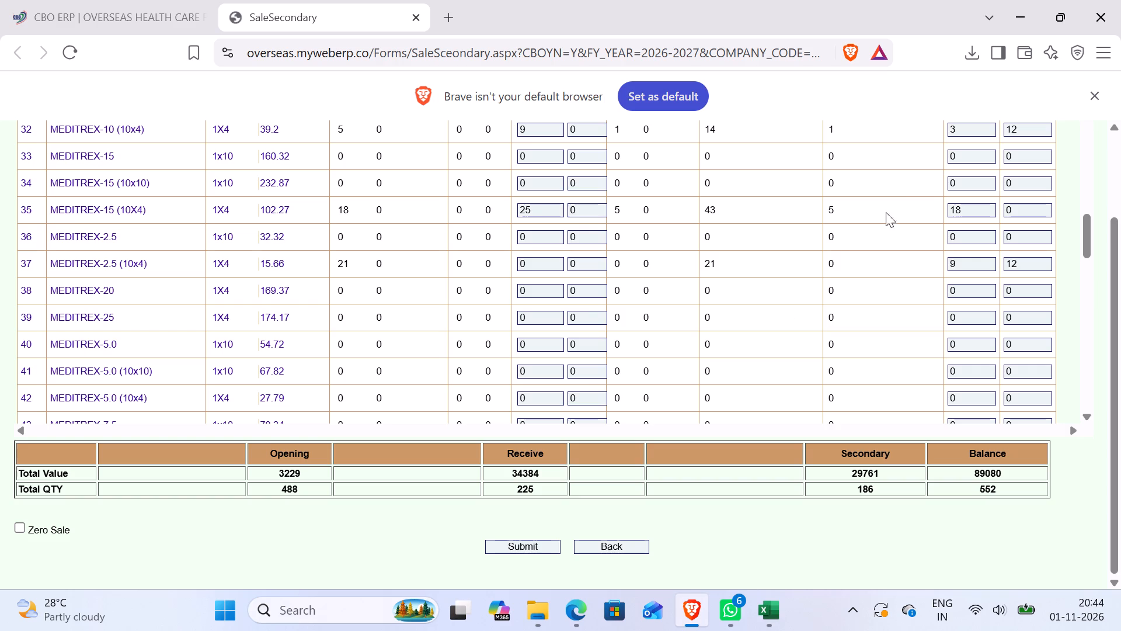
{"action": "left_click", "coordinate": [1026, 210]}
{"action": "key", "text": "BackSpace"}
{"action": "type", "text": "30"}
{"action": "left_click", "coordinate": [1043, 231]}
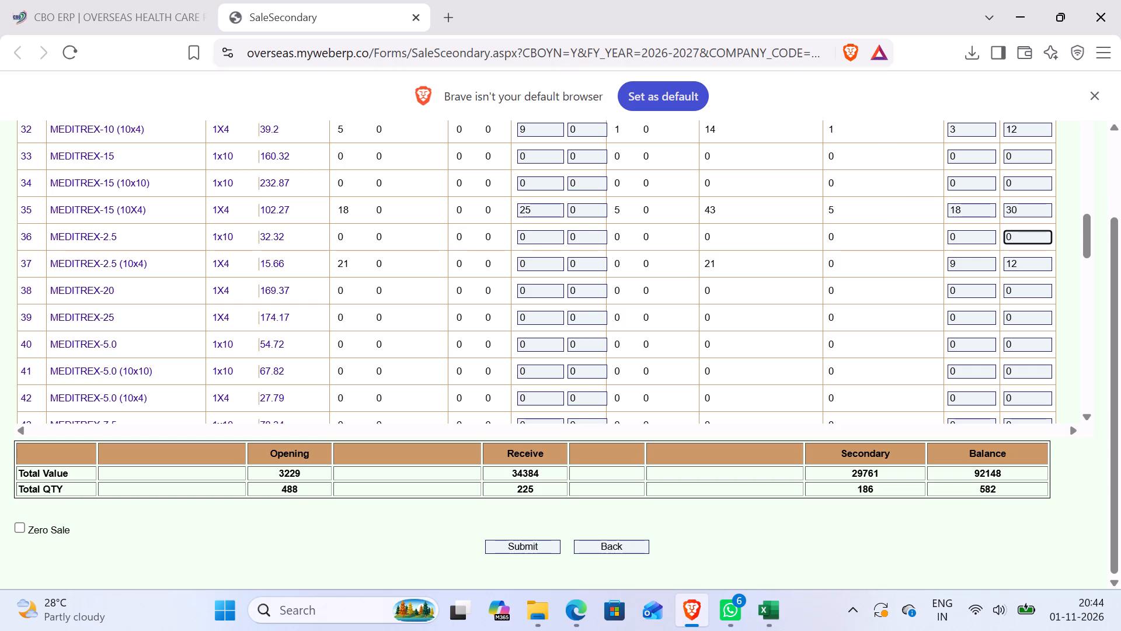
{"action": "left_click", "coordinate": [109, 16]}
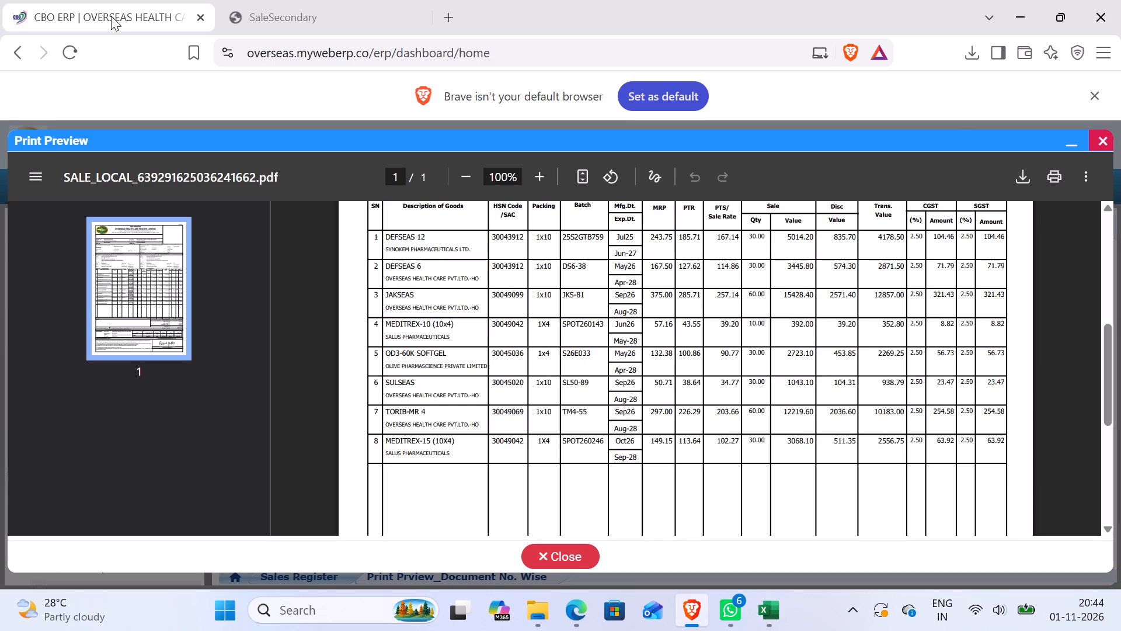
{"action": "left_click", "coordinate": [294, 21]}
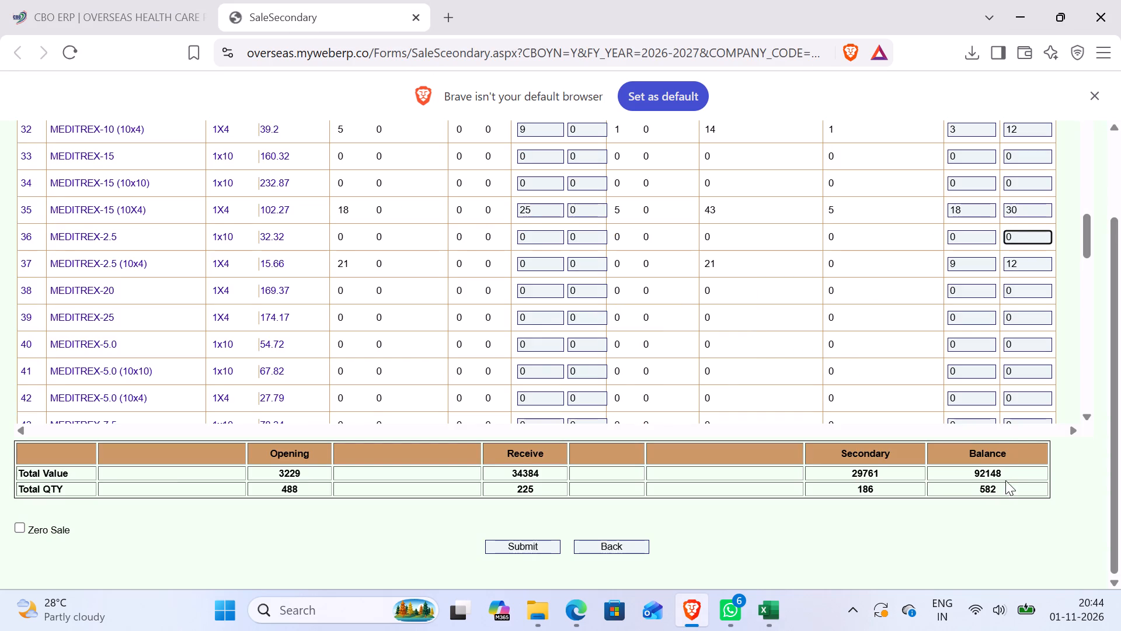
Copy VATIKA's total balance value, 92148, from the ERP entry into its CLOSING(CBO) cell in the Jamshedpur sales workbook.
{"action": "left_click", "coordinate": [981, 395]}
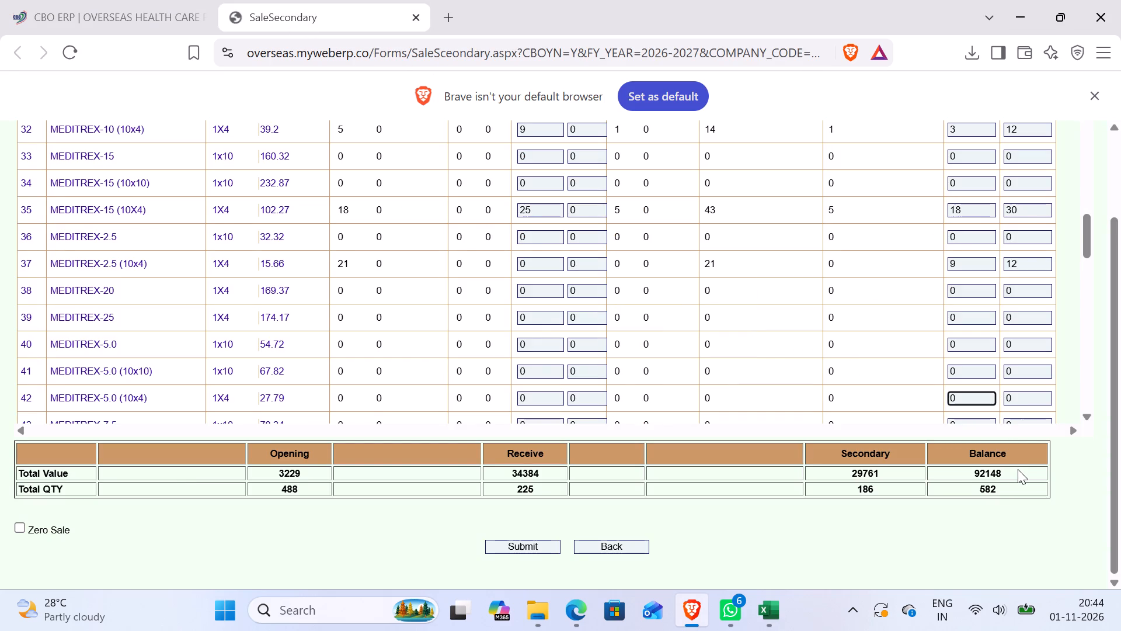
{"action": "left_click_drag", "start_coordinate": [1015, 472], "coordinate": [967, 471]}
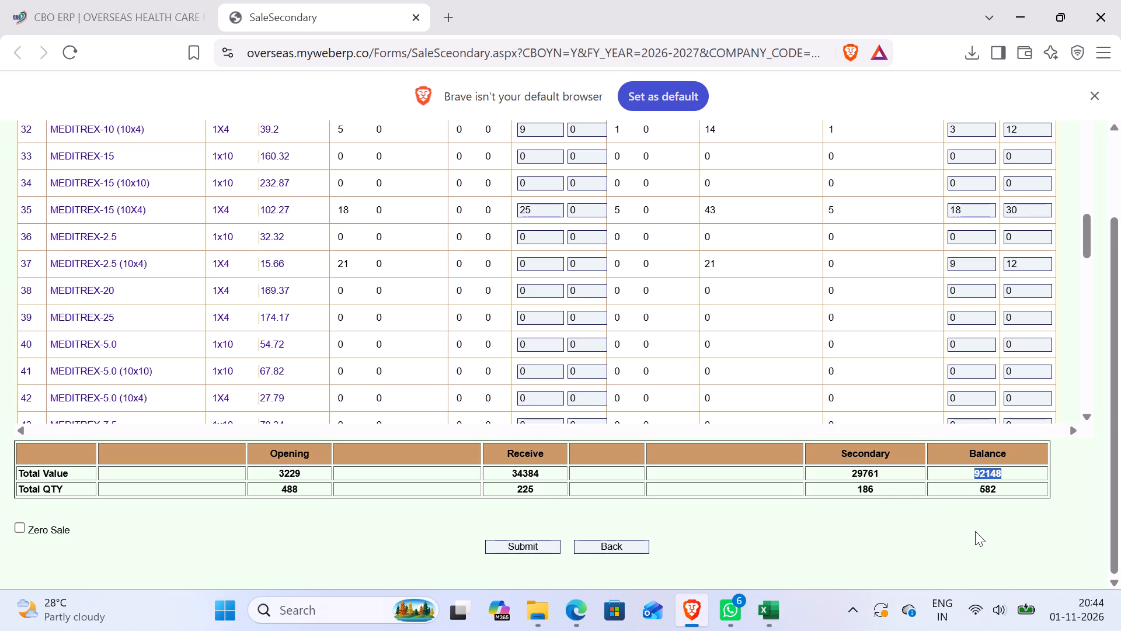
{"action": "key", "text": "ctrl+c"}
{"action": "left_click", "coordinate": [769, 611]}
{"action": "left_click", "coordinate": [761, 525]}
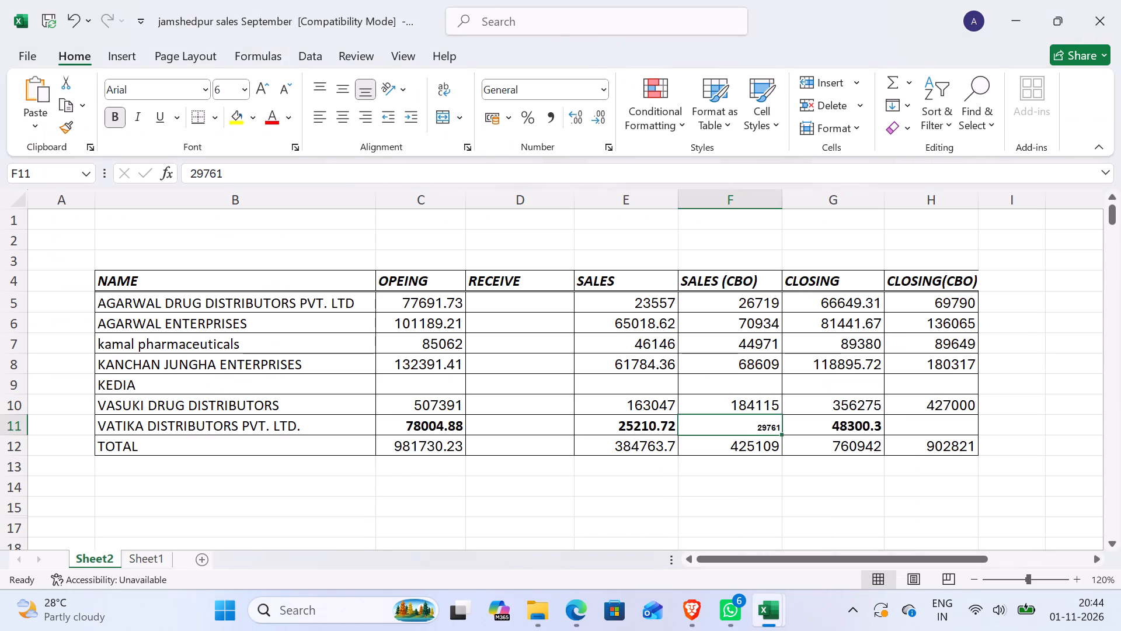
{"action": "left_click", "coordinate": [936, 427]}
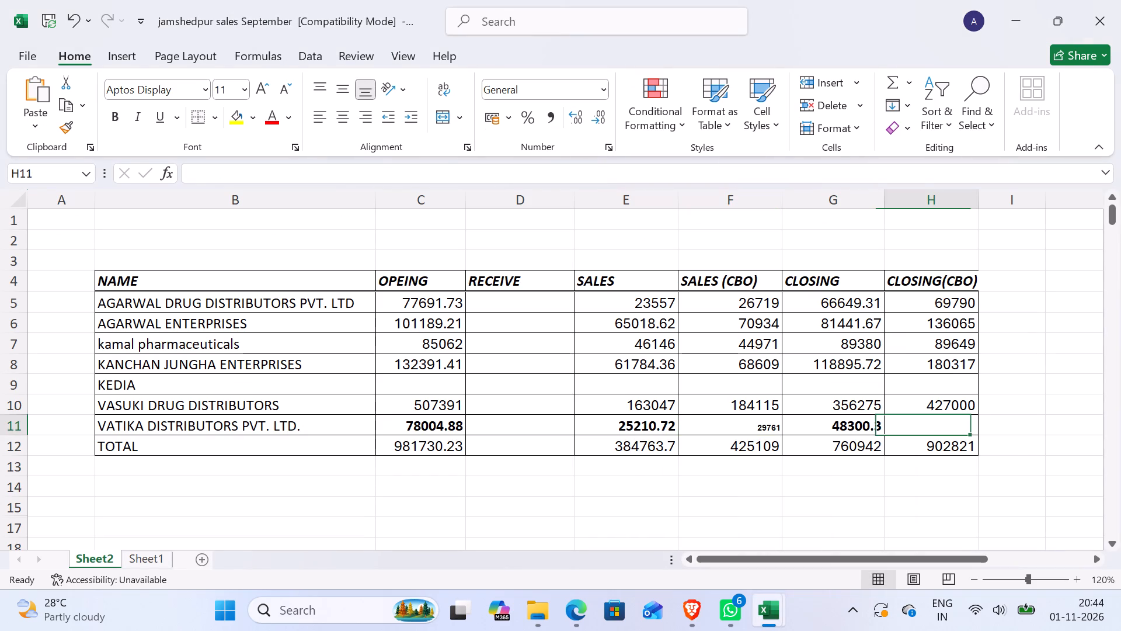
{"action": "key", "text": "ctrl+v"}
Copy the cell formatting of VASUKI's opening value onto VATIKA's row from the OPEING through CLOSING(CBO) columns.
{"action": "left_click", "coordinate": [438, 406]}
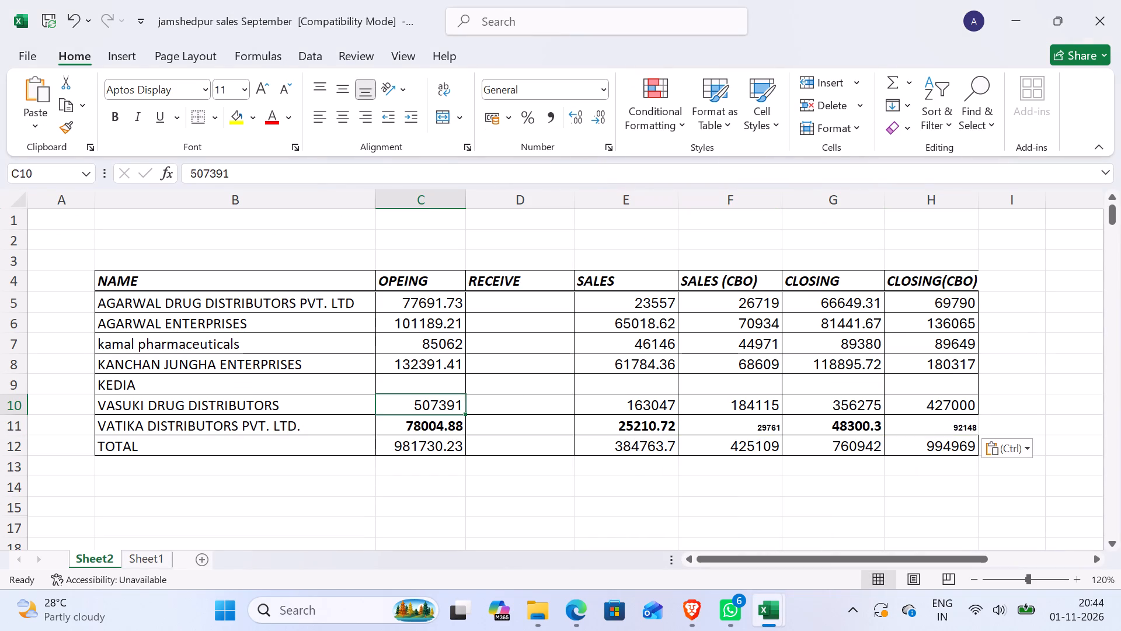
{"action": "left_click", "coordinate": [65, 123]}
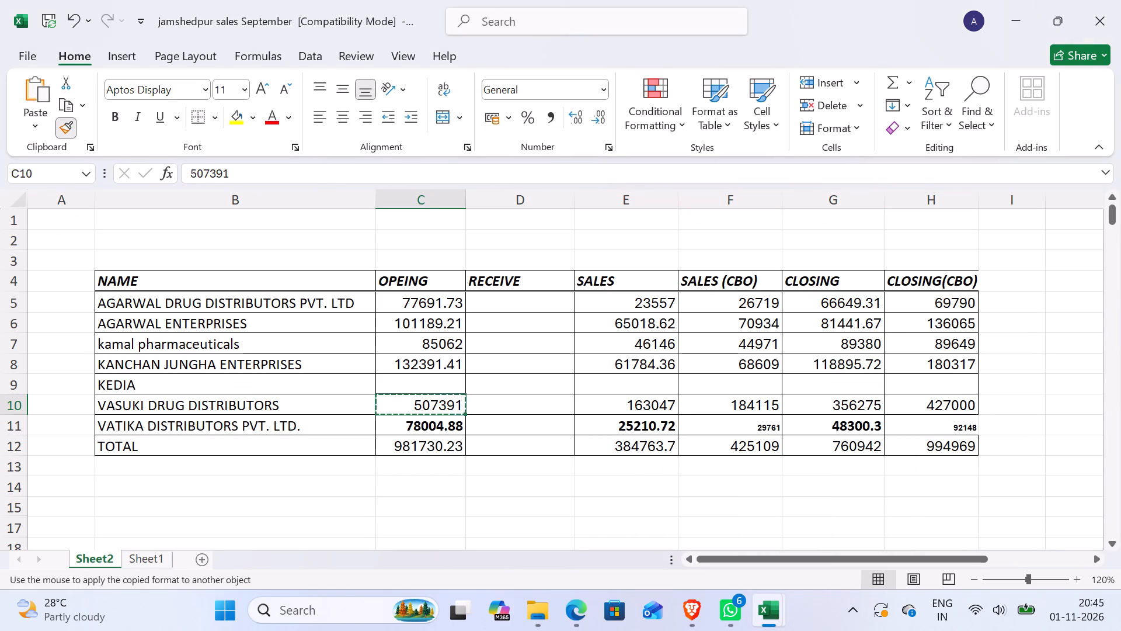
{"action": "left_click_drag", "start_coordinate": [416, 424], "coordinate": [924, 417]}
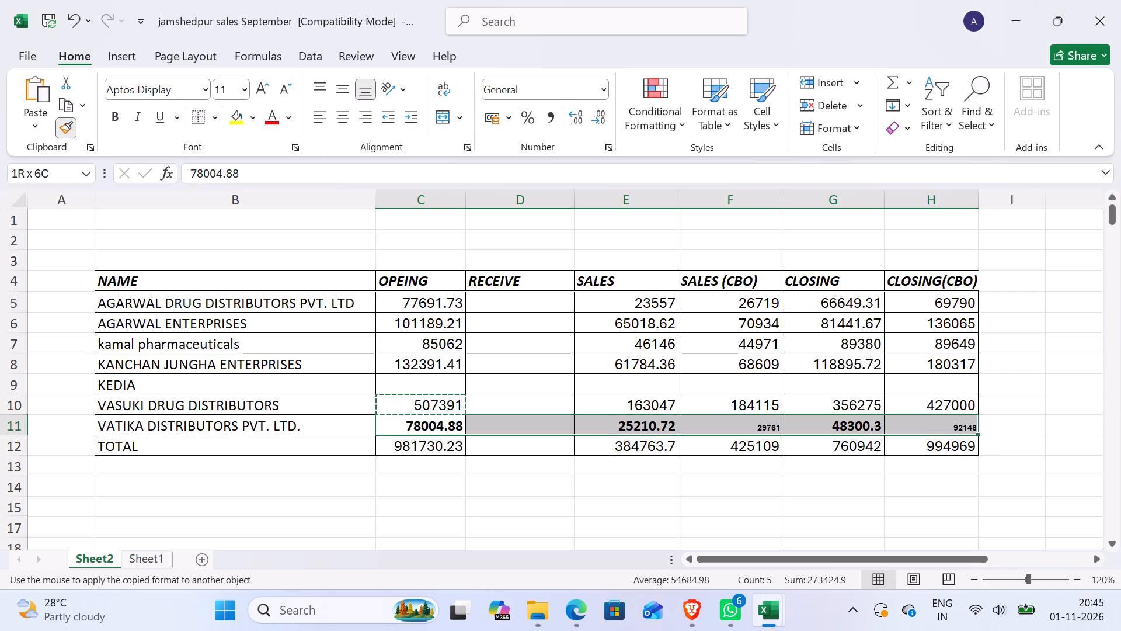
{"action": "left_click_drag", "start_coordinate": [924, 417], "coordinate": [924, 415]}
{"action": "left_click", "coordinate": [977, 483]}
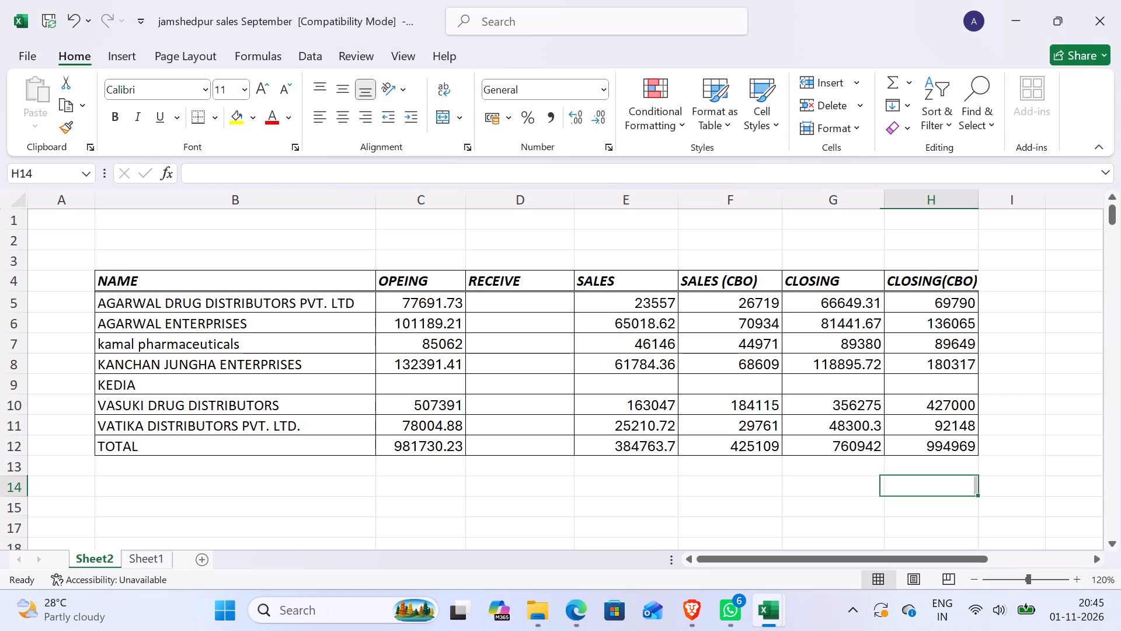
{"action": "left_click", "coordinate": [507, 481]}
Close the Jamshedpur sales September workbook, saving its changes.
{"action": "left_click", "coordinate": [1095, 21]}
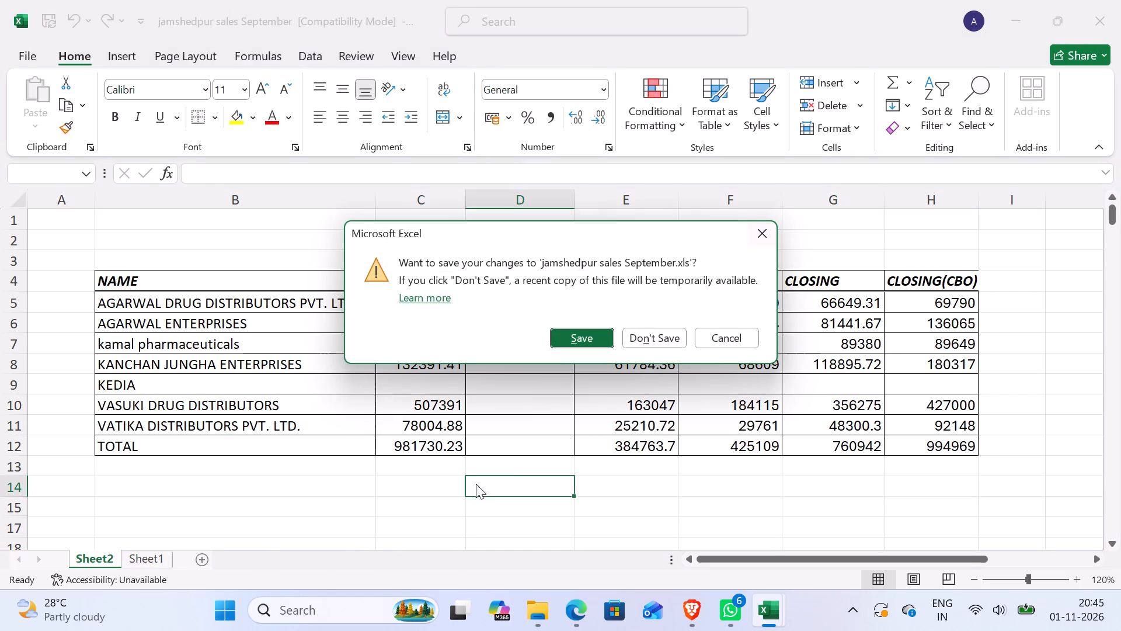
{"action": "left_click", "coordinate": [575, 335]}
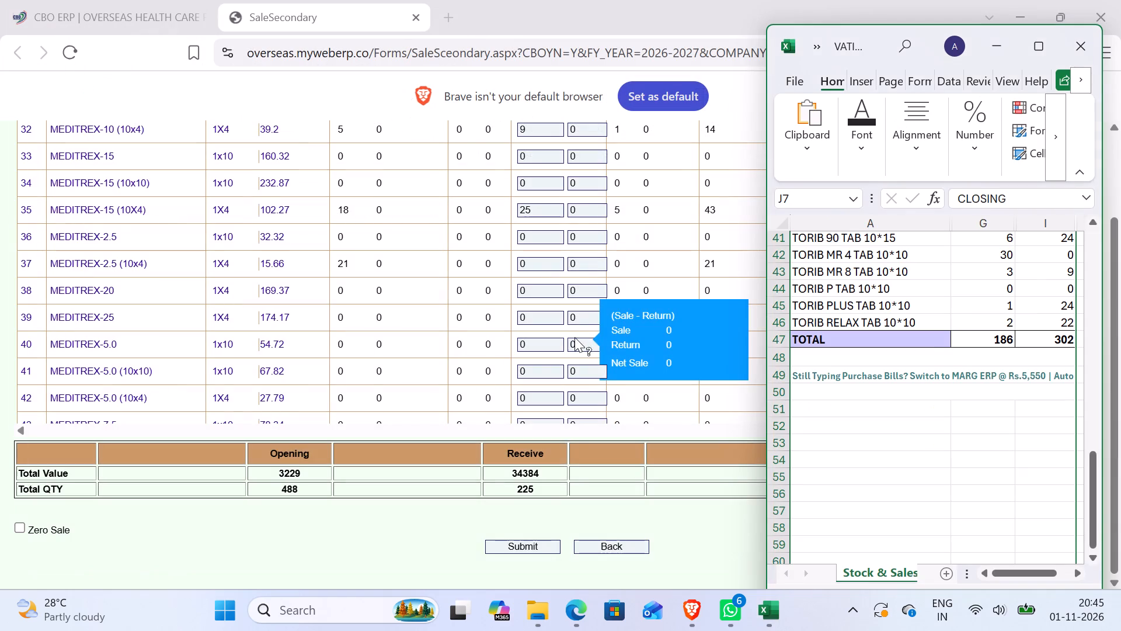
Submit VATIKA's October stock and sales entry in the ERP and review the stockists' secondary values.
{"action": "left_click", "coordinate": [521, 545]}
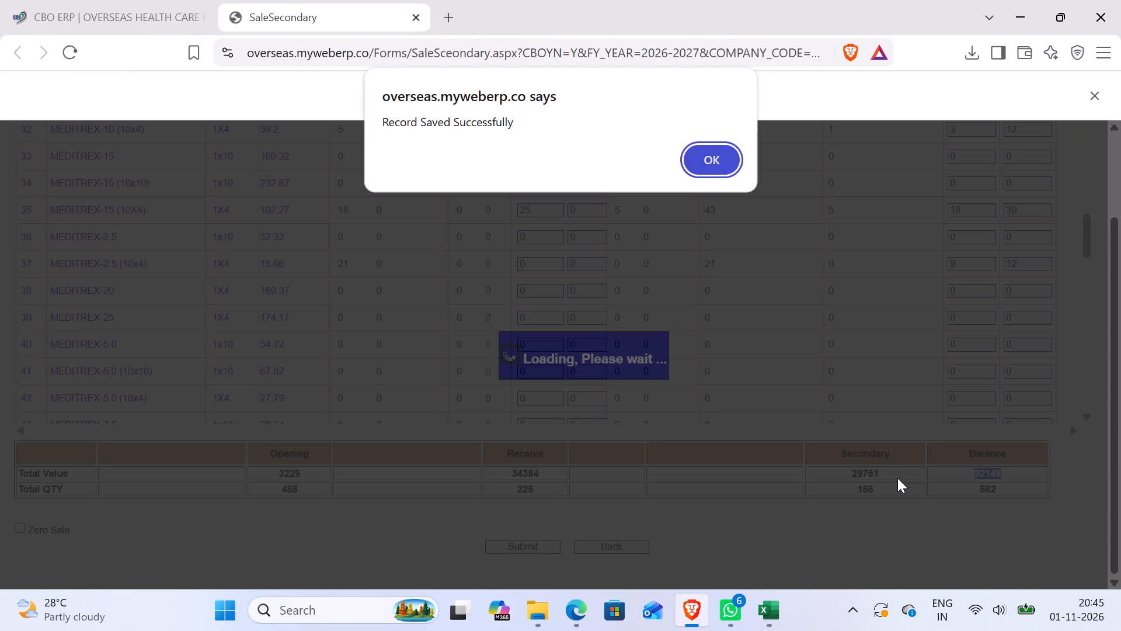
{"action": "left_click", "coordinate": [726, 150]}
{"action": "left_click", "coordinate": [791, 408]}
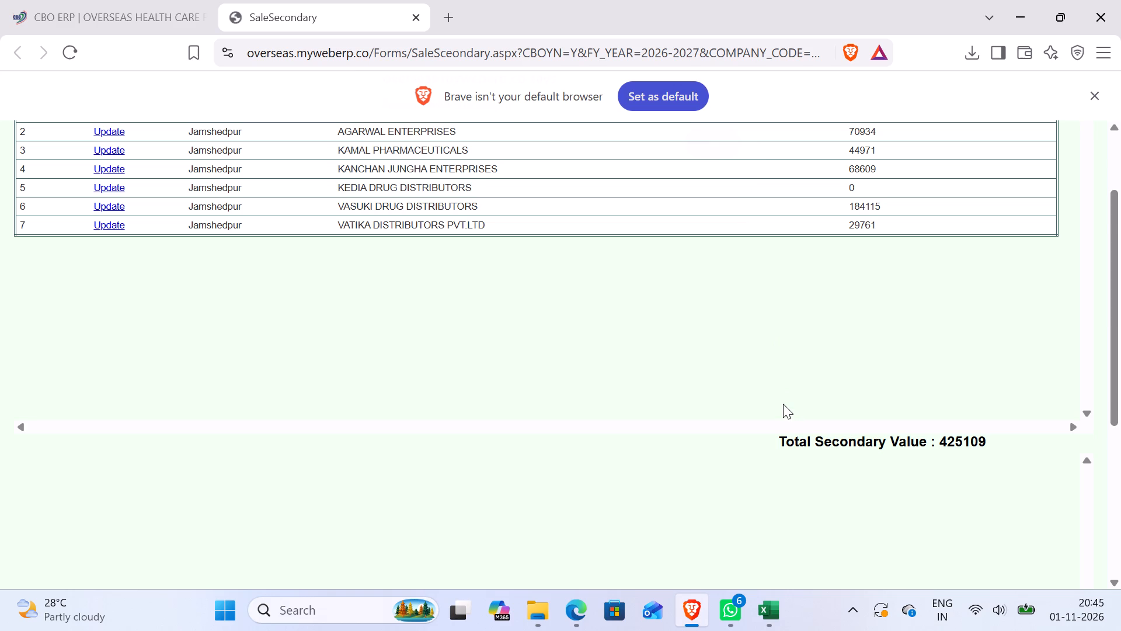
{"action": "left_click", "coordinate": [869, 276]}
{"action": "scroll", "coordinate": [869, 274], "scroll_direction": "up", "scroll_amount": 6}
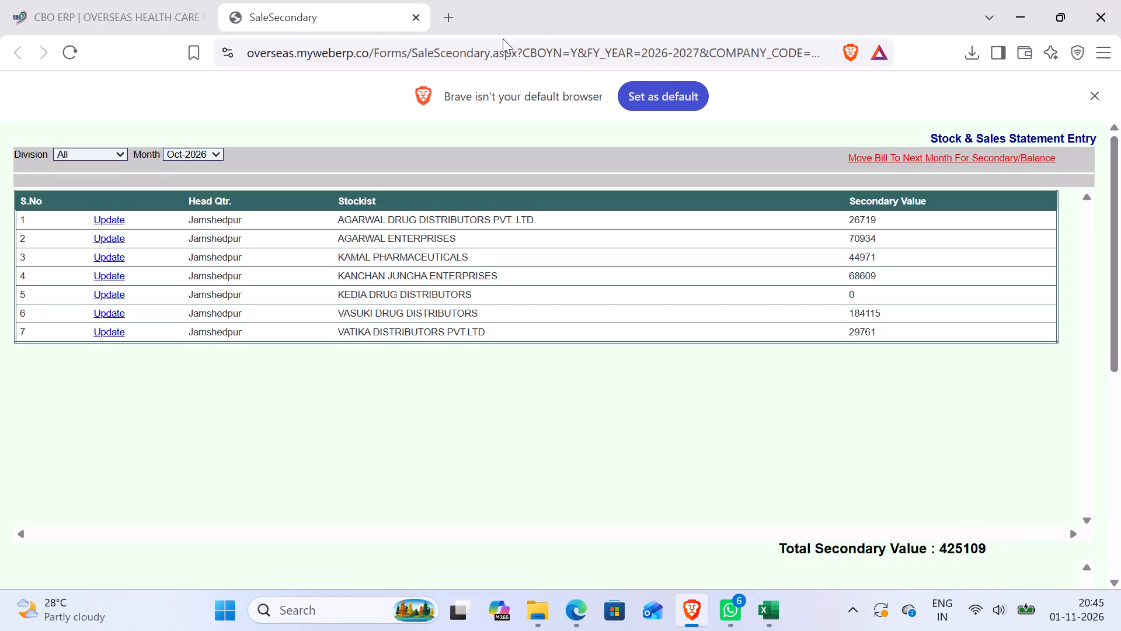
Close the sales statement page and the invoice print preview, return to the ERP home page, and close the browser.
{"action": "left_click", "coordinate": [419, 22]}
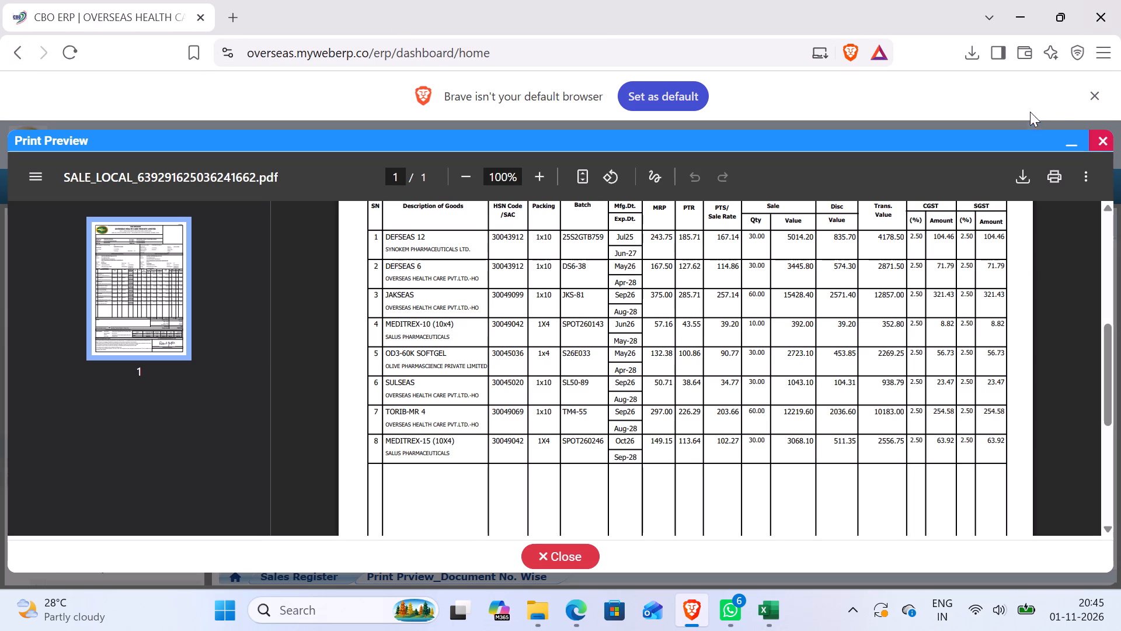
{"action": "left_click", "coordinate": [1102, 141]}
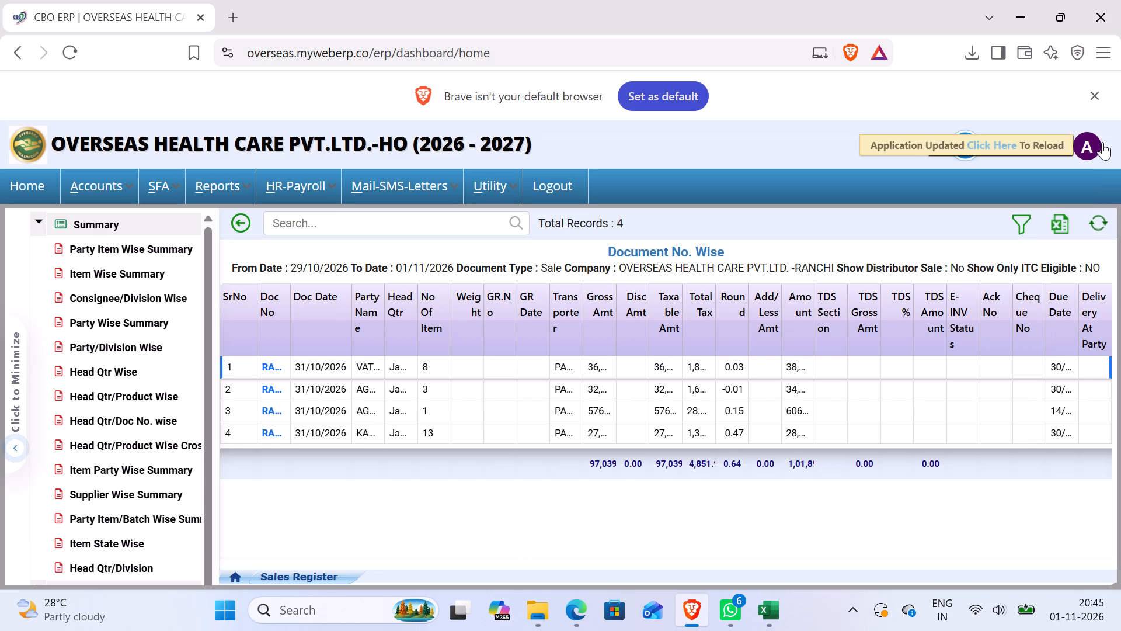
{"action": "left_click", "coordinate": [34, 192]}
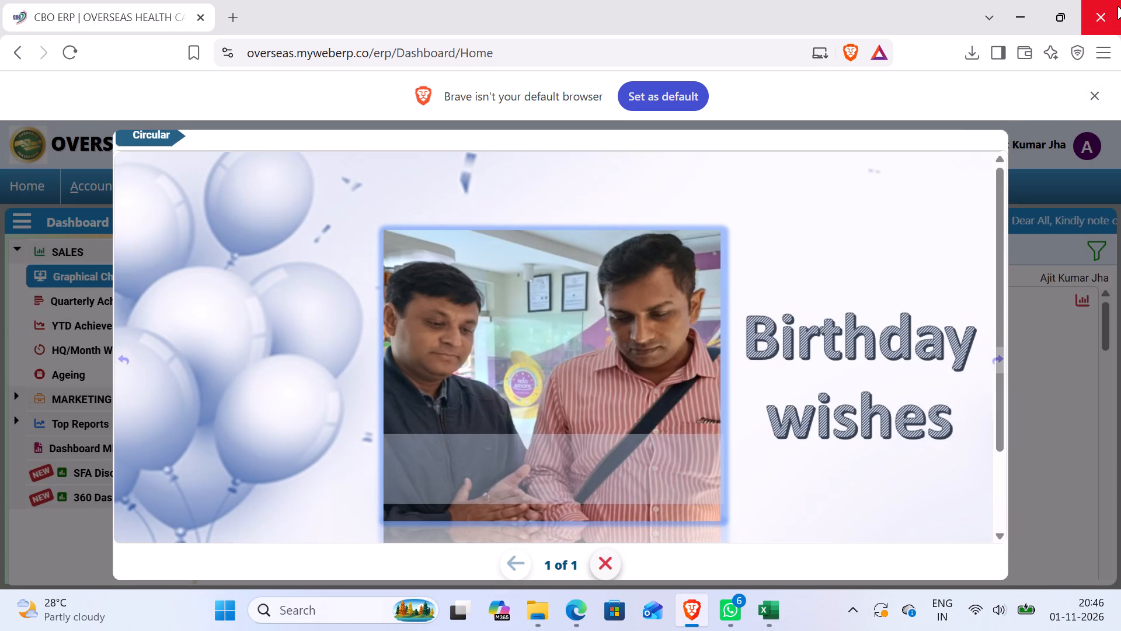
{"action": "left_click", "coordinate": [1117, 7]}
Close the VATIKA DISTRIBUTORS stock workbook without saving its changes.
{"action": "left_click", "coordinate": [1091, 29]}
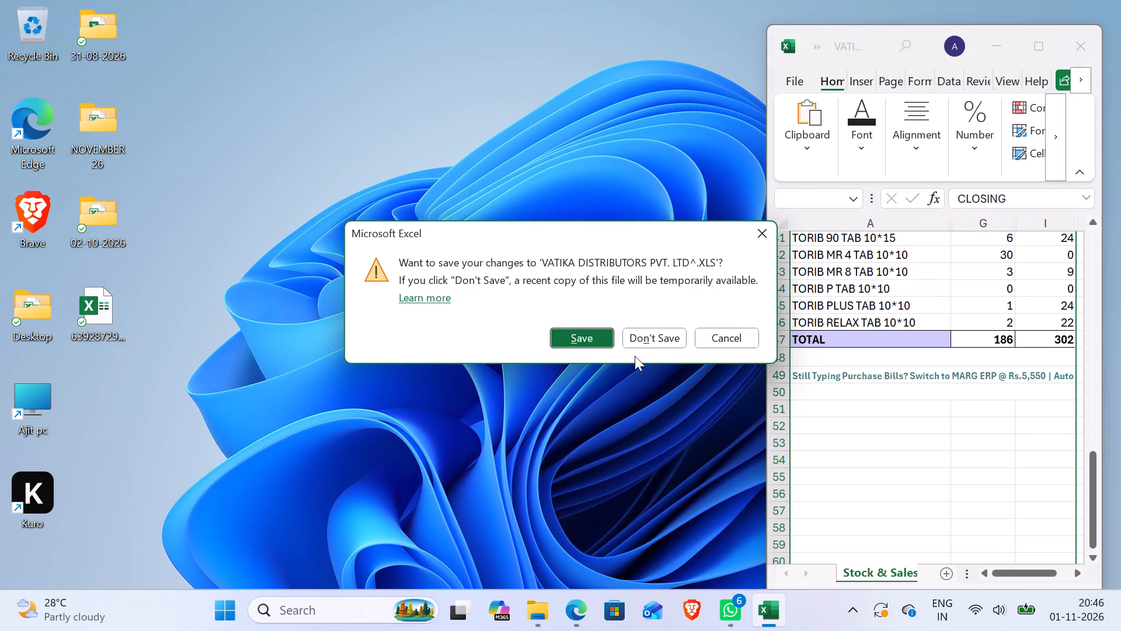
{"action": "left_click", "coordinate": [649, 335]}
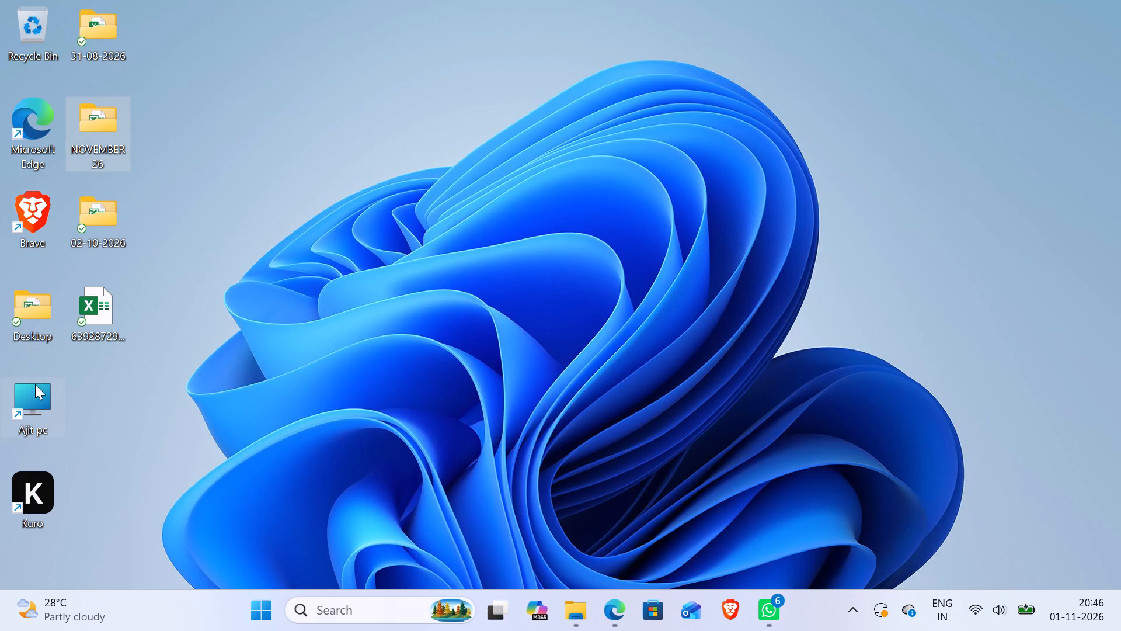
Delete the STOCK STATEMENT OVERSEAS OCT file from the ssss folder inside NOVEMBER 26, and close the folder window.
{"action": "double_click", "coordinate": [93, 138]}
{"action": "left_click_drag", "start_coordinate": [877, 269], "coordinate": [851, 311]}
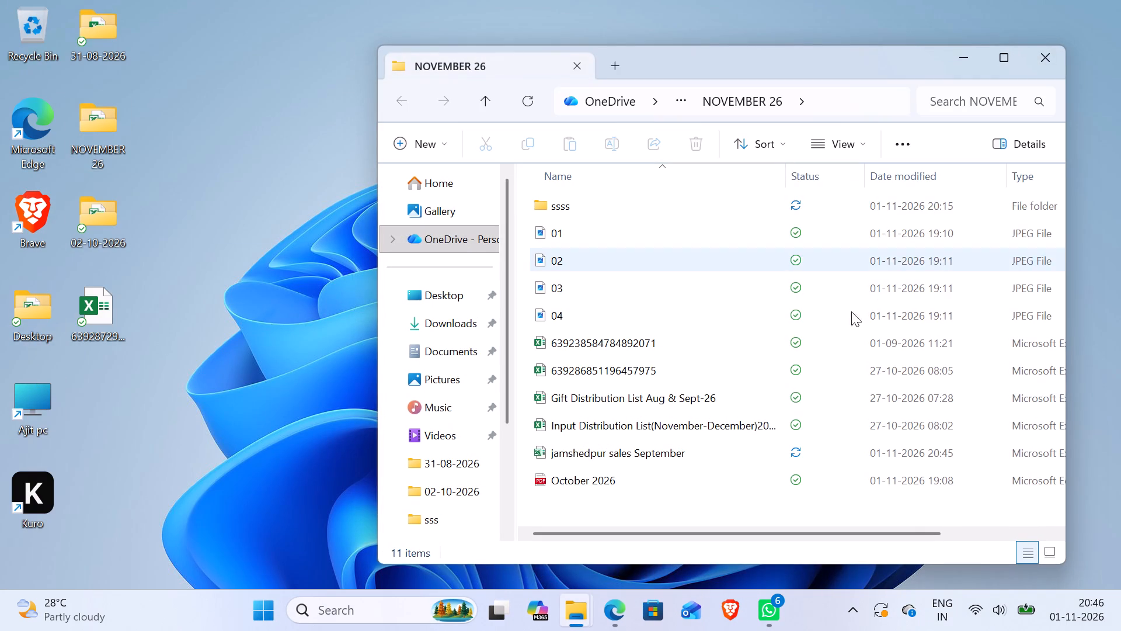
{"action": "left_click_drag", "start_coordinate": [851, 311], "coordinate": [792, 353]}
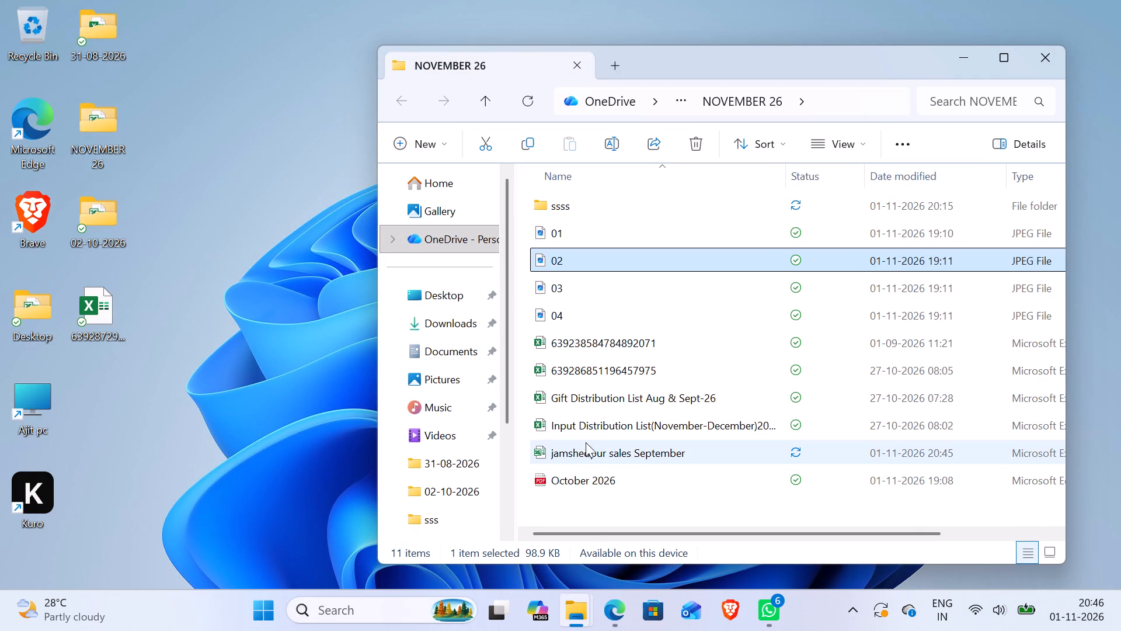
{"action": "double_click", "coordinate": [567, 204]}
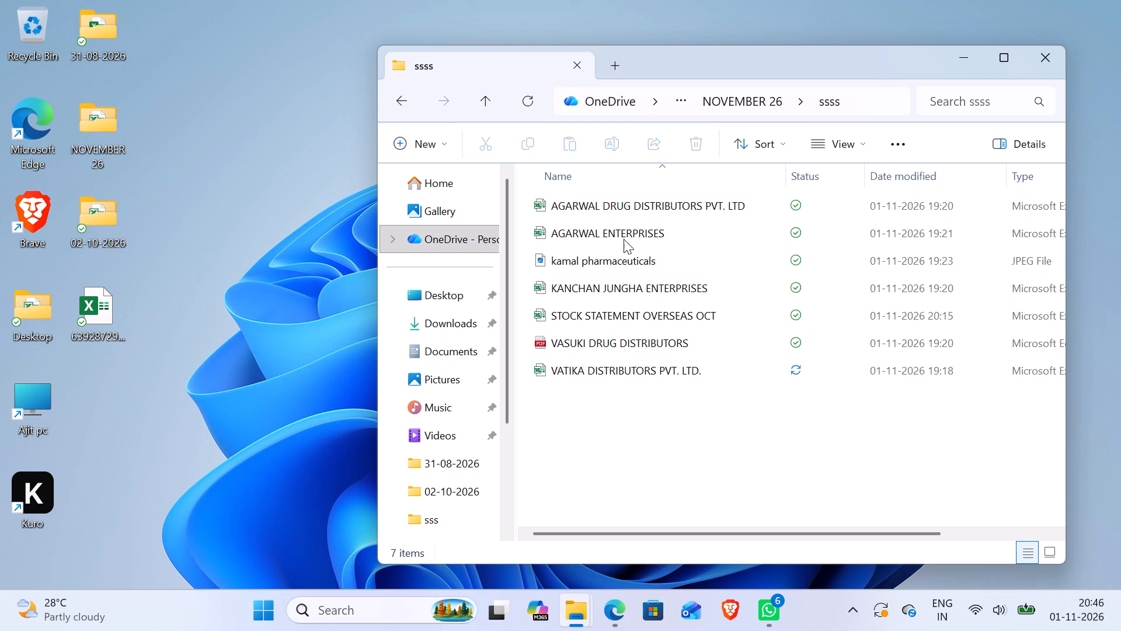
{"action": "left_click", "coordinate": [588, 317]}
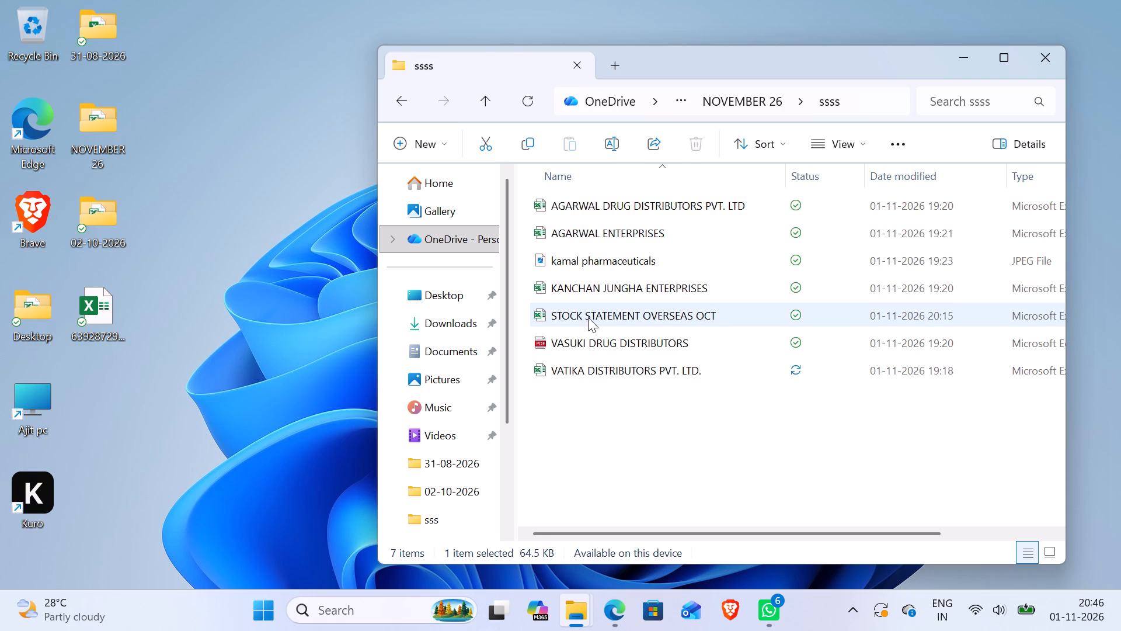
{"action": "key", "text": "Delete"}
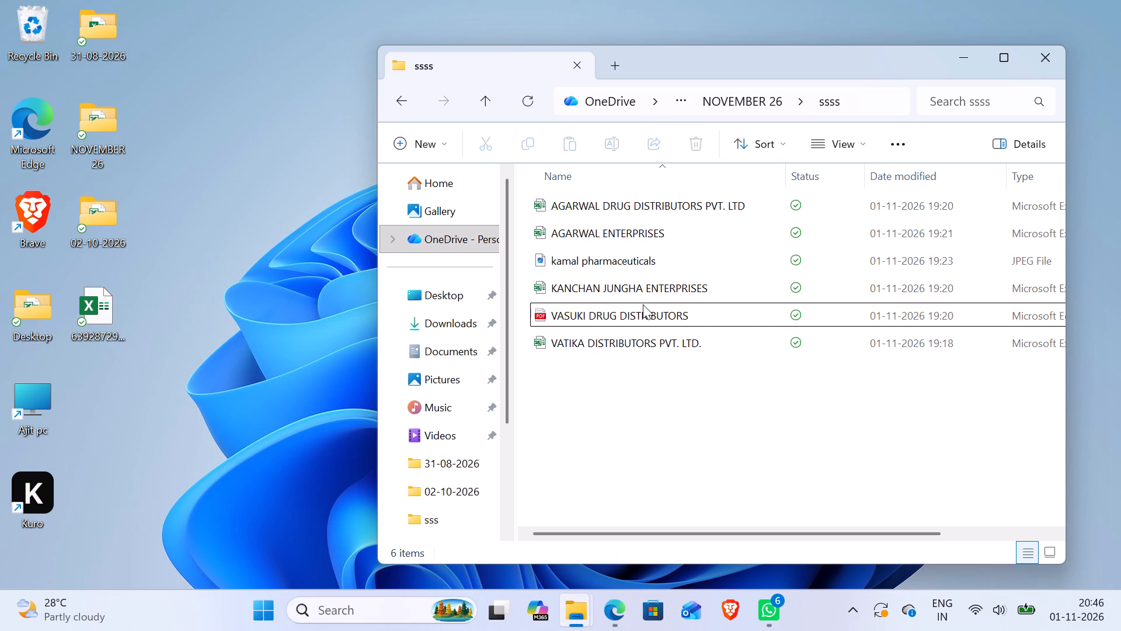
{"action": "left_click", "coordinate": [1042, 56]}
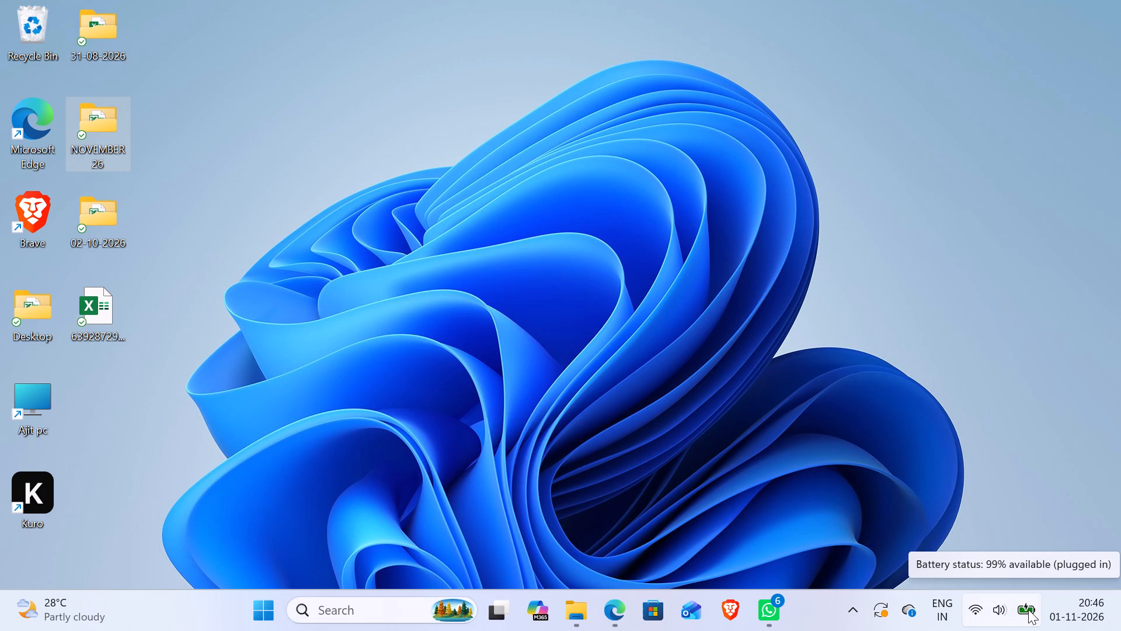
{"action": "left_click", "coordinate": [815, 164]}
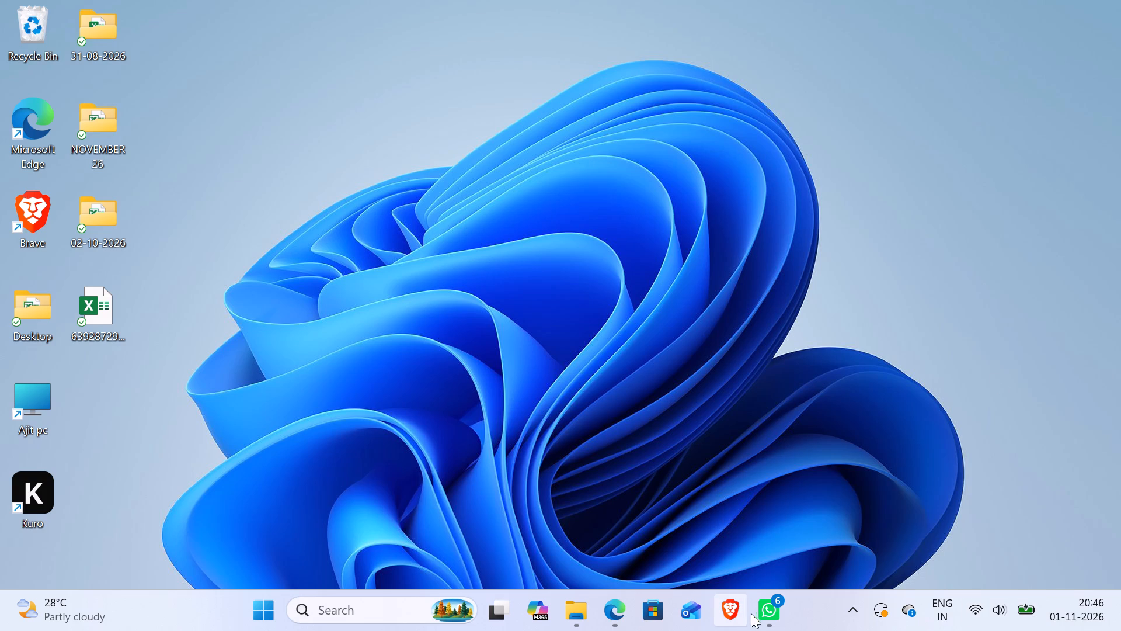